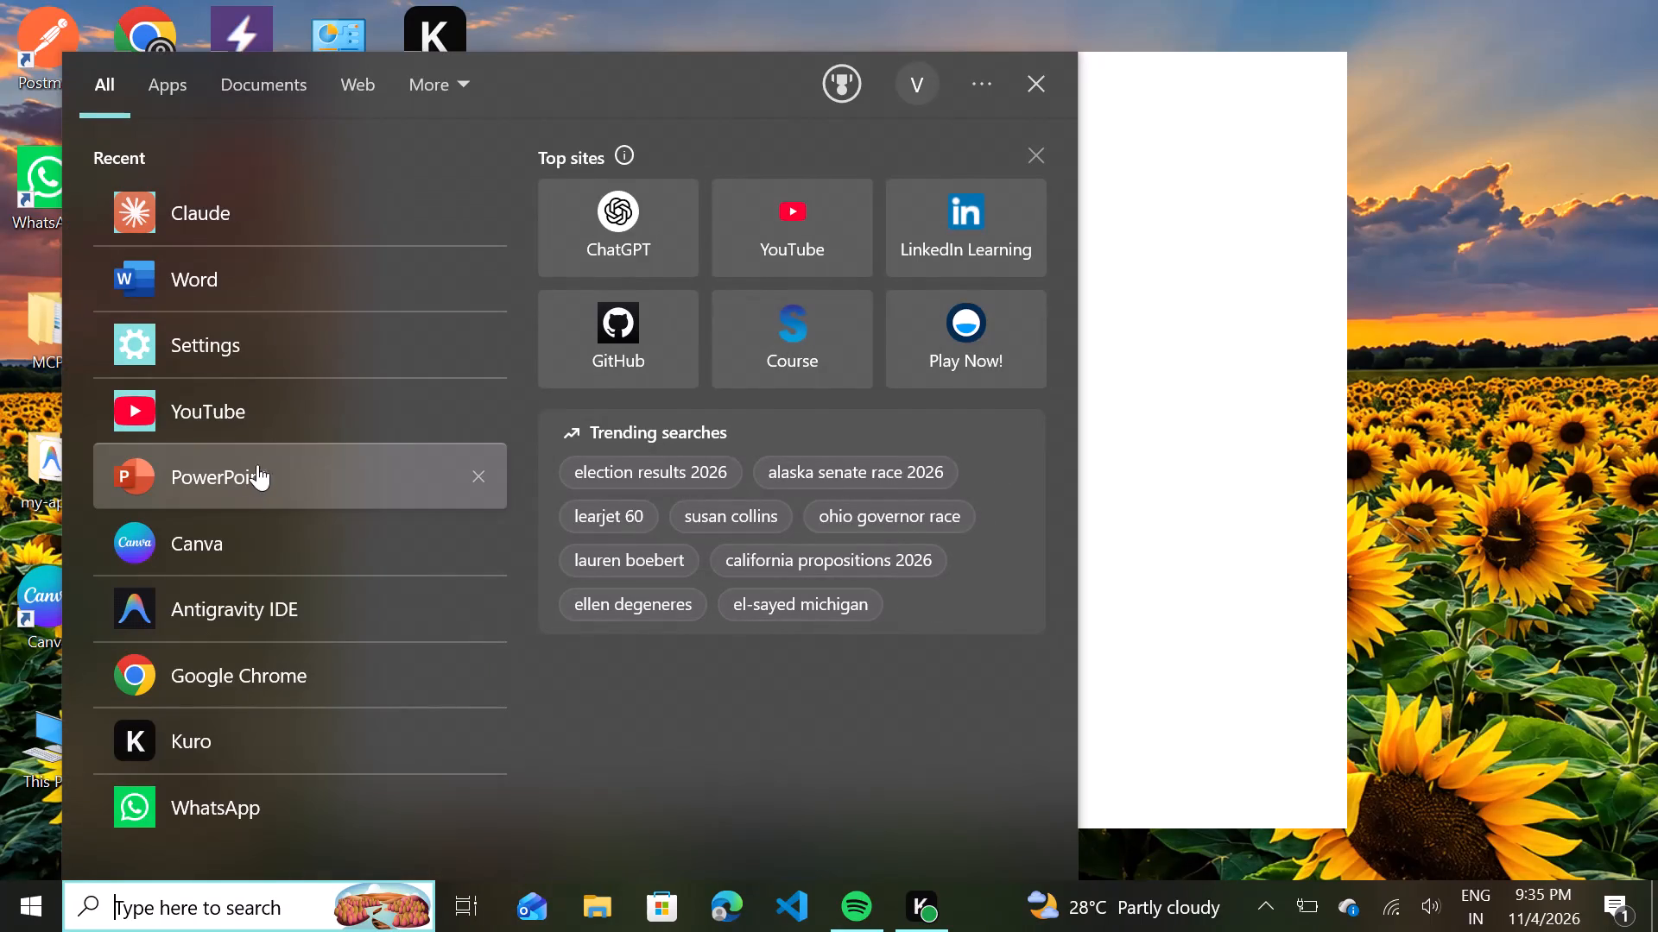
Open PowerPoint with the SmartPosture_AI_PBL presentation.
double_click(253, 475)
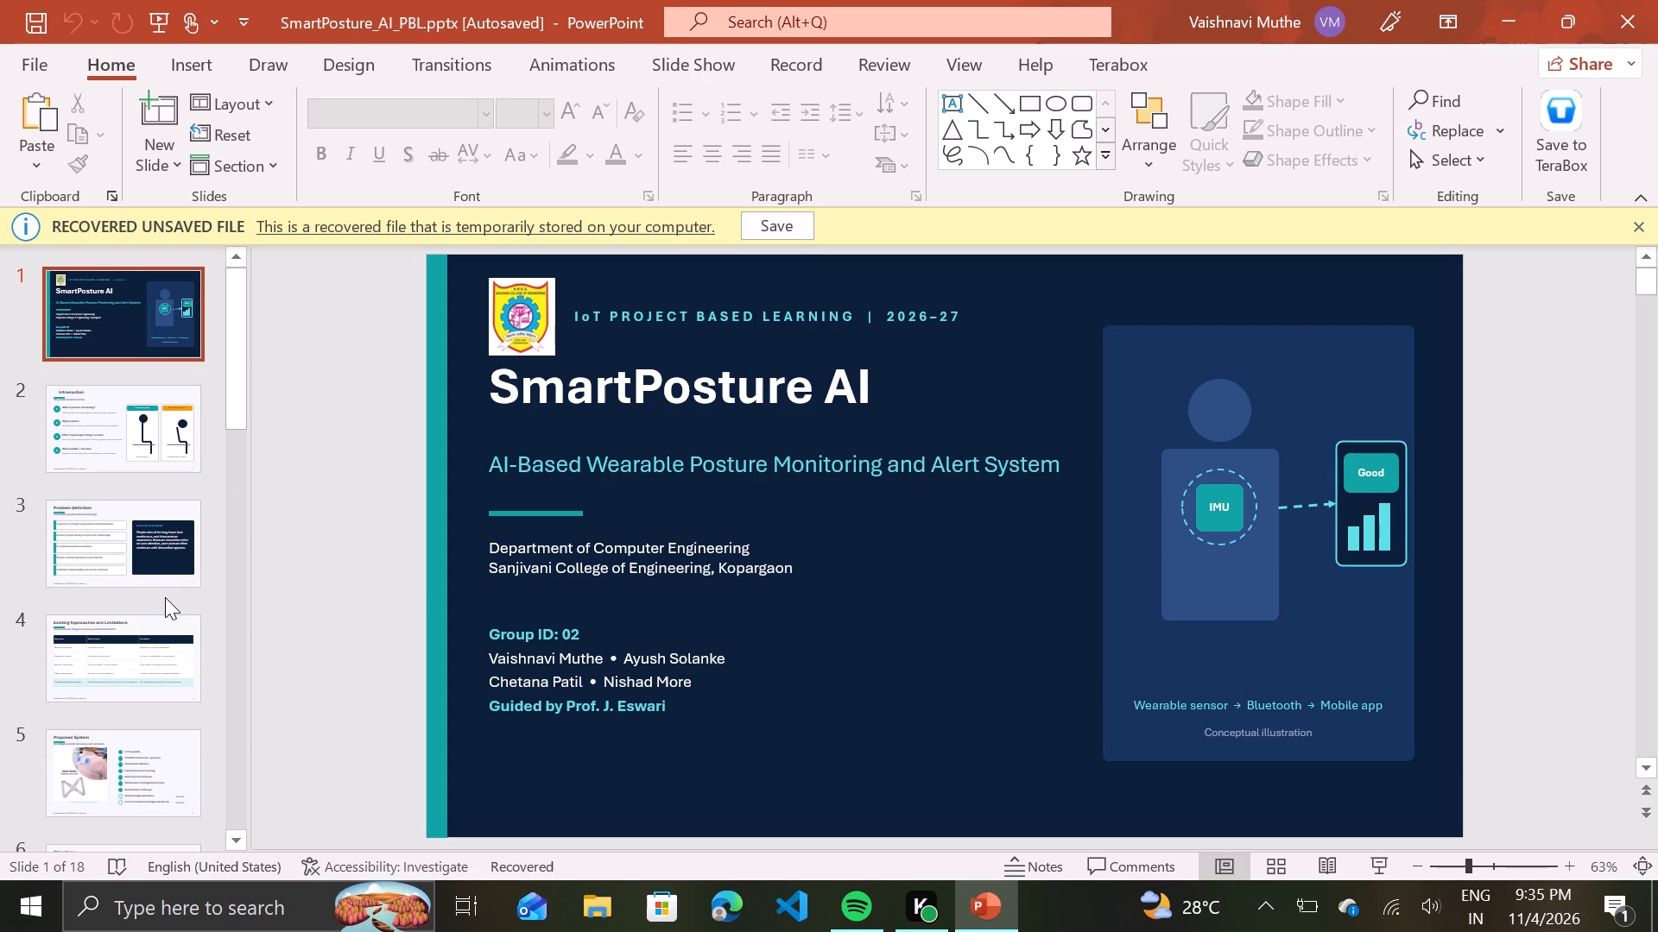
Skim the whole SmartPosture AI deck from the title slide to the Conclusion slide and return to the title slide.
scroll(165, 597, "down", 10)
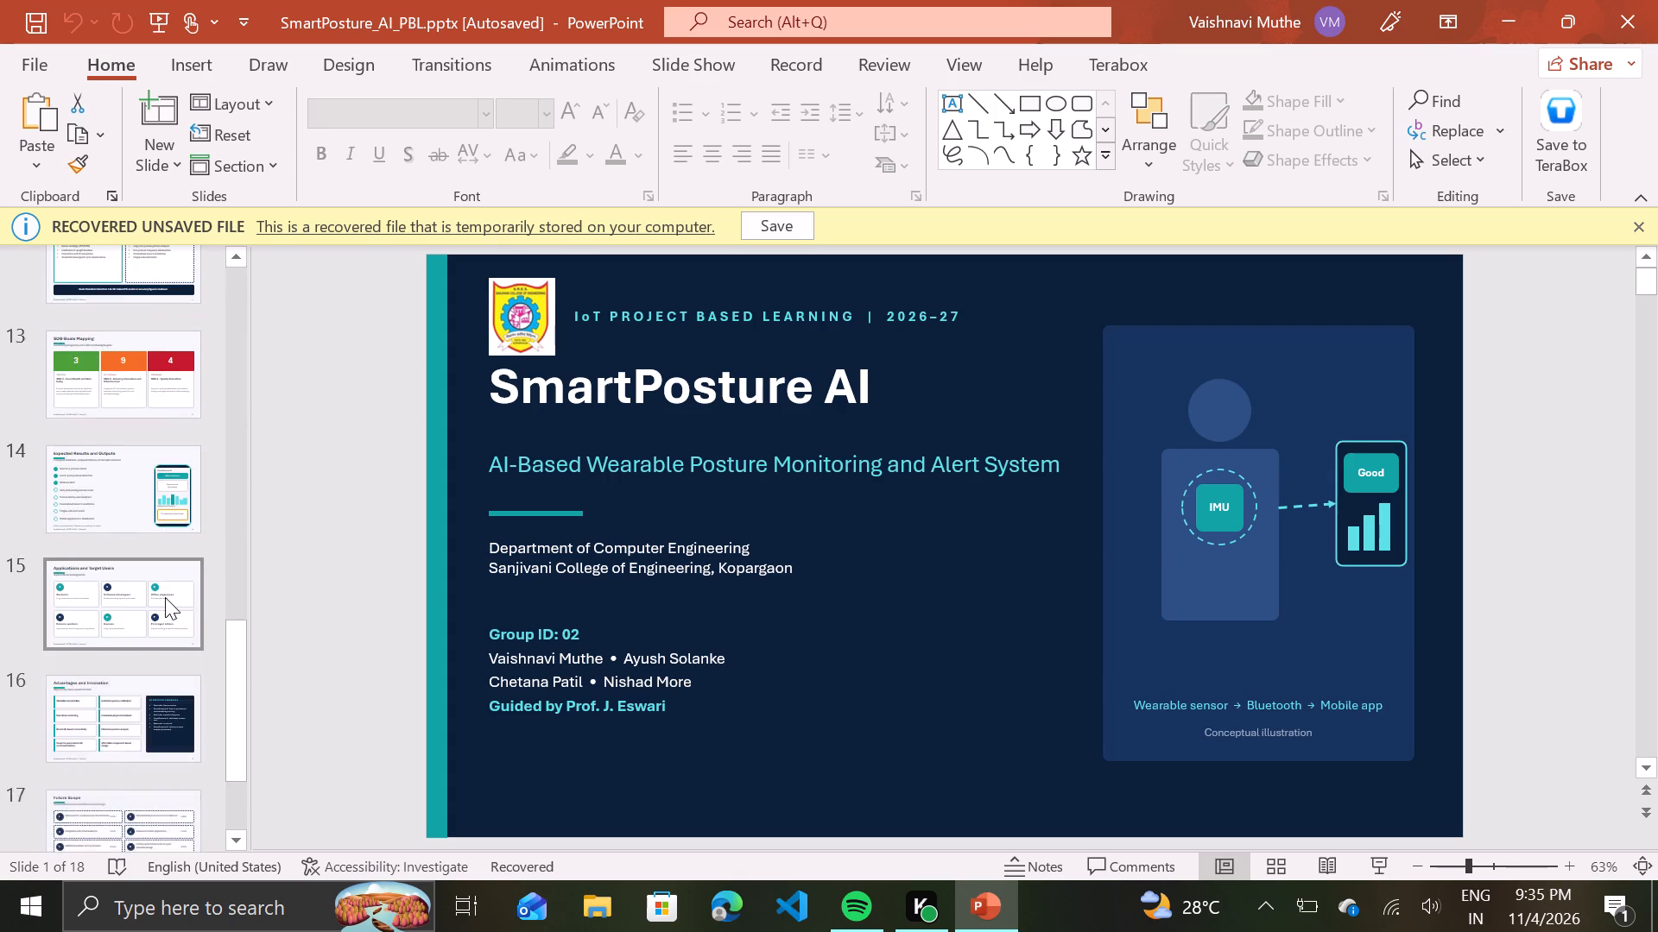
scroll(165, 597, "down", 3)
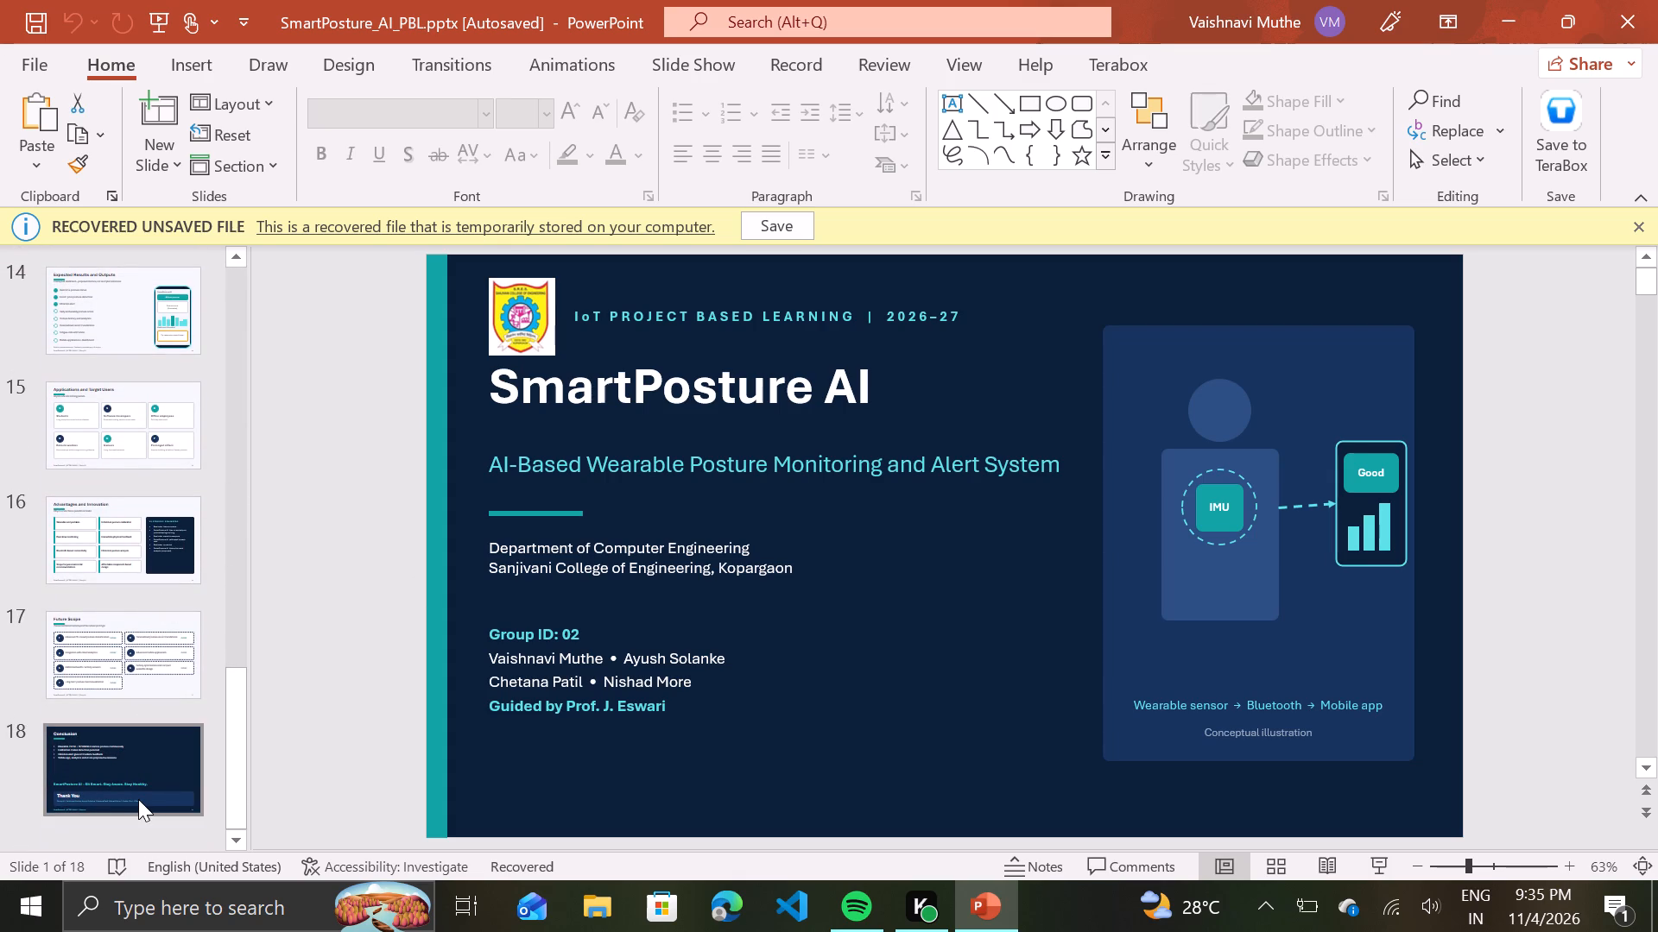
left_click(138, 799)
scroll(138, 799, "up", 5)
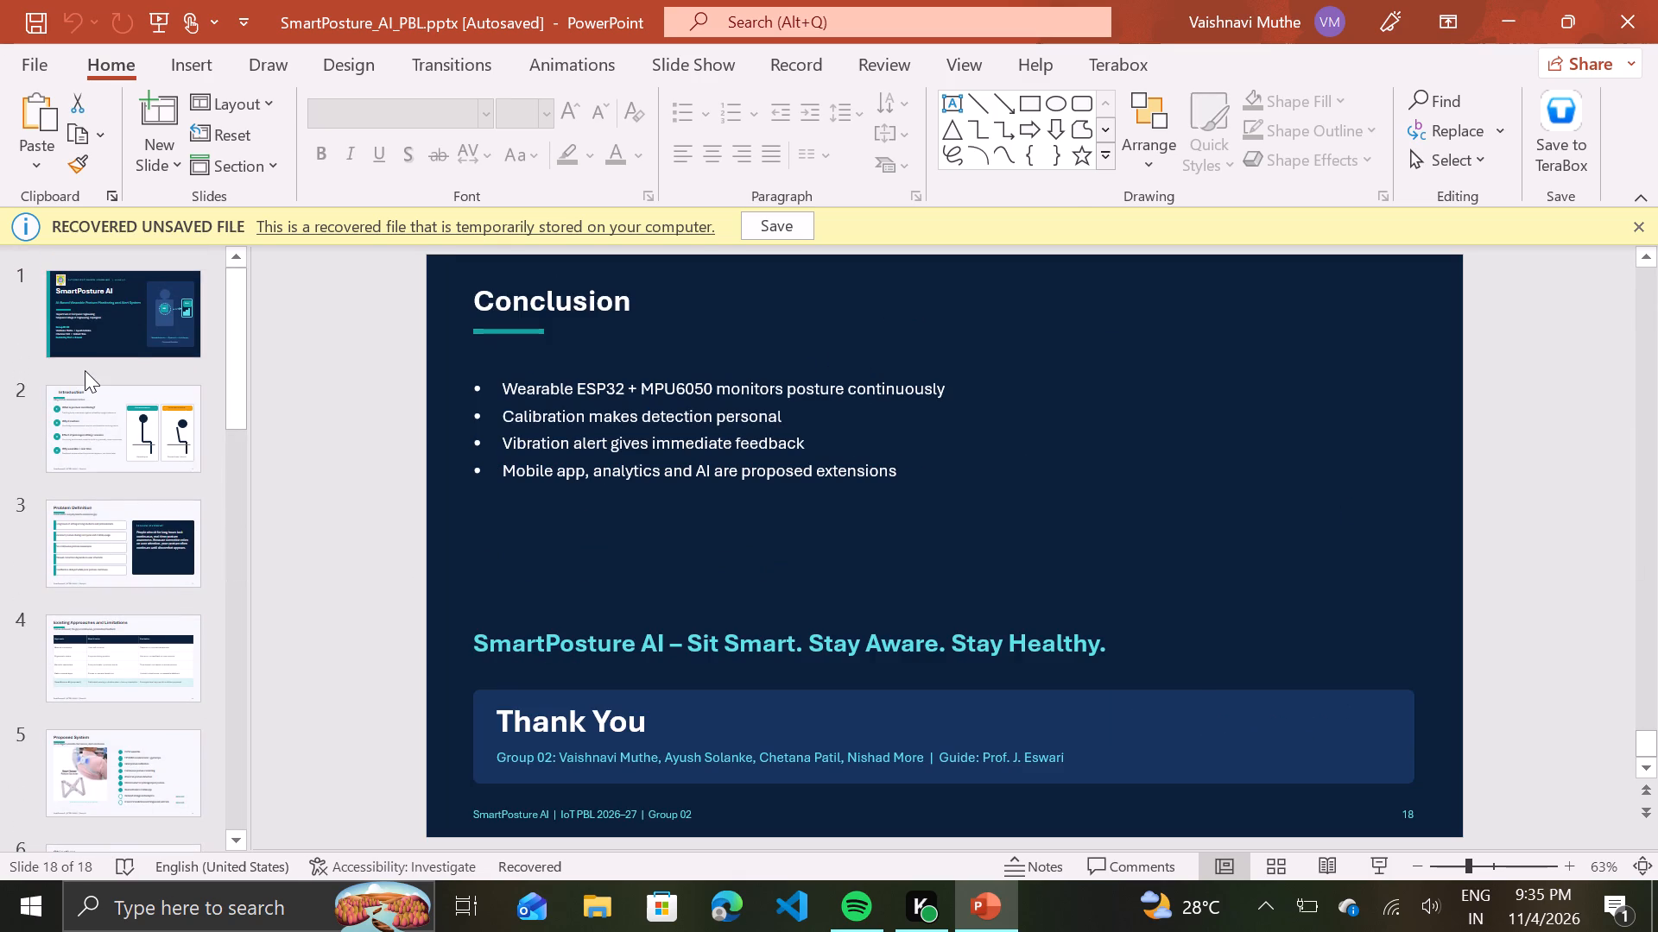
scroll(104, 594, "down", 5)
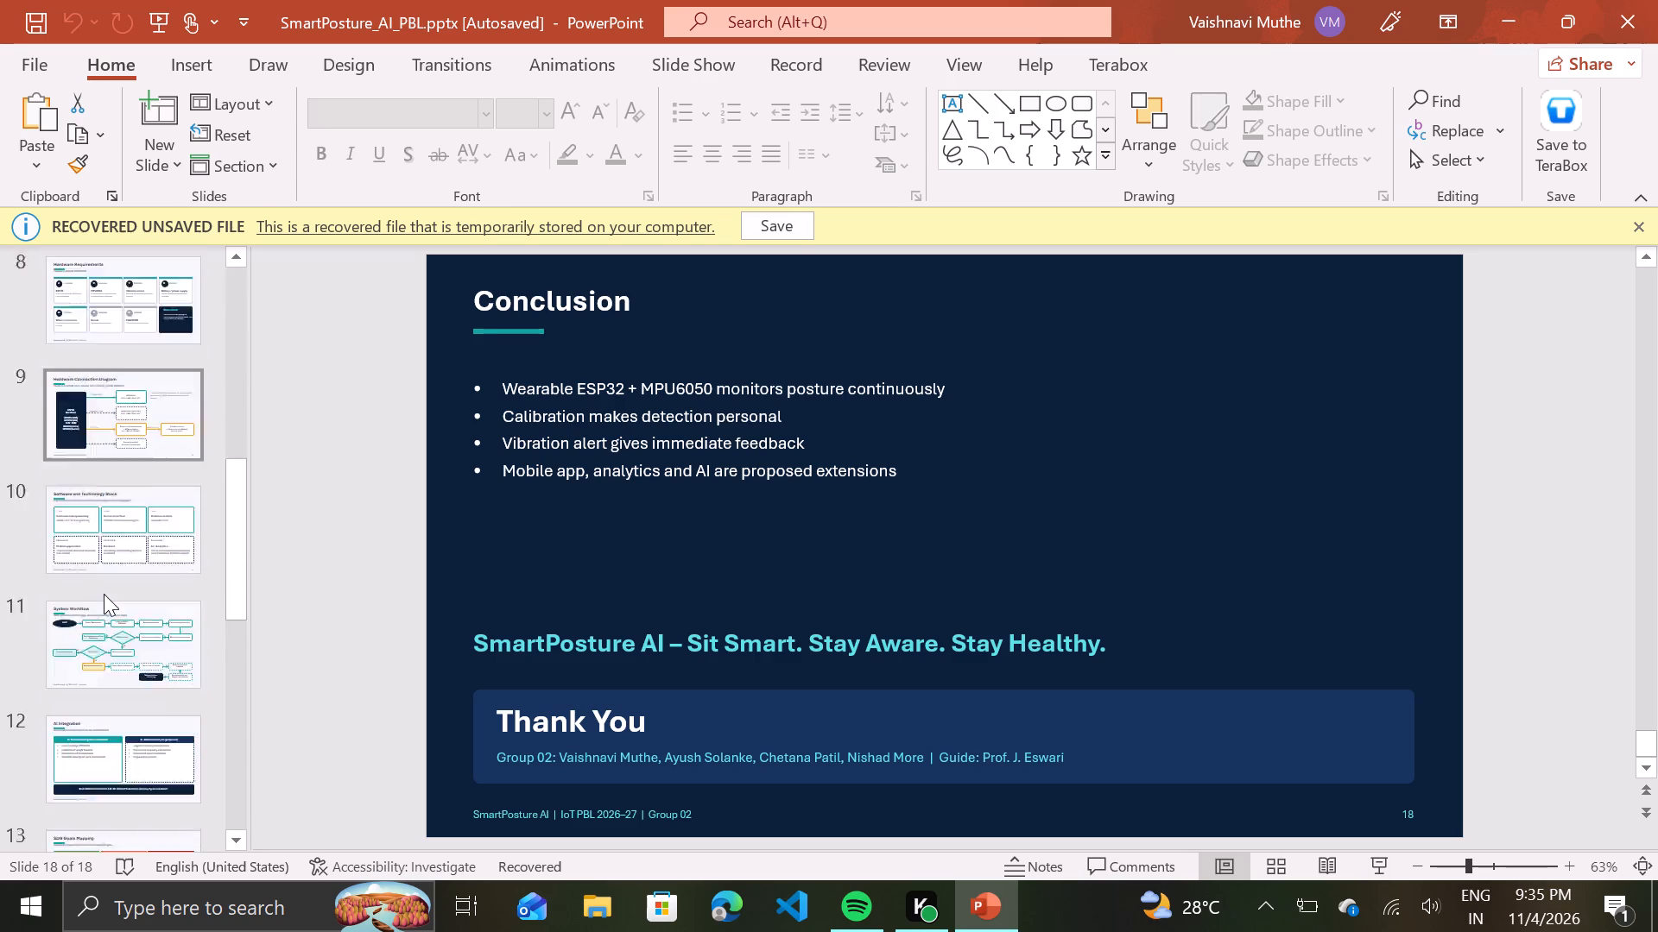
scroll(104, 594, "down", 3)
scroll(104, 594, "up", 8)
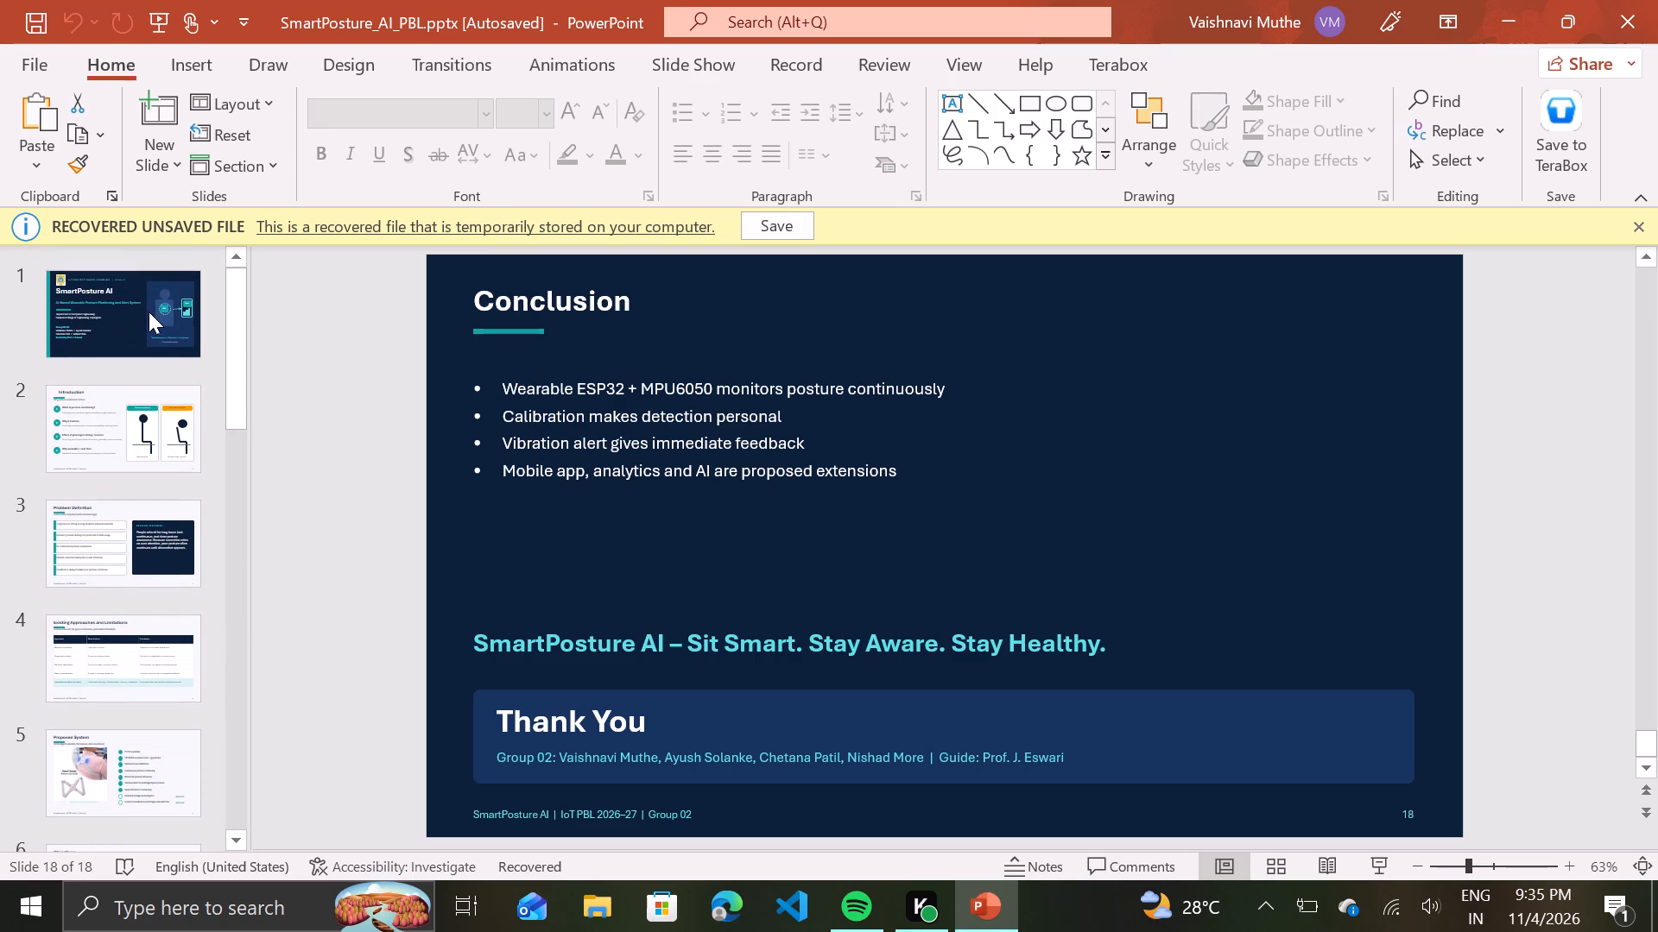
left_click(149, 312)
key("Right")
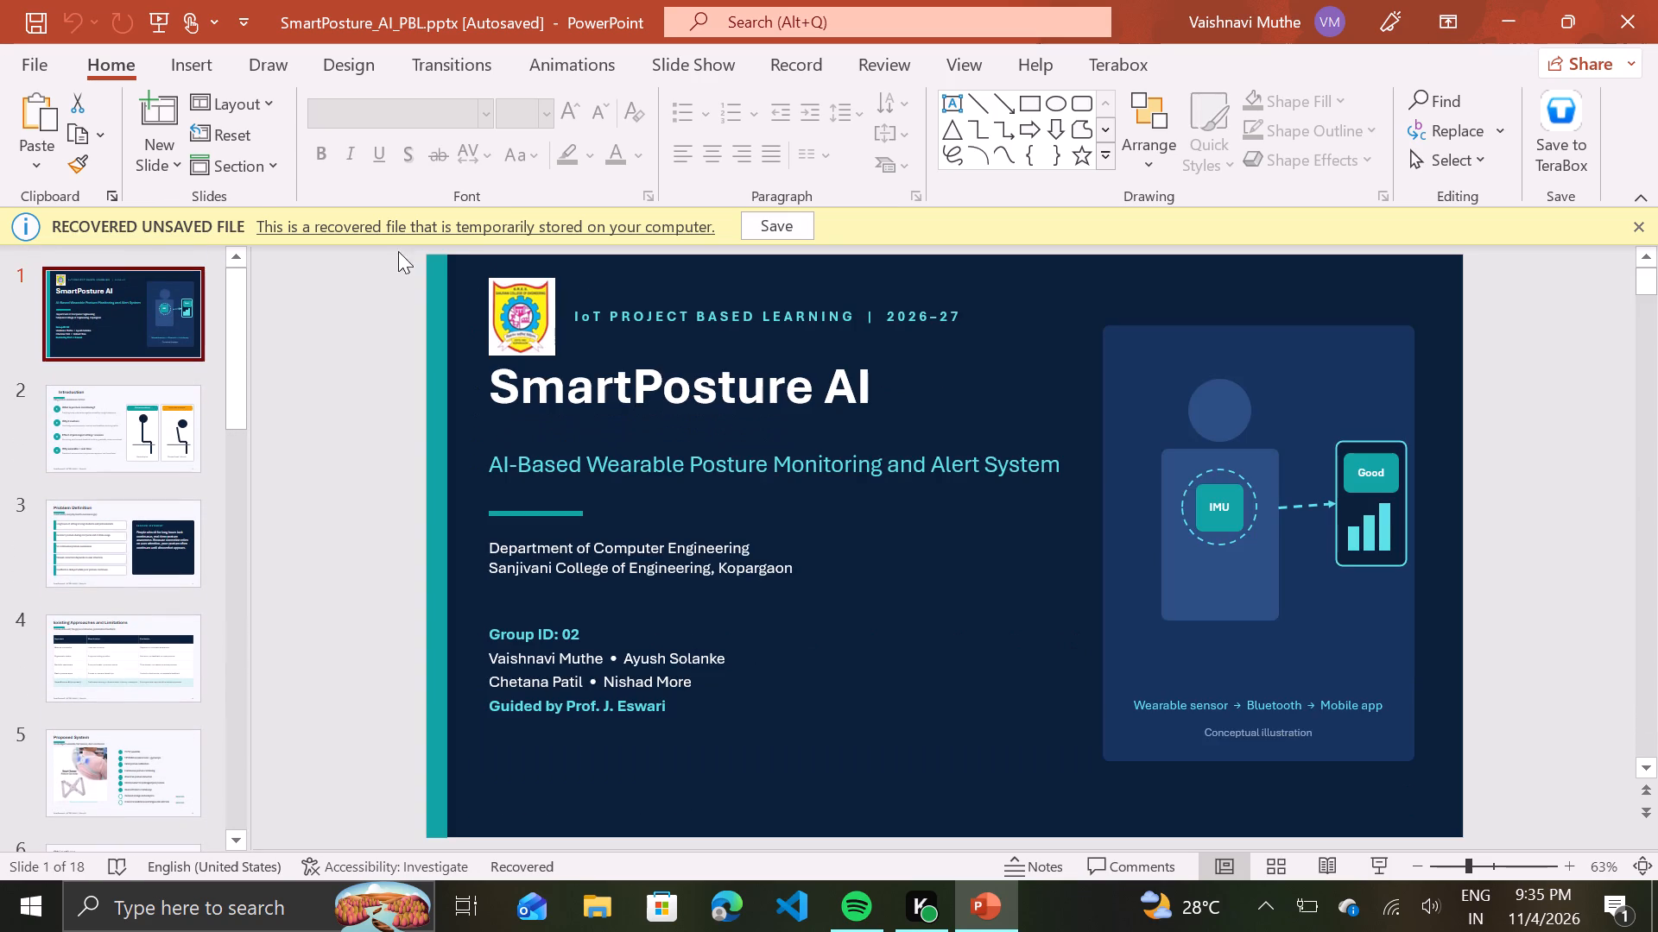
Save the recovered SmartPosture_AI_PBL presentation.
left_click(766, 224)
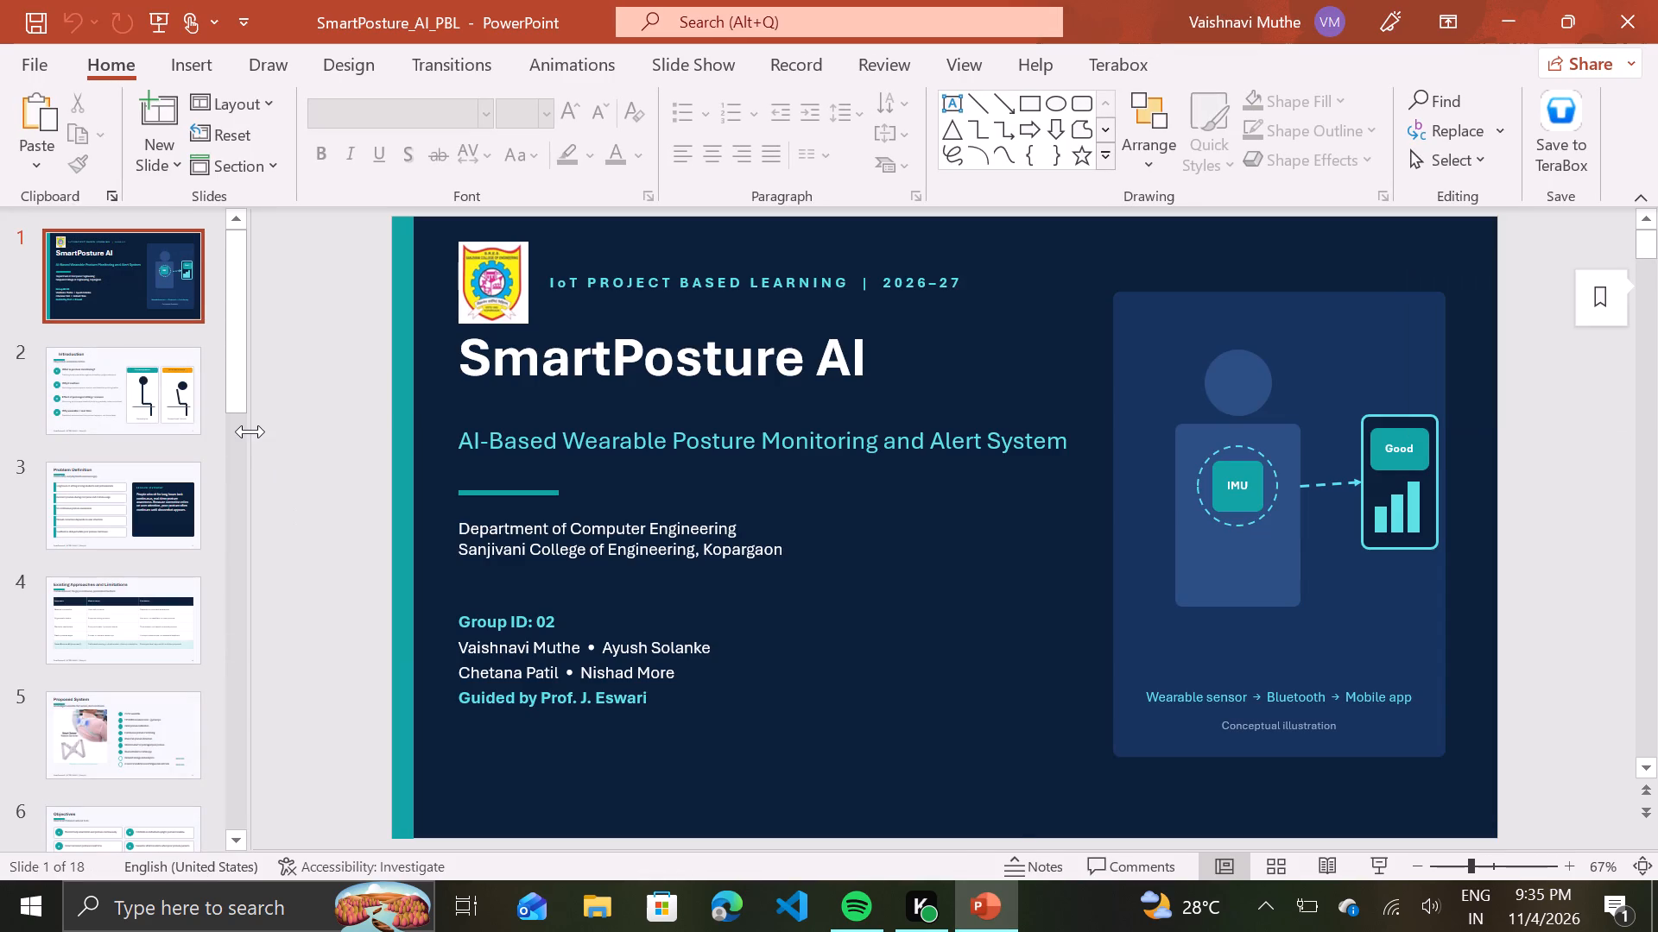
Review the slides one by one from Introduction through Hardware Connection Diagram.
key("Down")
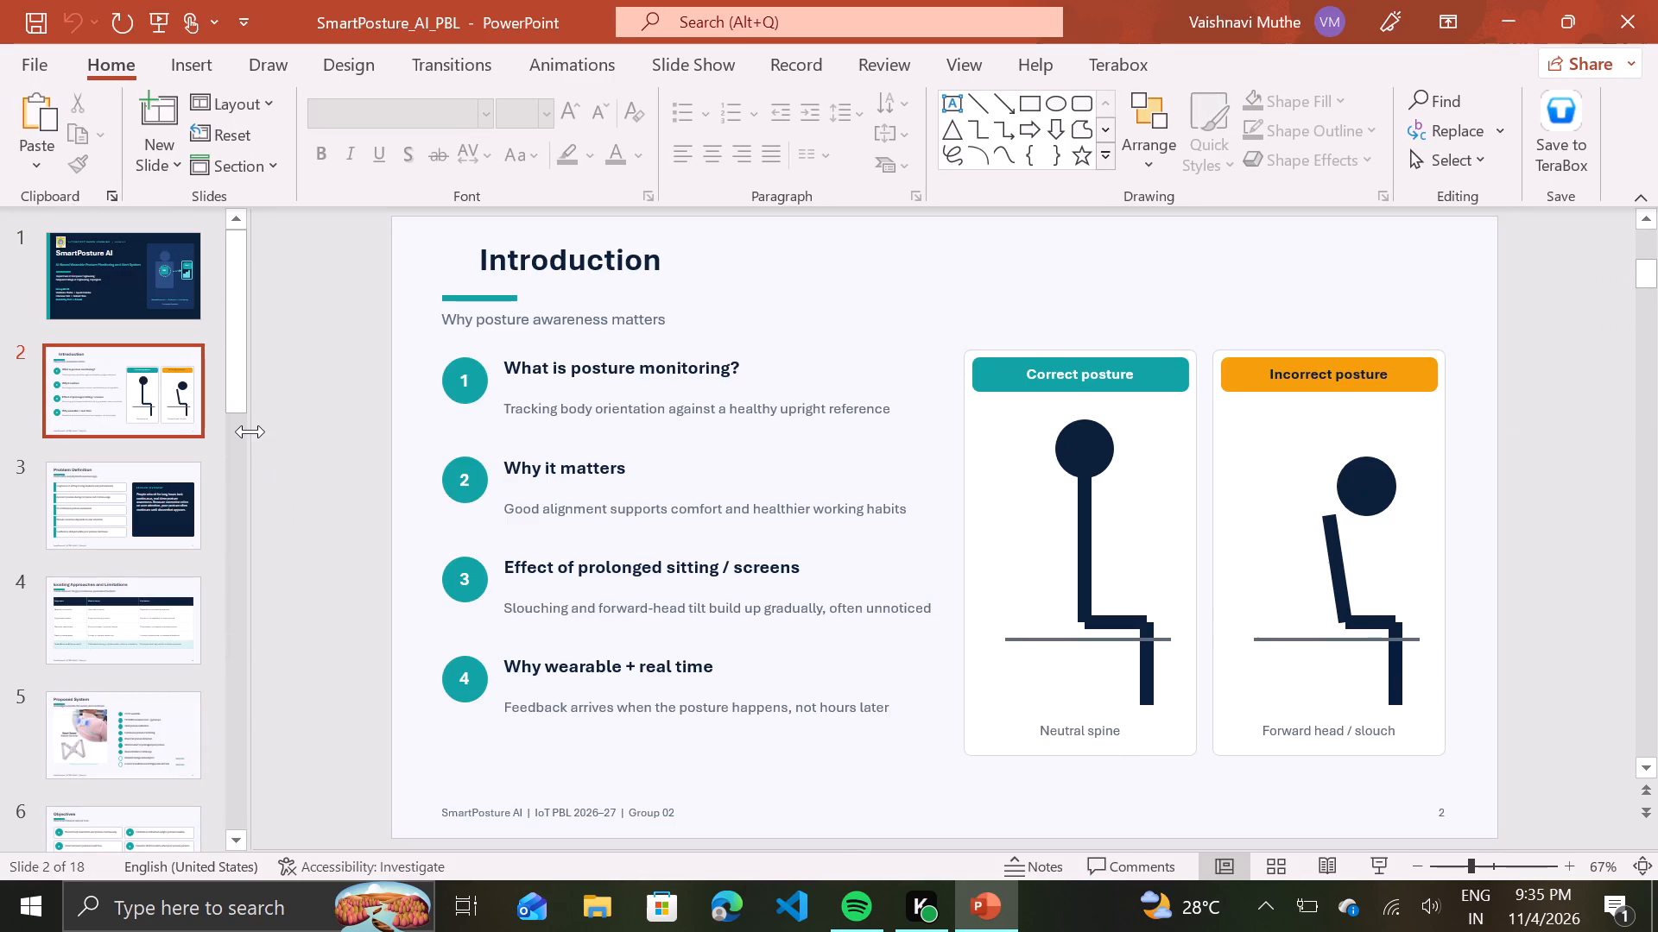
key("Down")
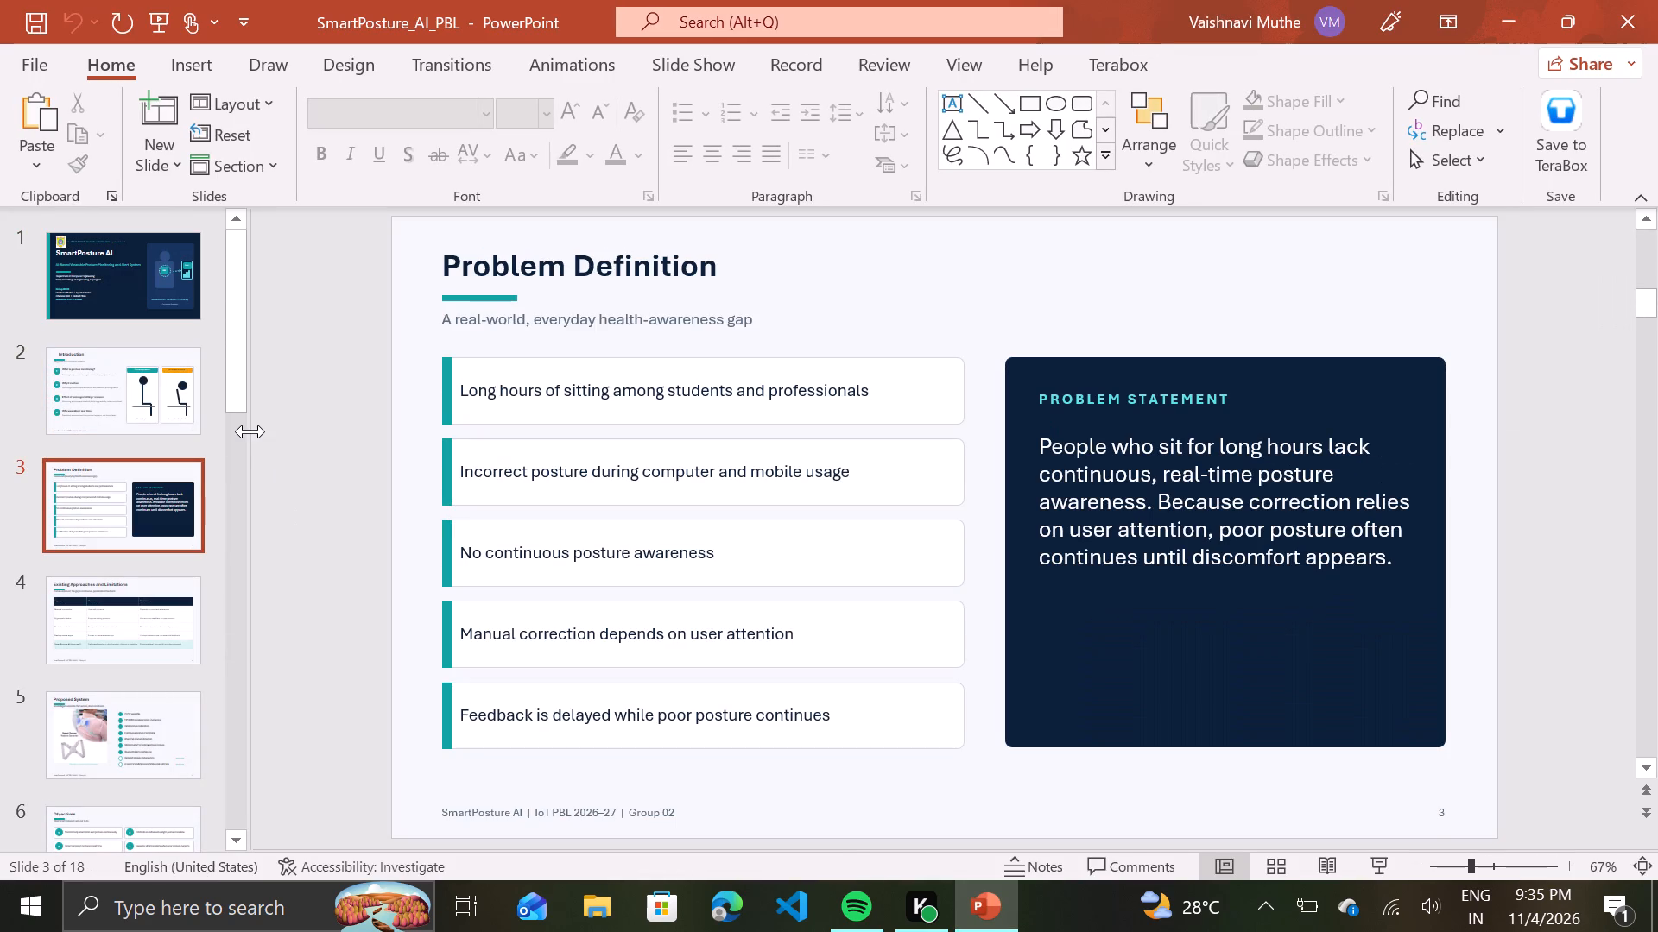
key("Down")
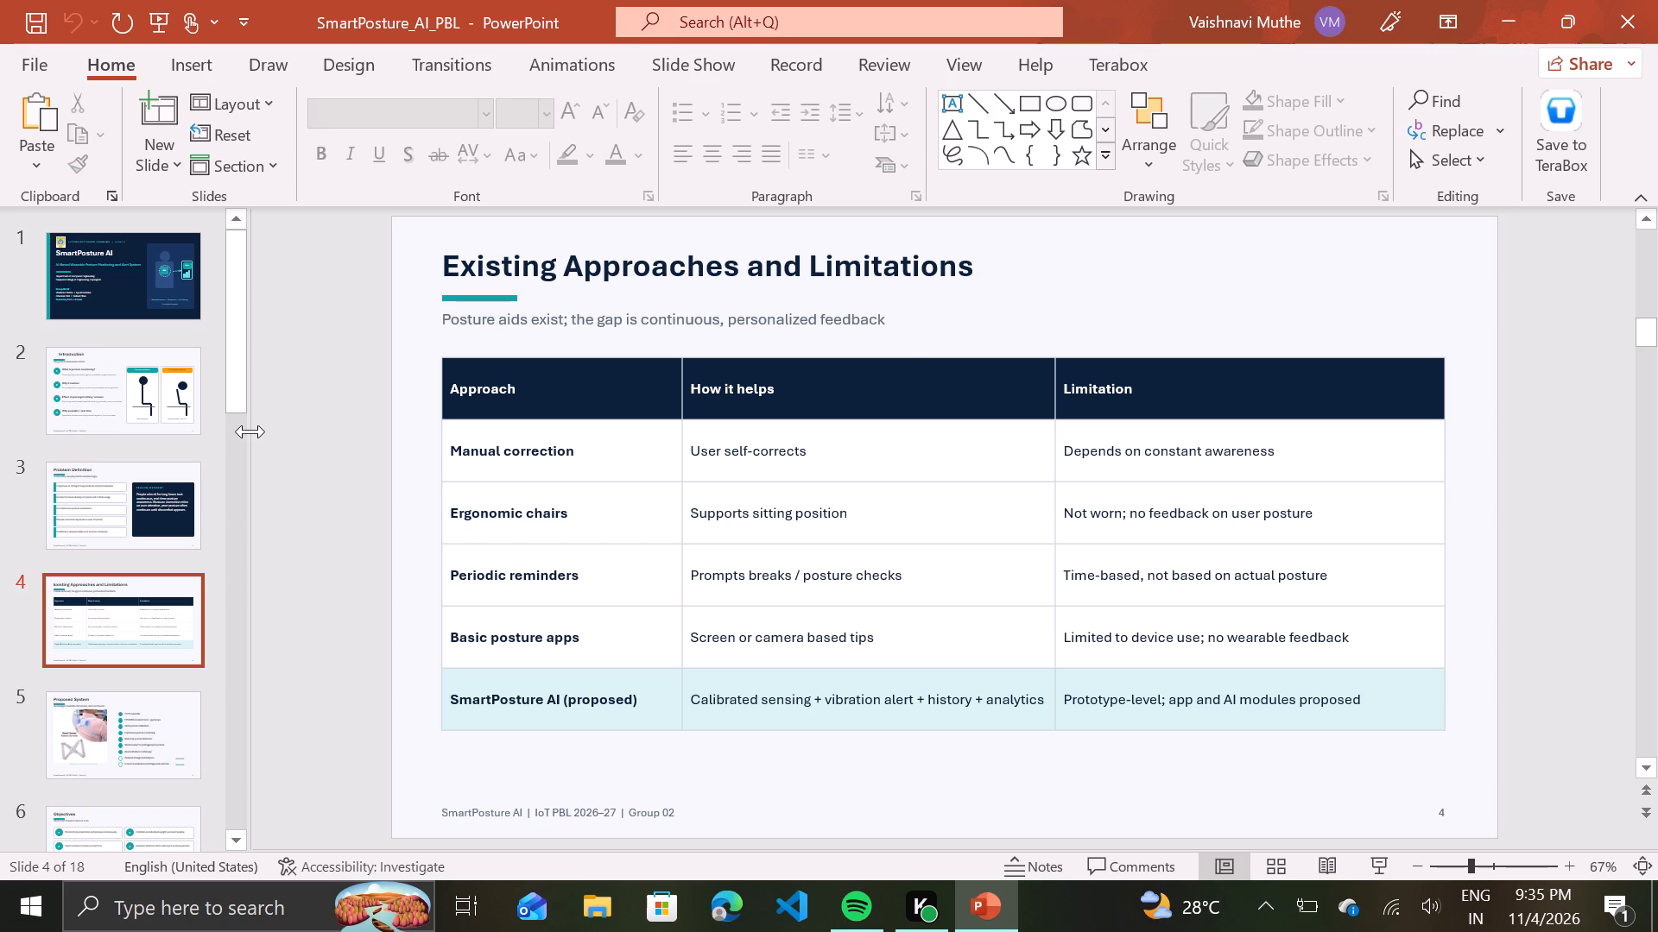
key("Down")
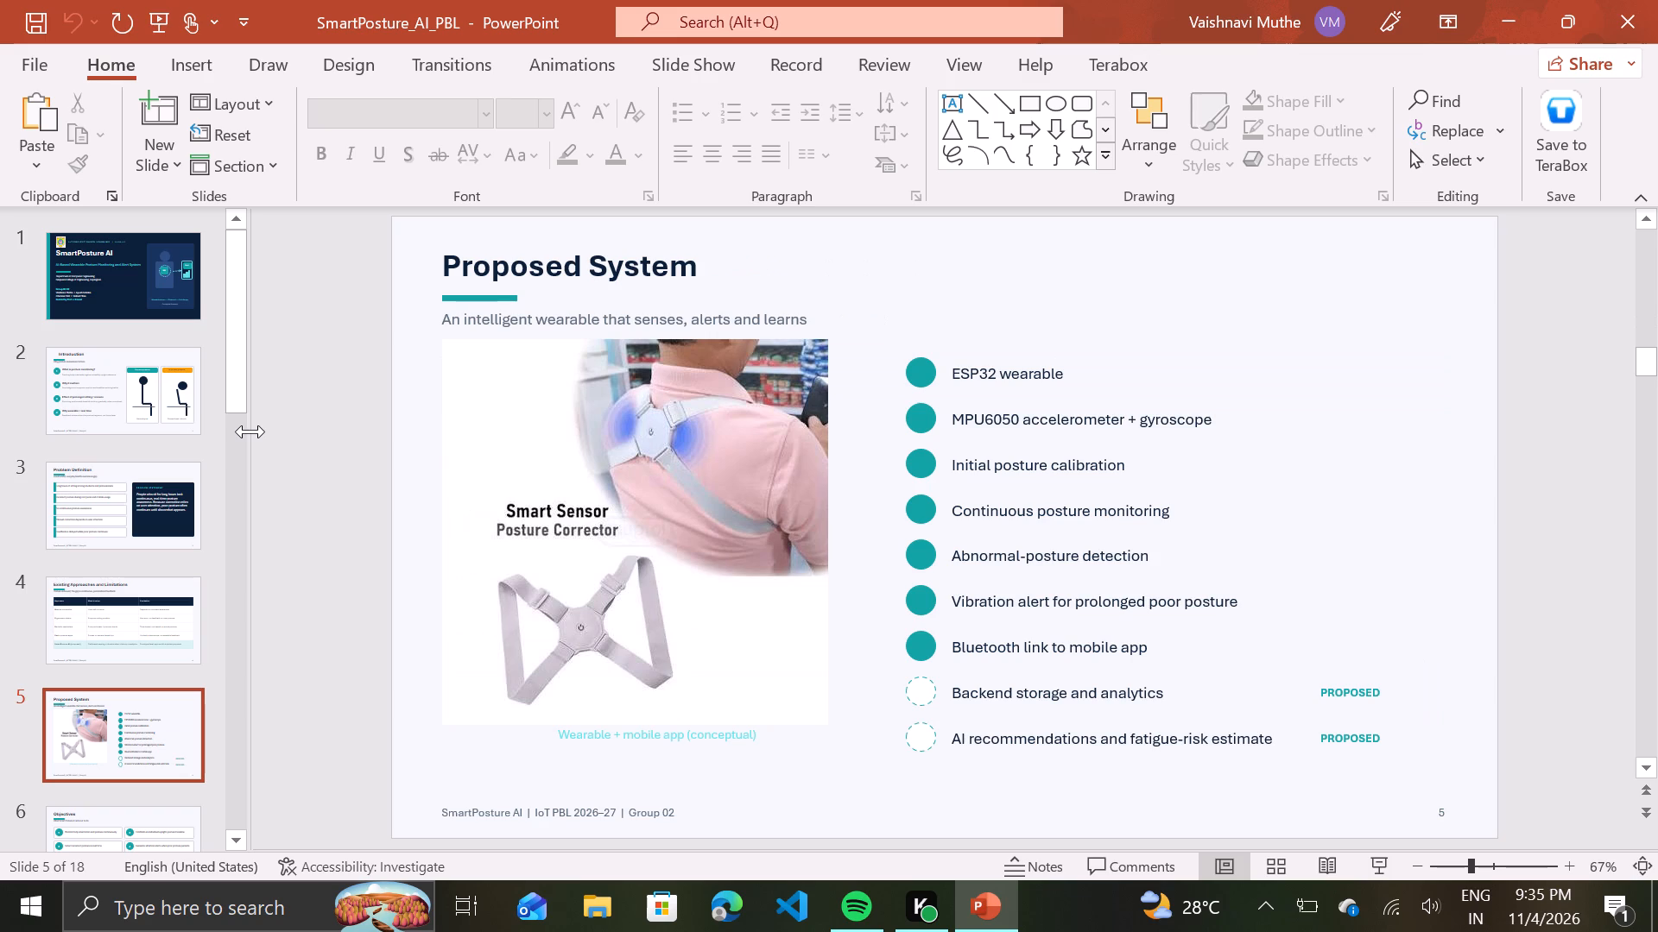
key("Down")
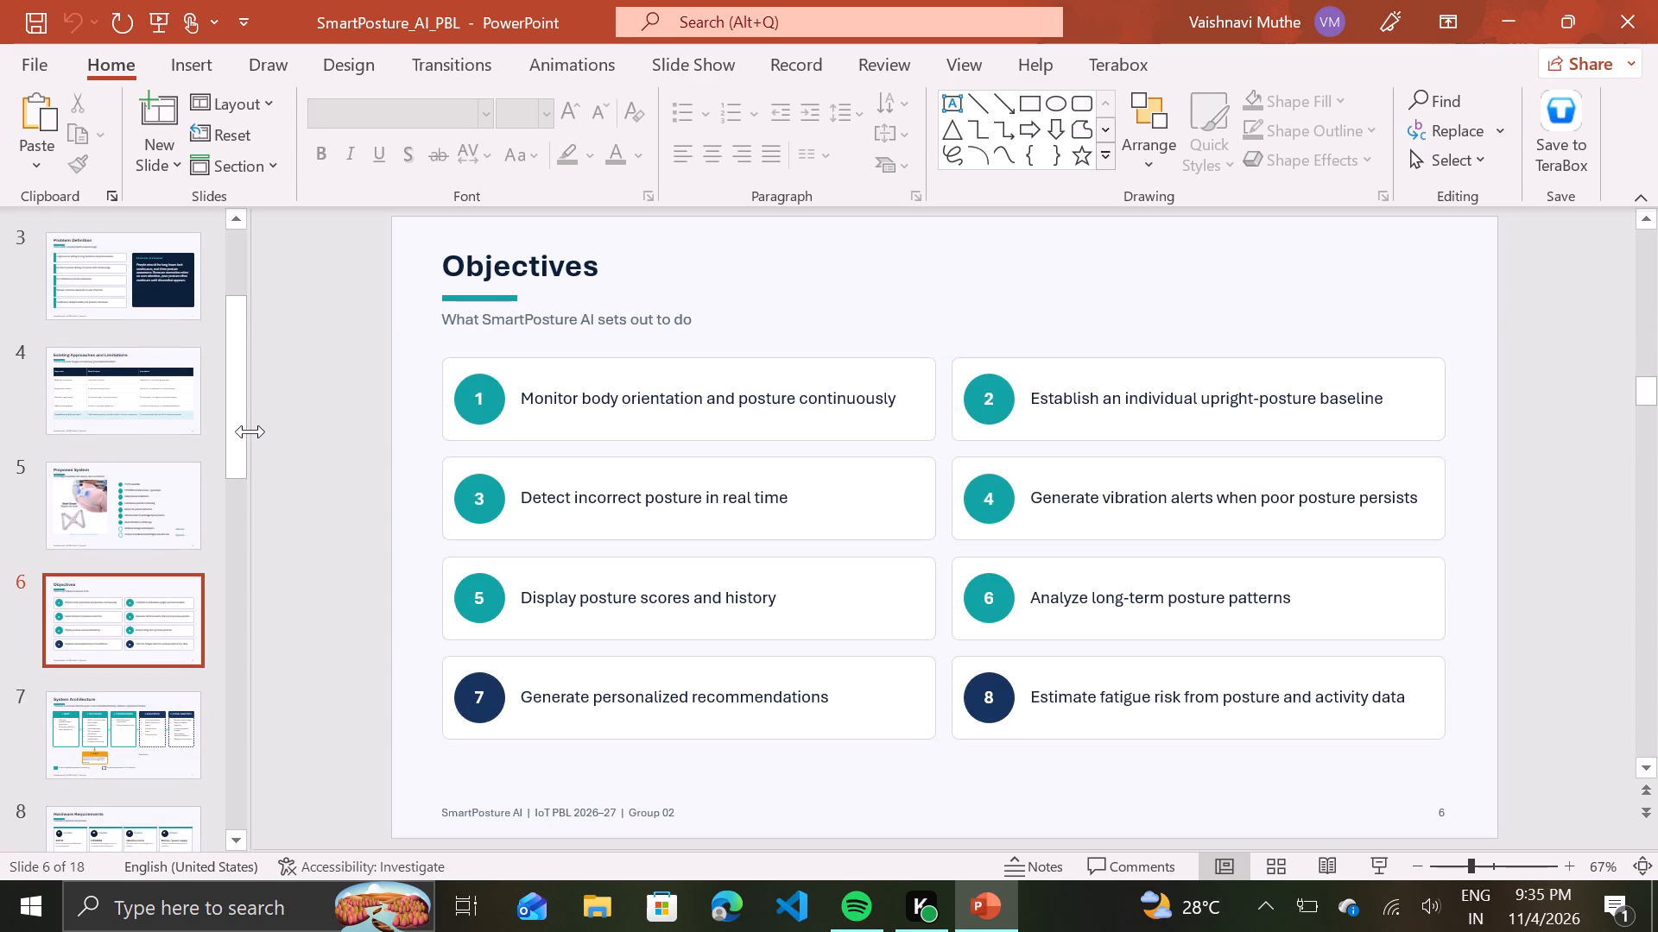
key("Down")
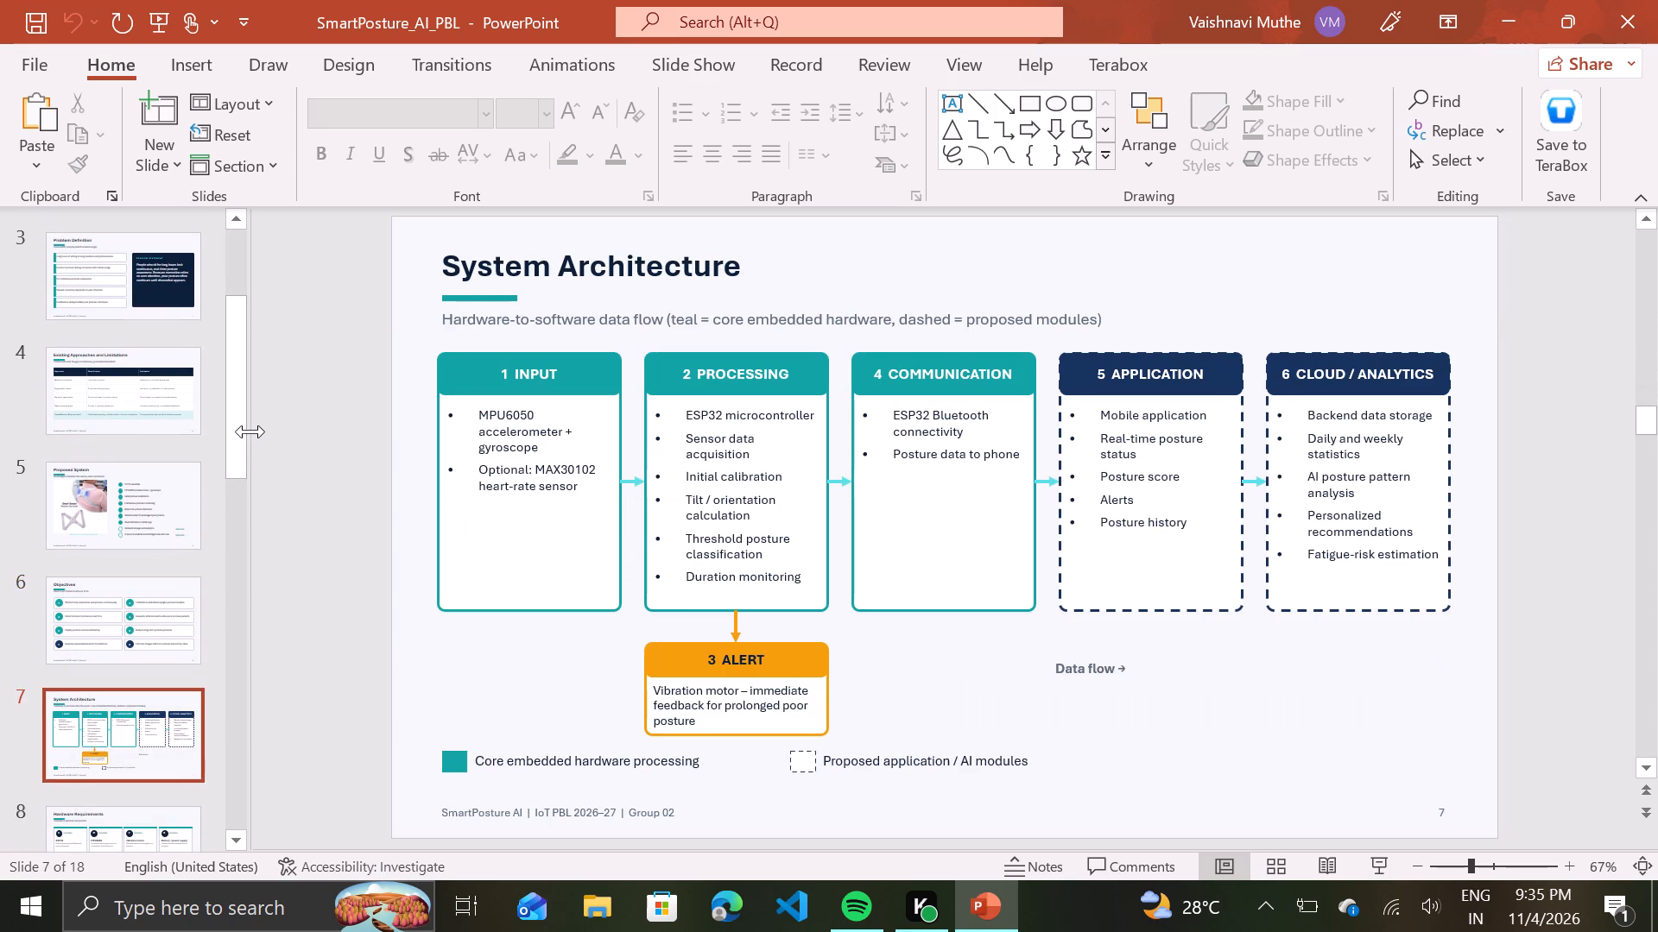
key("Down")
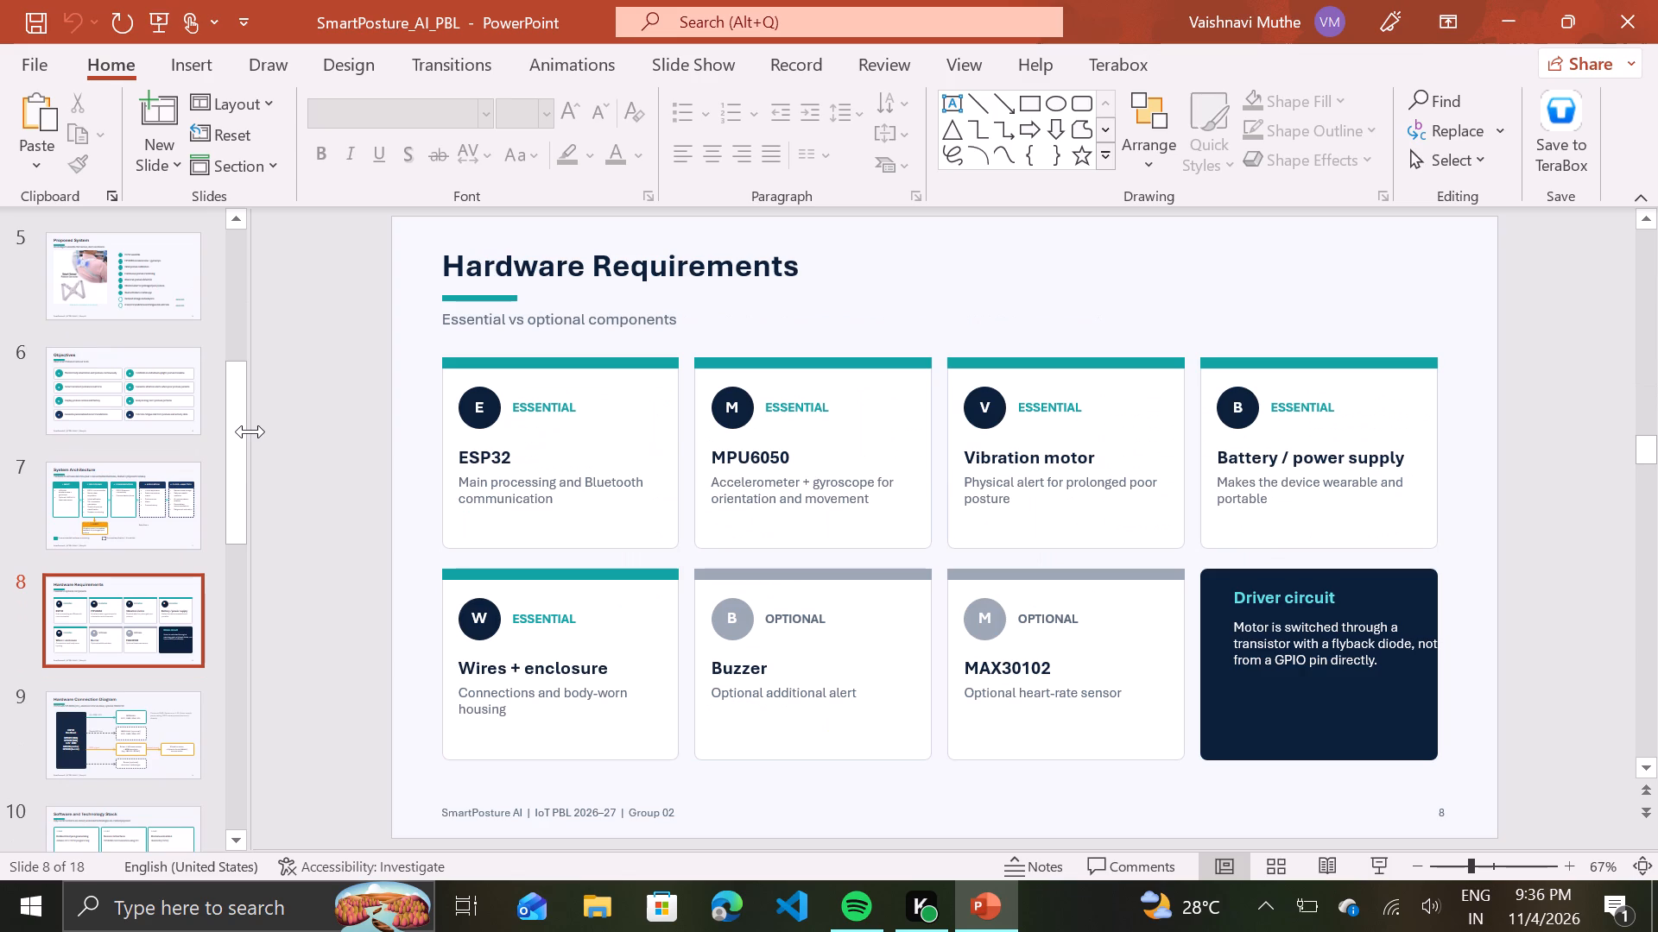
key("Down")
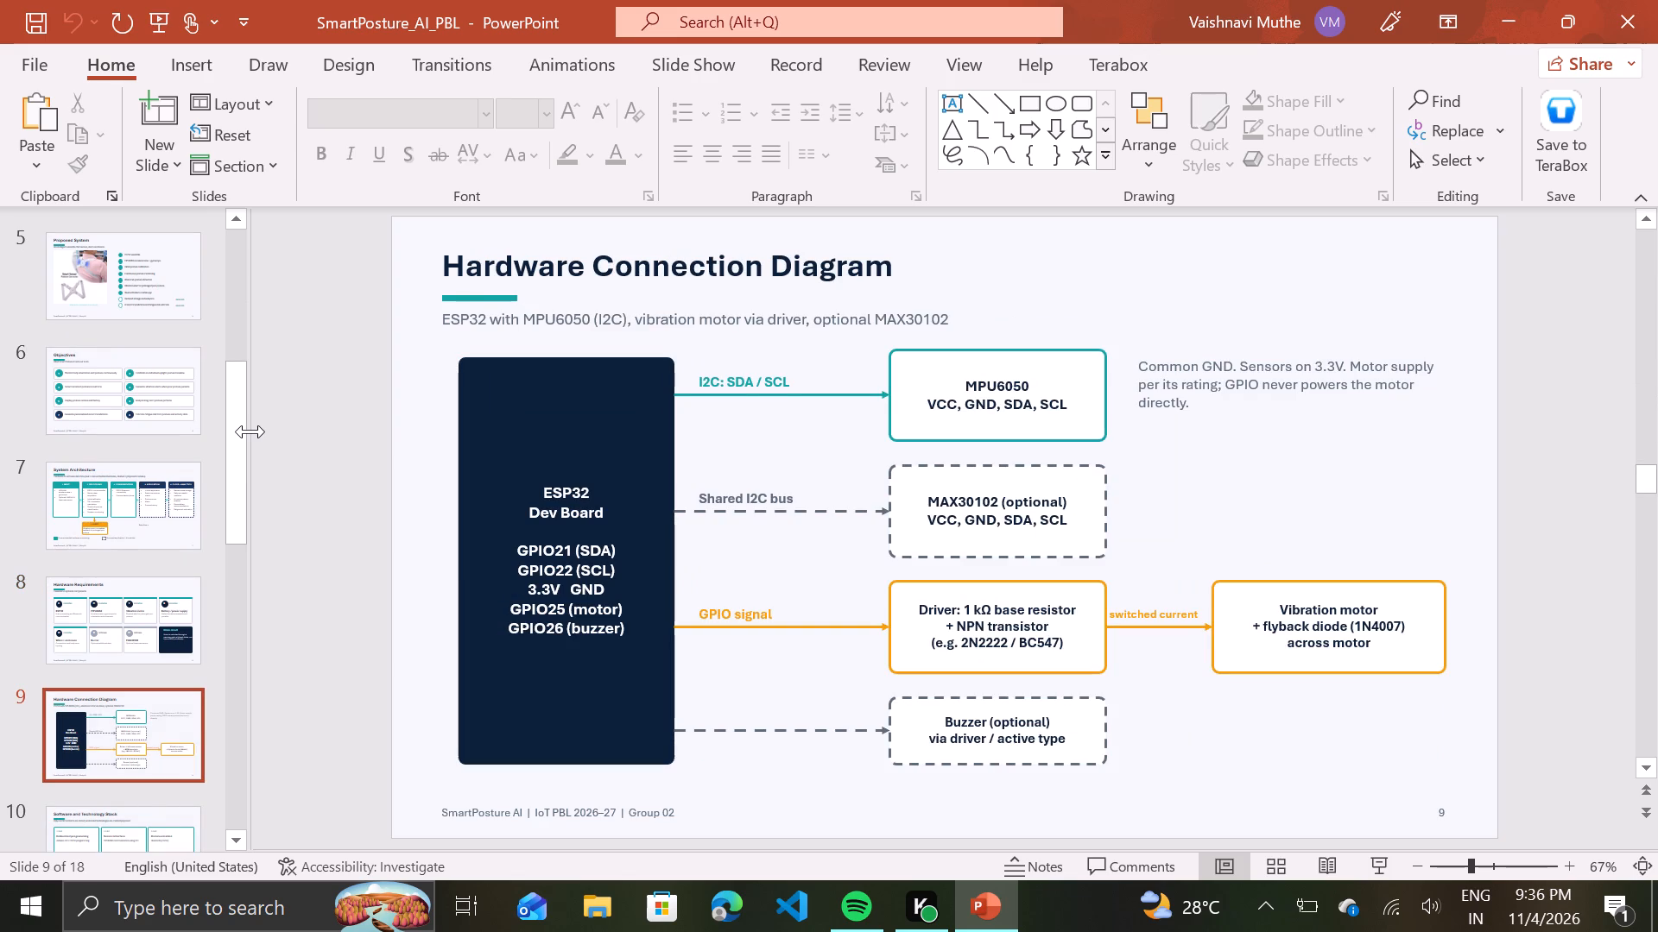
Delete the Hardware Connection Diagram slide and the Software and Technology Stack slide.
key("Delete")
left_click(174, 749)
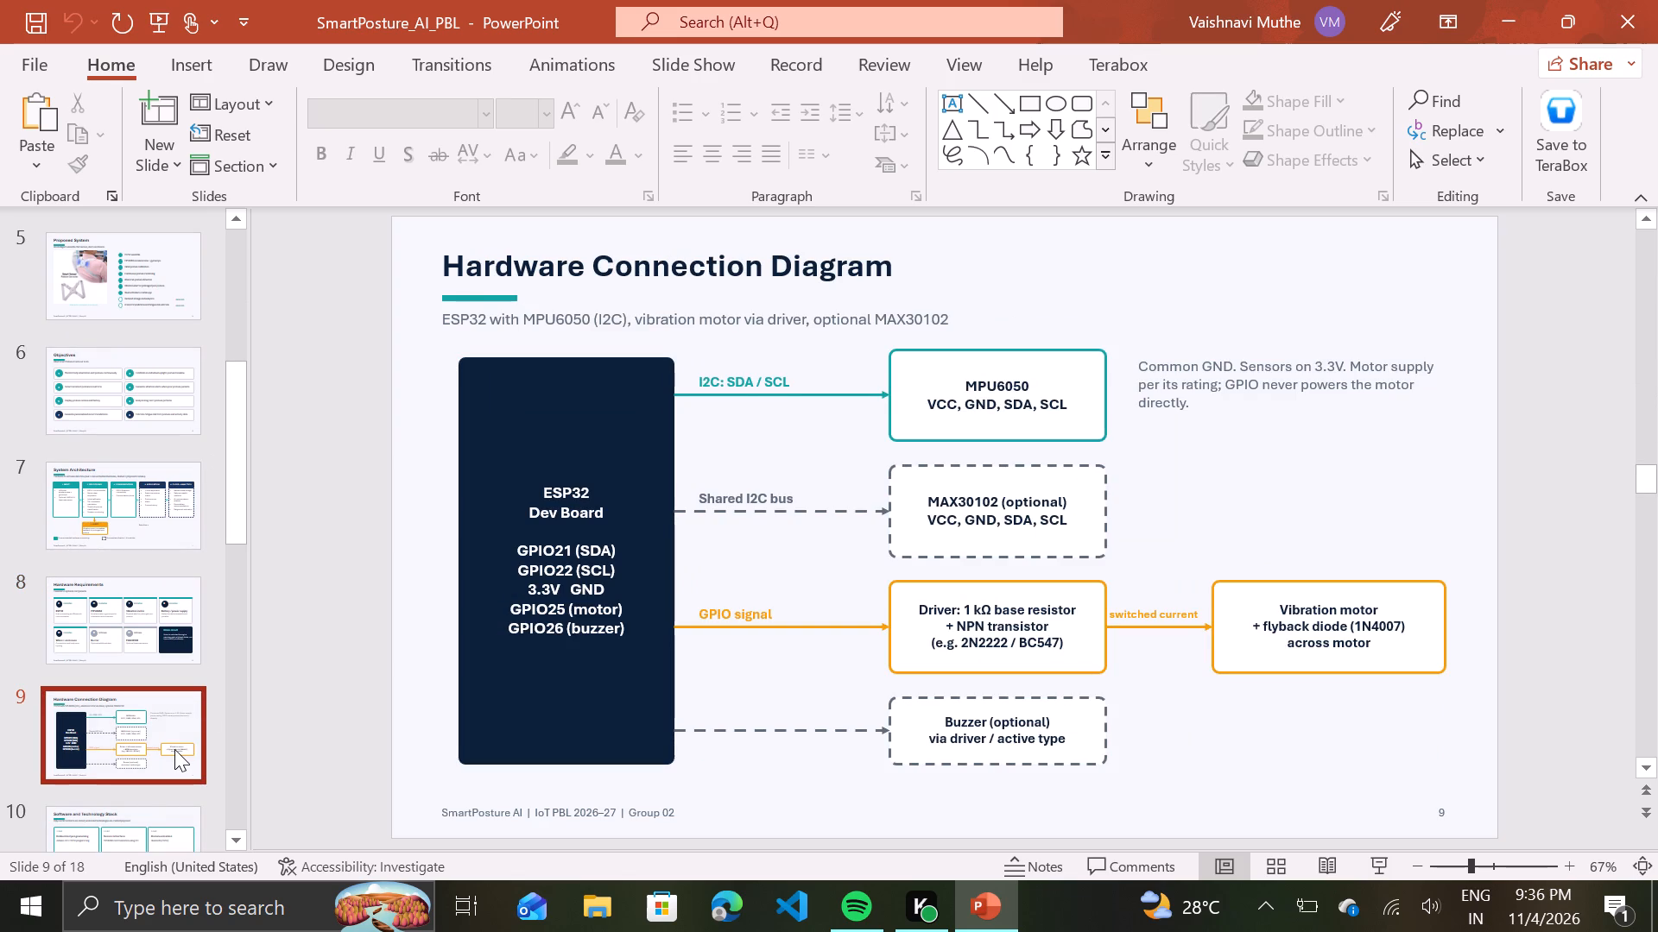
key("Delete")
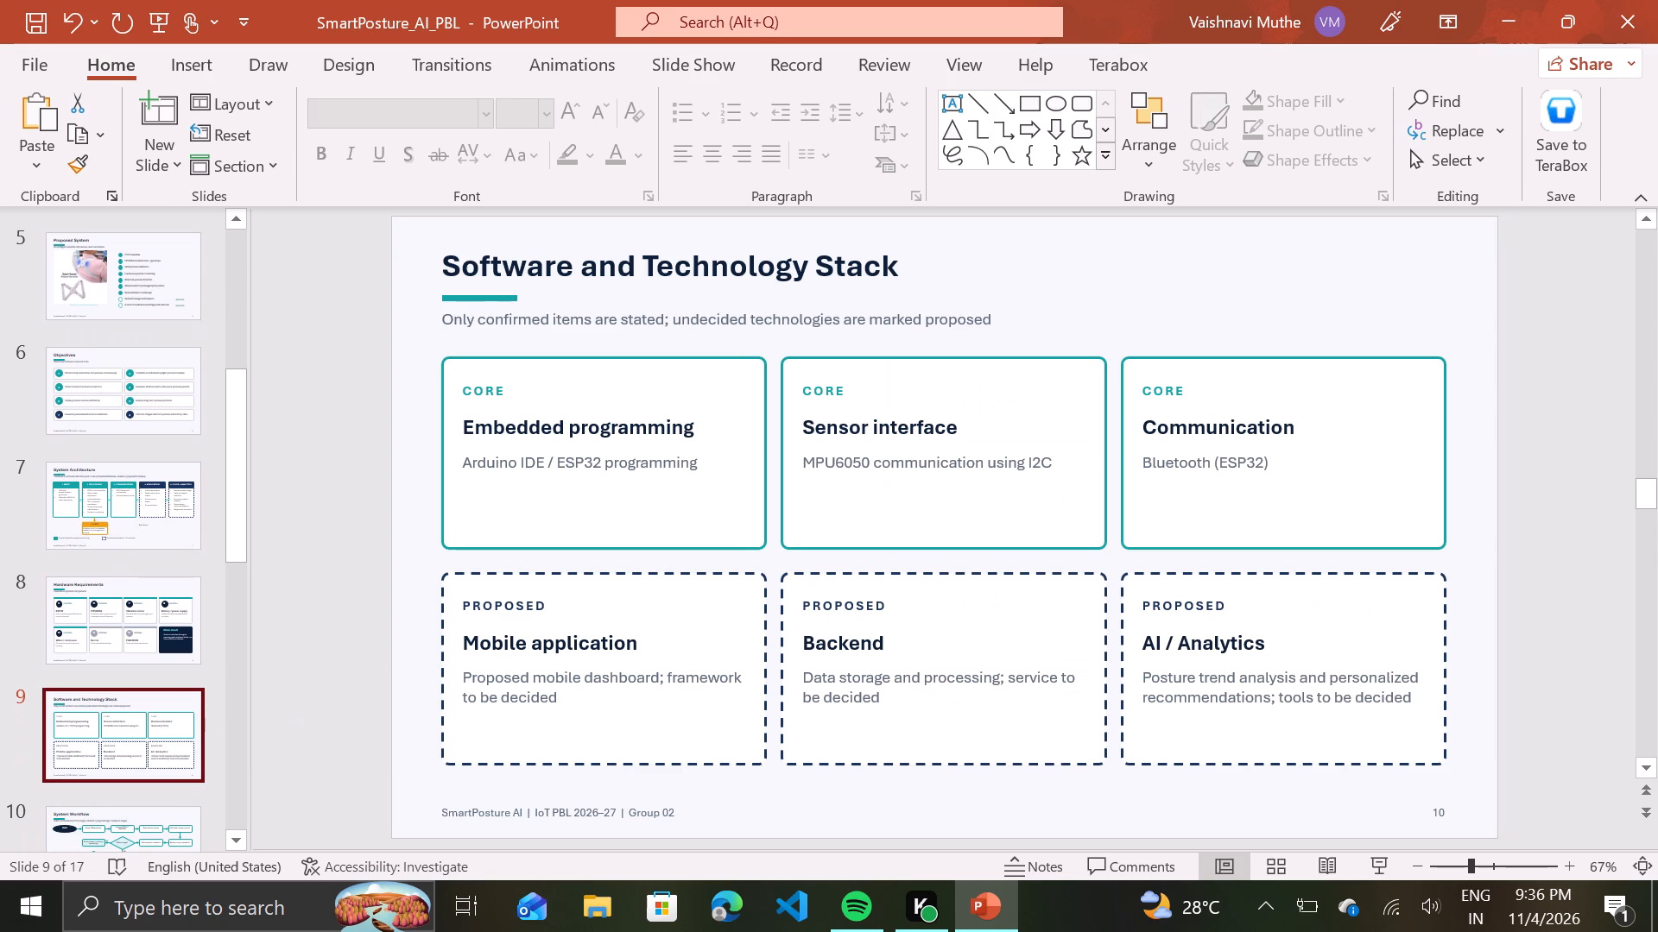
key("Delete")
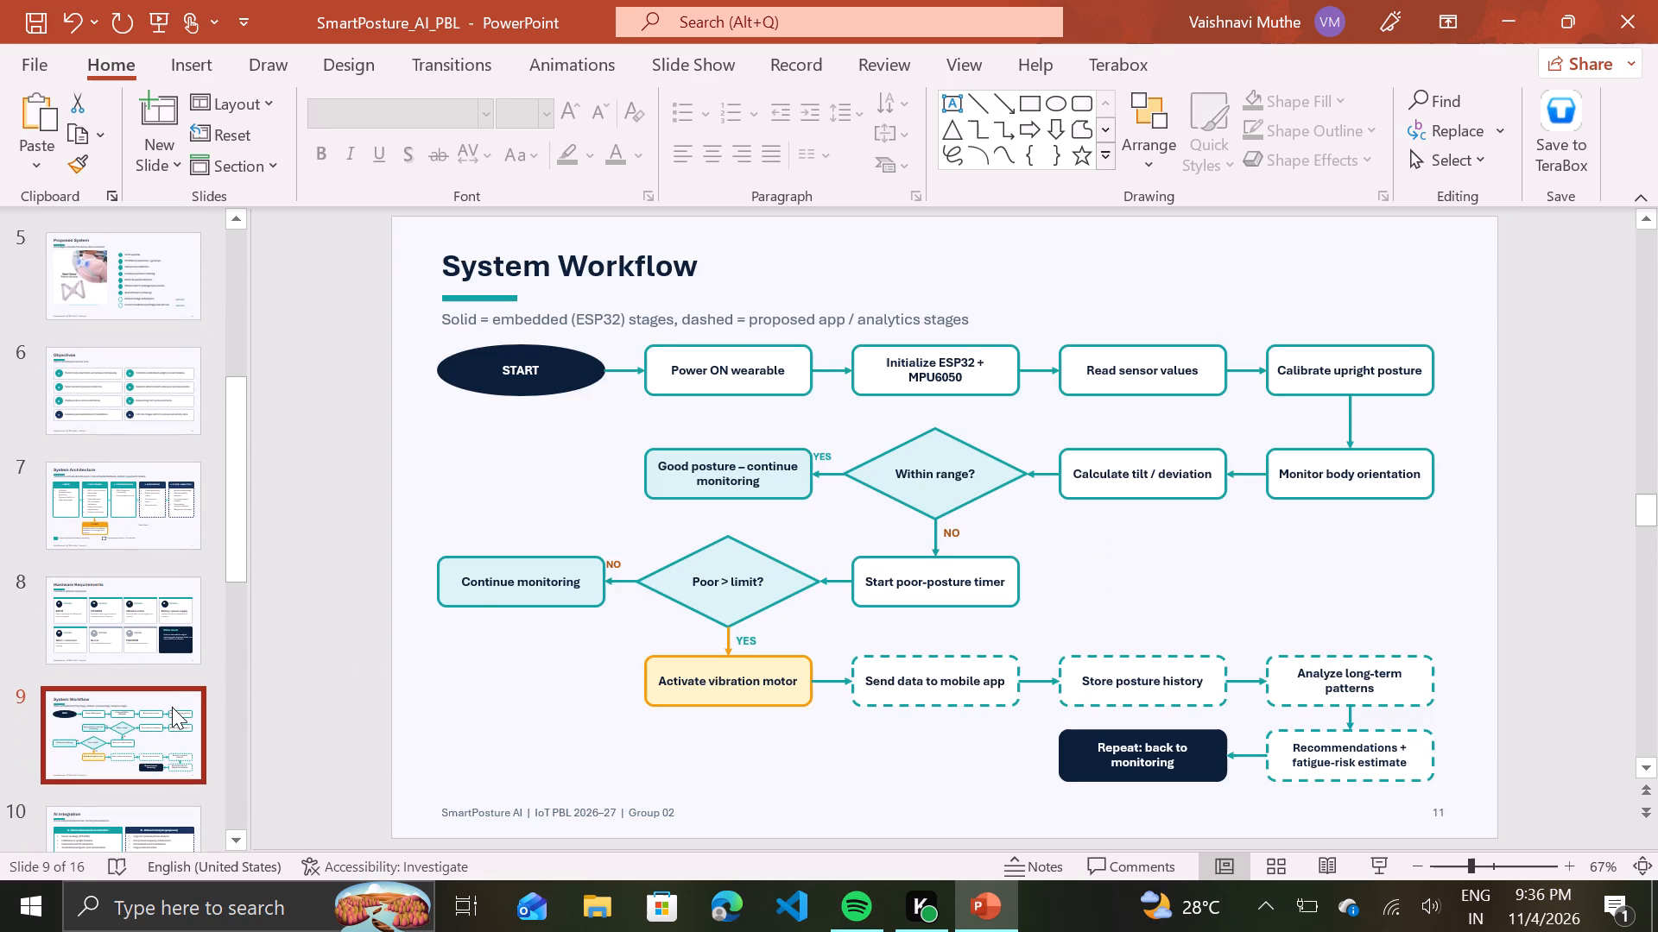
Delete the AI Integration slide that follows System Workflow.
key("Down")
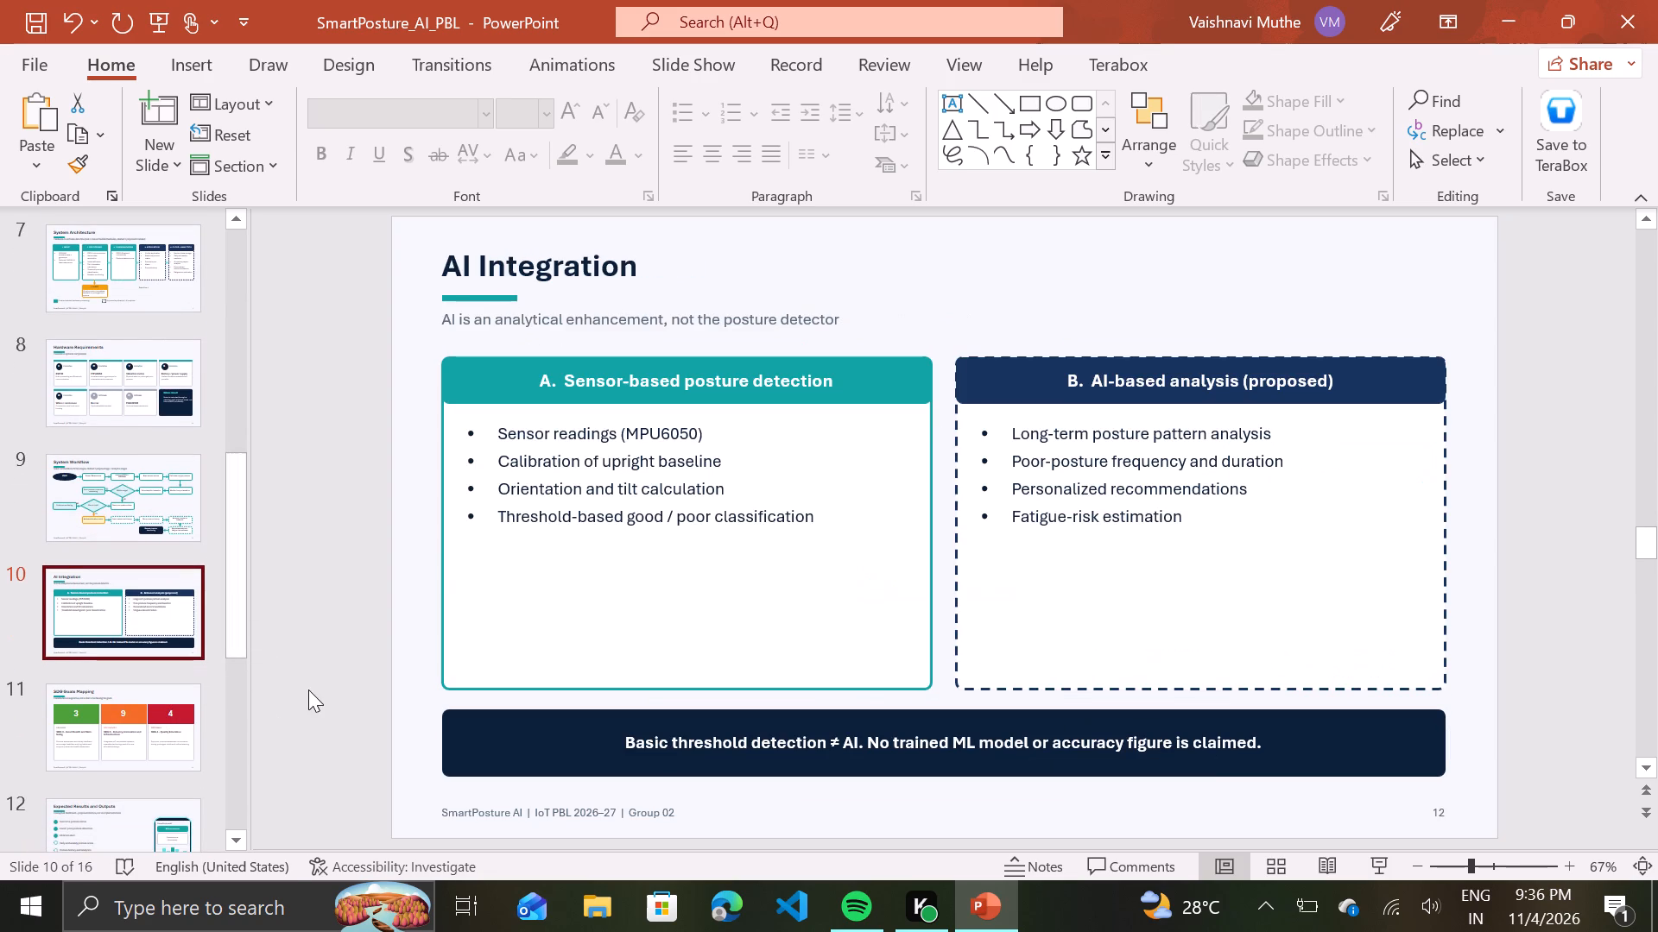
left_click(545, 482)
left_click(150, 595)
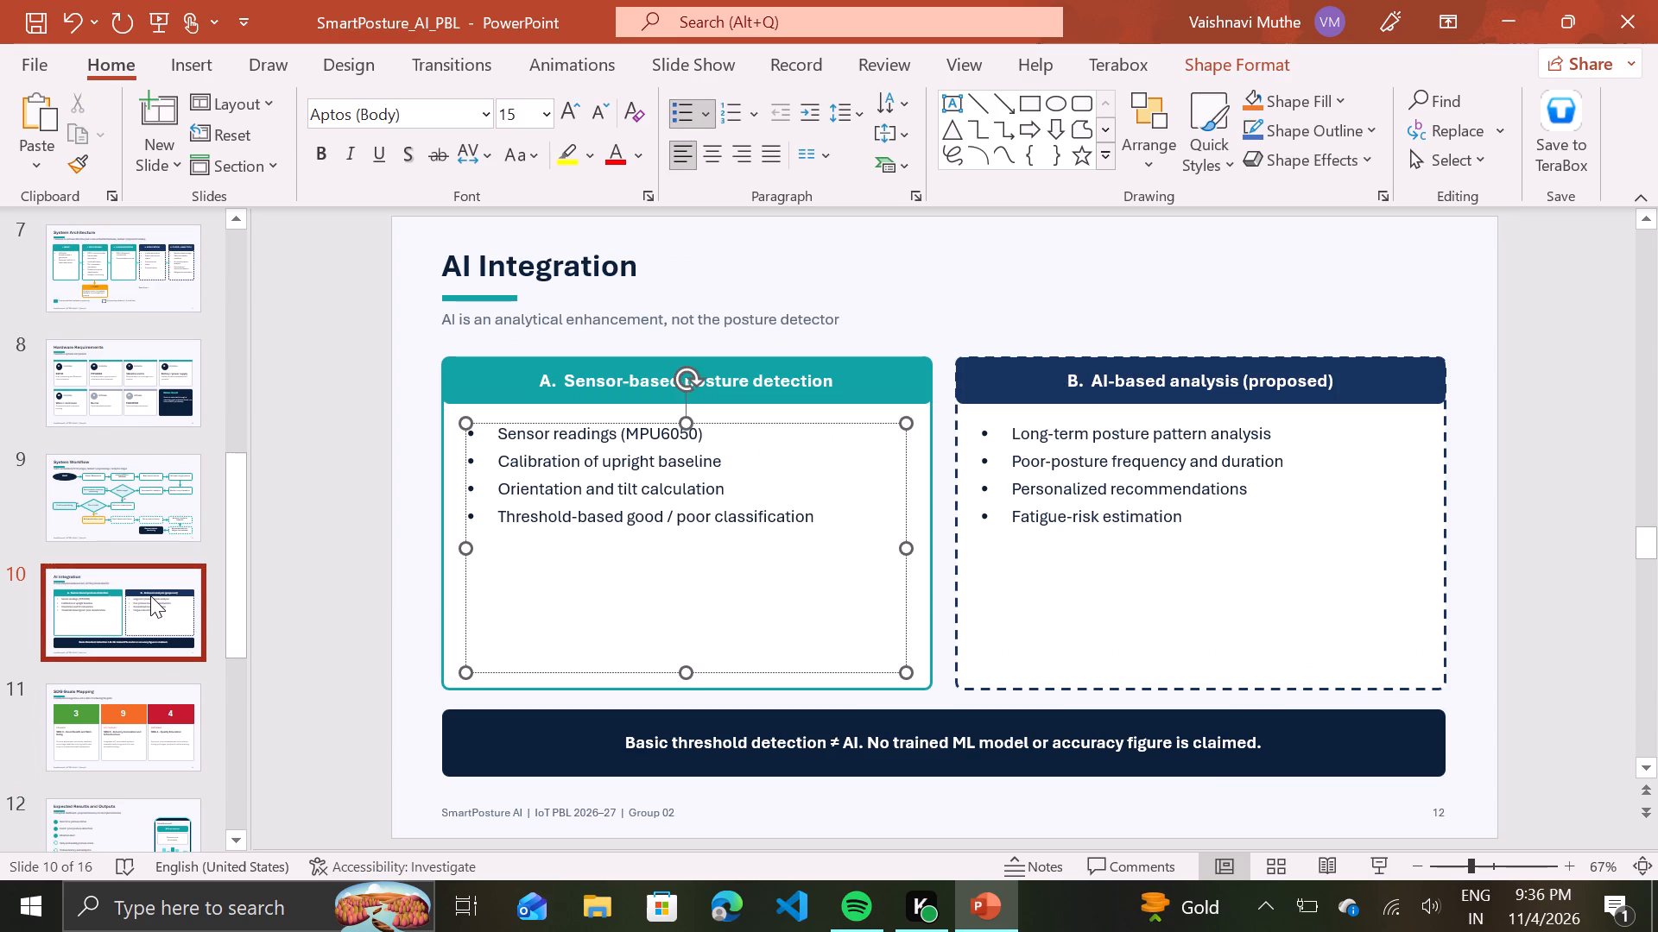
key("Delete")
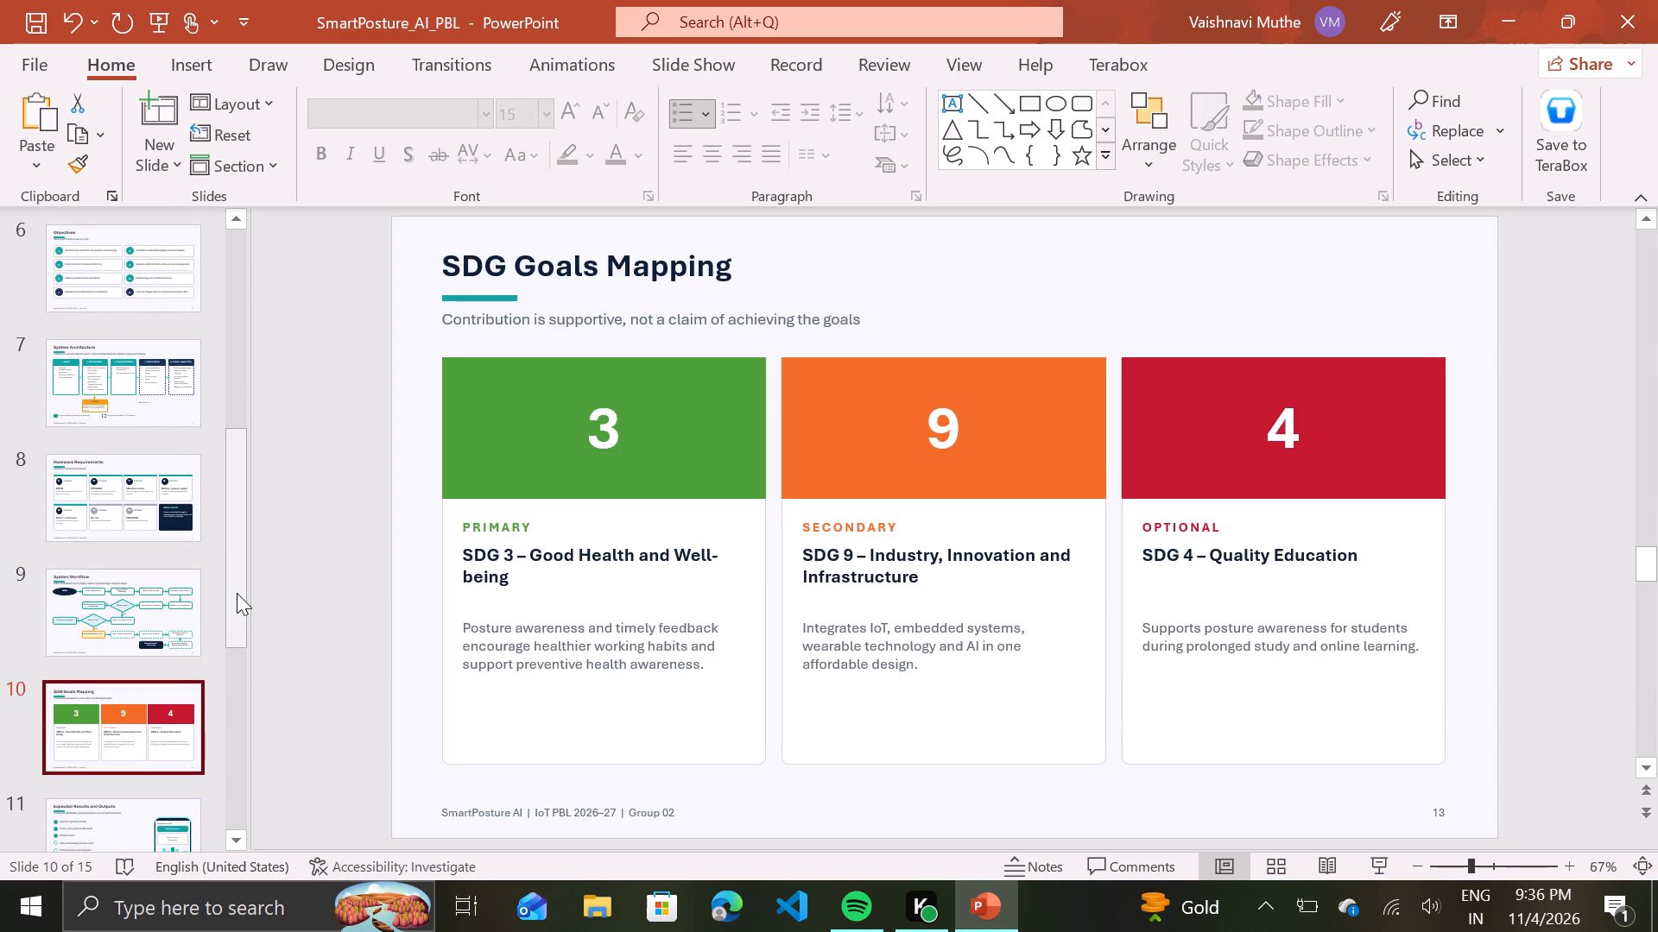
Fill the number 3 tile on the SDG Goals Mapping slide with the custom green #20B86C.
left_click(571, 394)
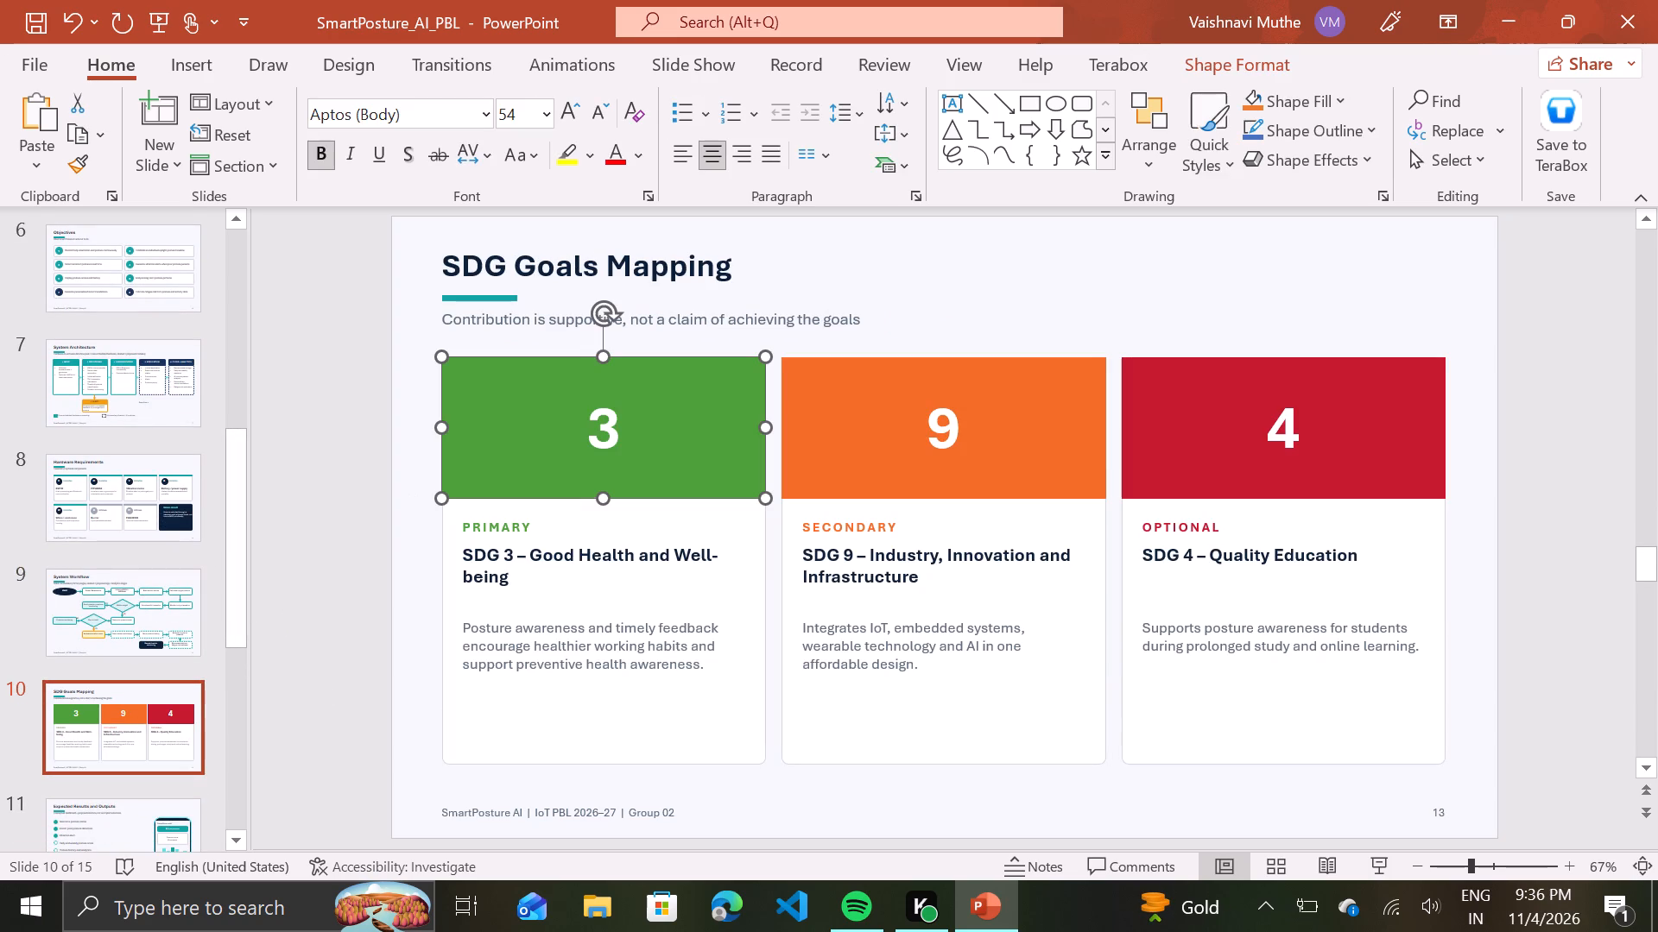
left_click(630, 158)
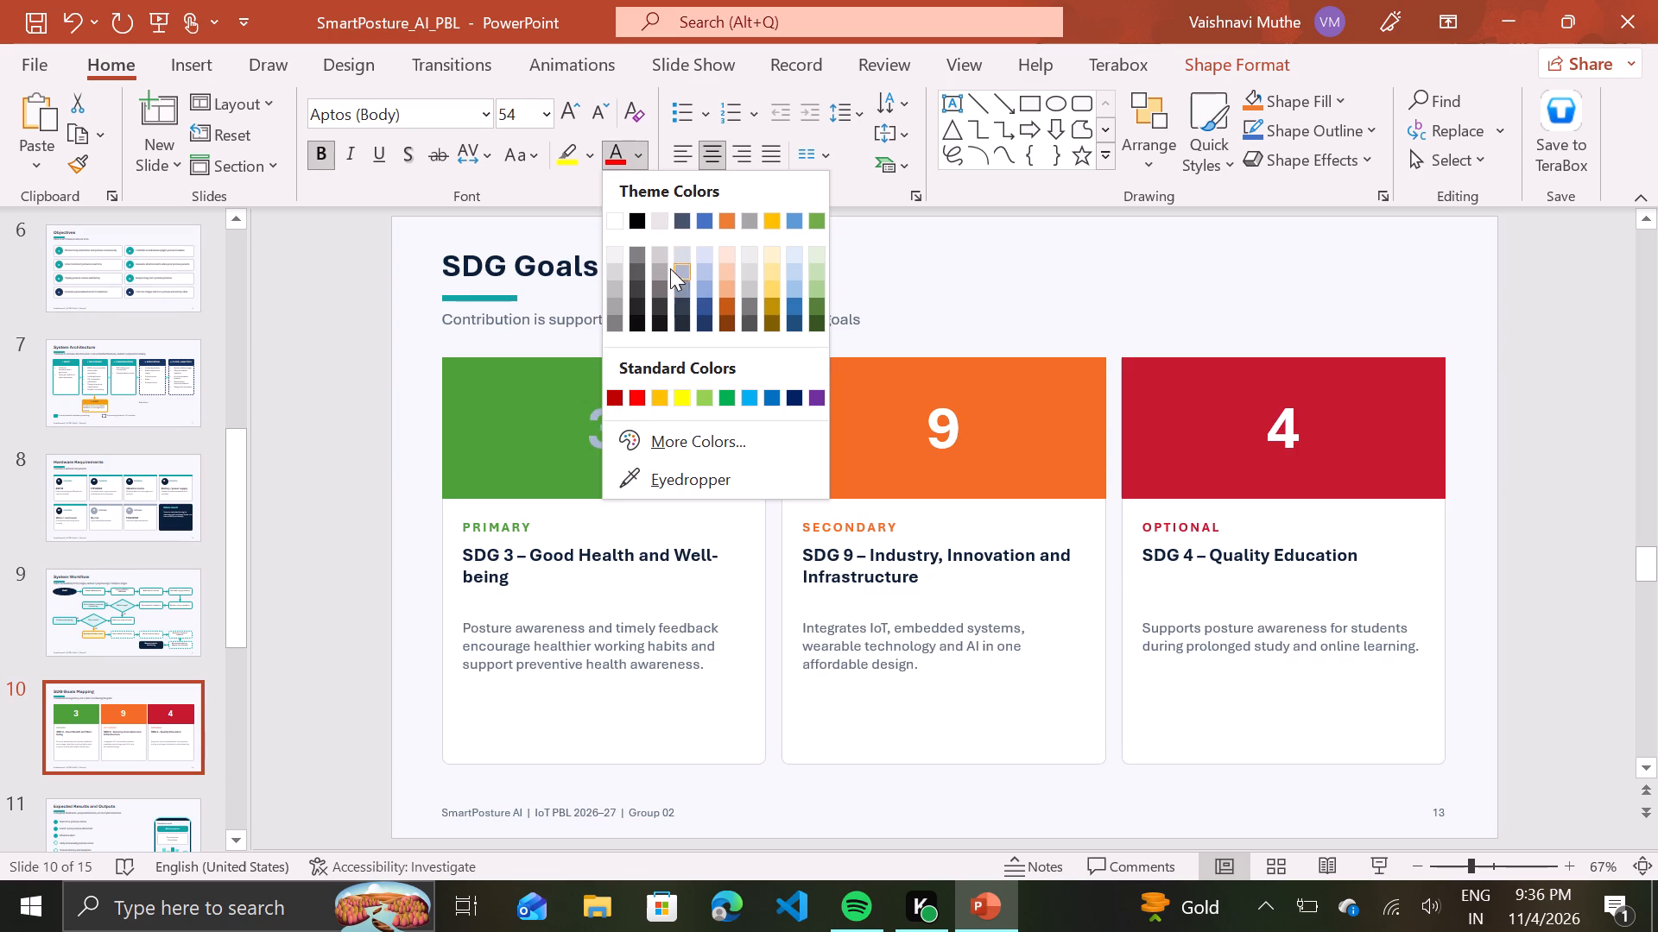
left_click(492, 389)
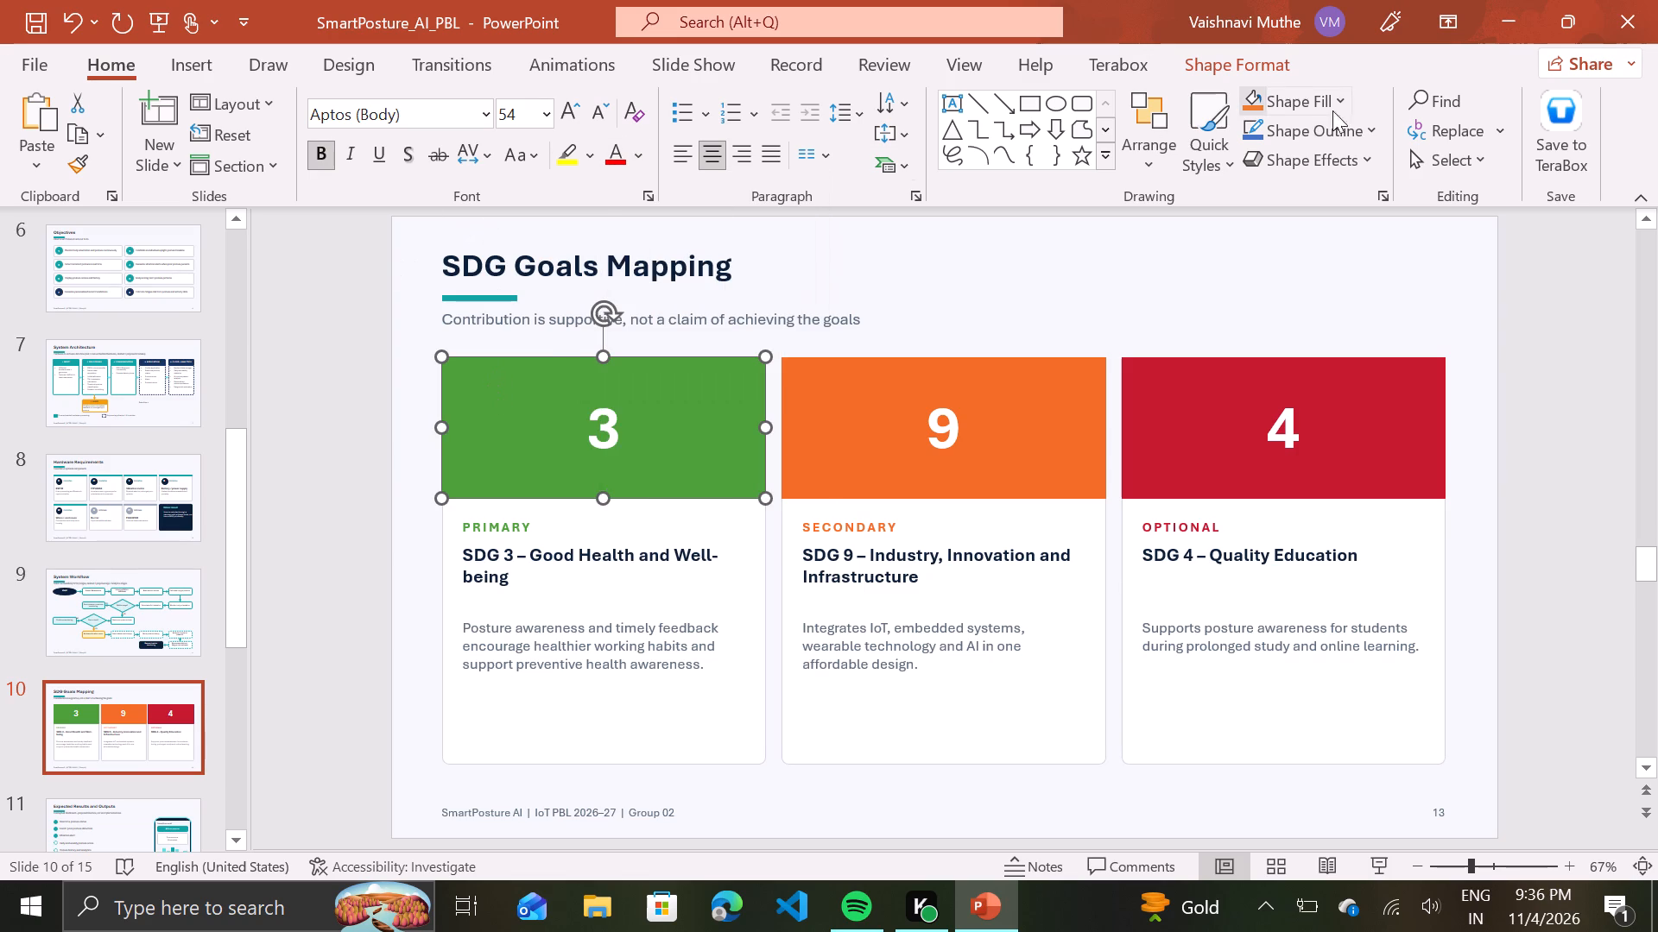
left_click(1336, 91)
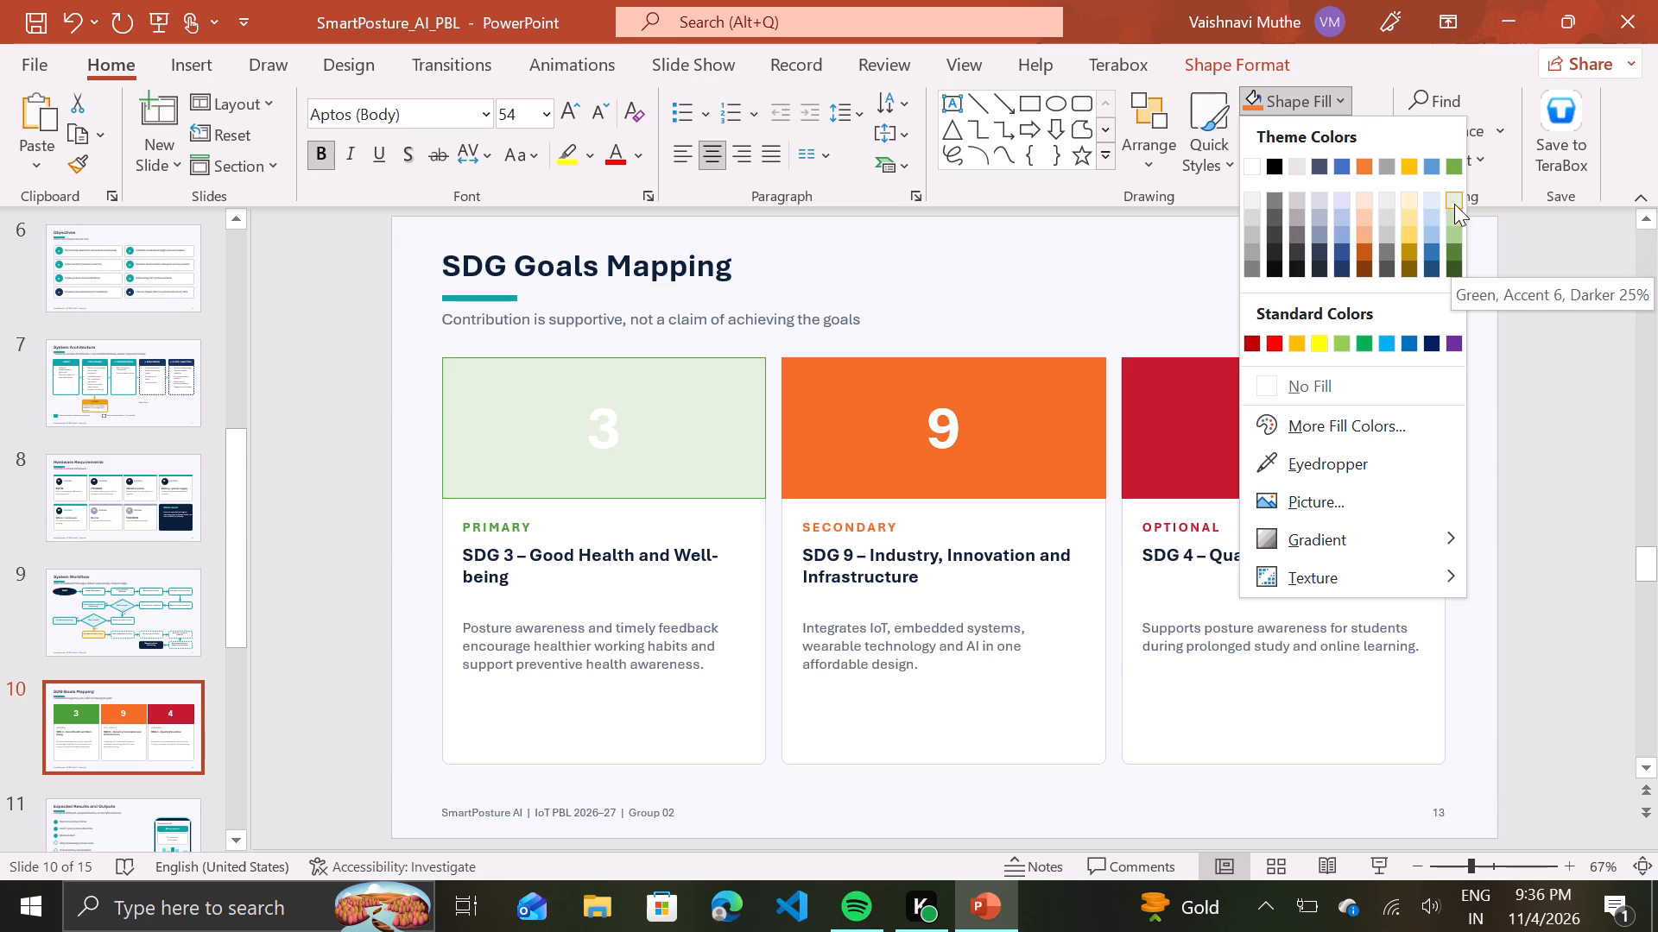
left_click(1323, 430)
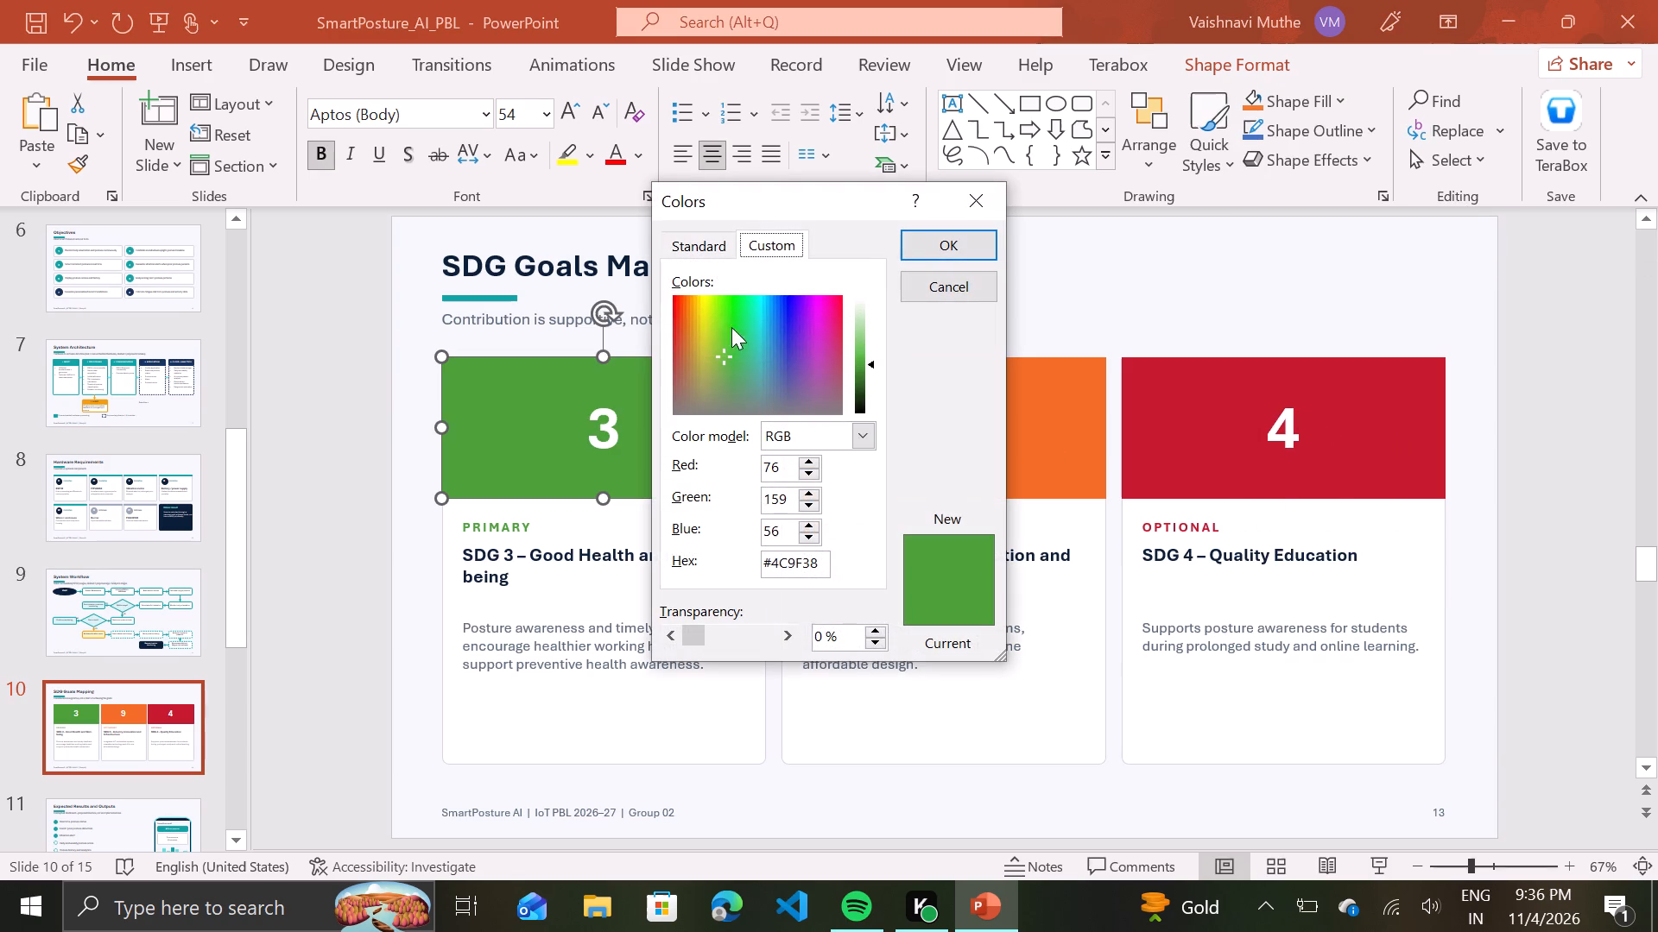
left_click_drag(717, 353, 737, 318)
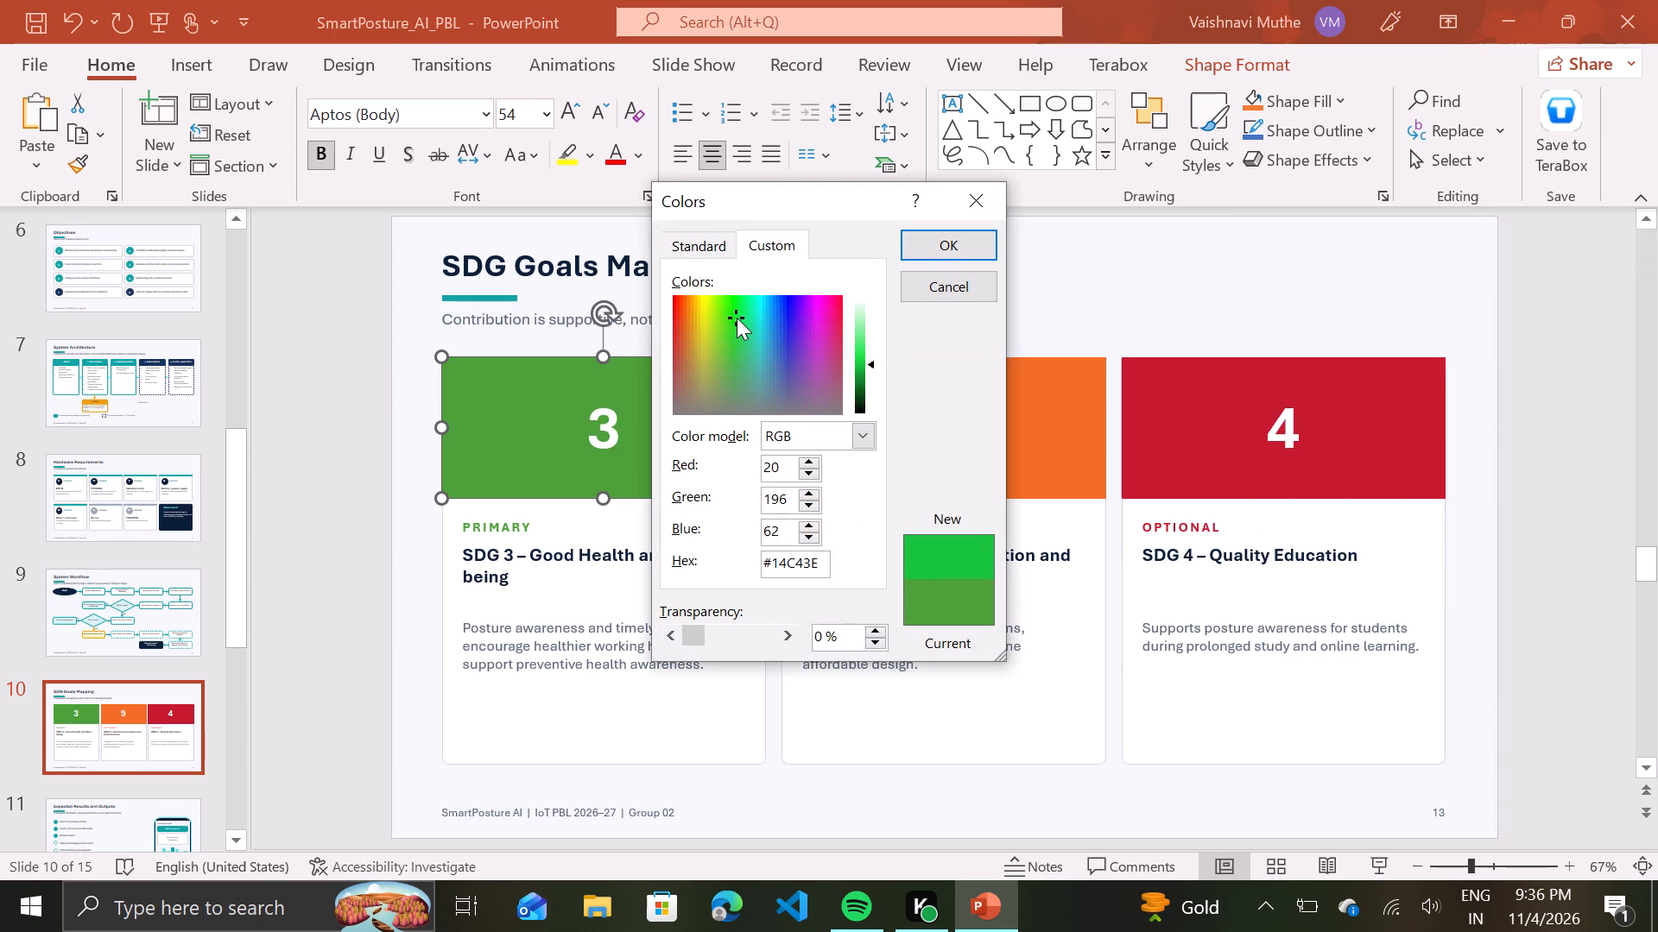
left_click_drag(737, 318, 749, 349)
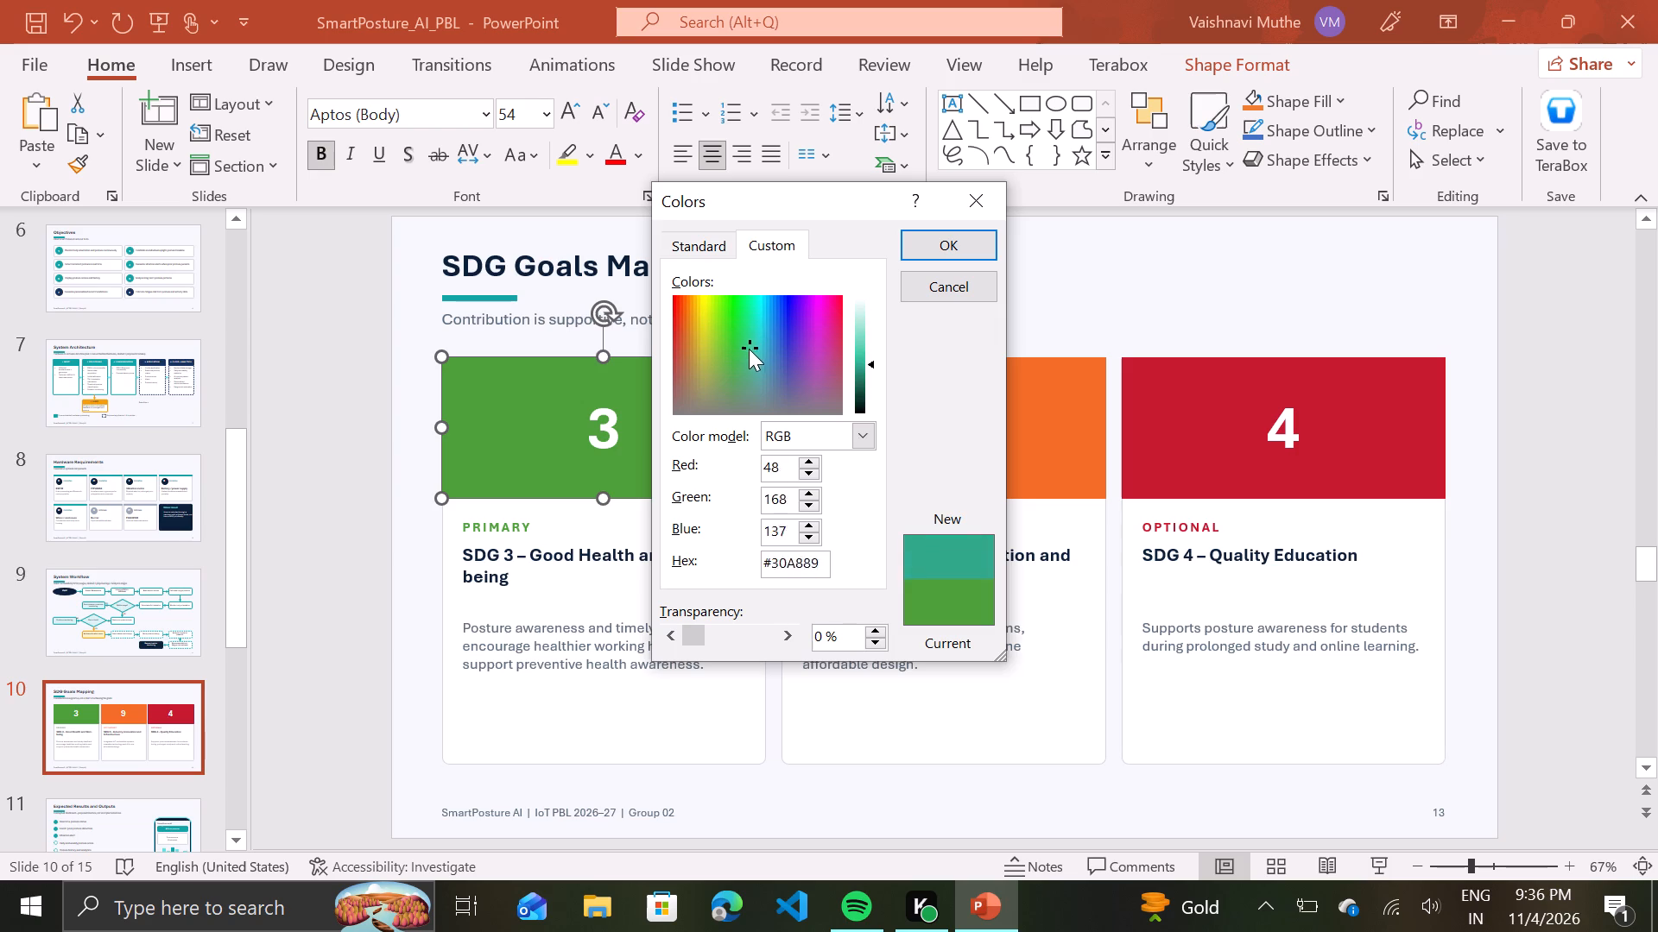
left_click_drag(749, 349, 745, 351)
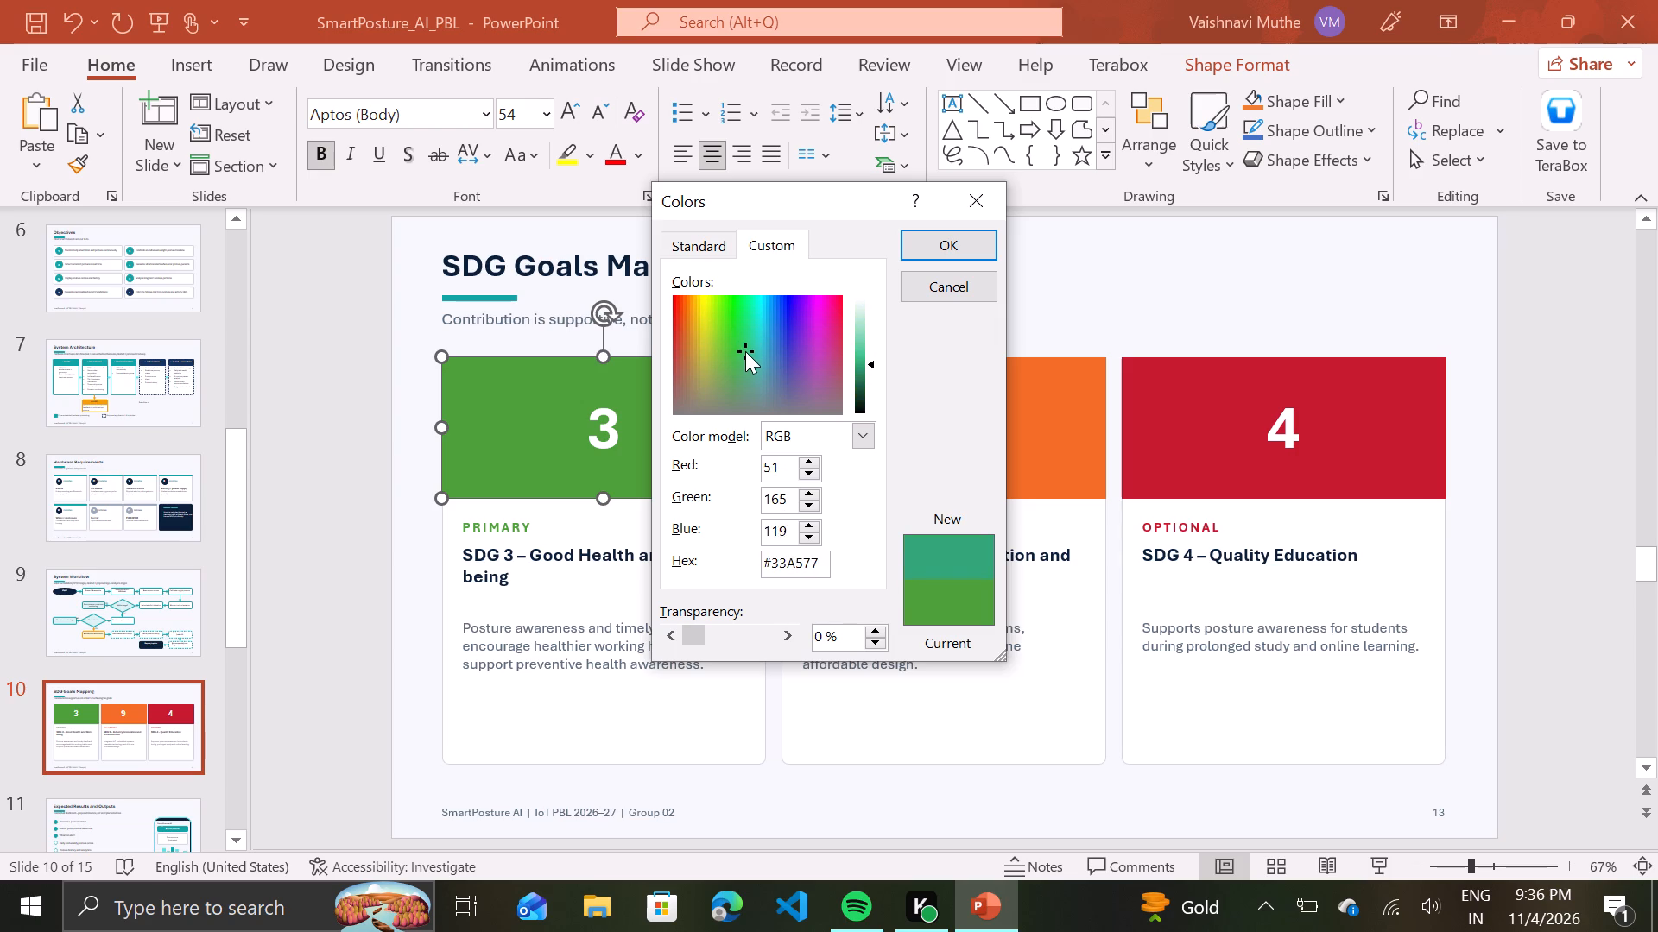
left_click_drag(745, 351, 744, 352)
left_click_drag(744, 352, 737, 362)
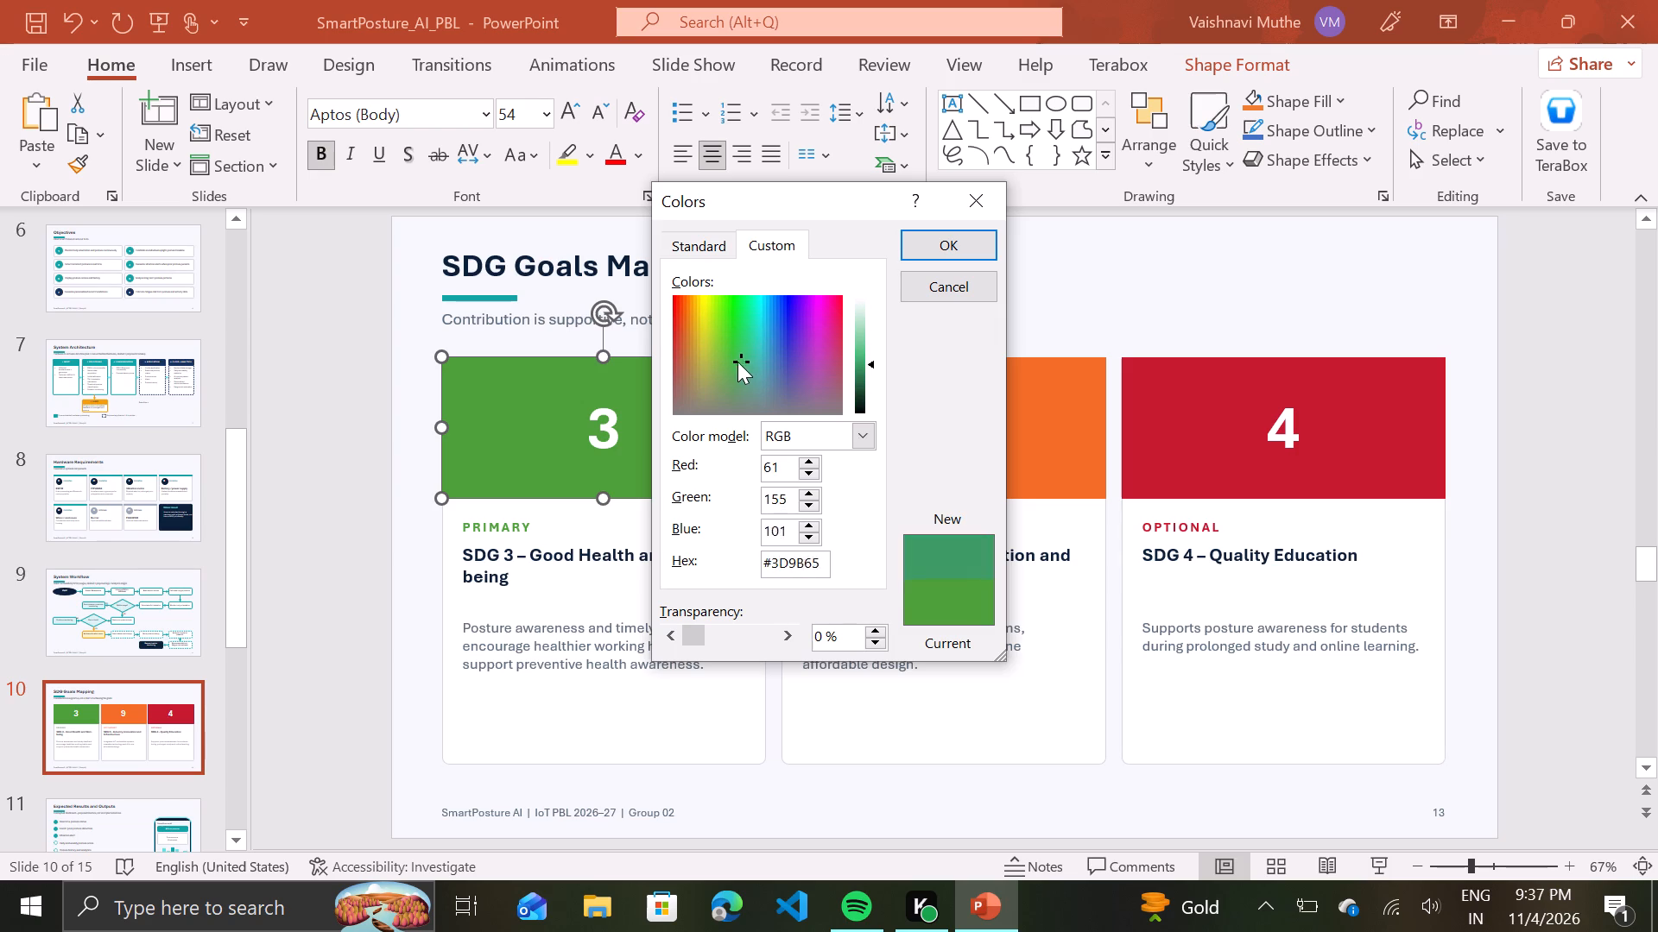
left_click_drag(737, 362, 730, 336)
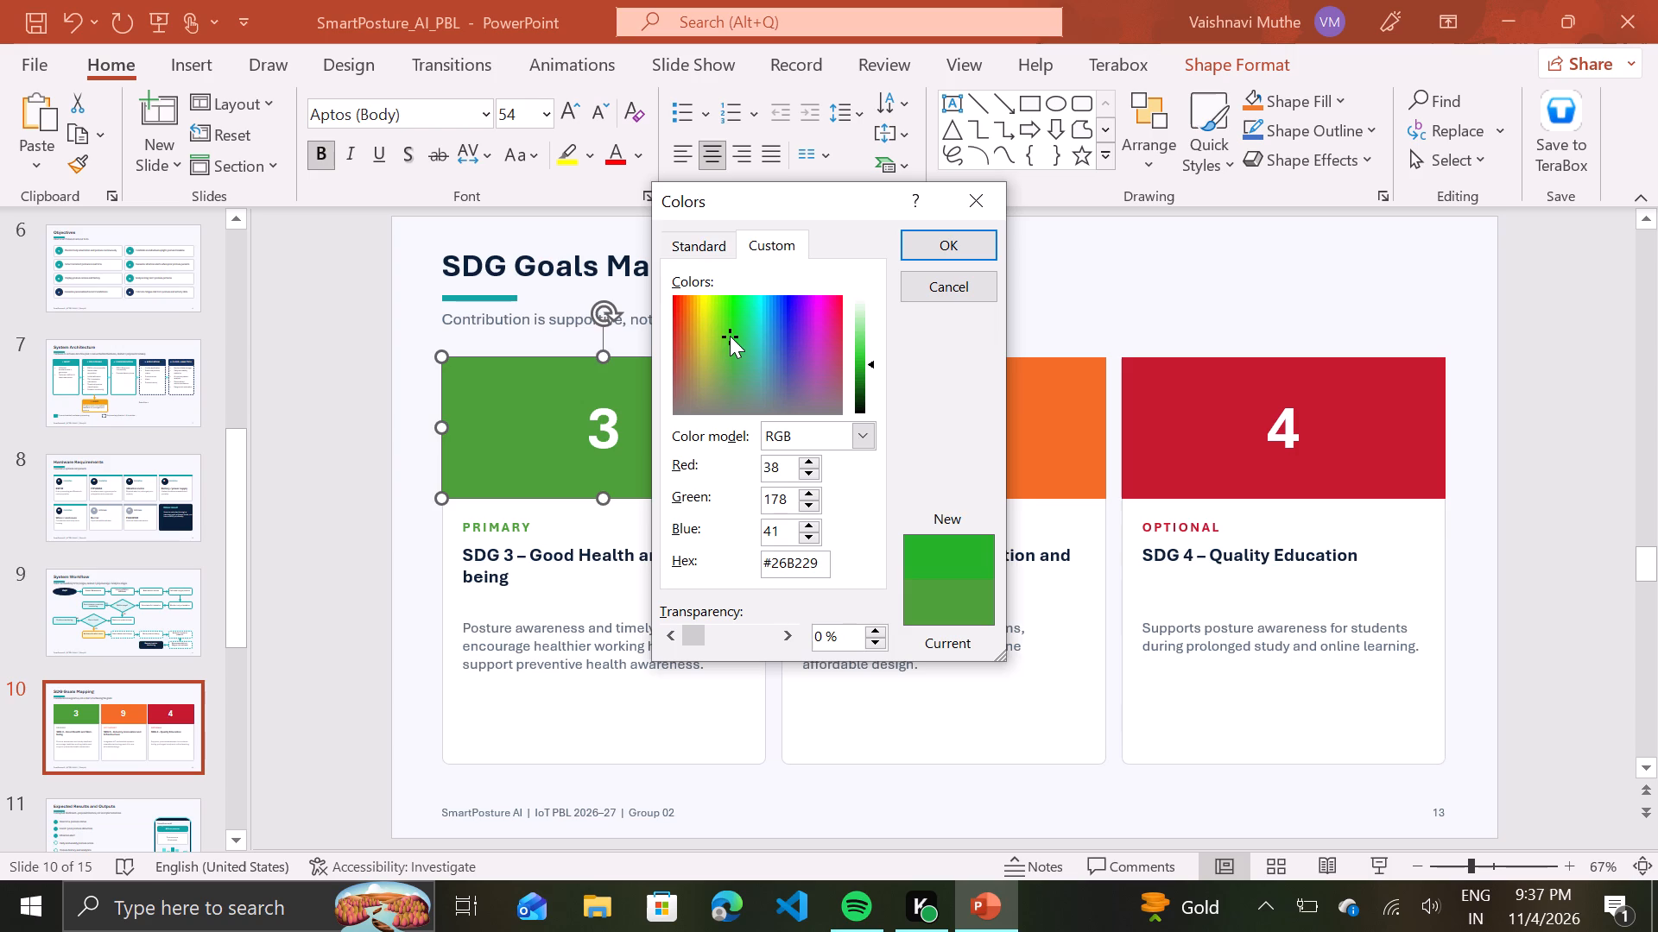
left_click_drag(730, 336, 737, 331)
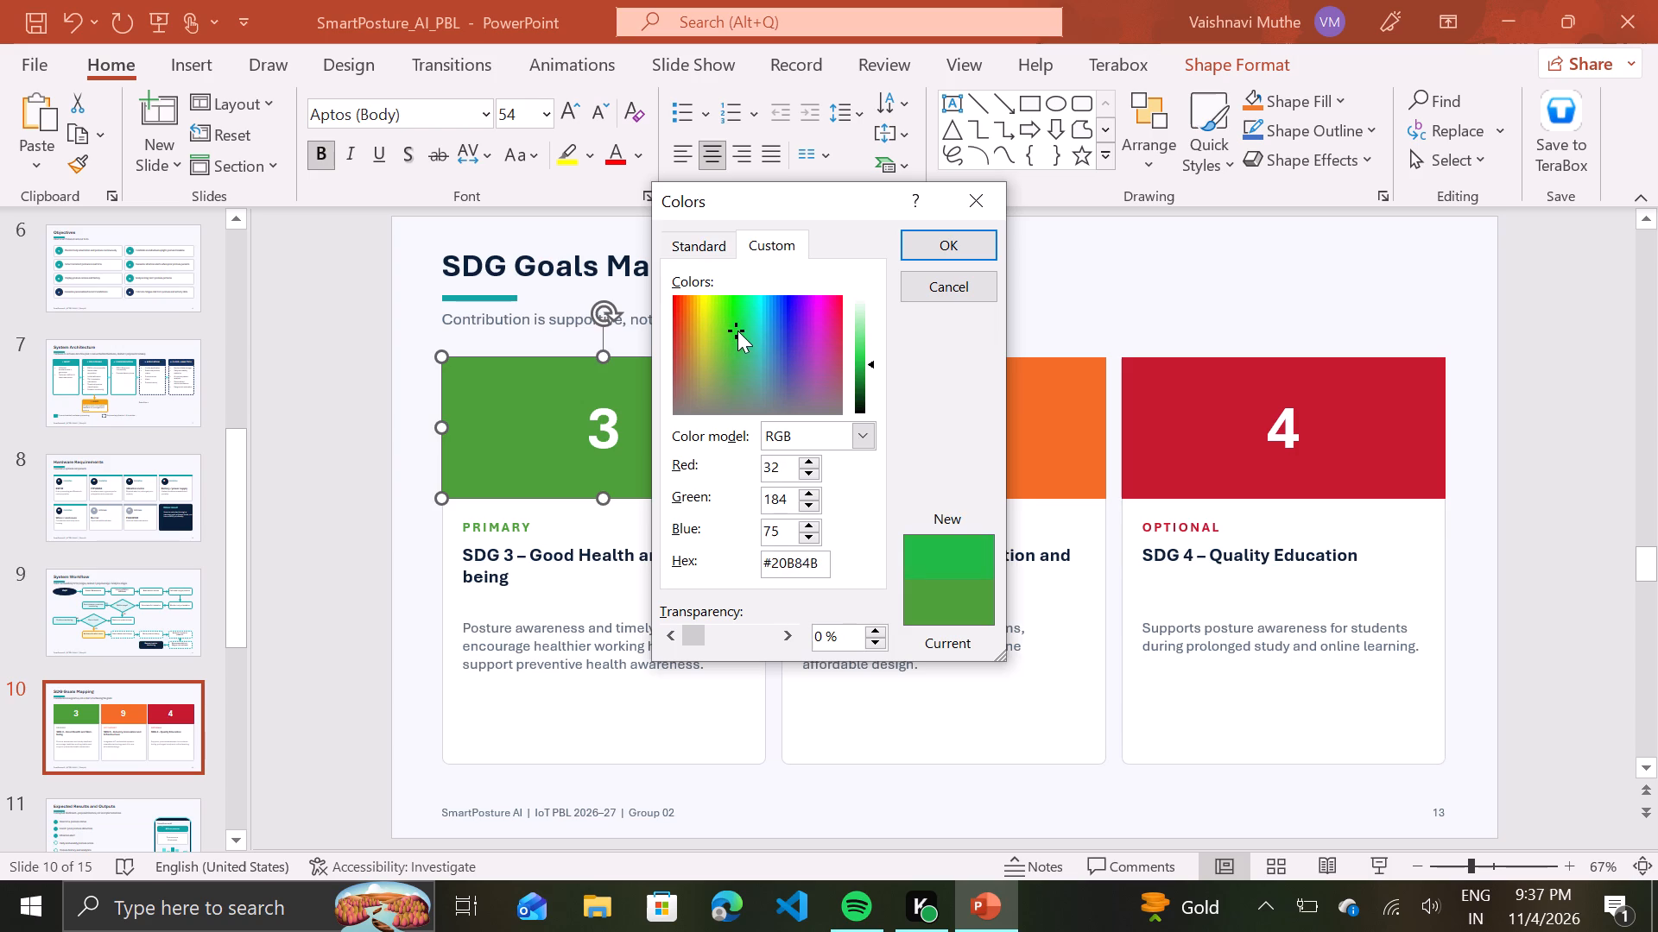
left_click_drag(737, 331, 743, 331)
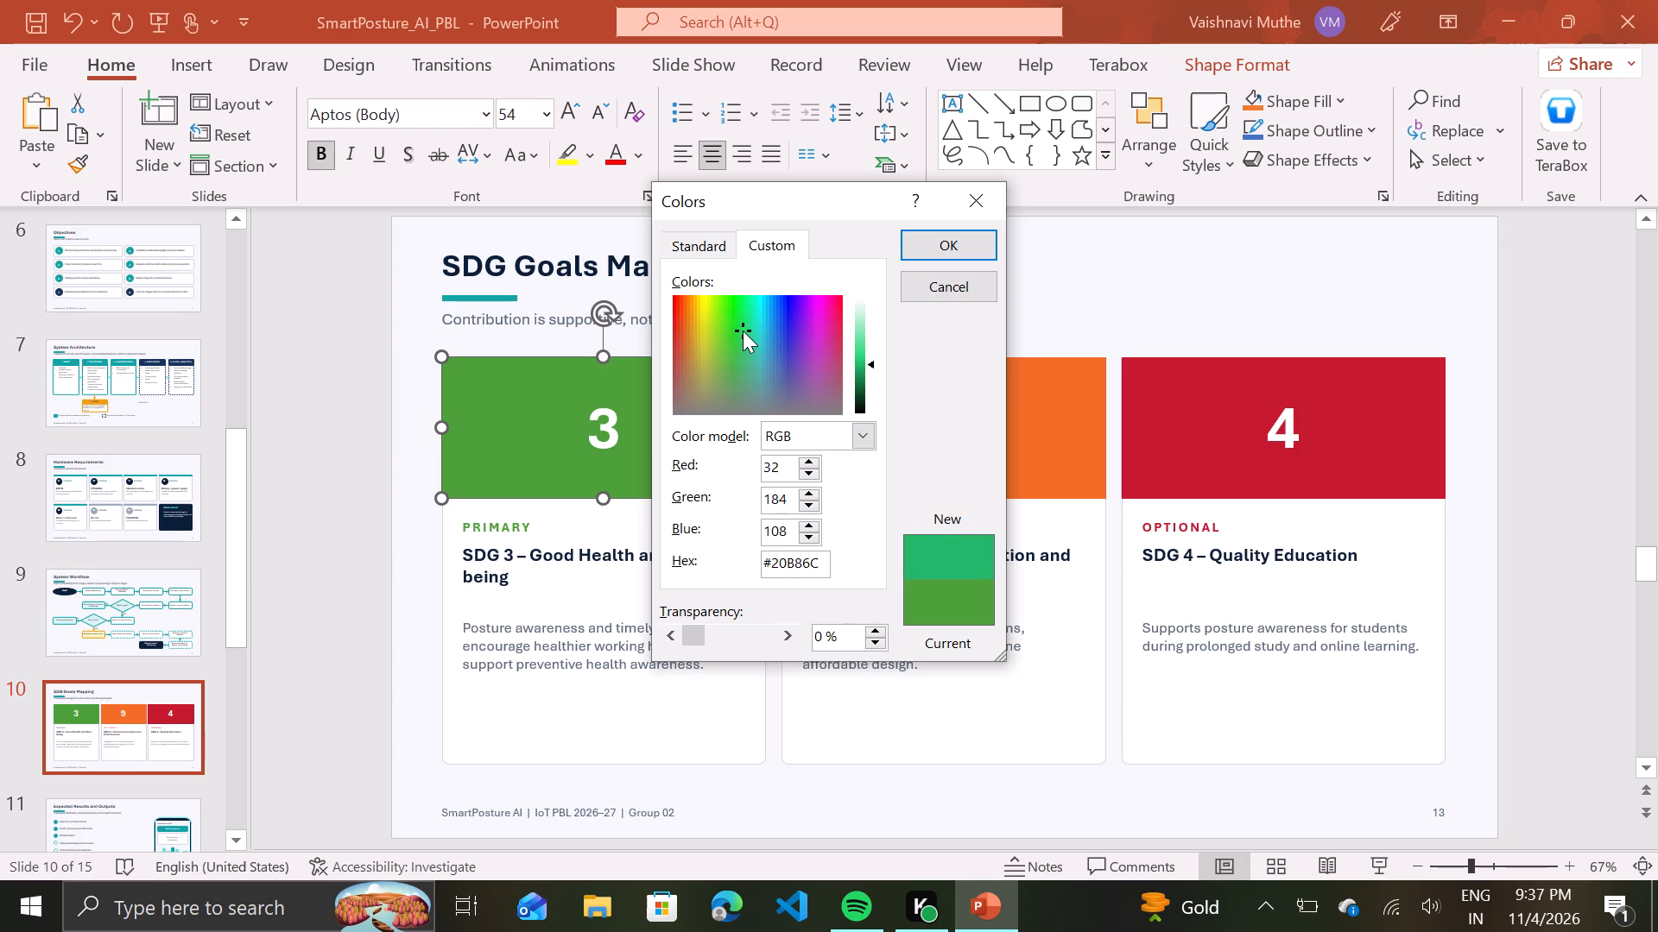
left_click(914, 245)
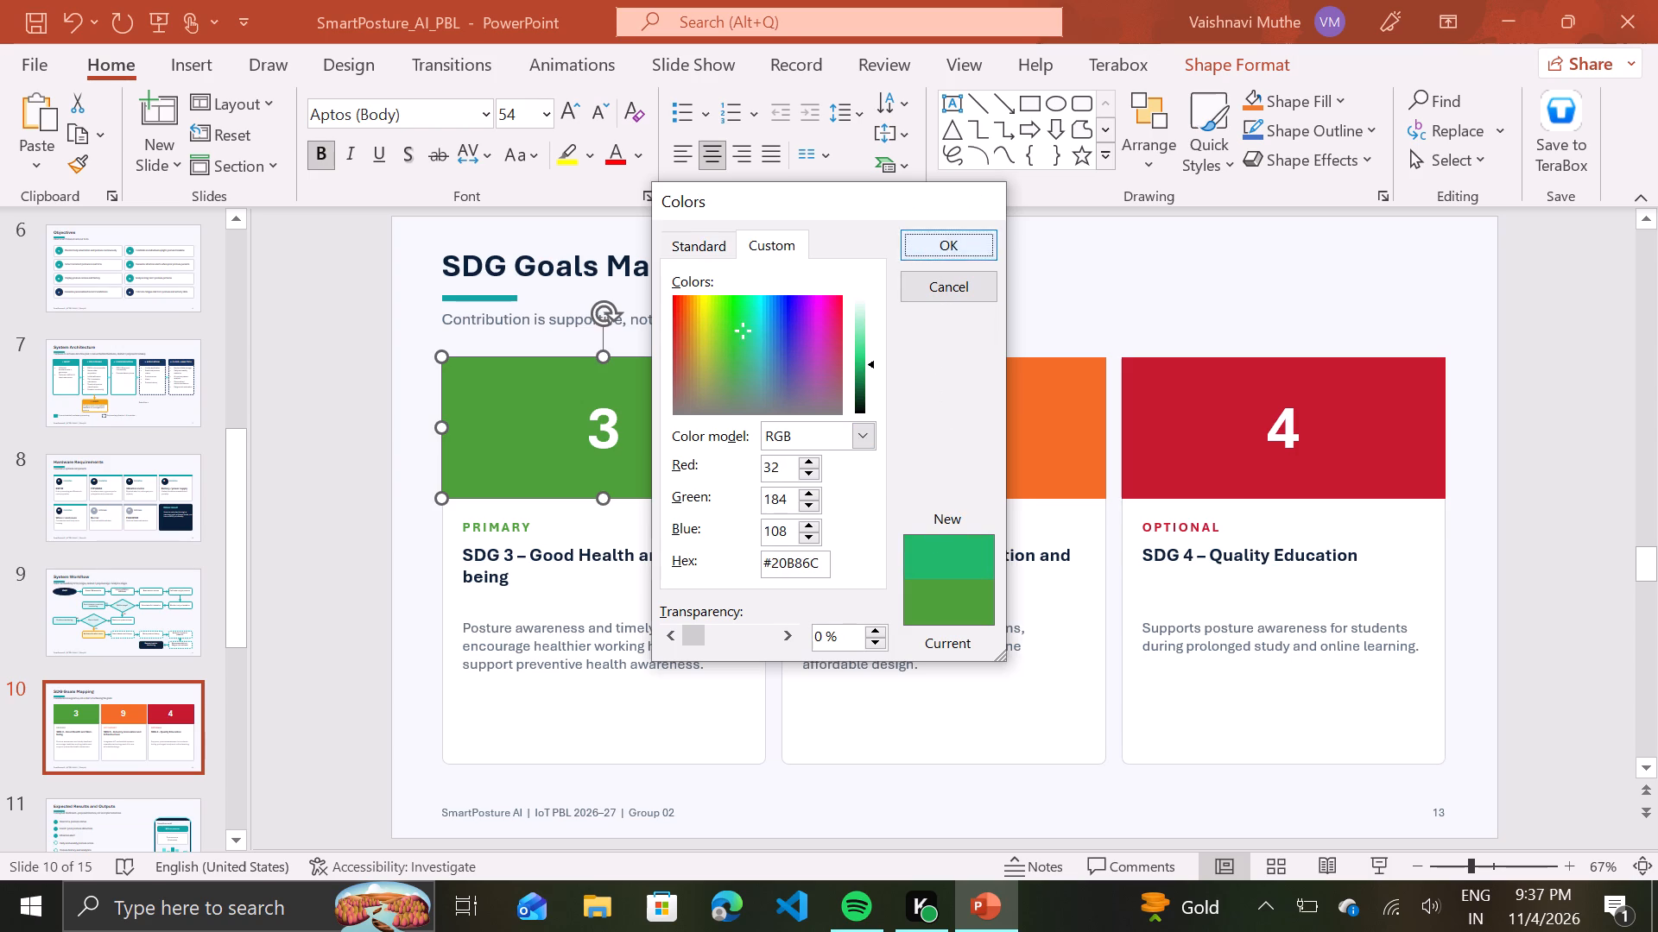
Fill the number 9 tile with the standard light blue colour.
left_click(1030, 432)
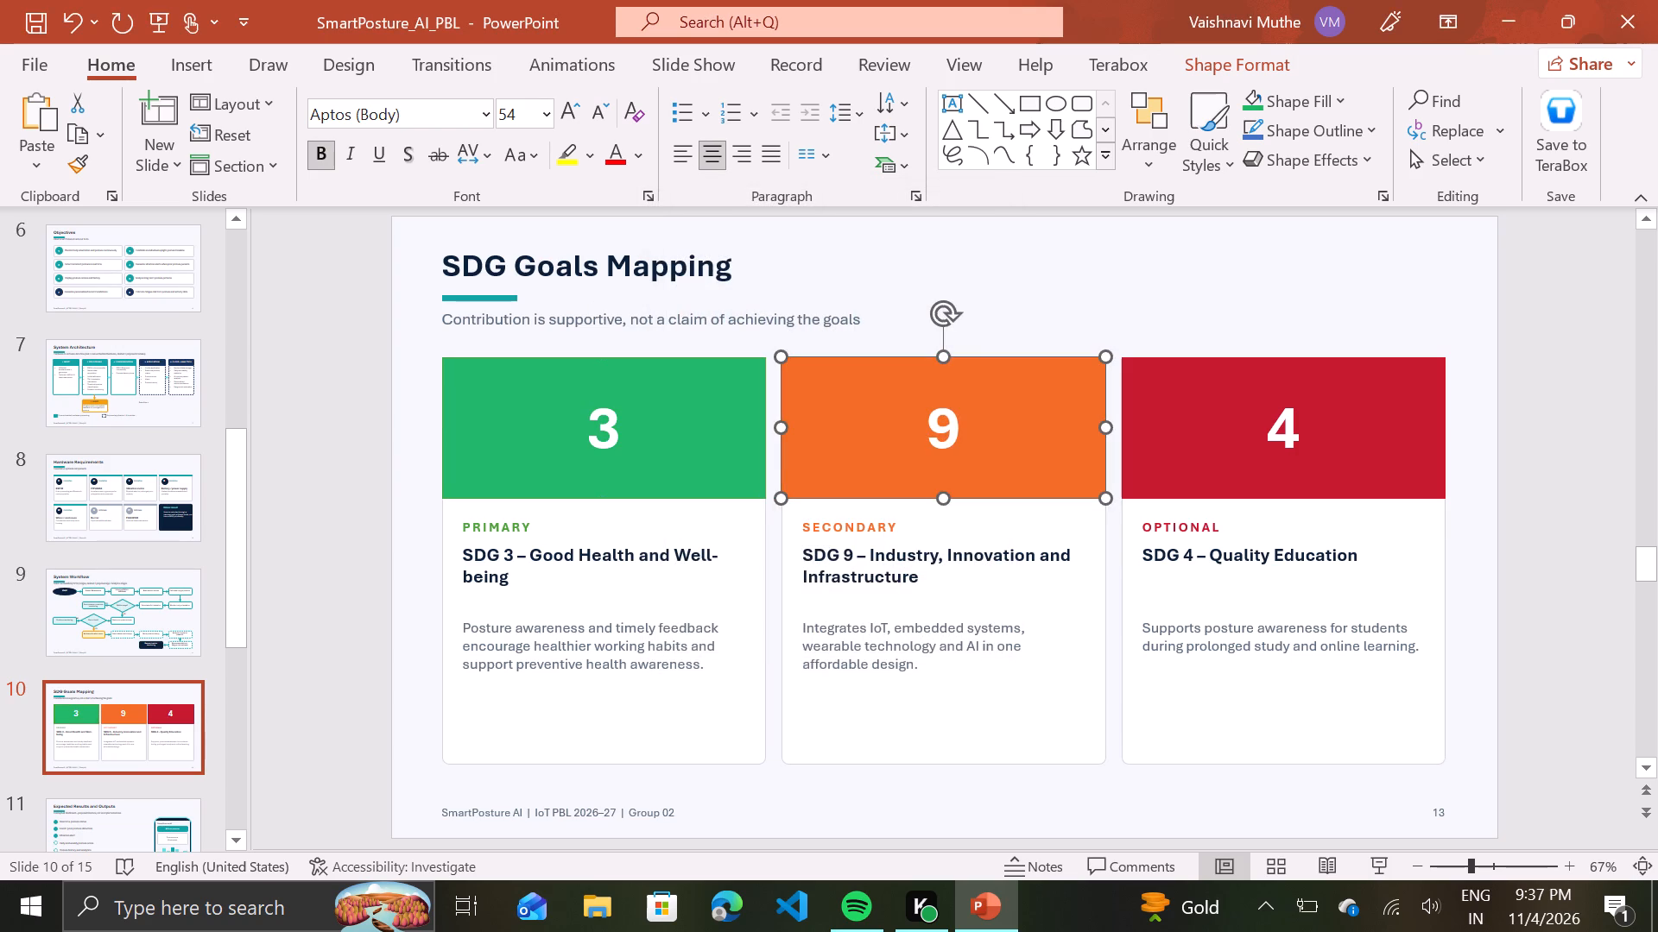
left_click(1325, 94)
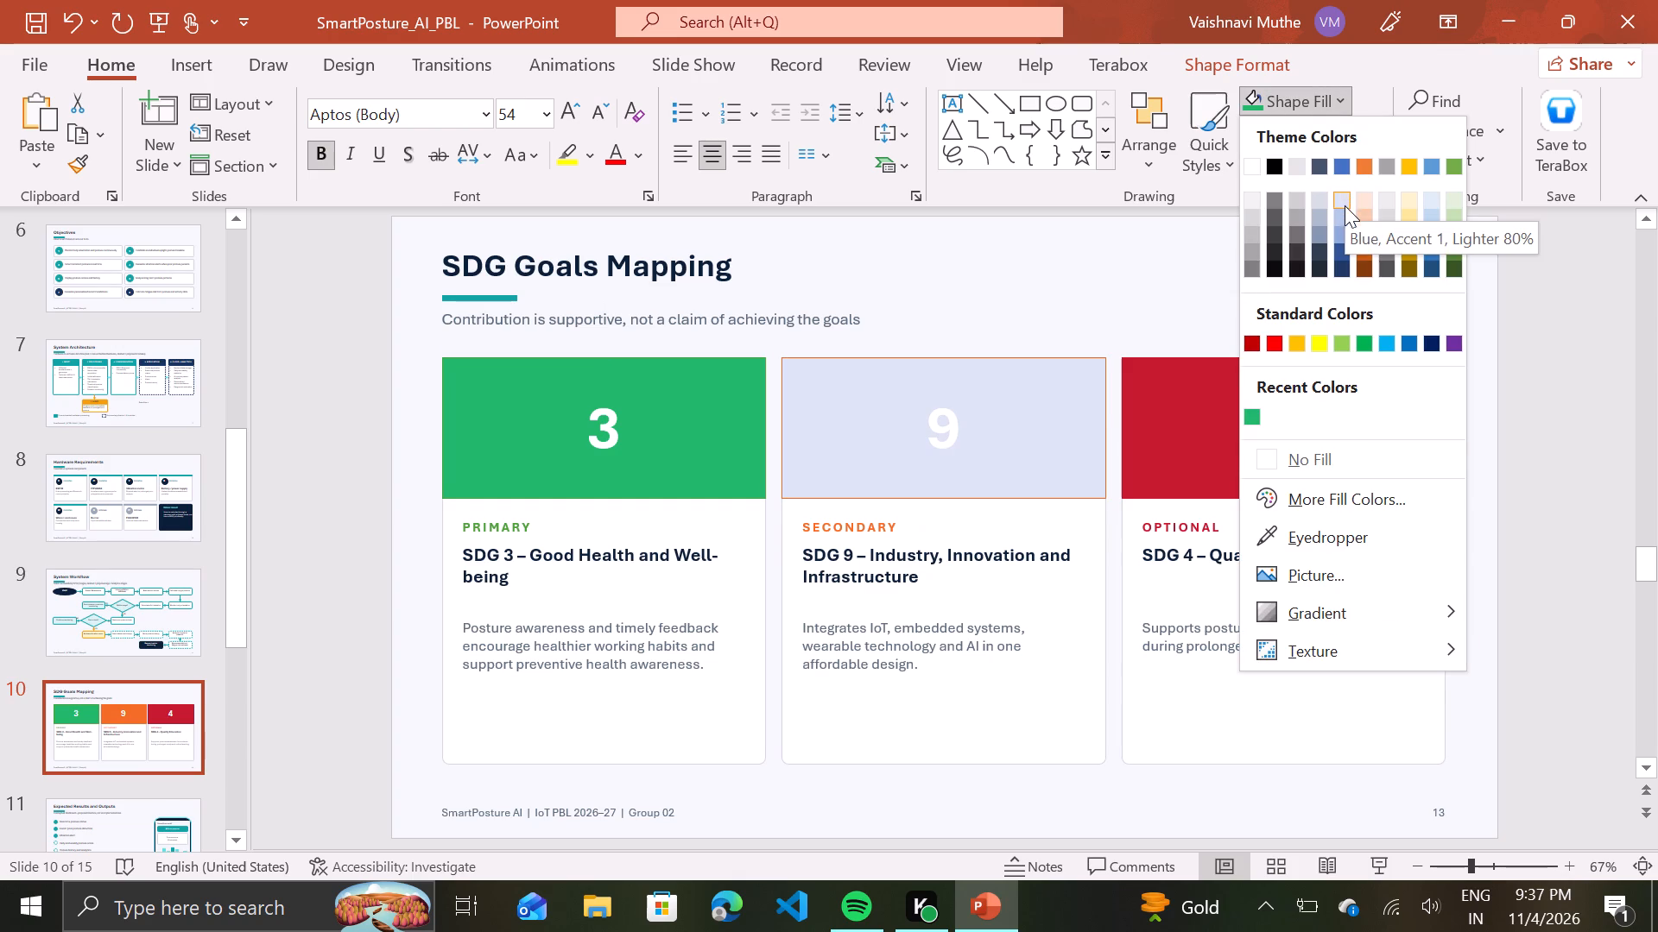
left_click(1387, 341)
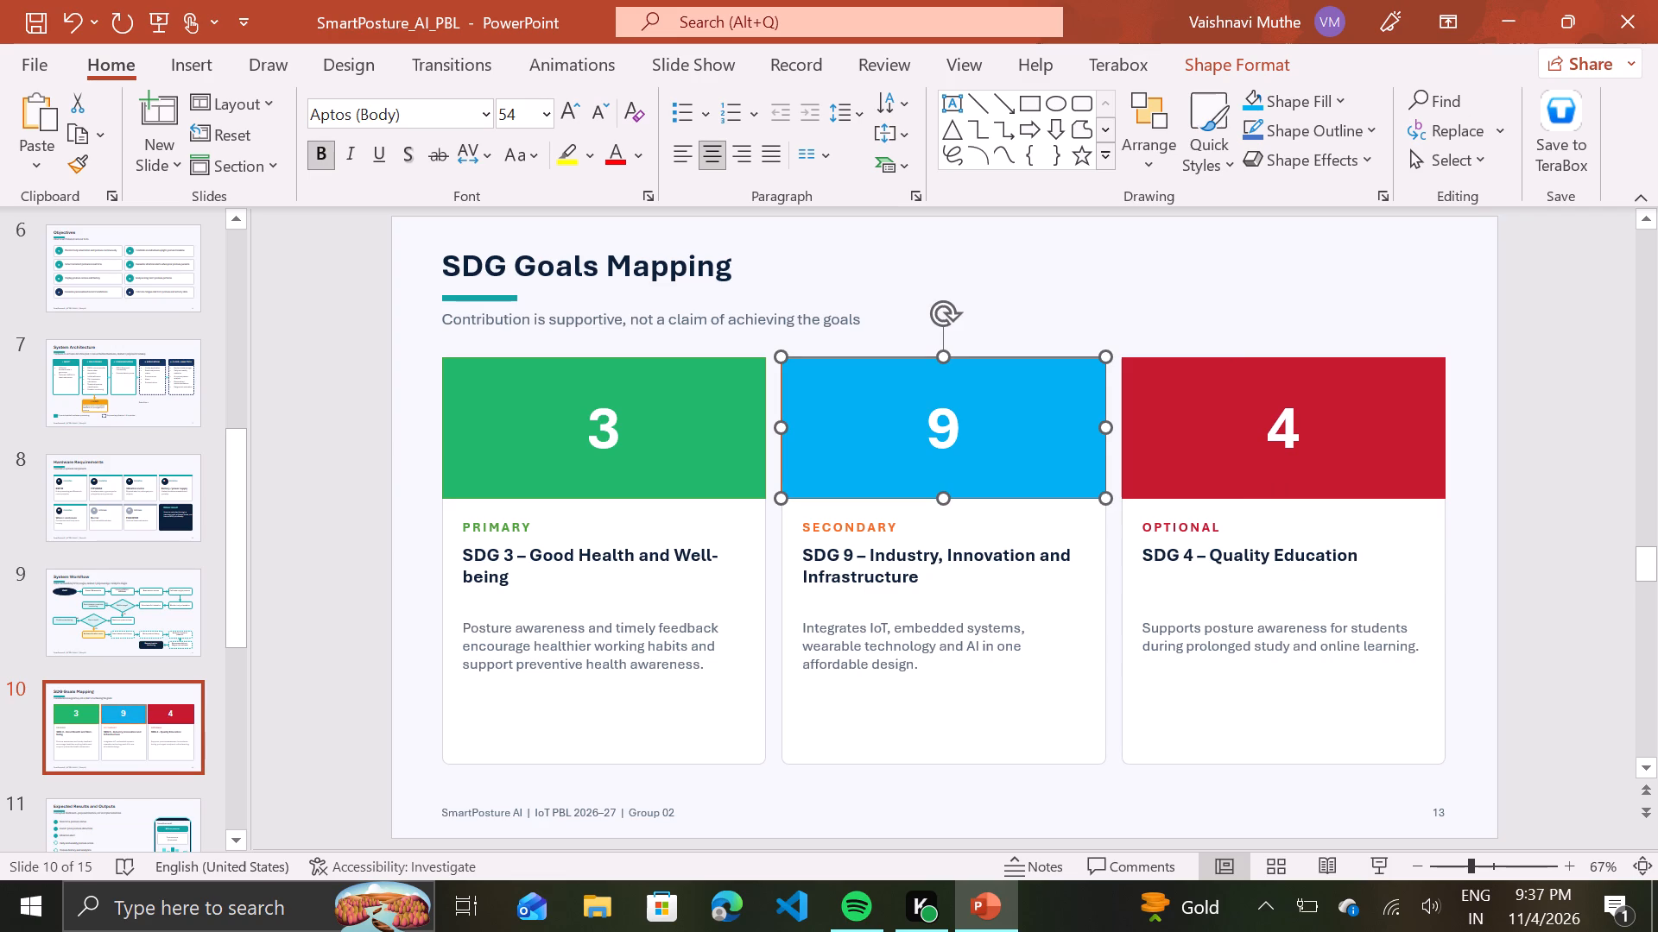
Fill the number 4 tile above SDG 4 – Quality Education with the pale gold theme colour.
left_click(1313, 421)
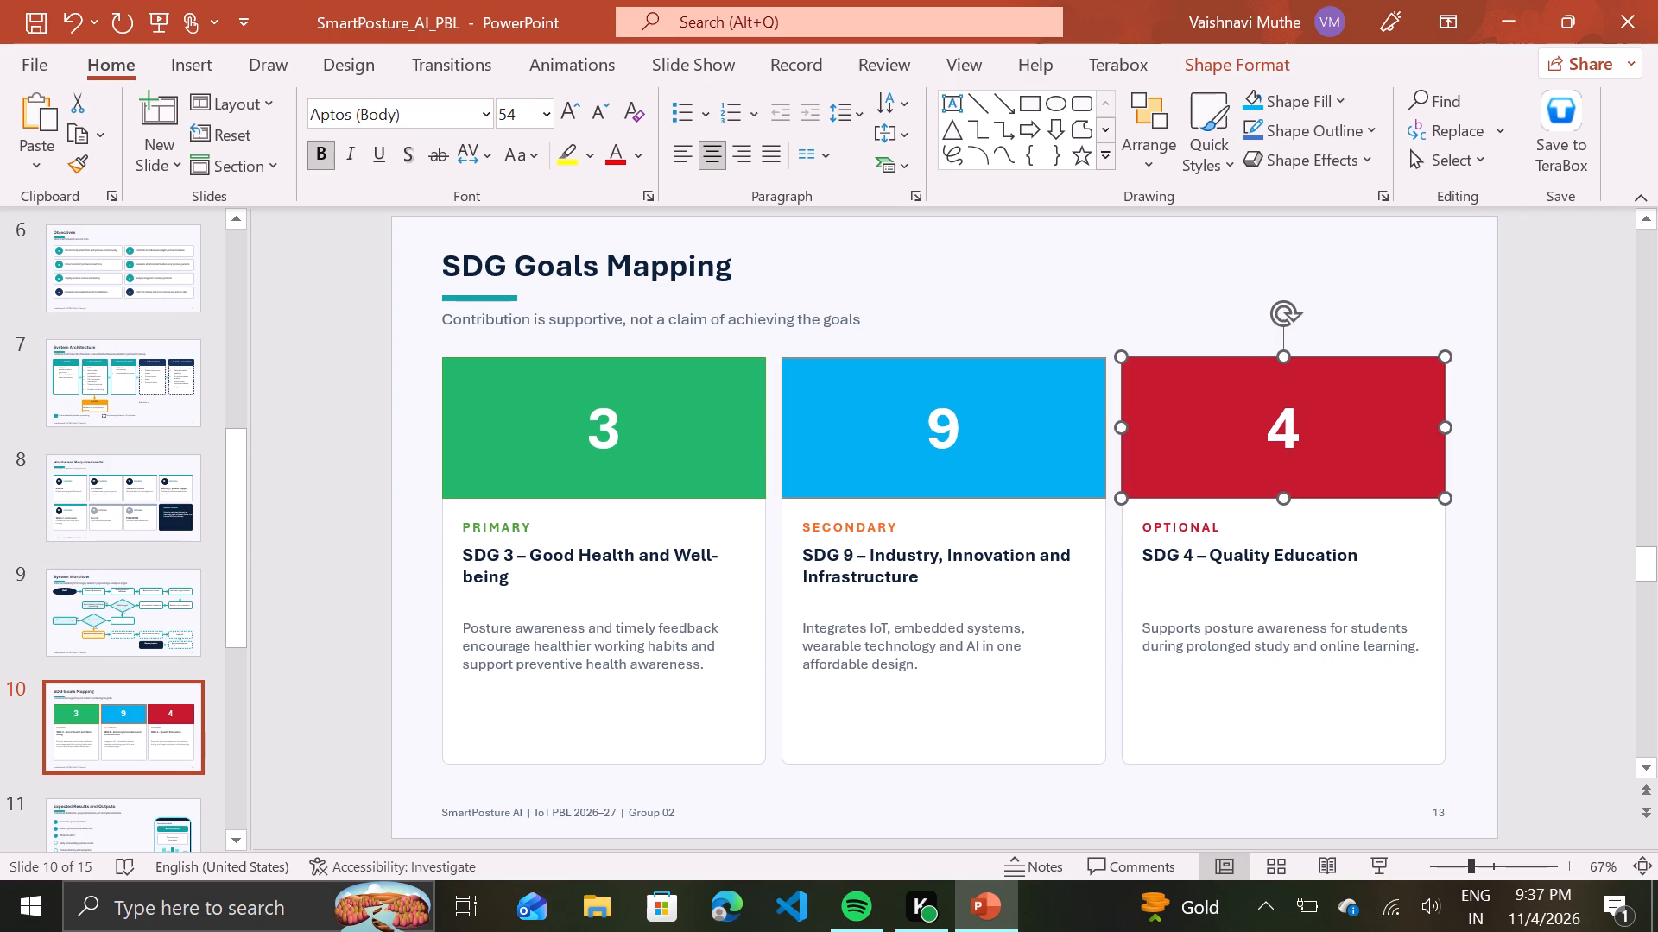
left_click_drag(1288, 116, 1285, 104)
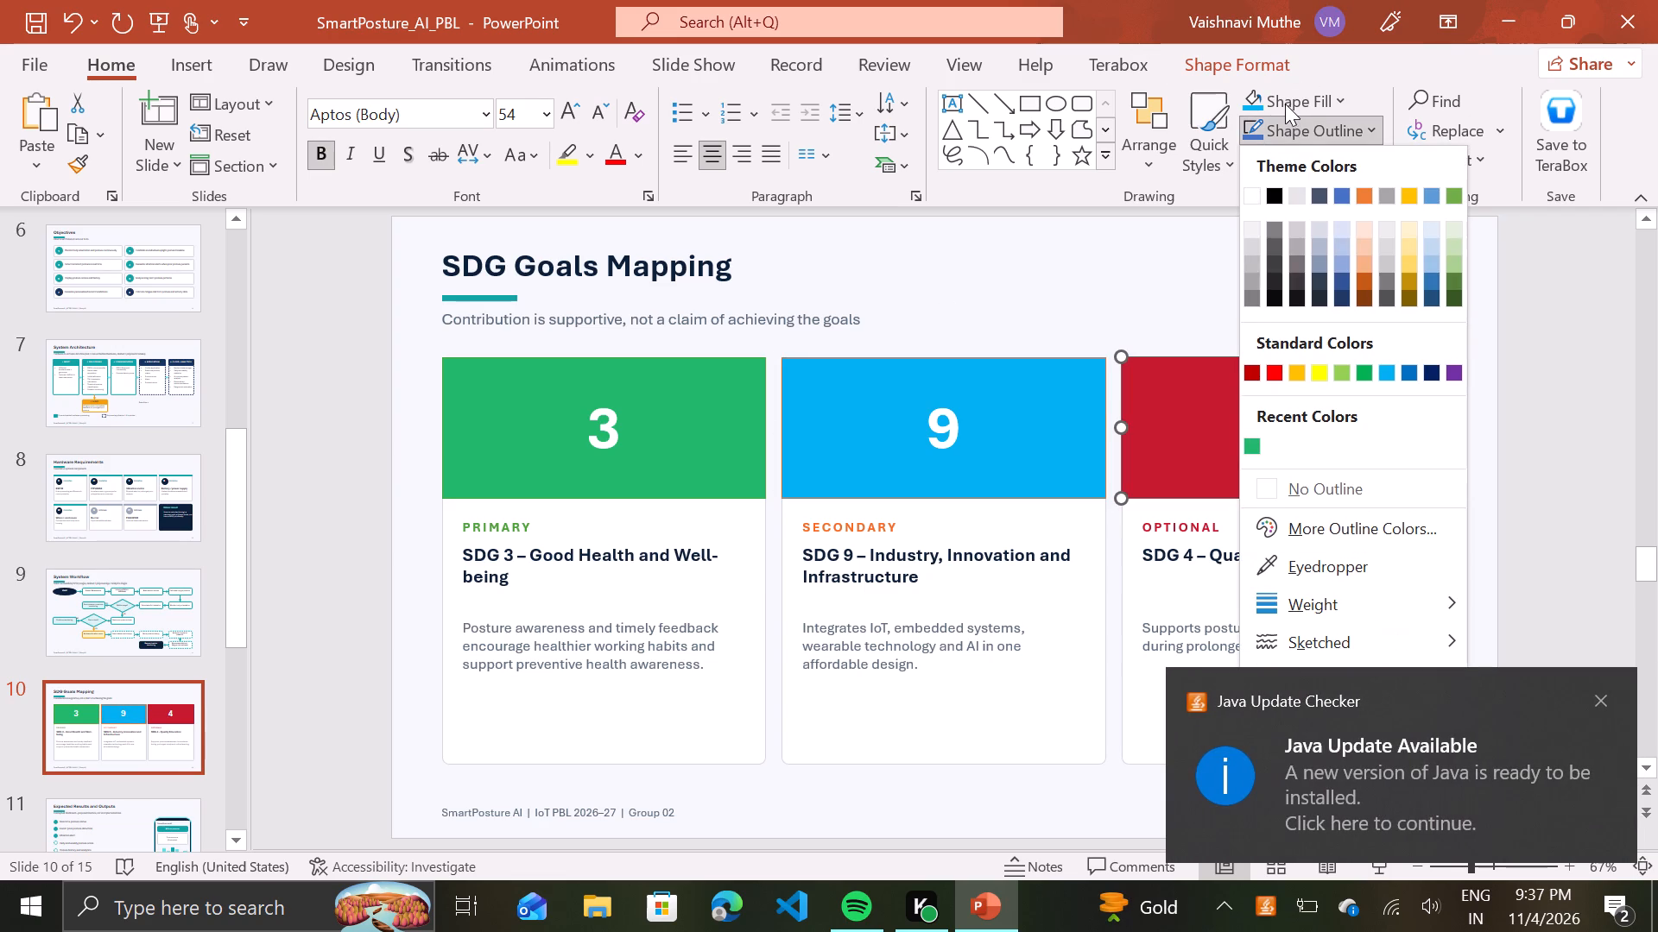
left_click_drag(1285, 104, 1285, 102)
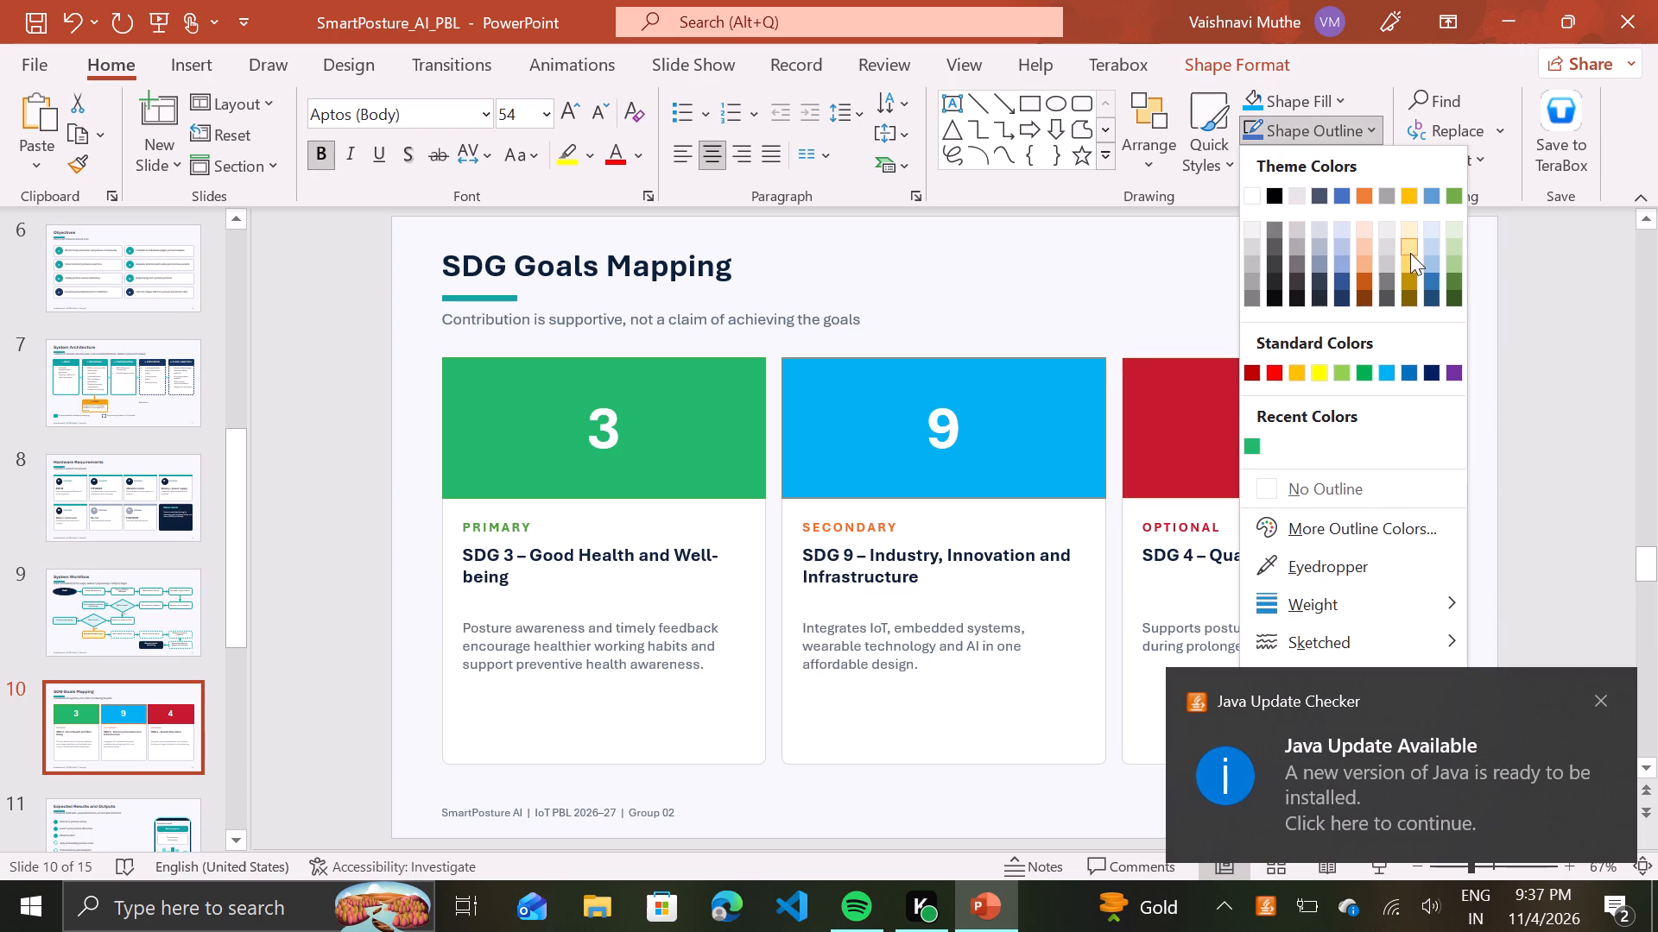
left_click(1324, 109)
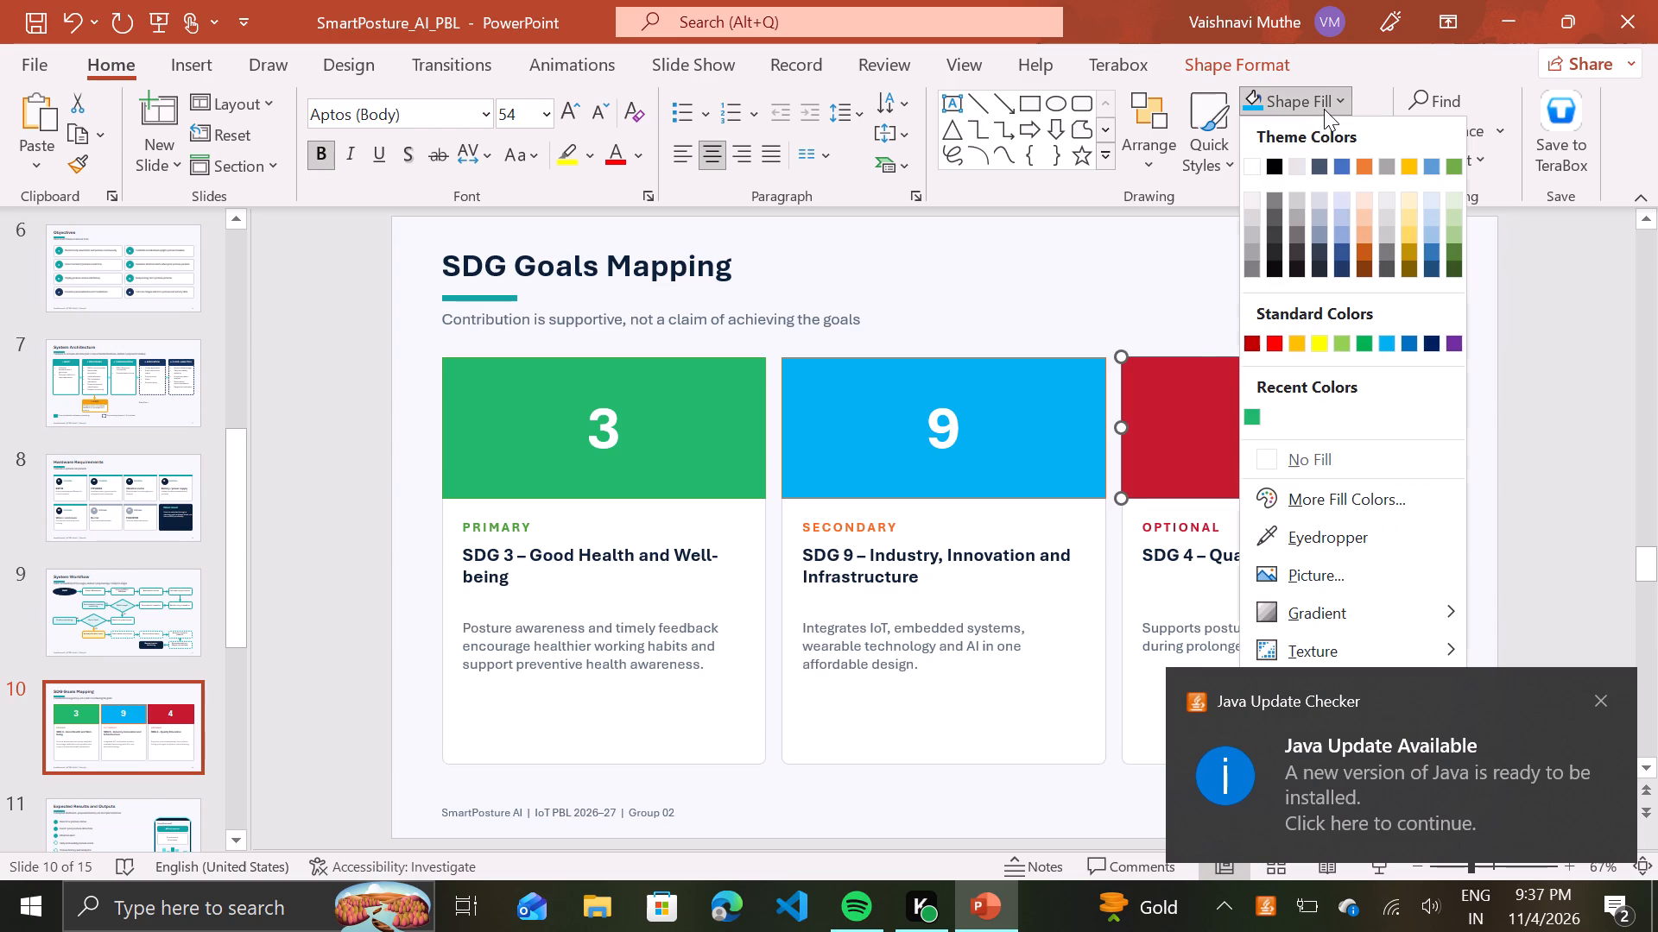
left_click(1411, 221)
Change the number 9 tile's fill to the custom bright cyan #0DDEE3.
left_click(1076, 405)
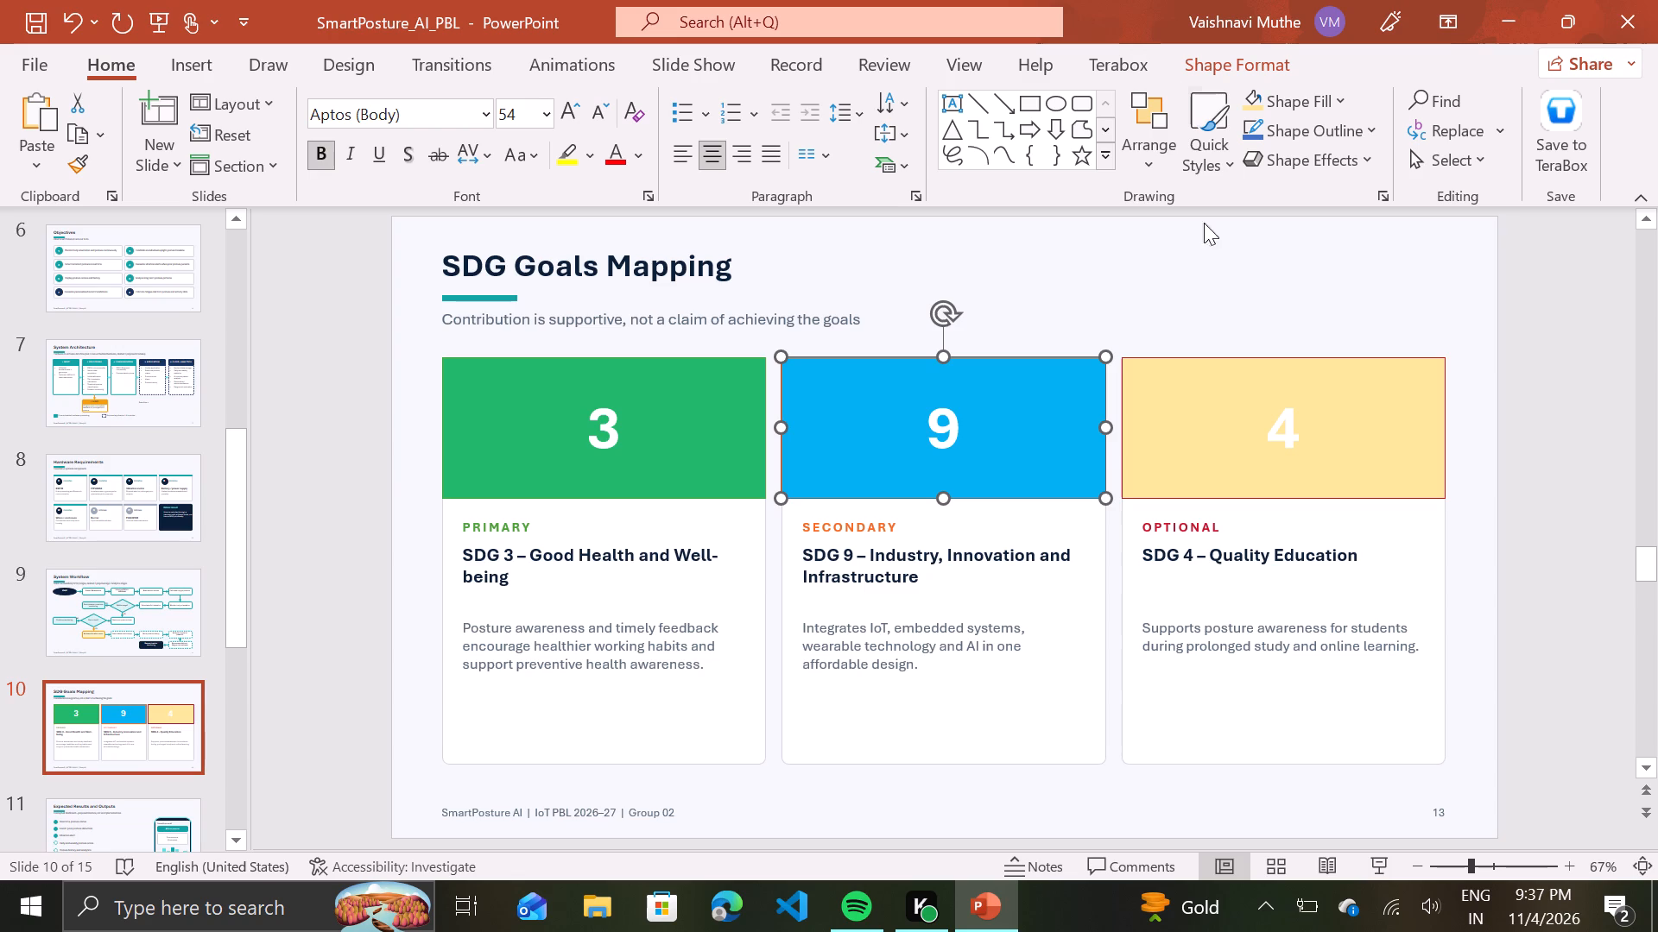
left_click(1323, 98)
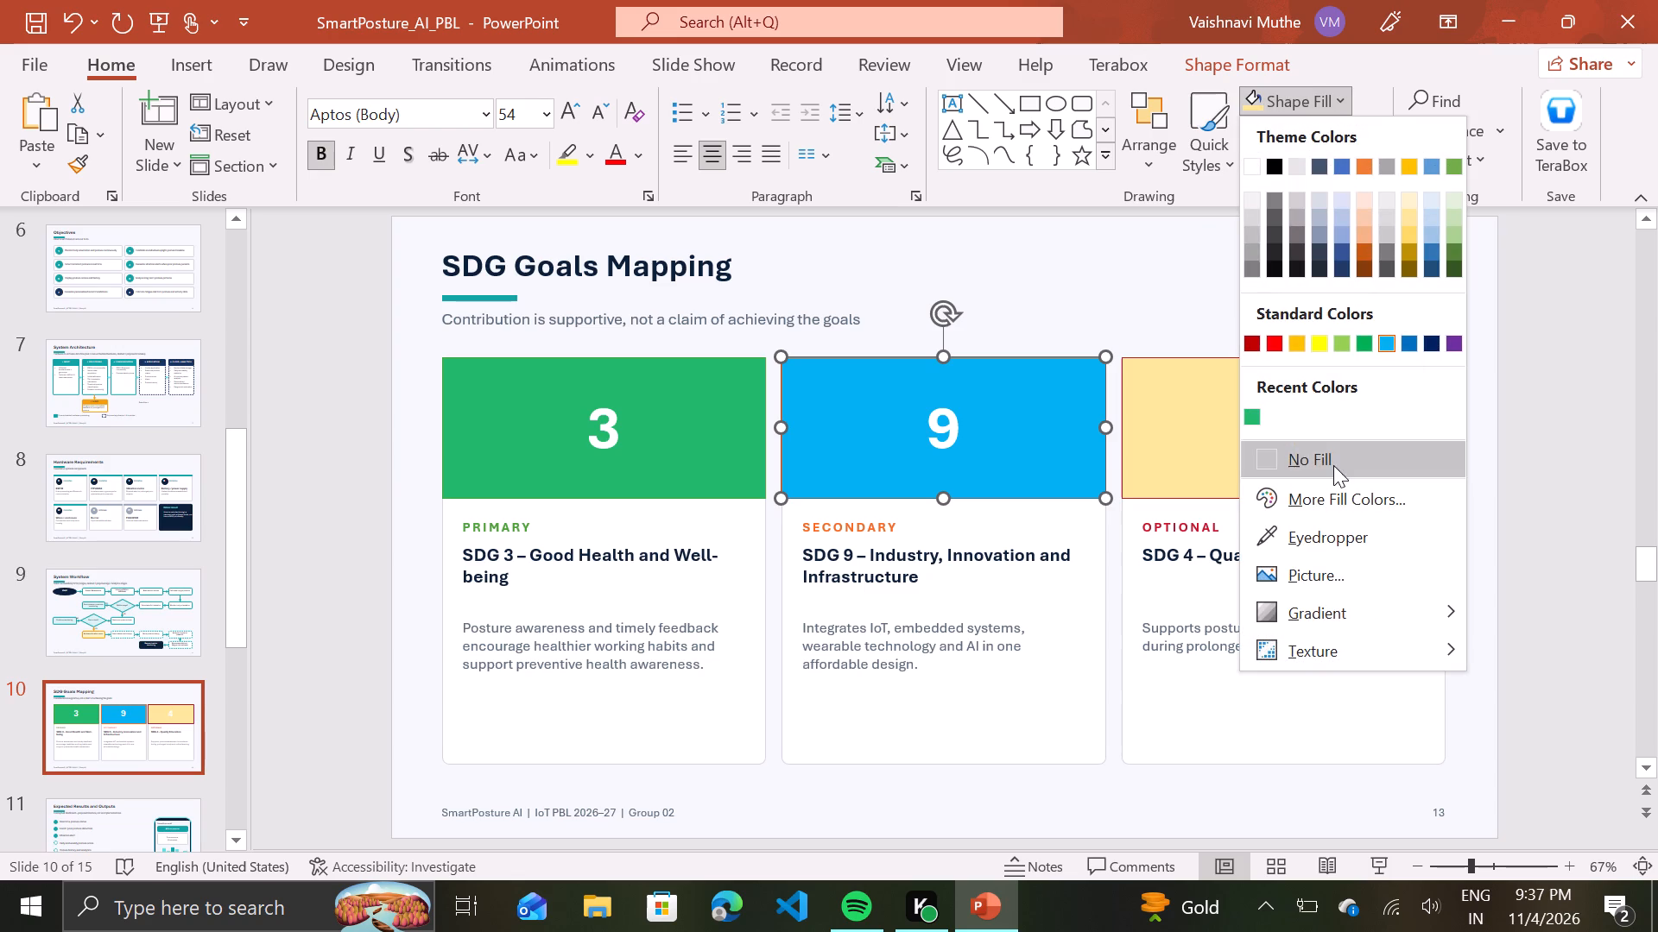
left_click(1331, 499)
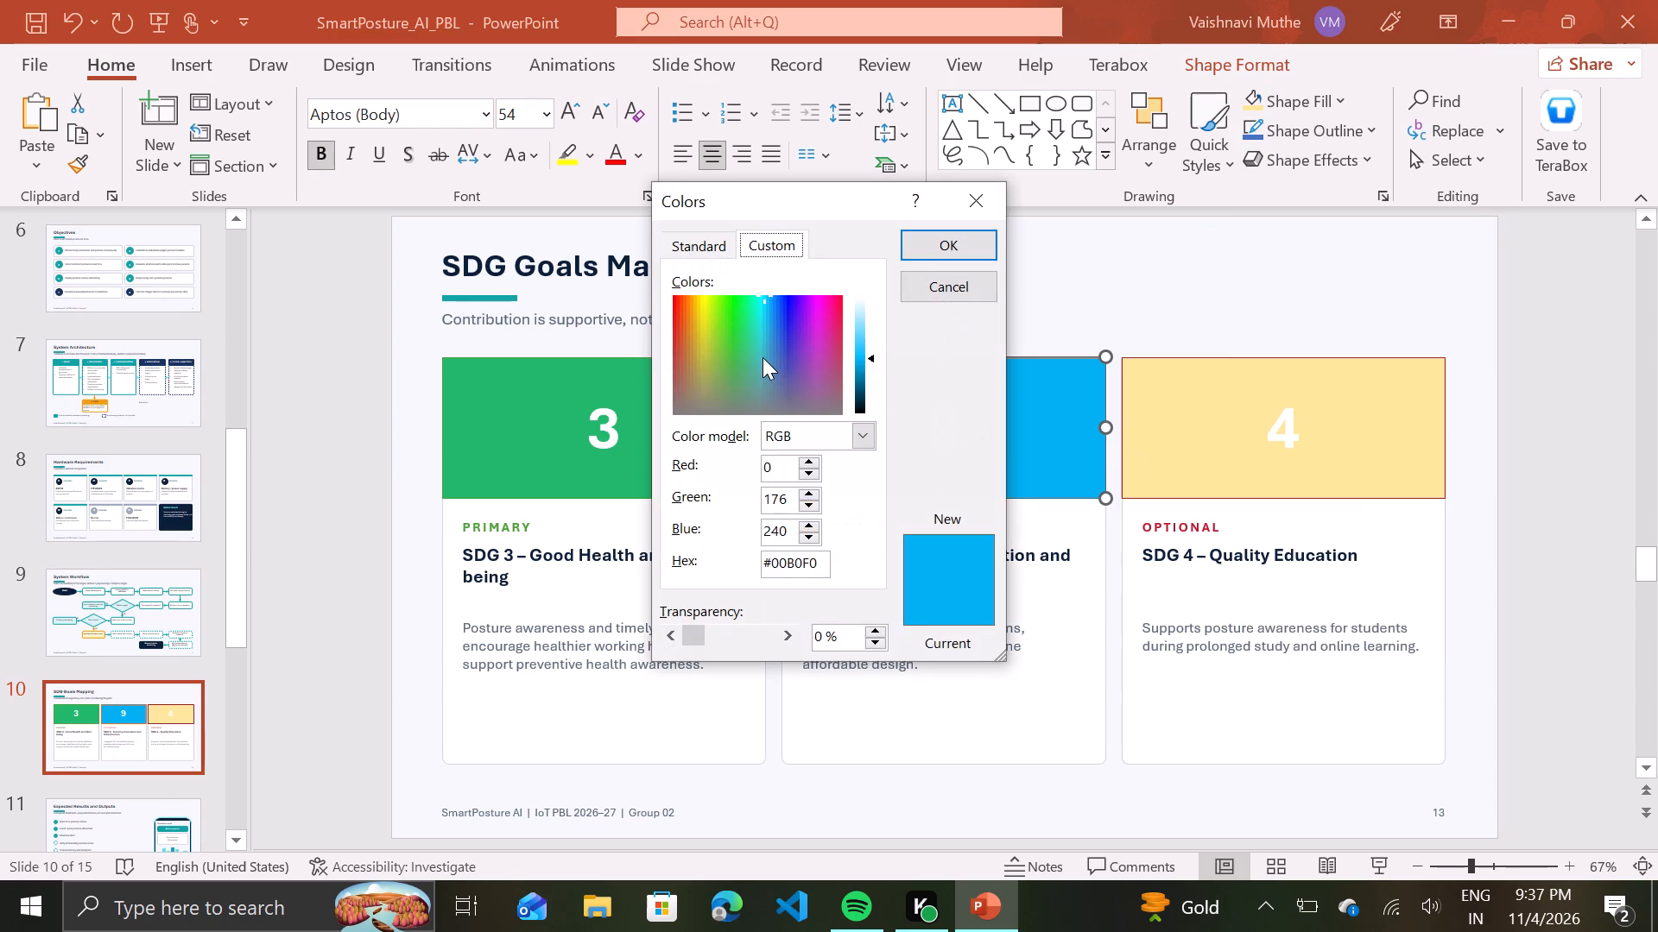
left_click(763, 357)
left_click_drag(763, 357, 758, 357)
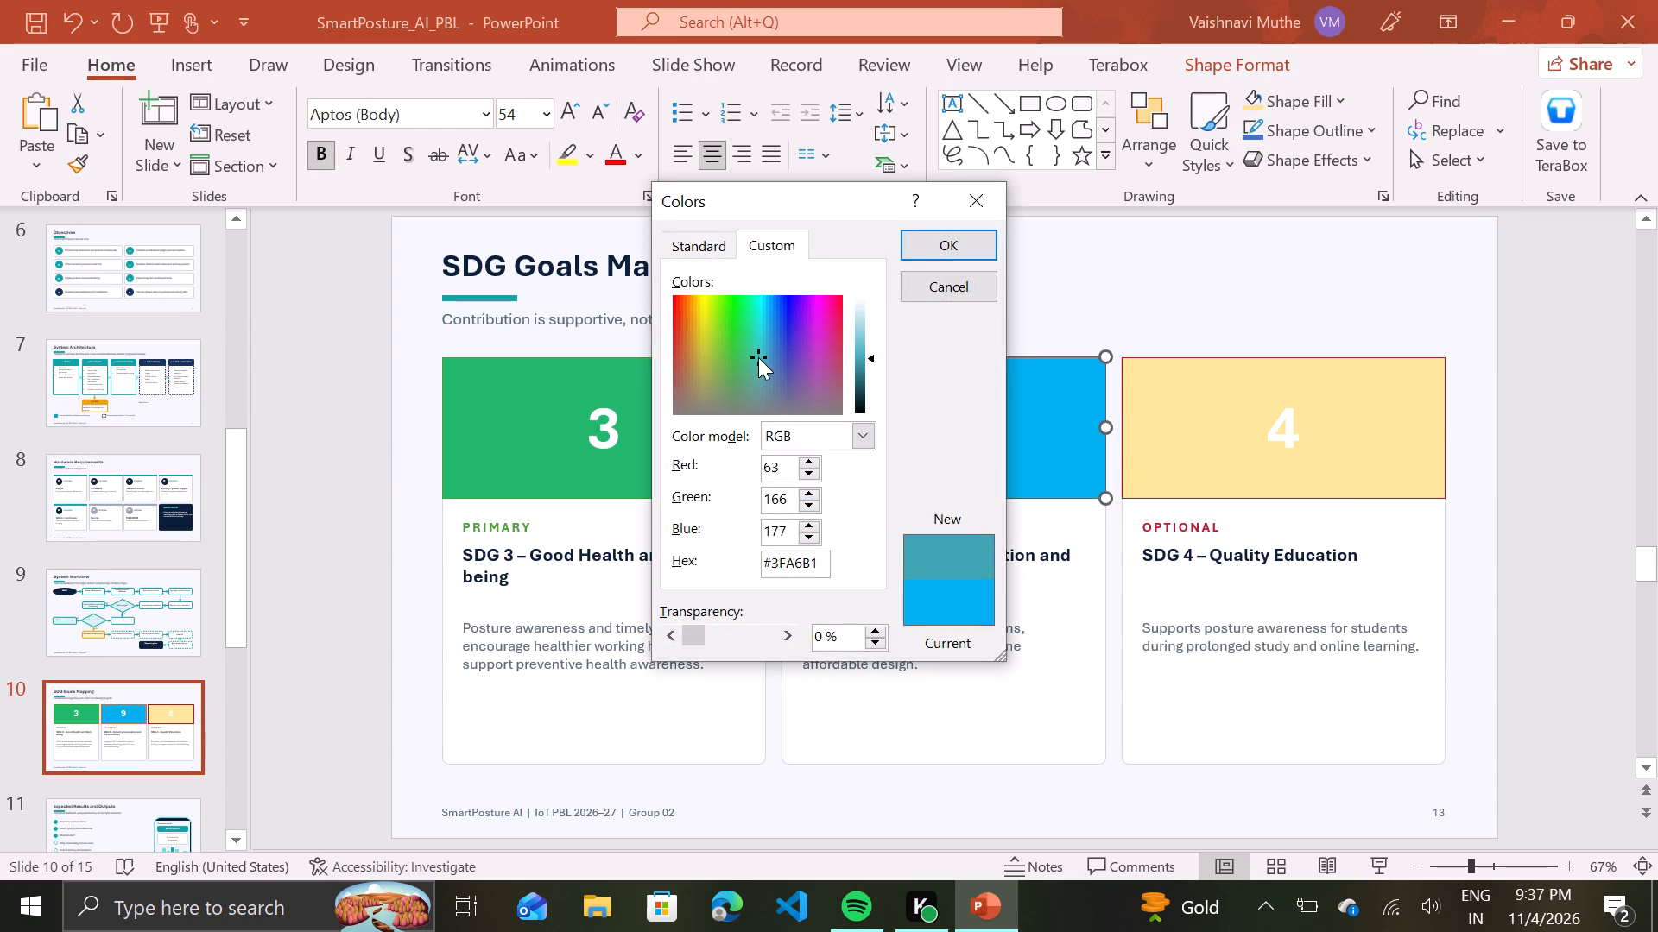
left_click_drag(758, 357, 758, 319)
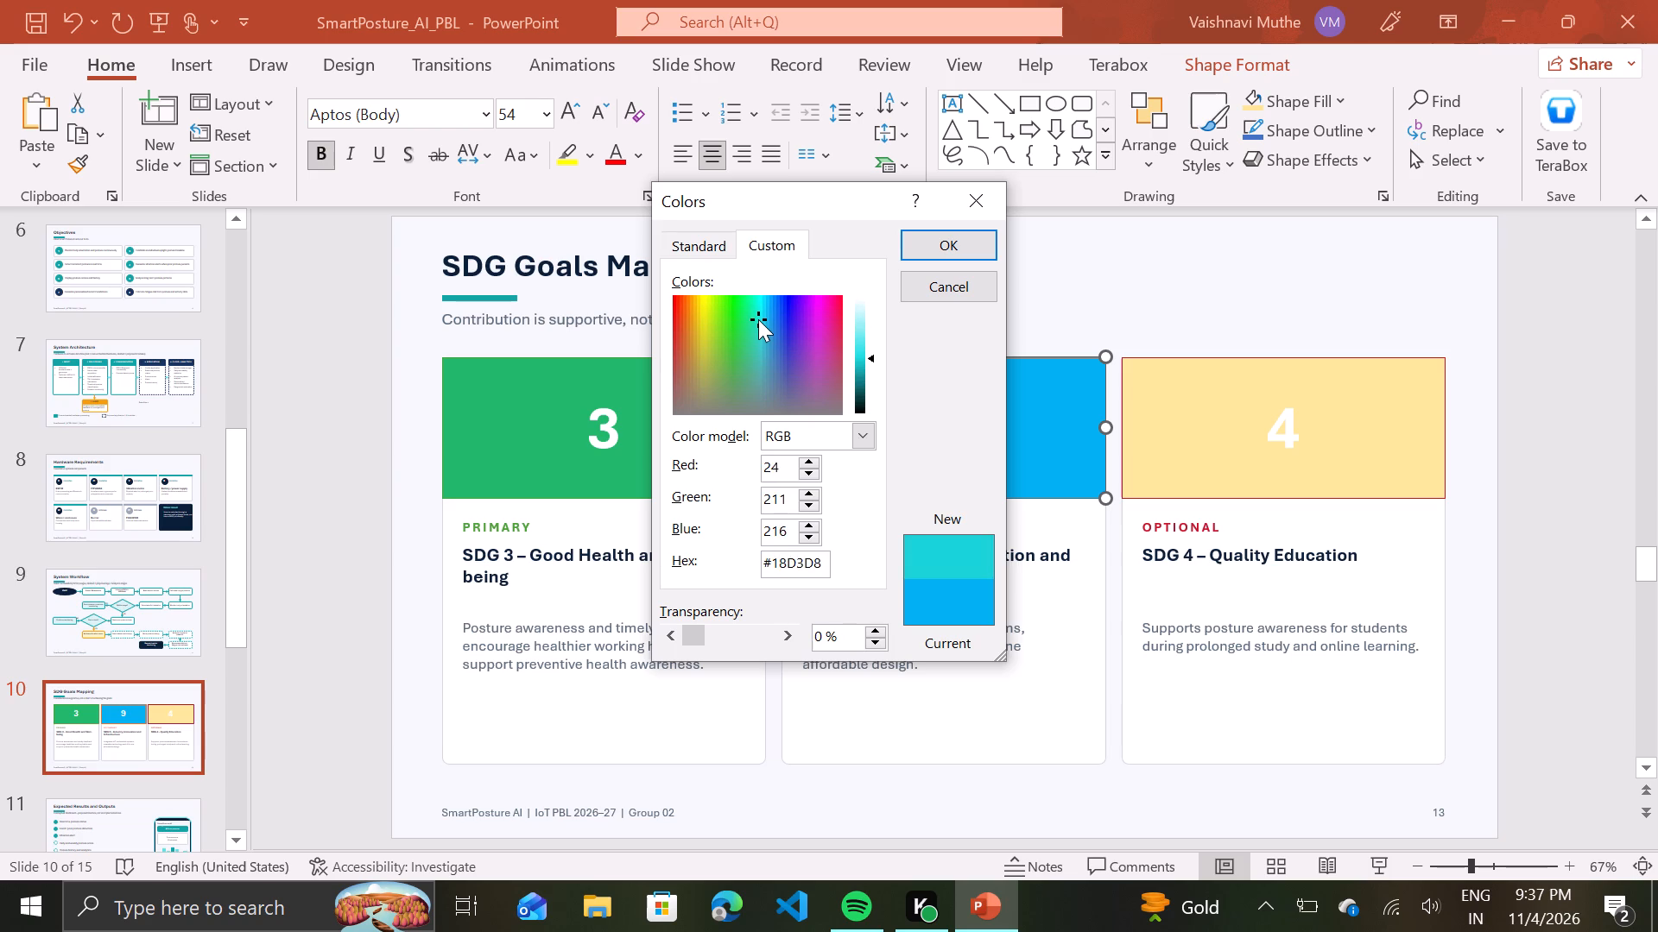
left_click_drag(758, 319, 761, 337)
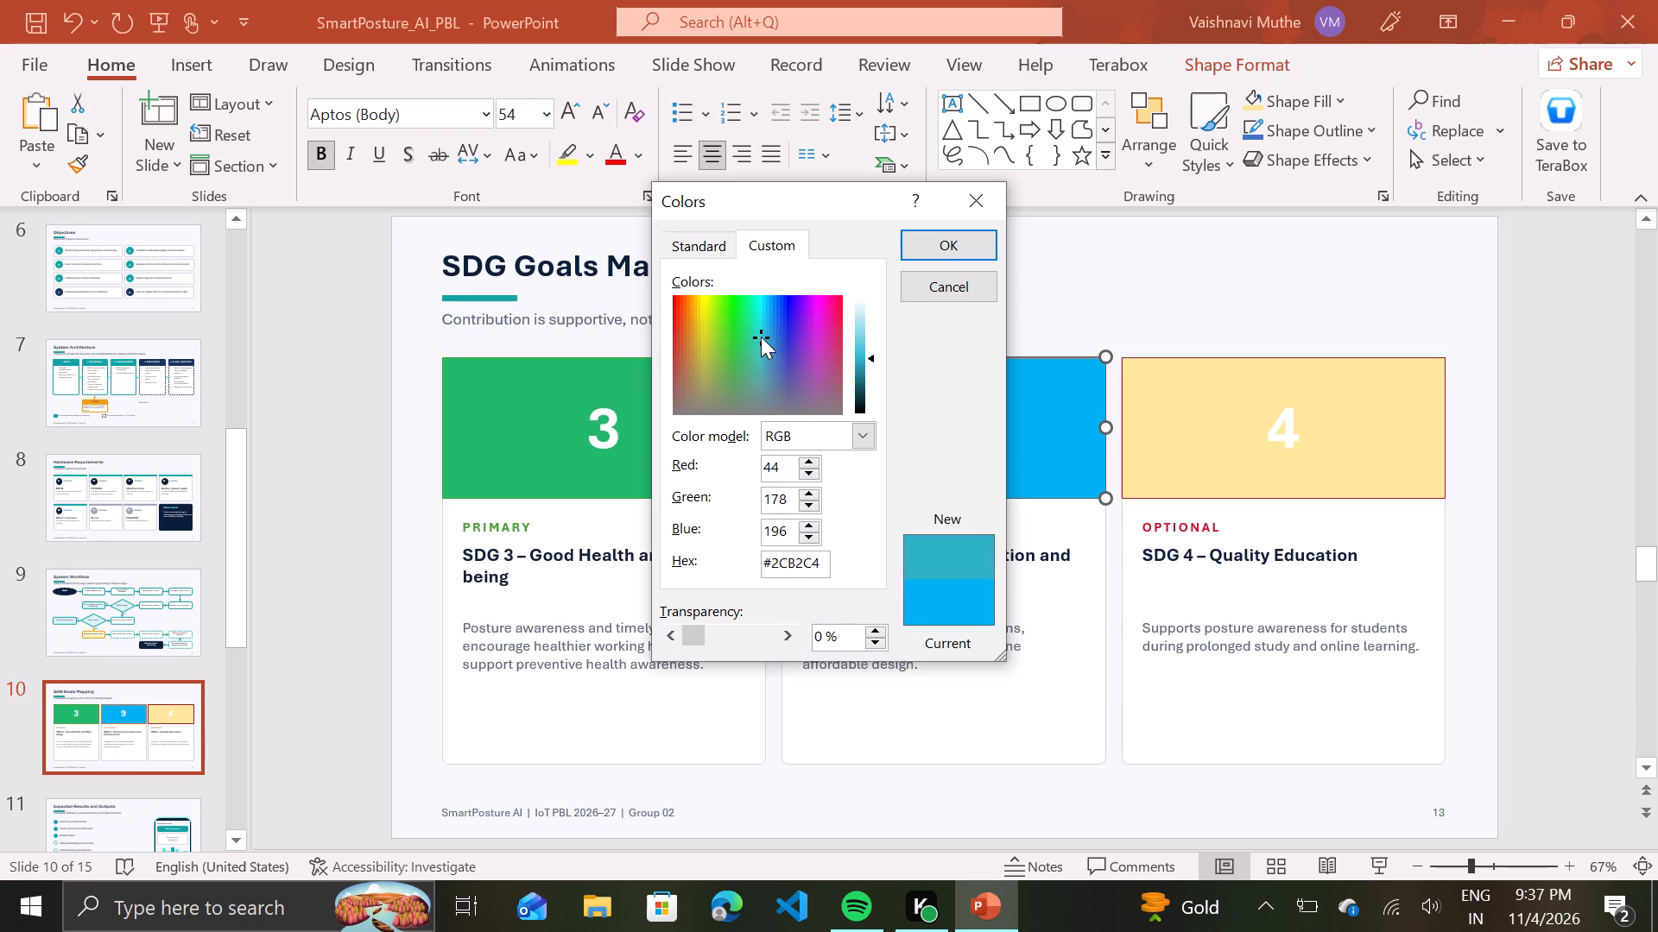
left_click_drag(761, 337, 761, 314)
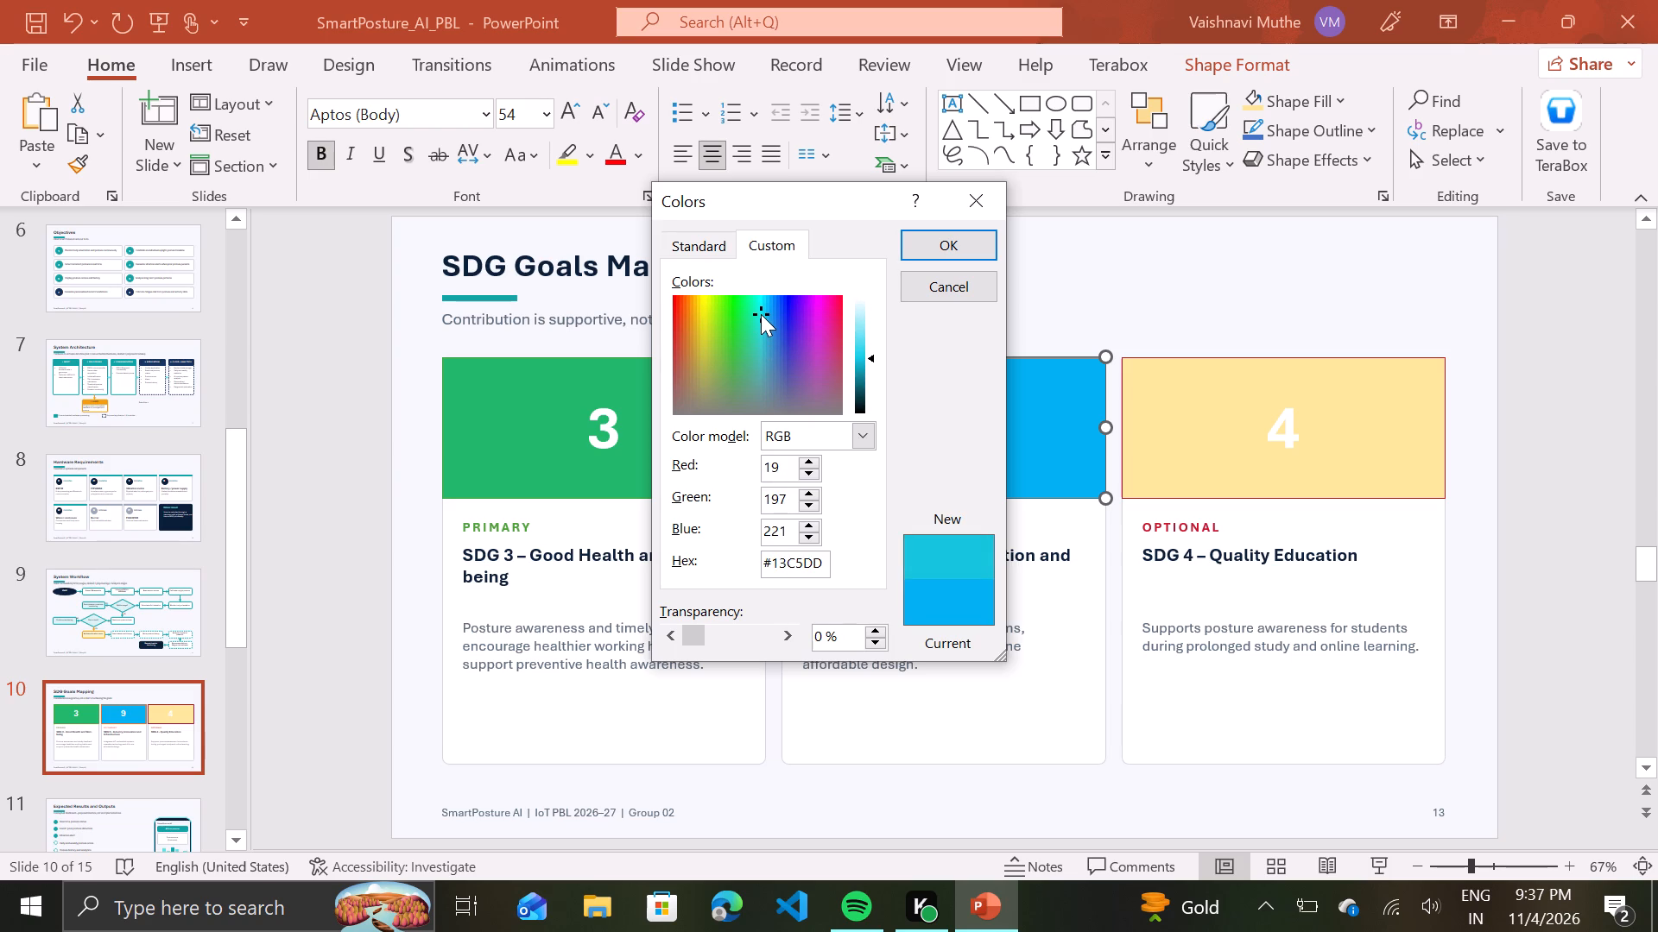
left_click_drag(761, 314, 756, 308)
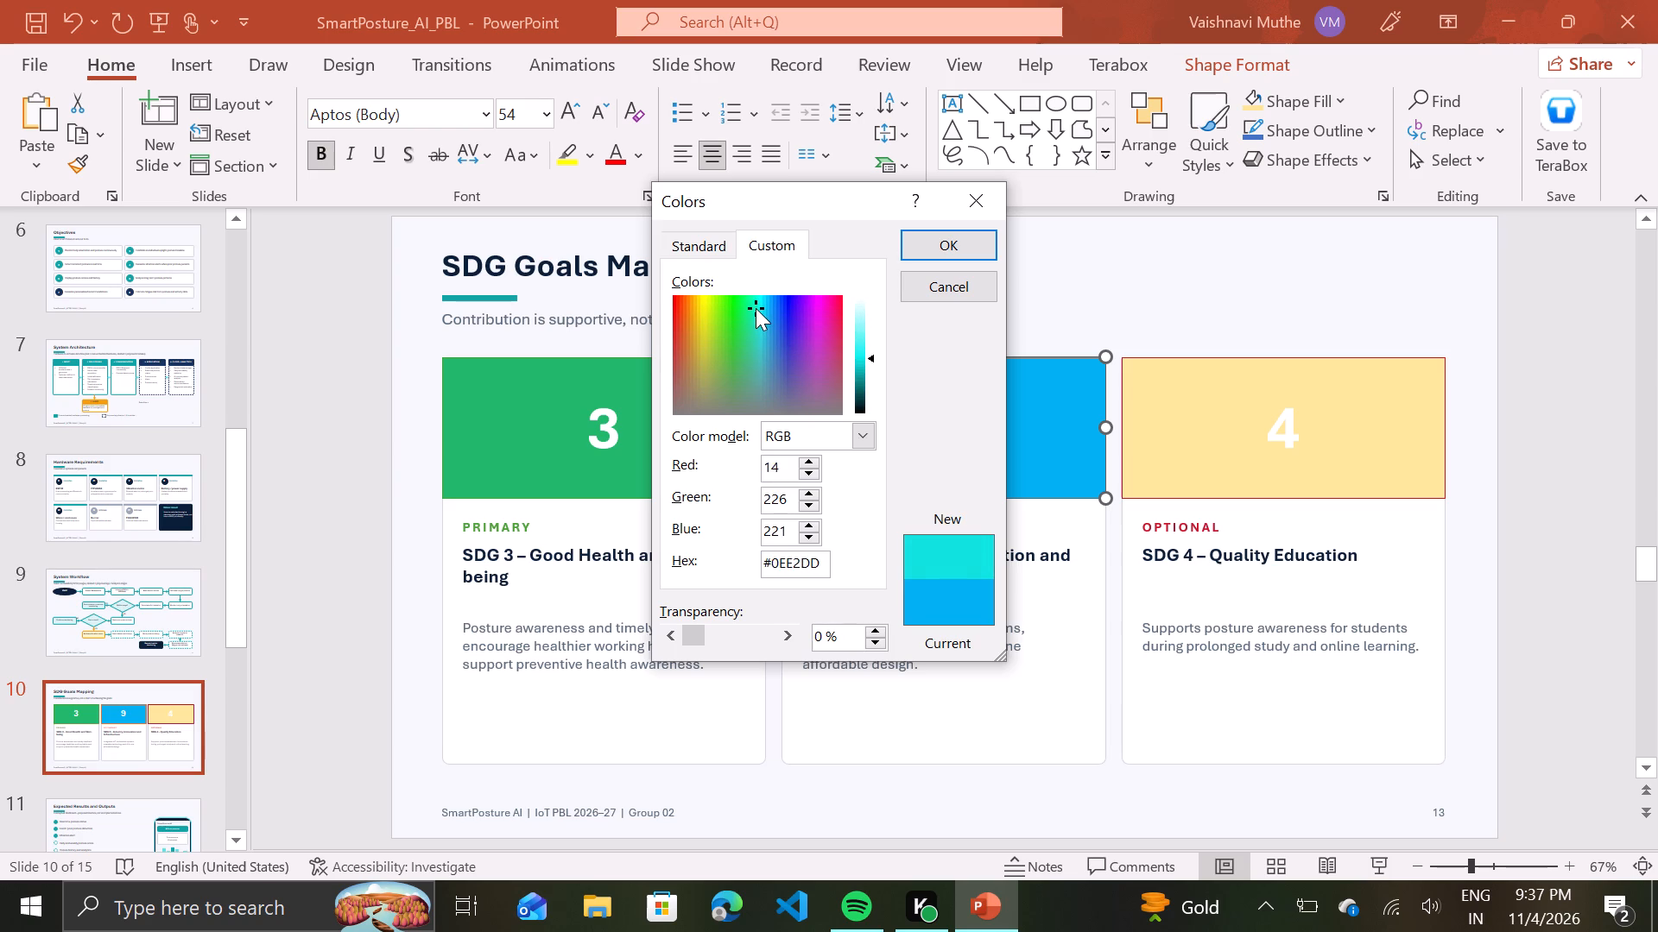
left_click_drag(756, 308, 755, 297)
left_click_drag(755, 297, 756, 323)
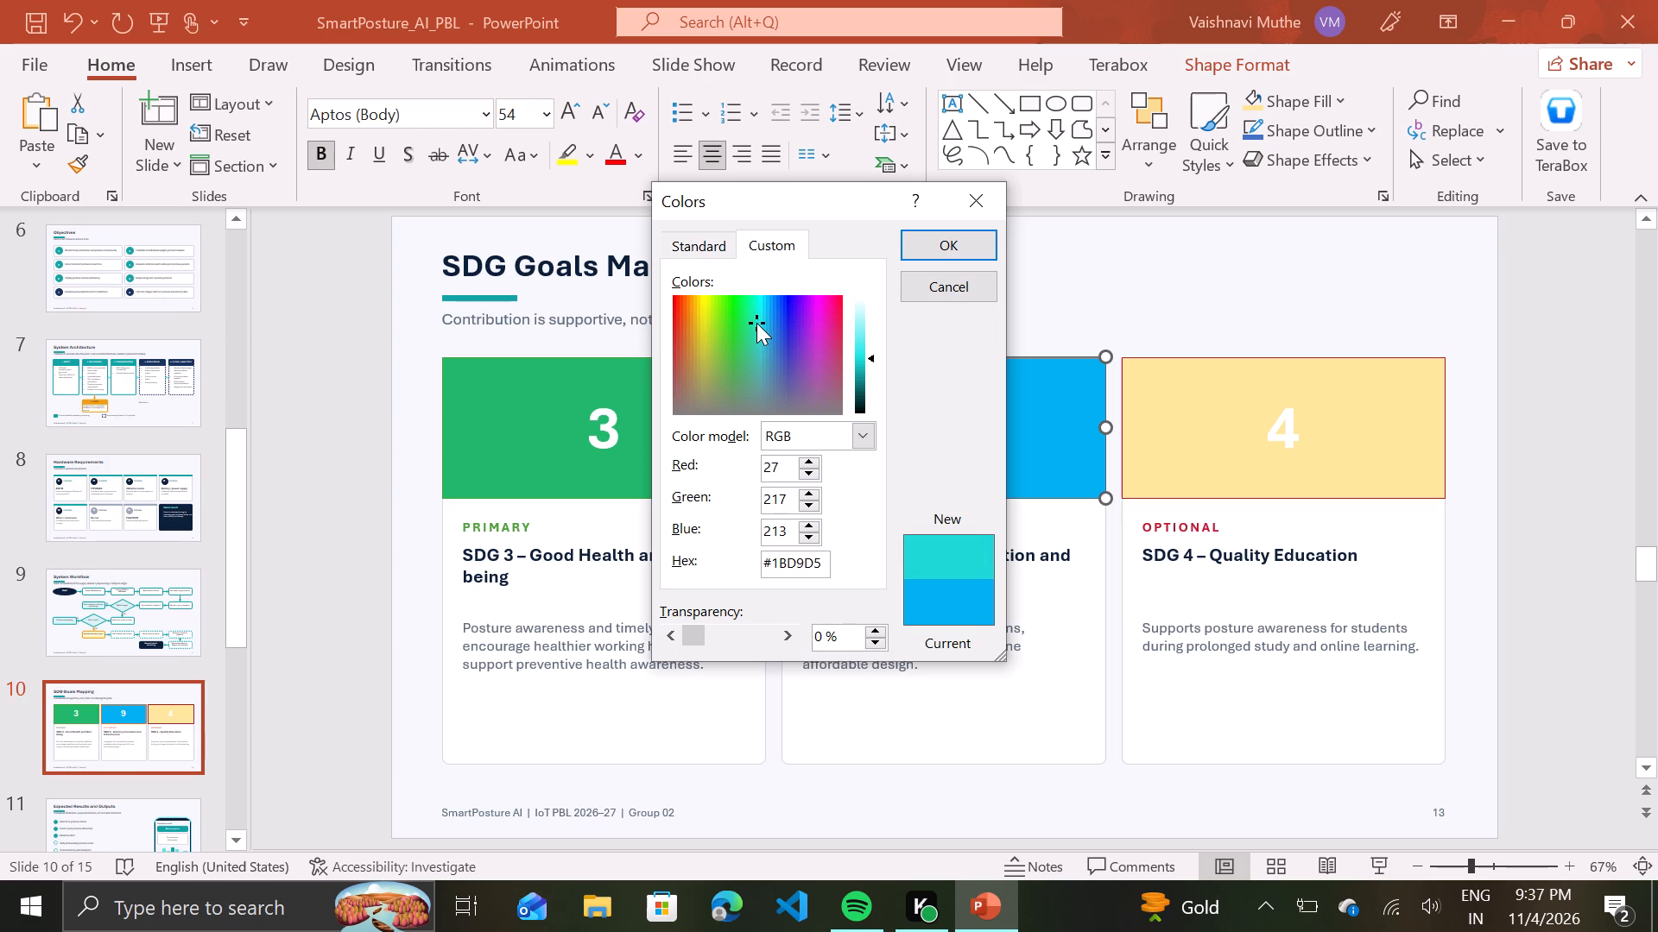
left_click_drag(756, 323, 761, 323)
left_click_drag(761, 323, 751, 324)
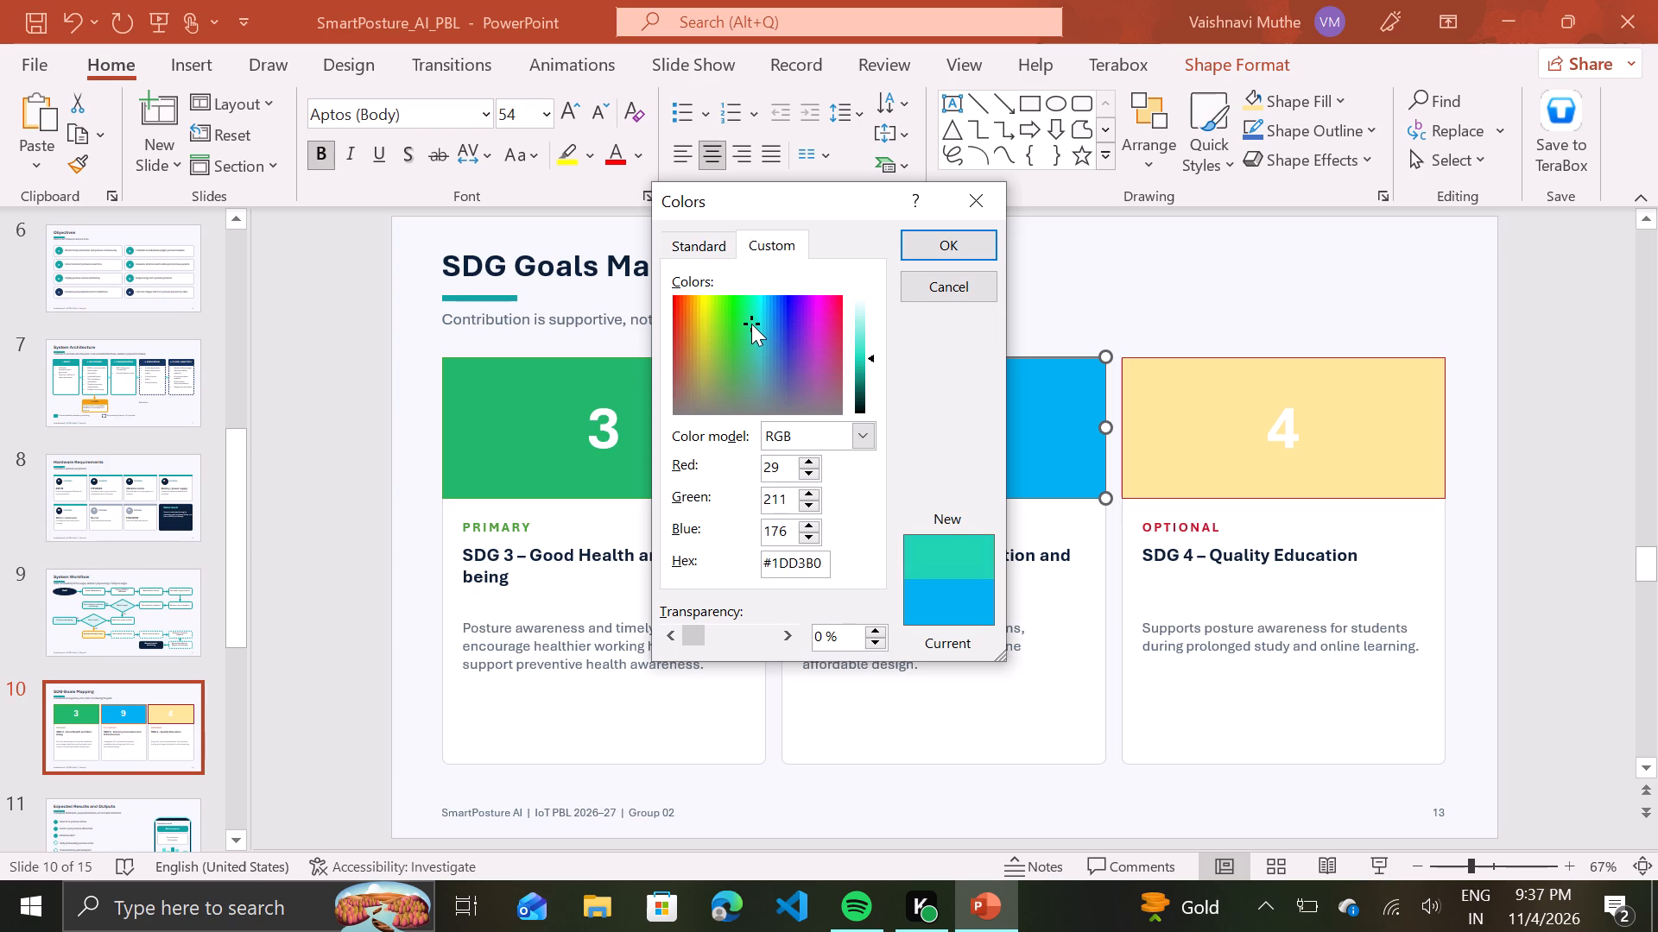
left_click_drag(751, 324, 758, 308)
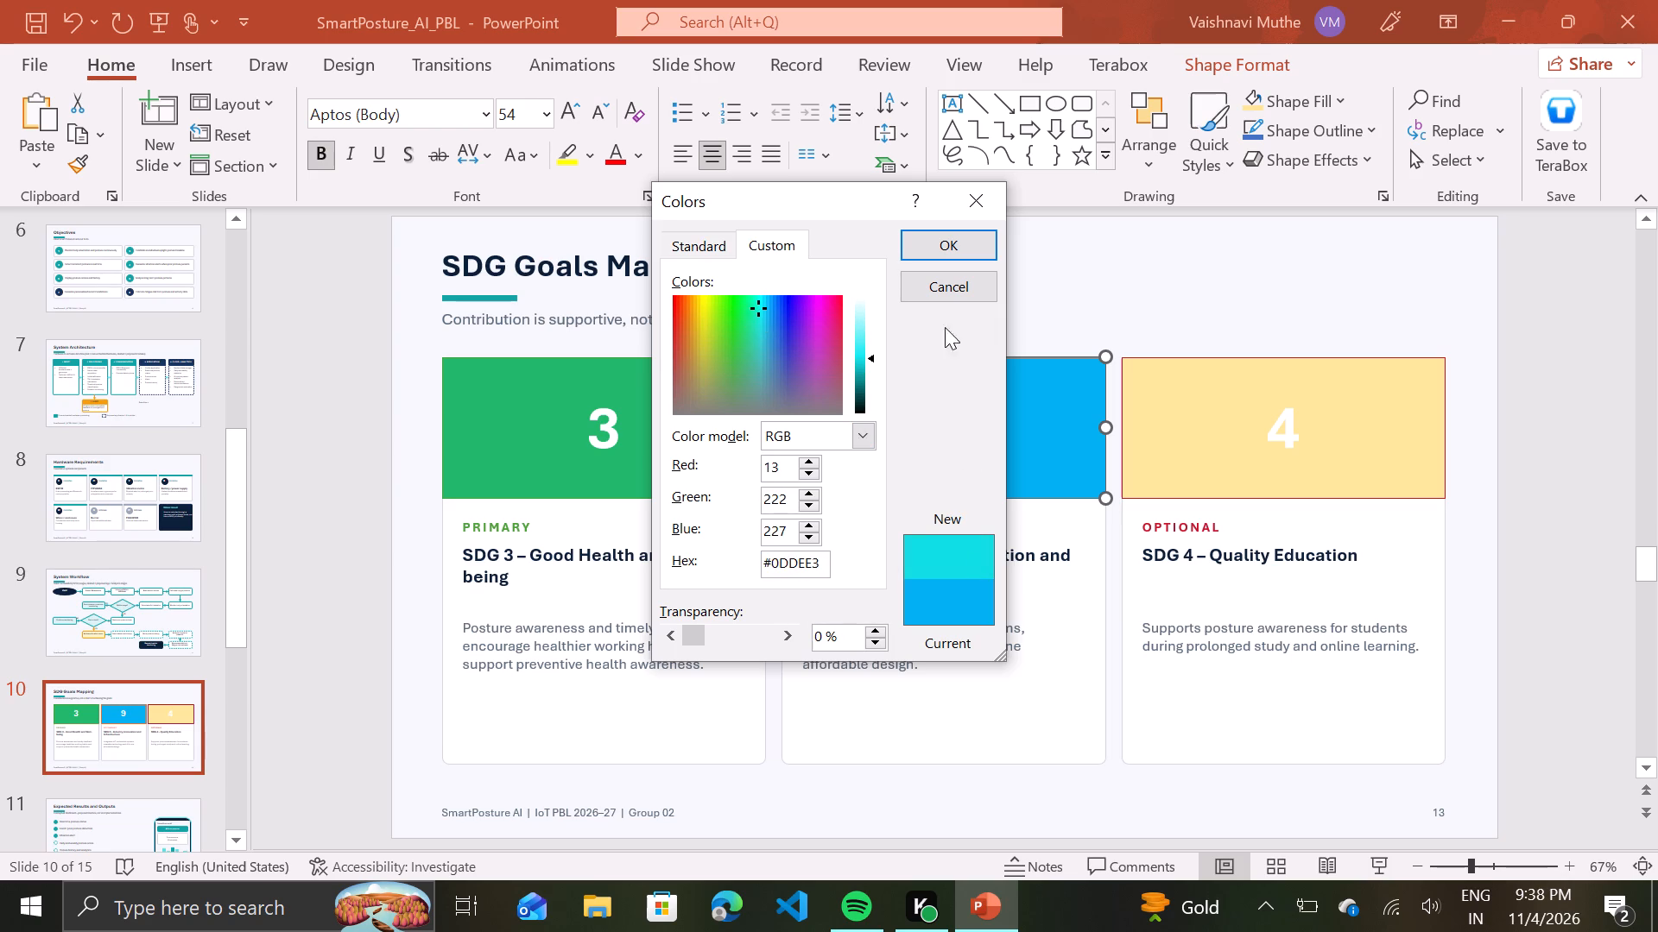
left_click(910, 248)
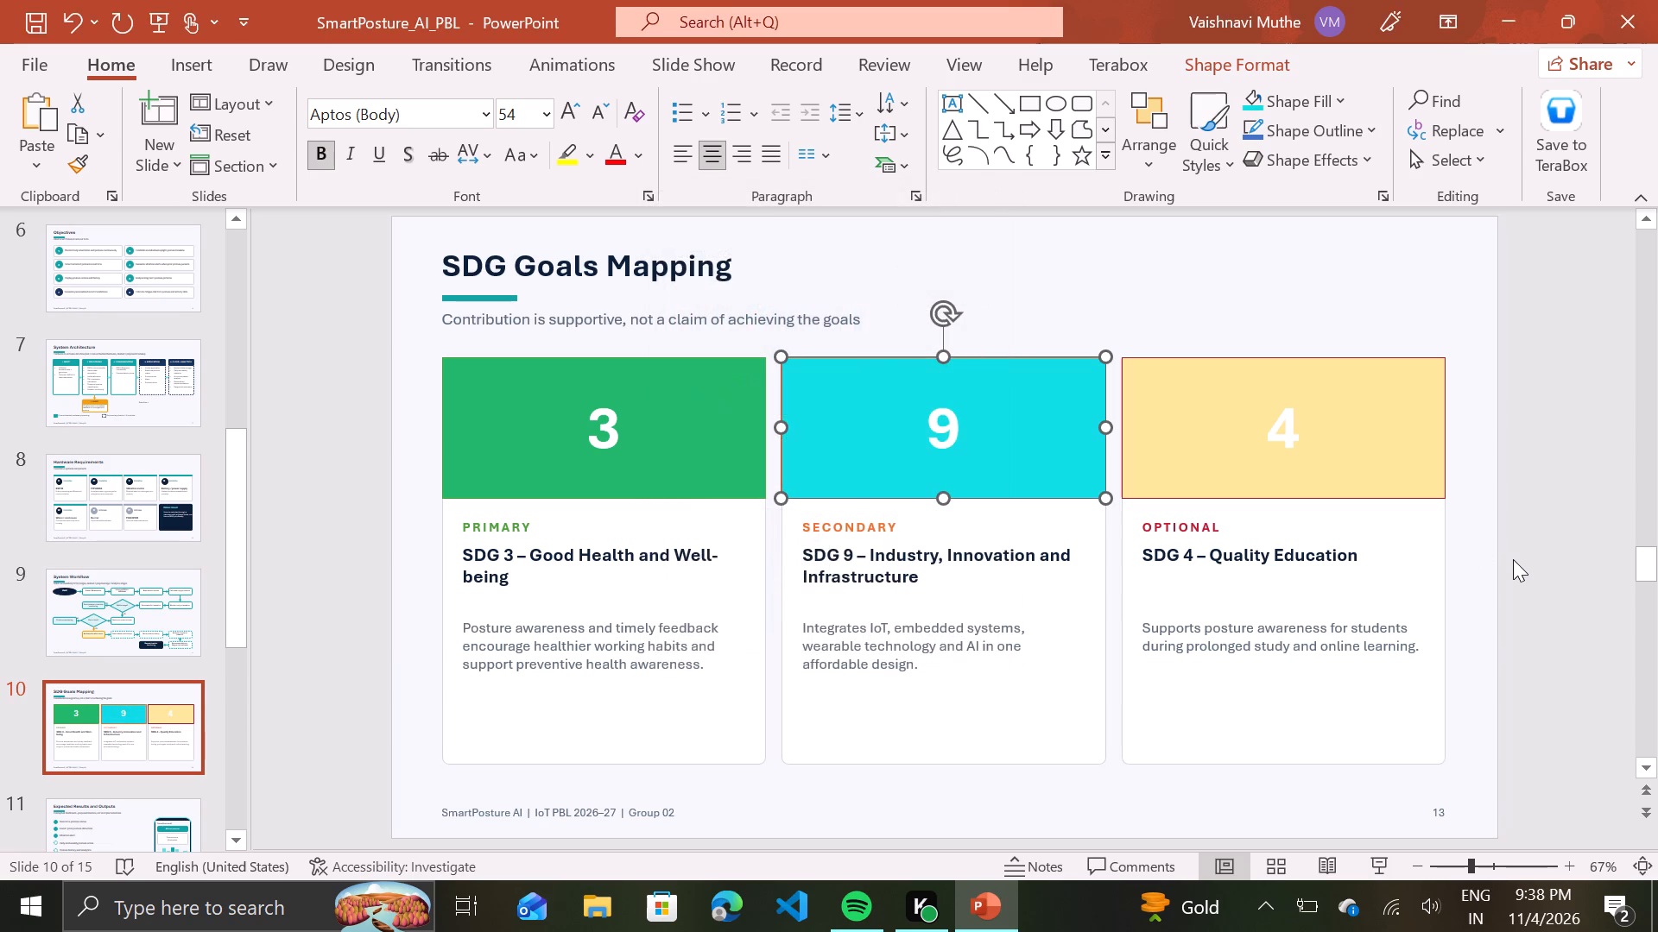
Delete the Expected Results and Outputs slide.
left_click(1513, 559)
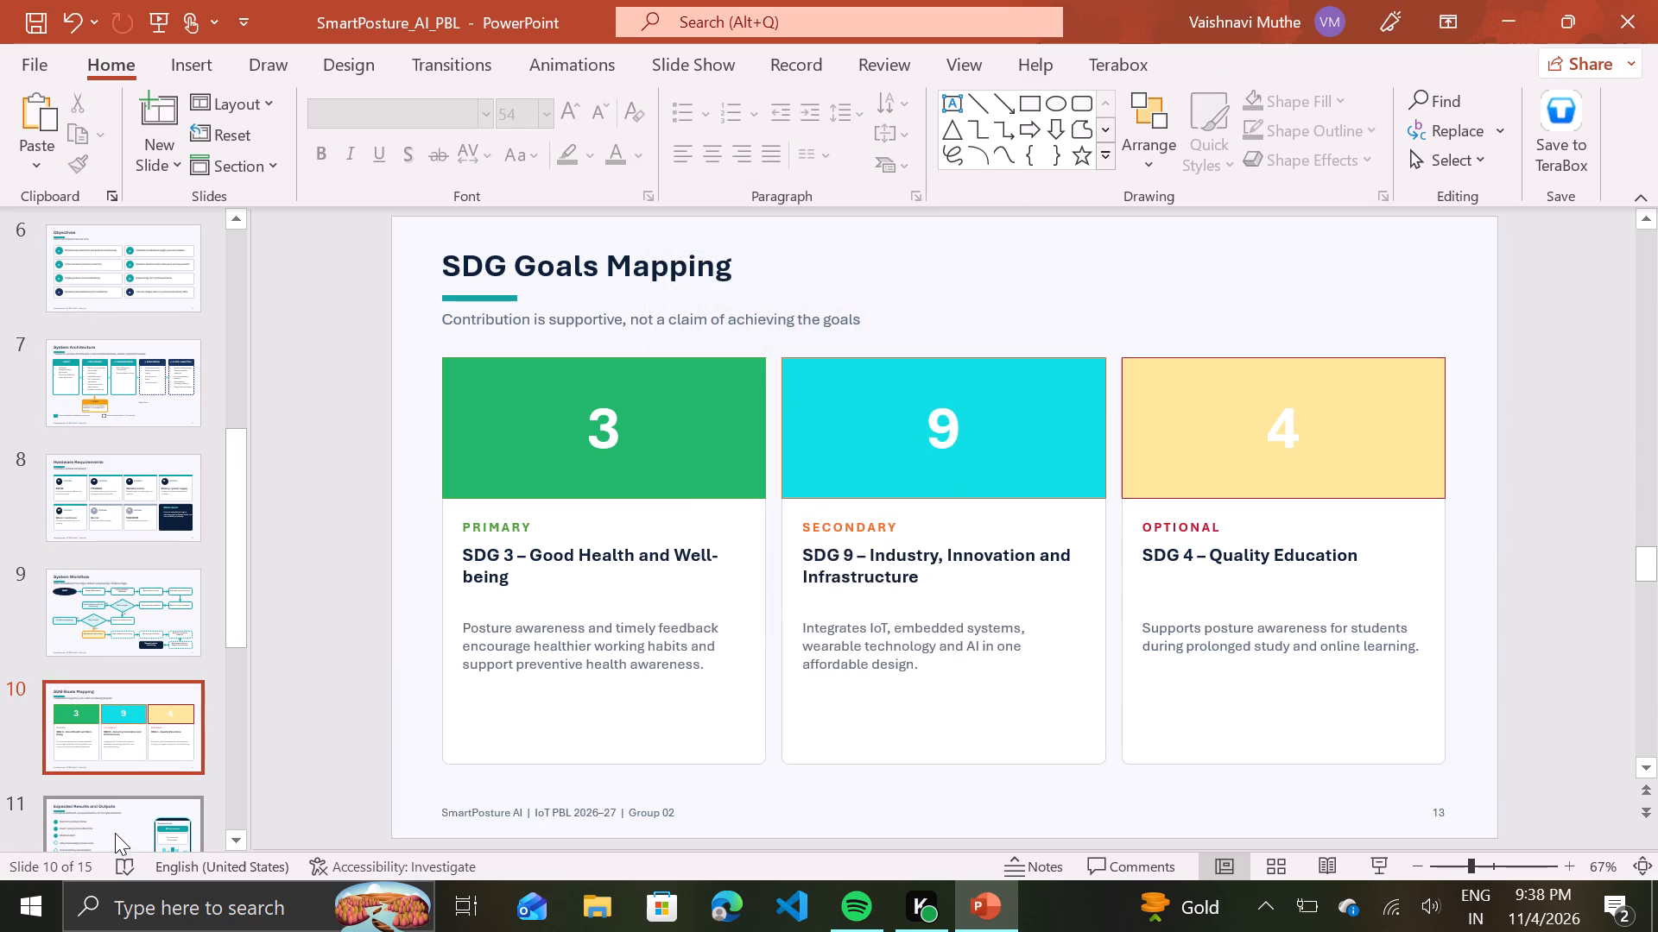
left_click(115, 833)
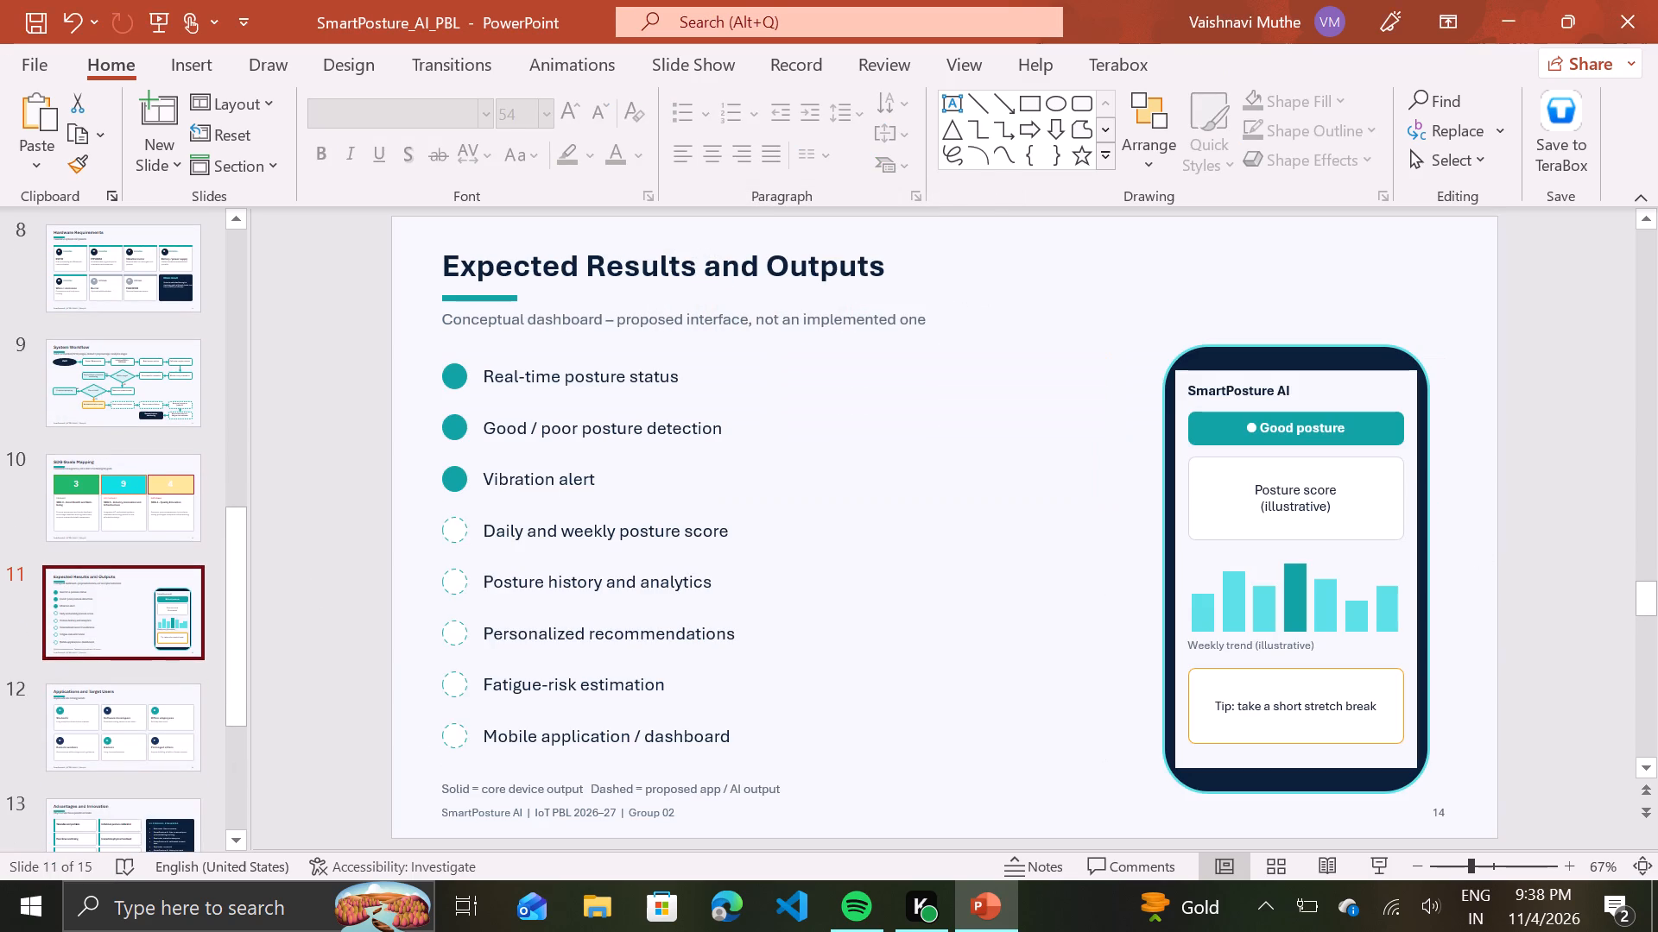
key("Delete")
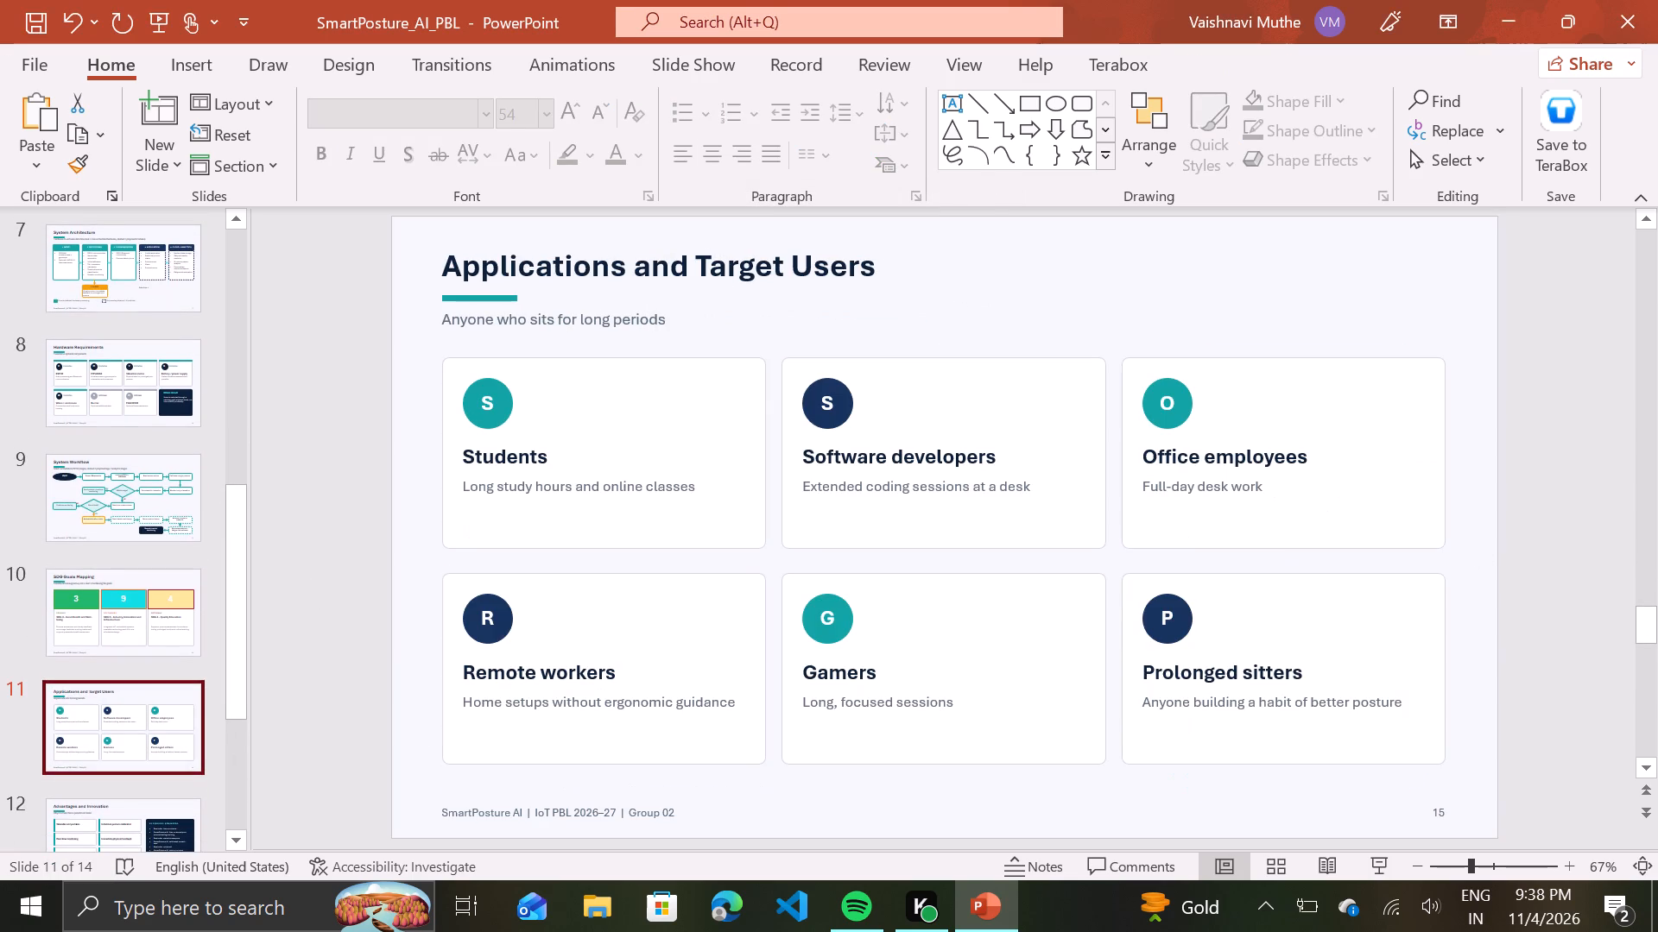
Delete the Applications and Target Users slide.
scroll(132, 700, "down", 4)
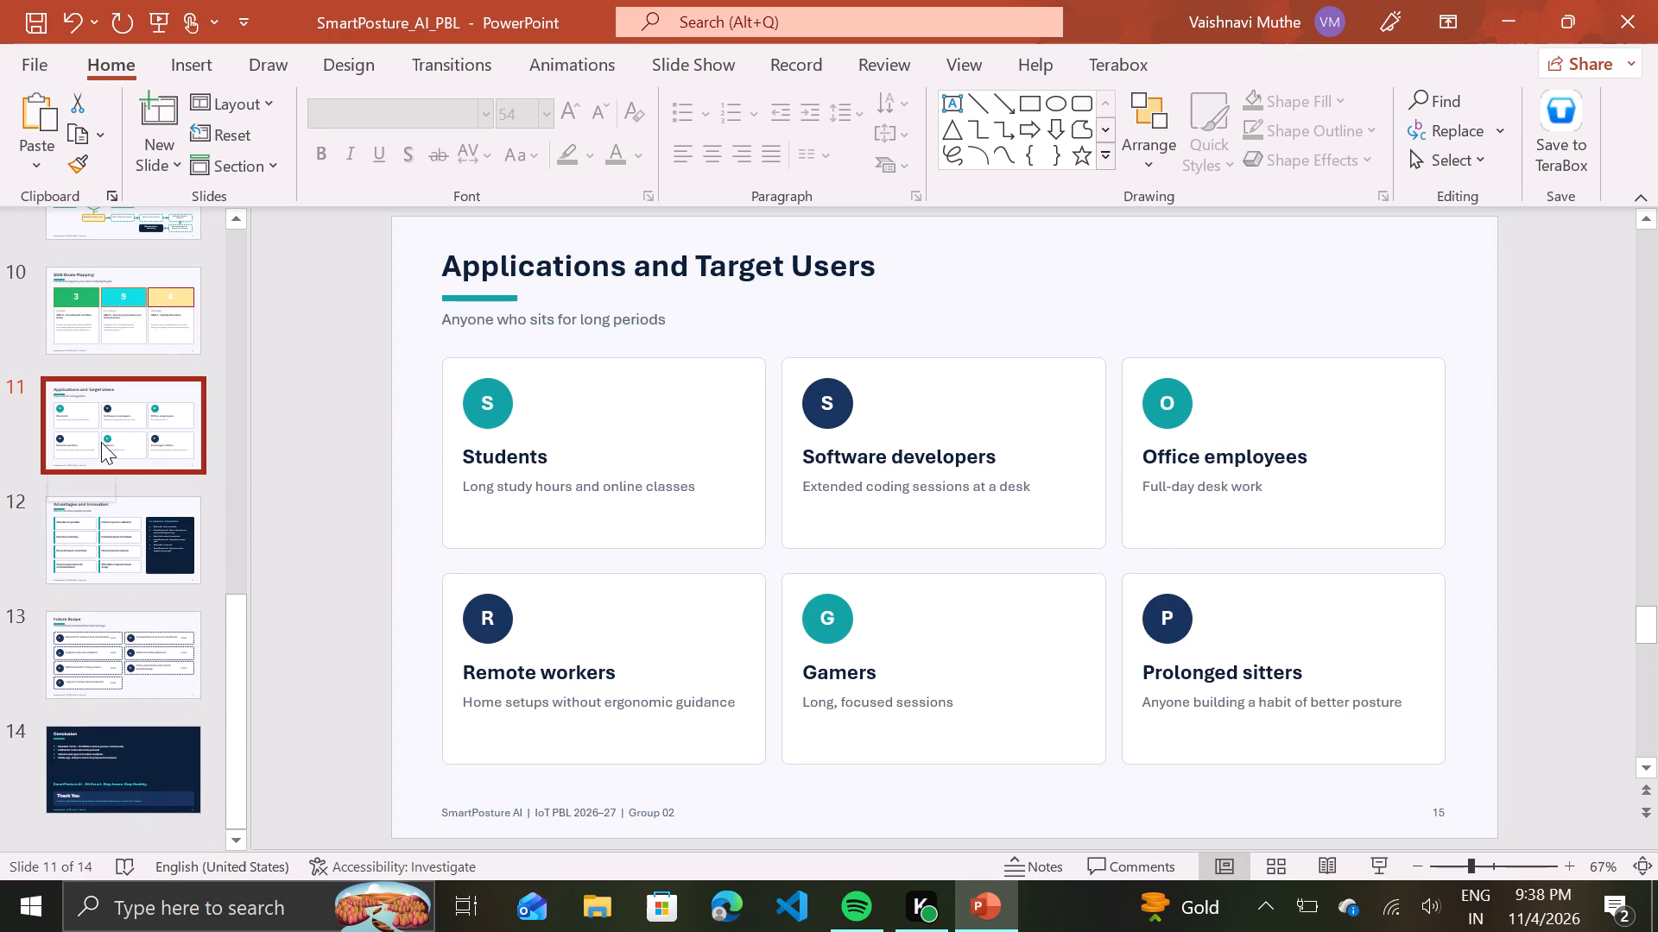
key("Delete")
Remove the line listing the group members and guide beneath Thank You on the Conclusion slide.
scroll(195, 664, "down", 2)
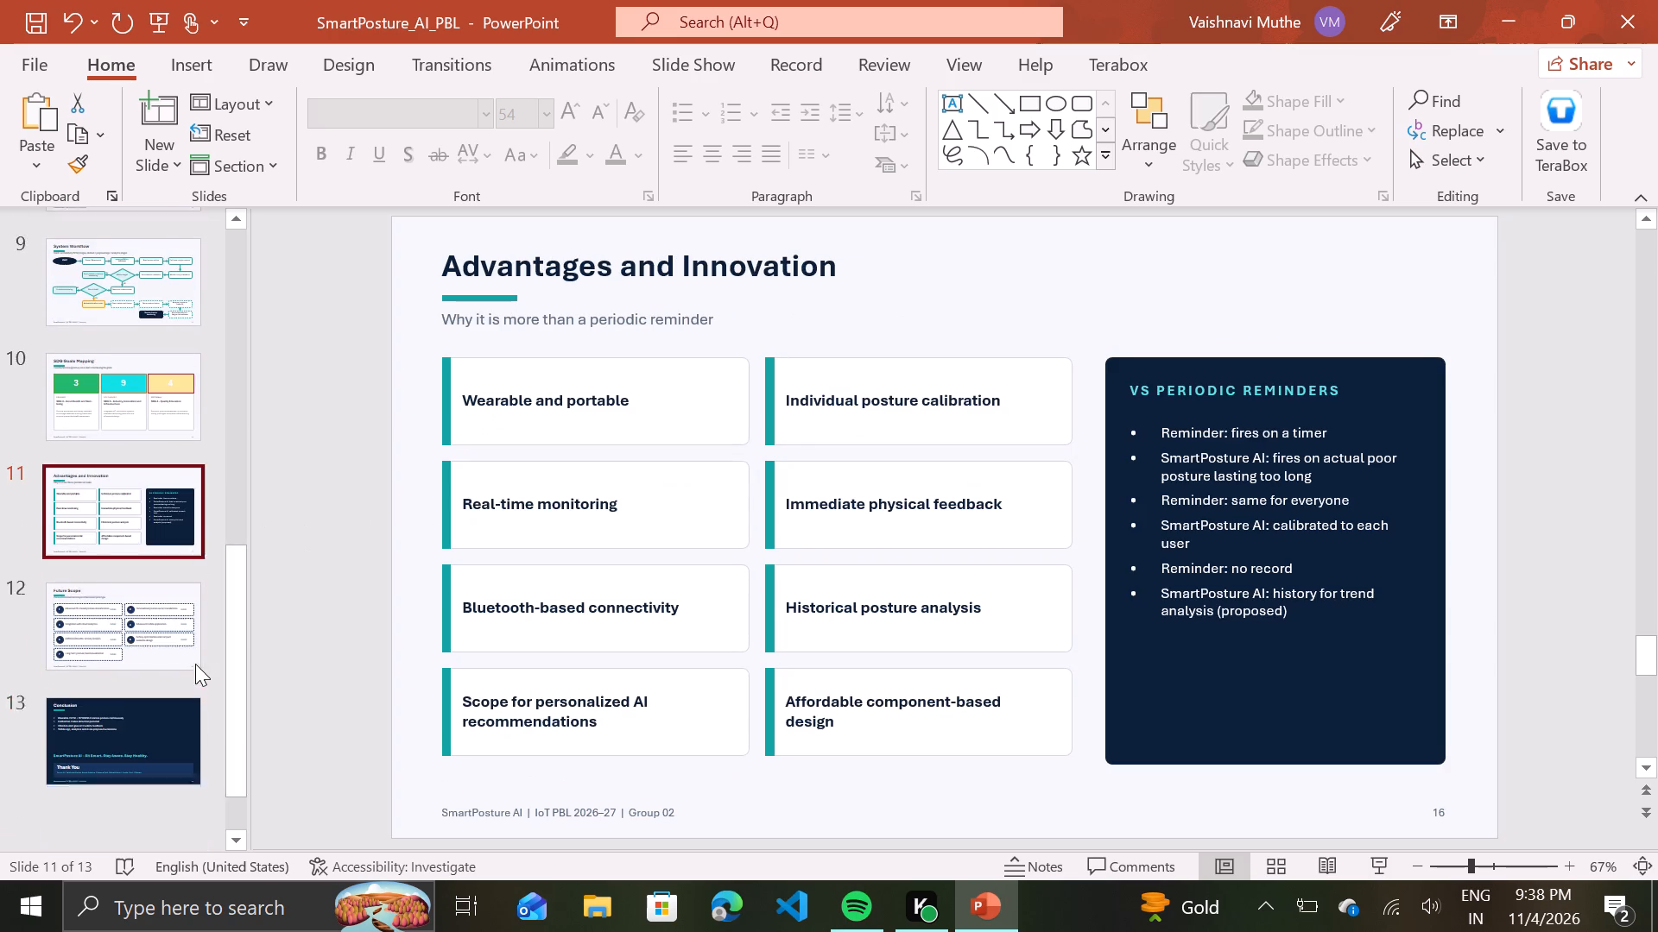
scroll(195, 664, "down", 1)
left_click(148, 673)
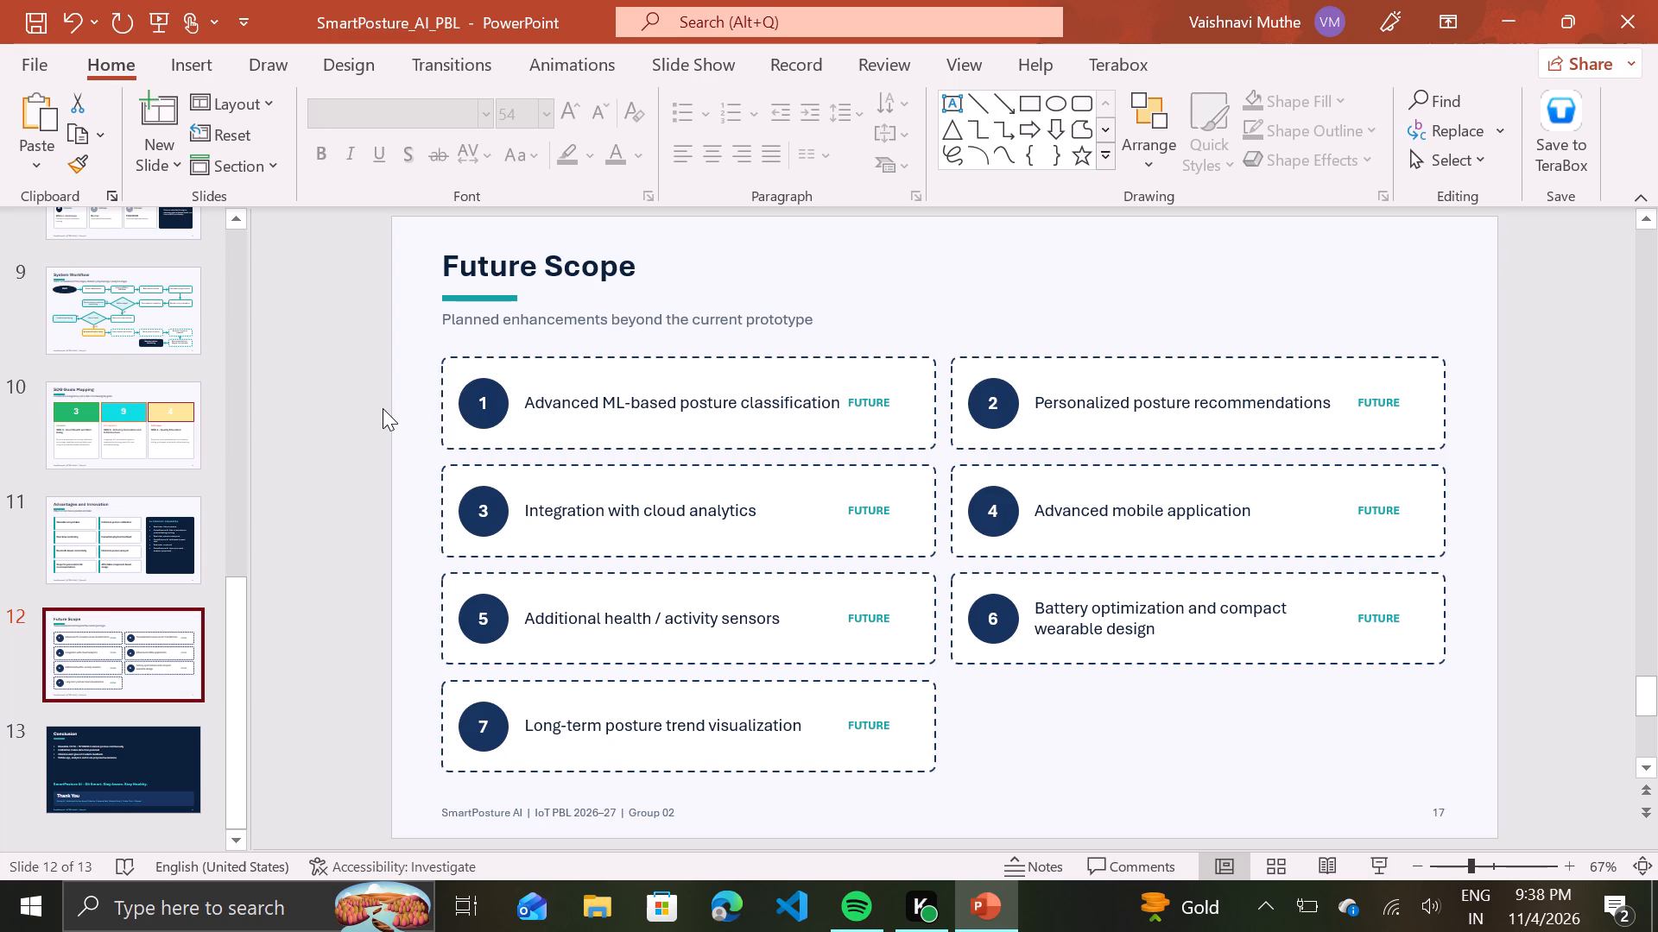
left_click(128, 768)
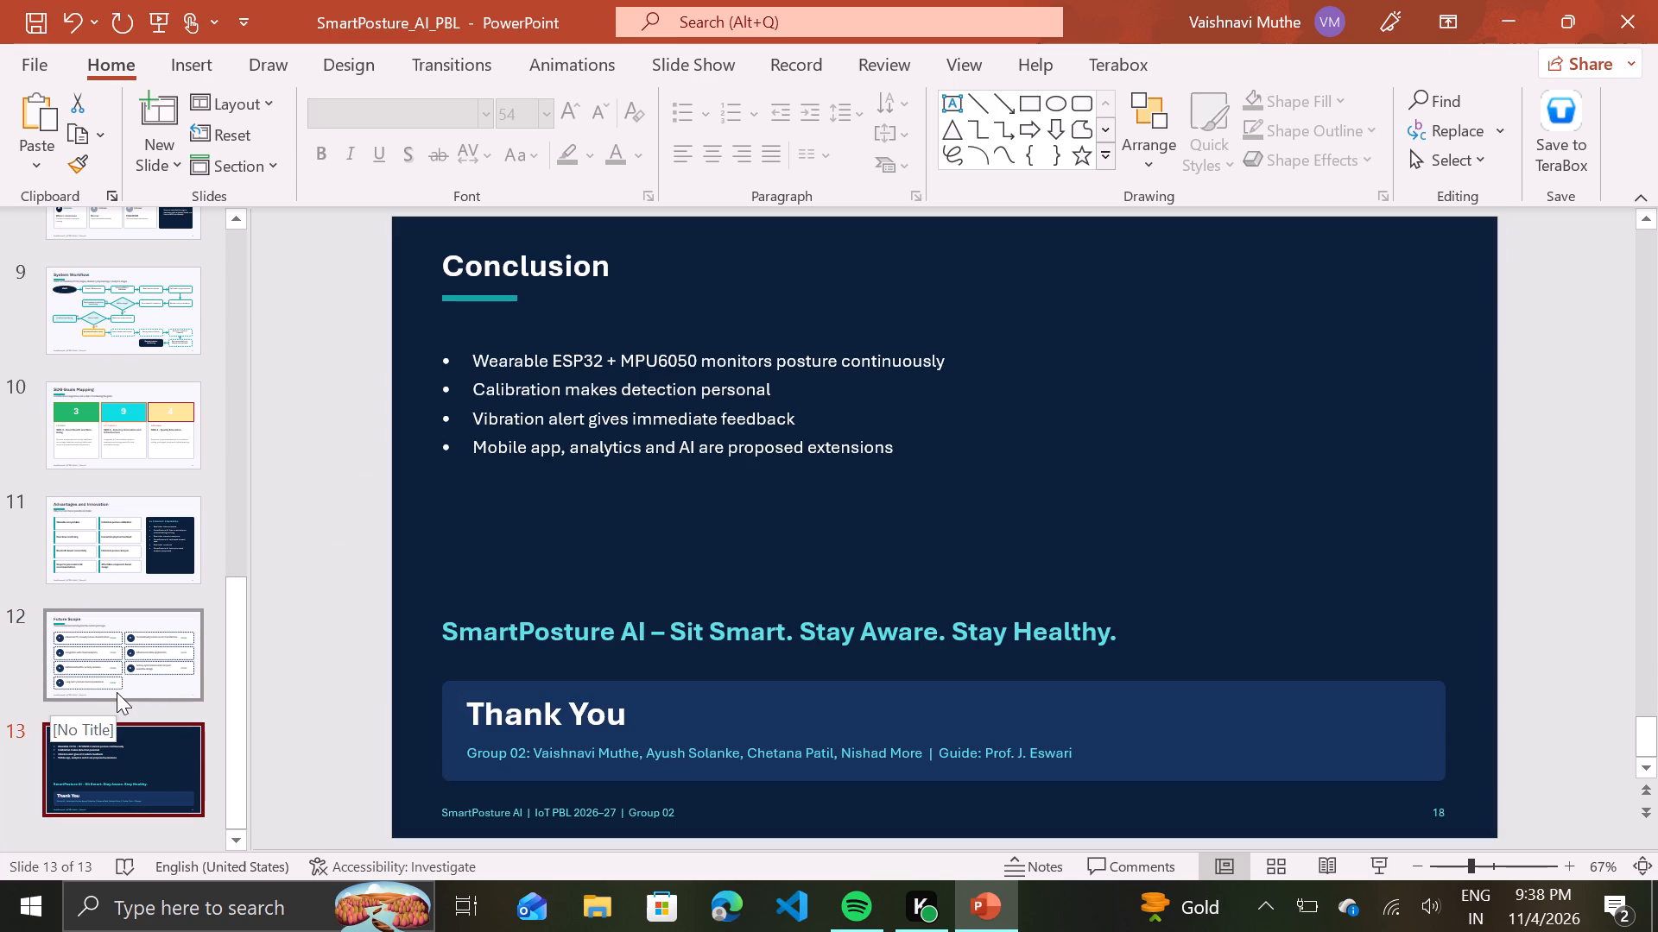
left_click(508, 751)
key("Delete")
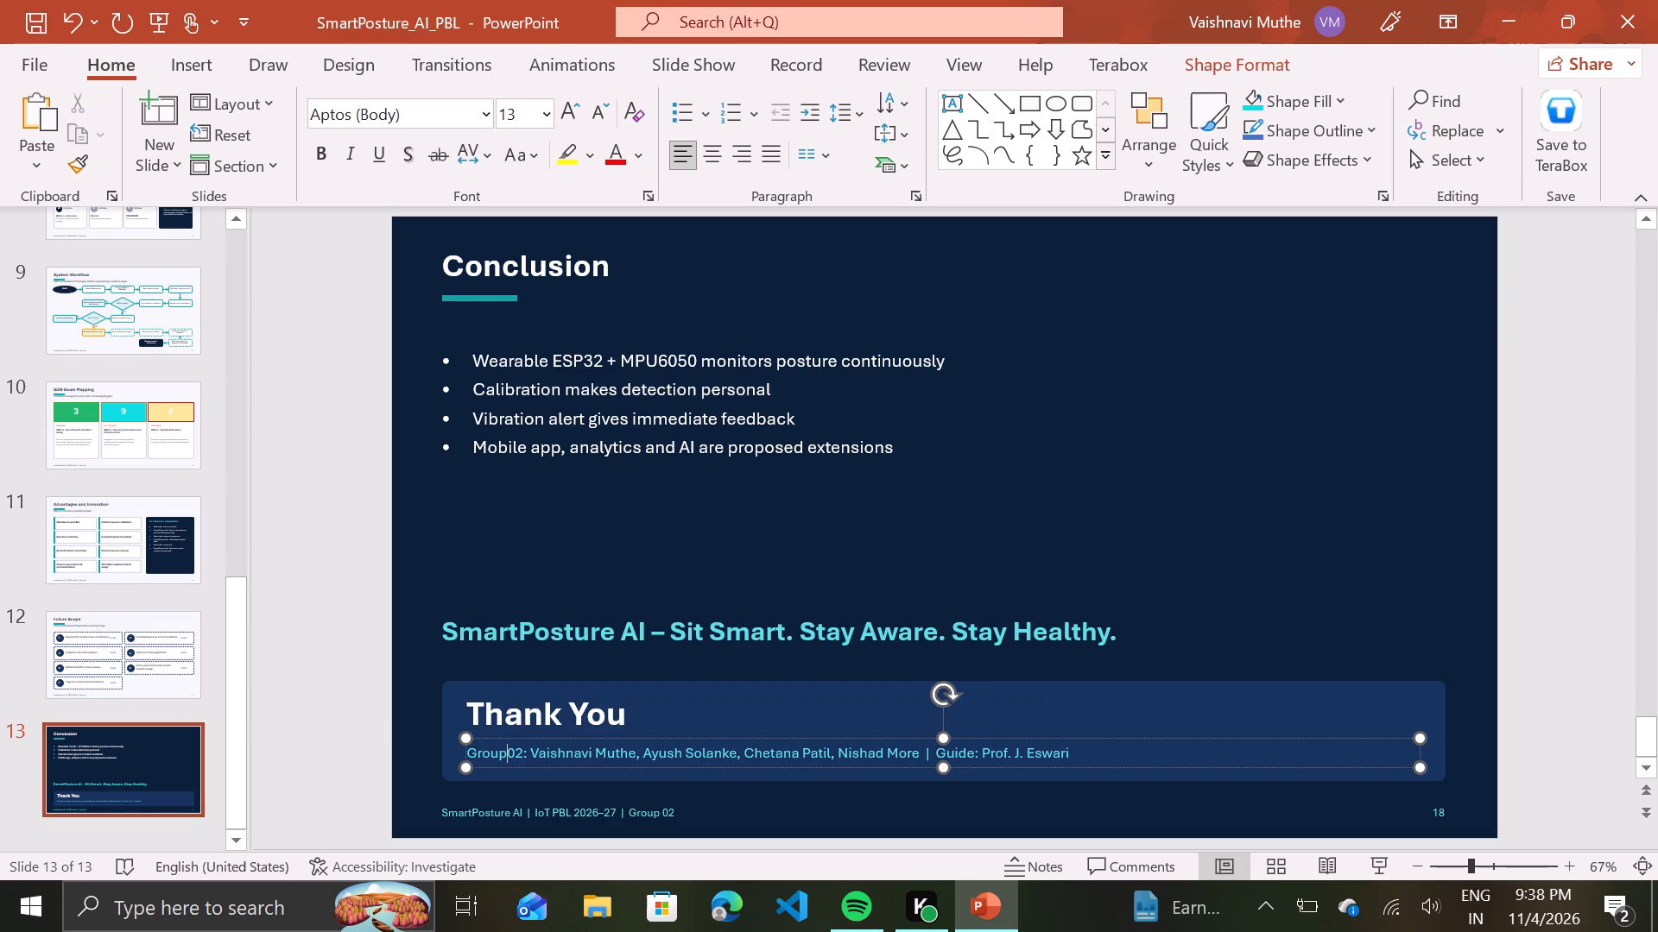
key("ctrl+a")
key("Delete")
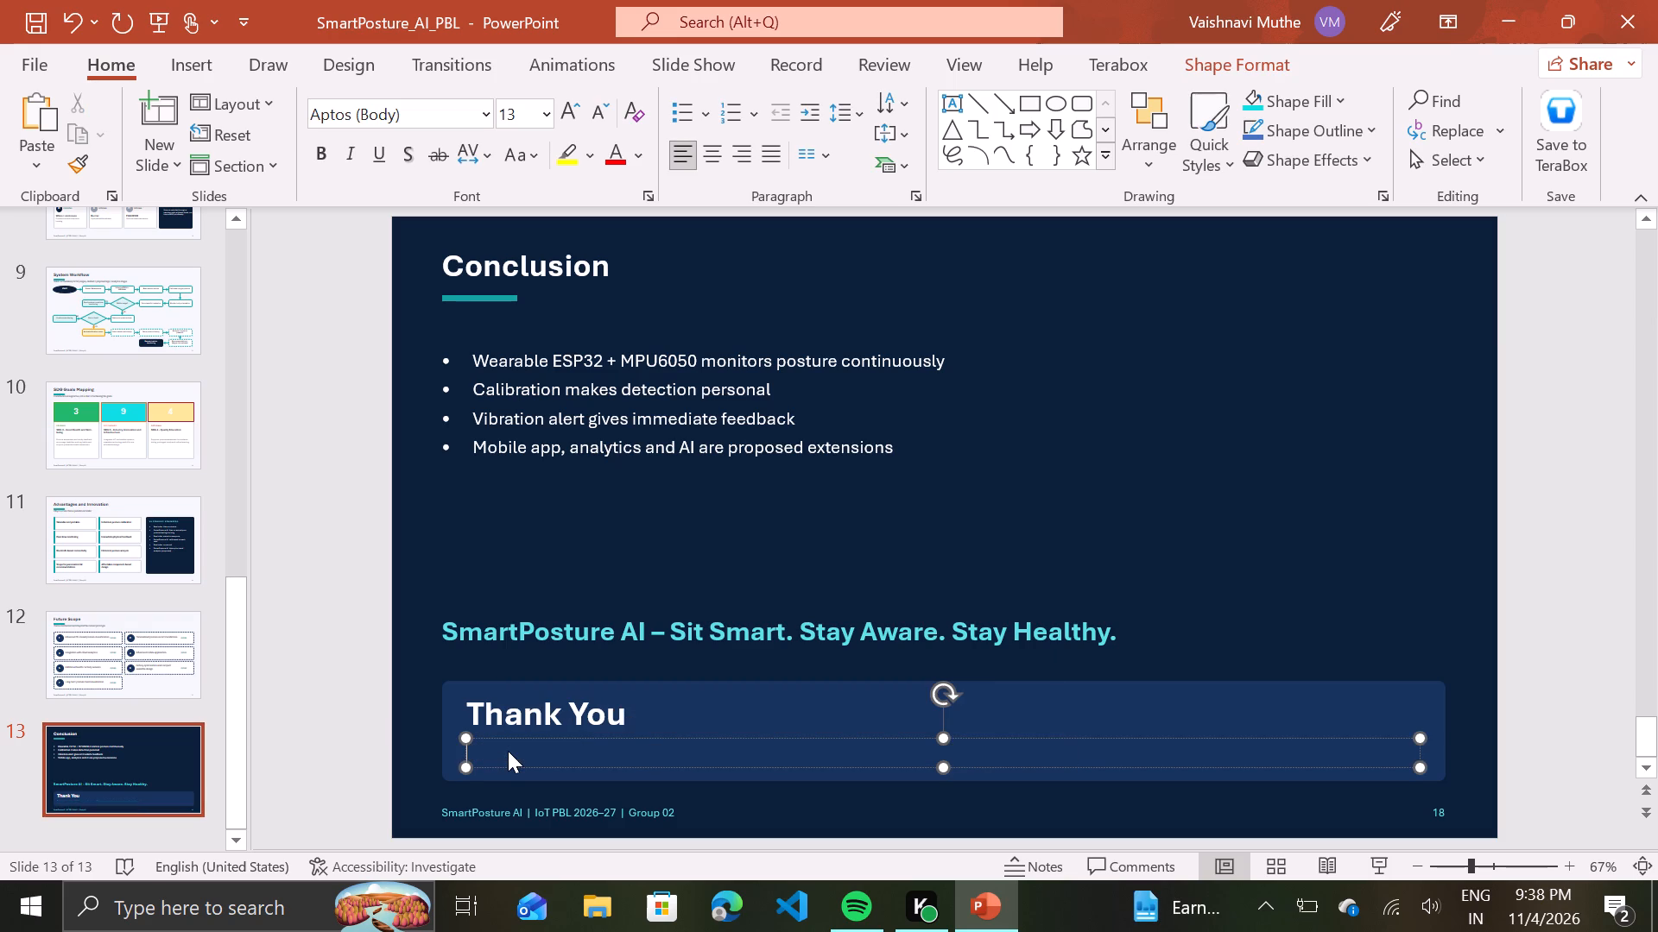
left_click(341, 746)
left_click(542, 639)
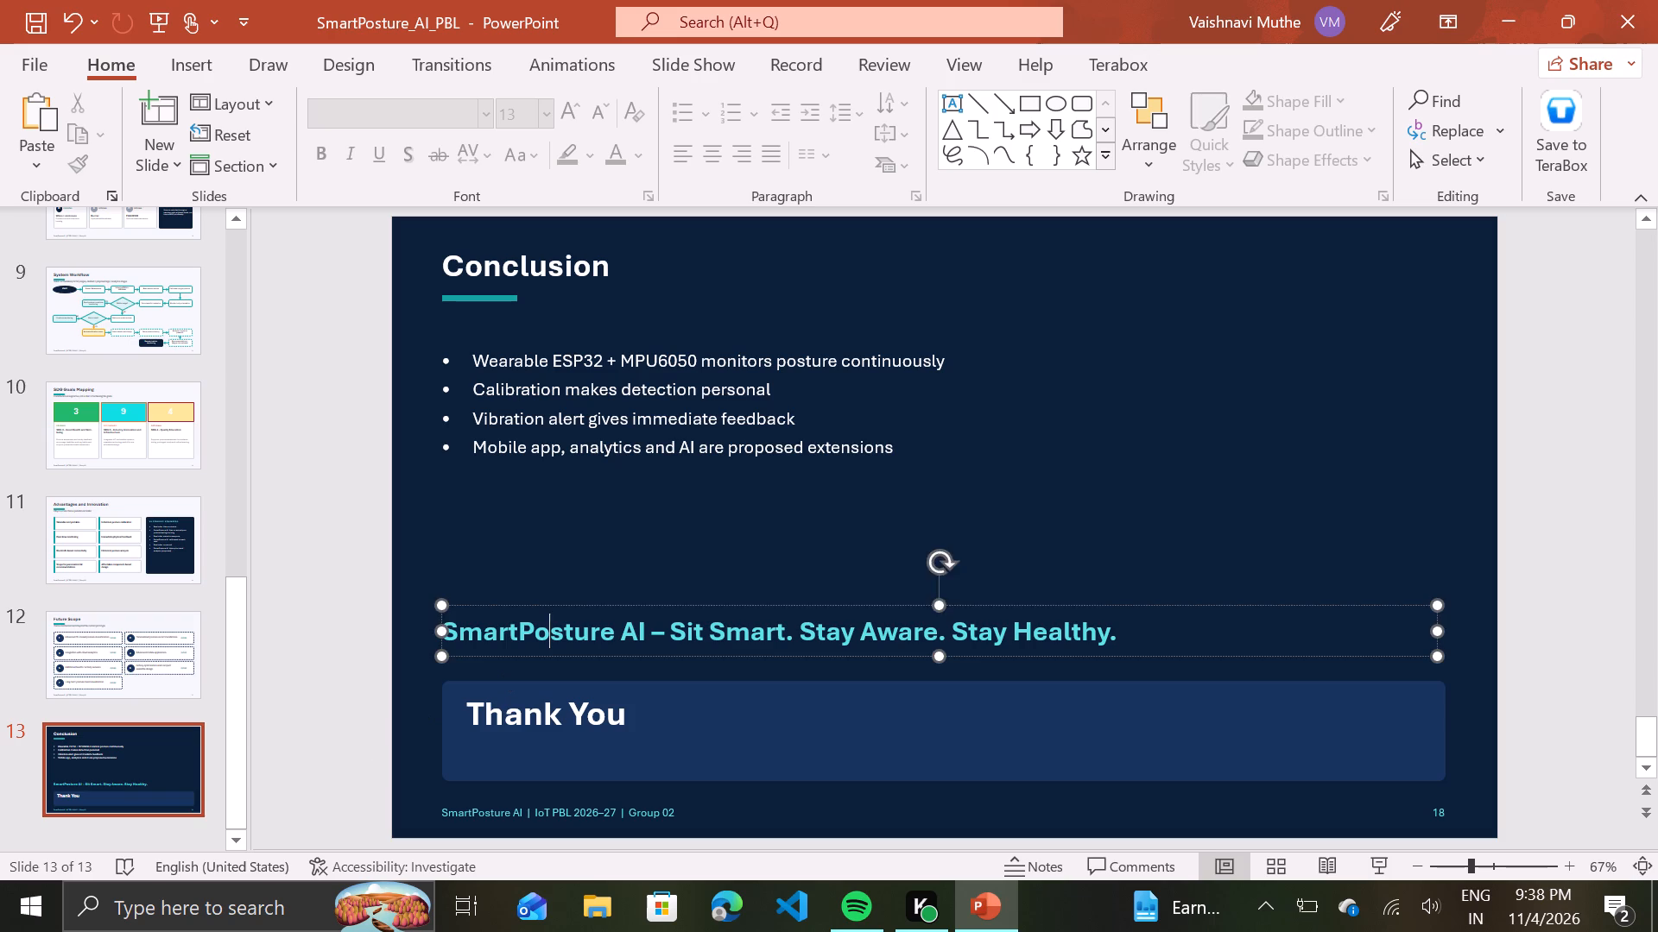
left_click(314, 627)
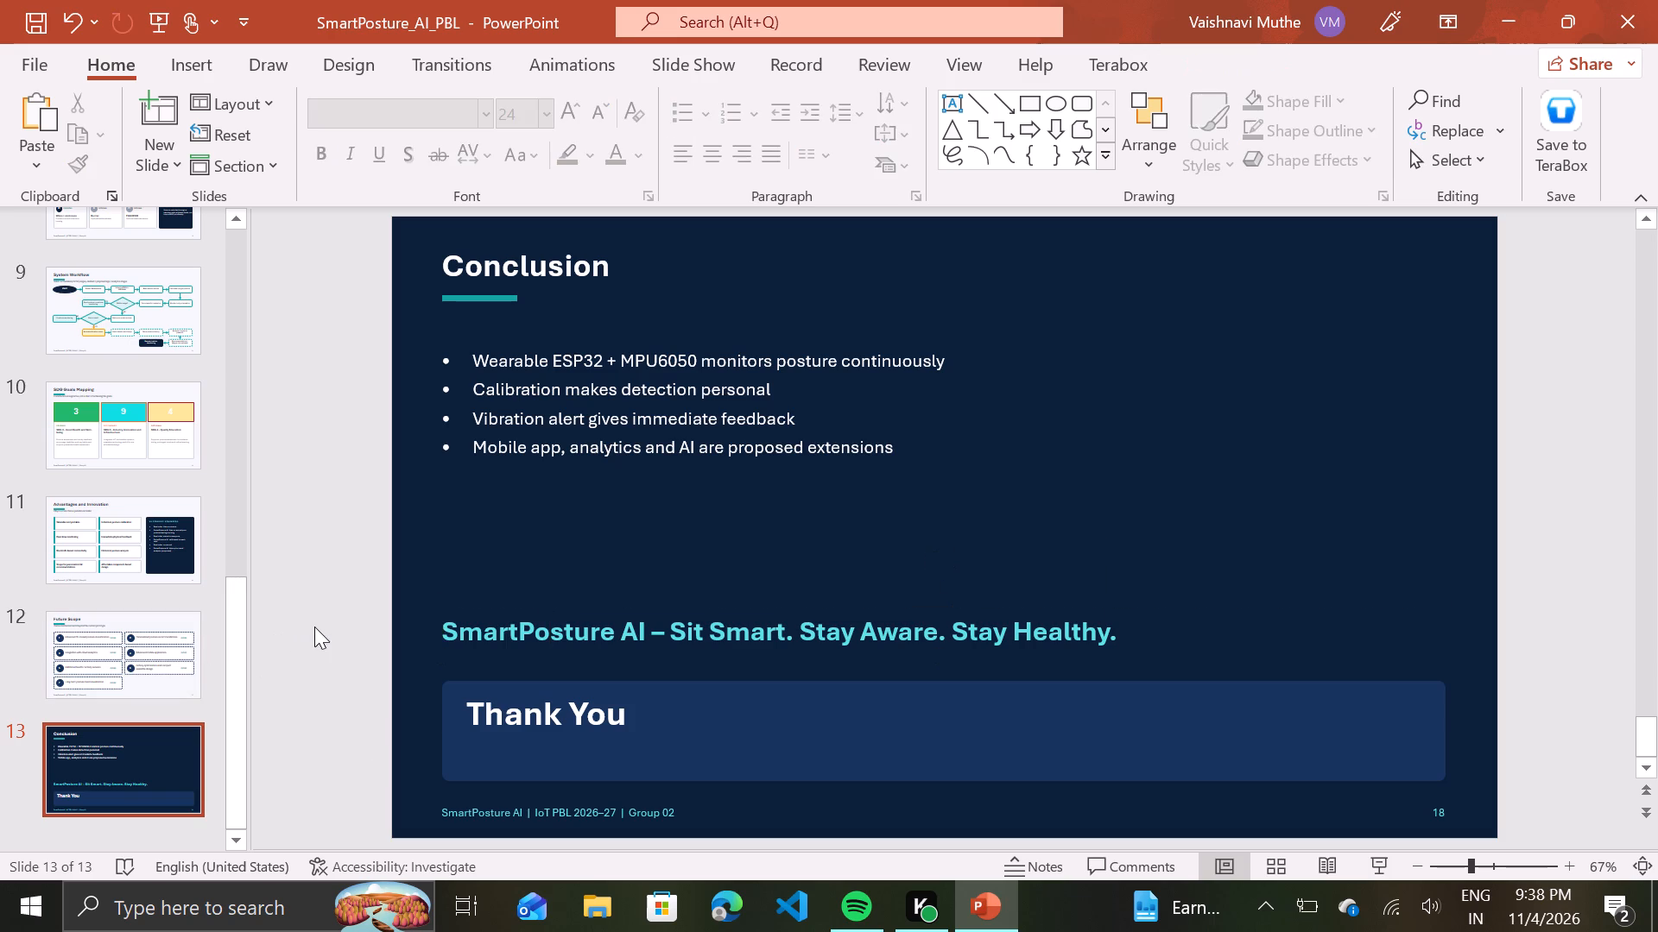
Review the remaining slides from Future Scope back to the title slide.
left_click(160, 636)
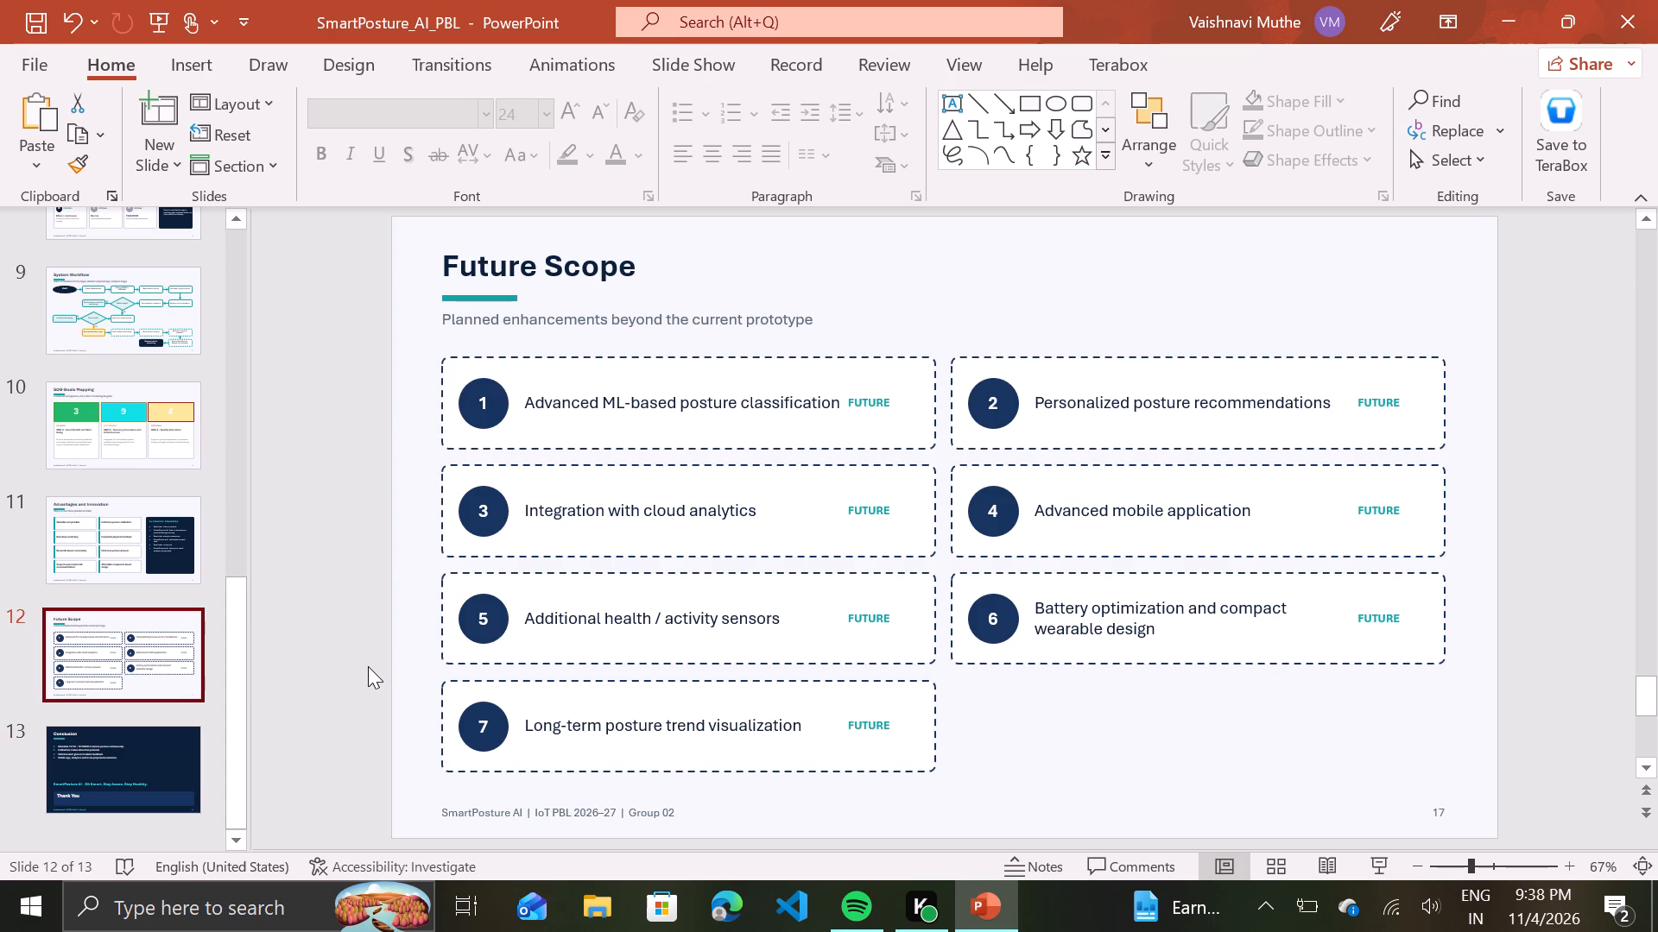
left_click(332, 591)
scroll(146, 514, "up", 2)
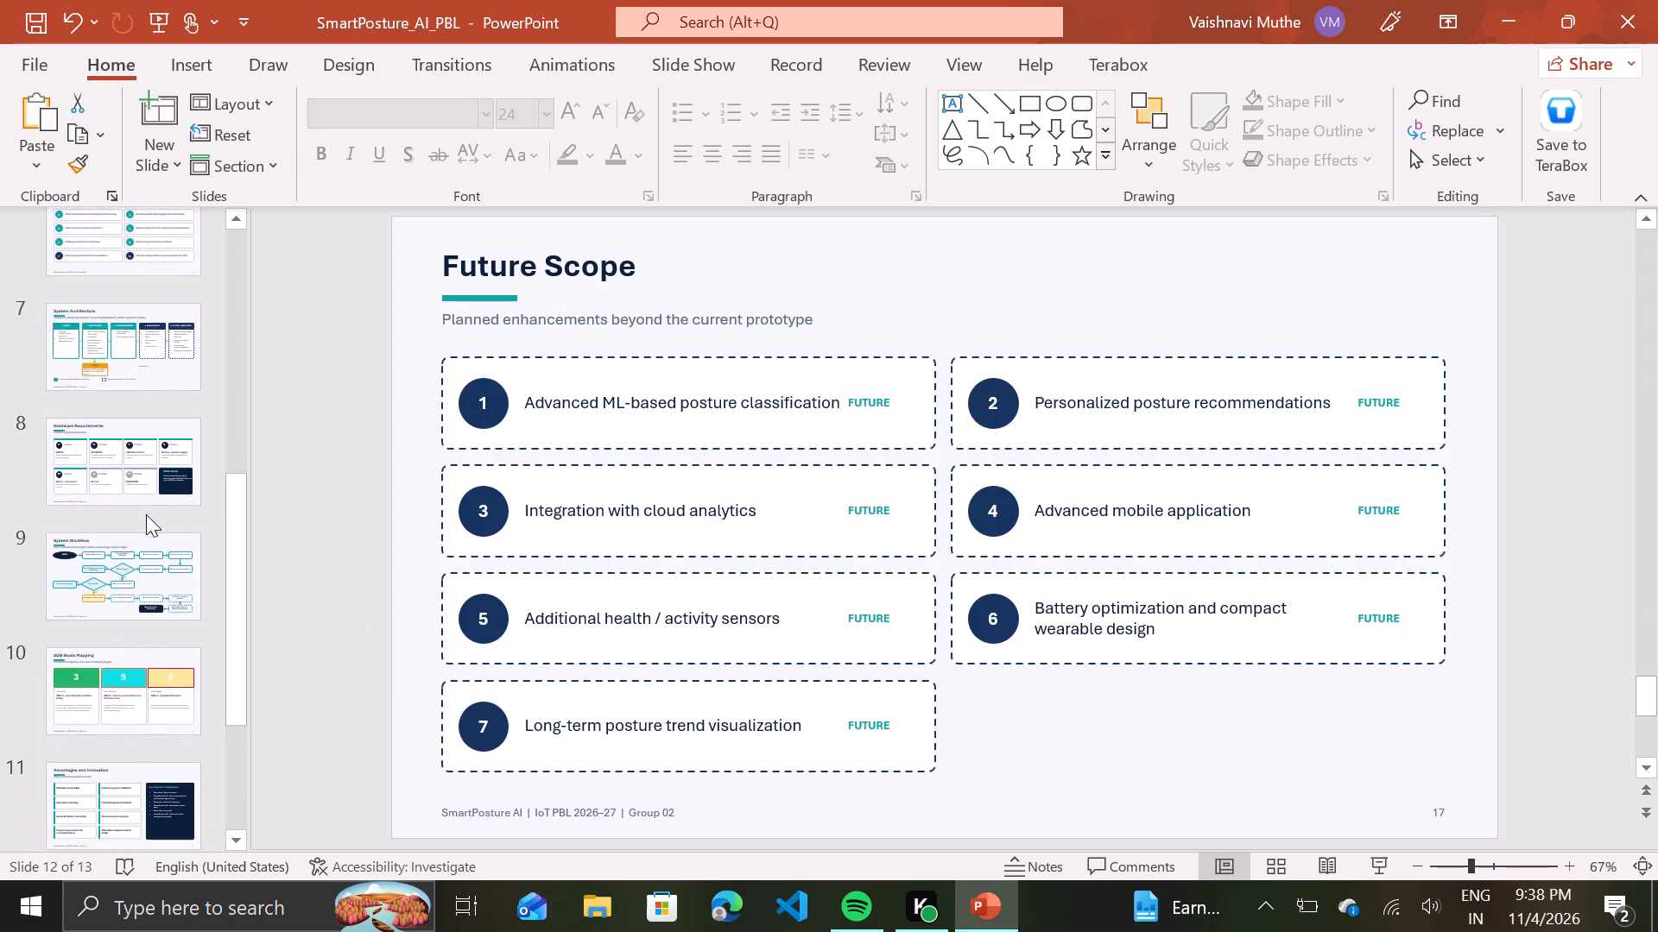
scroll(146, 514, "up", 7)
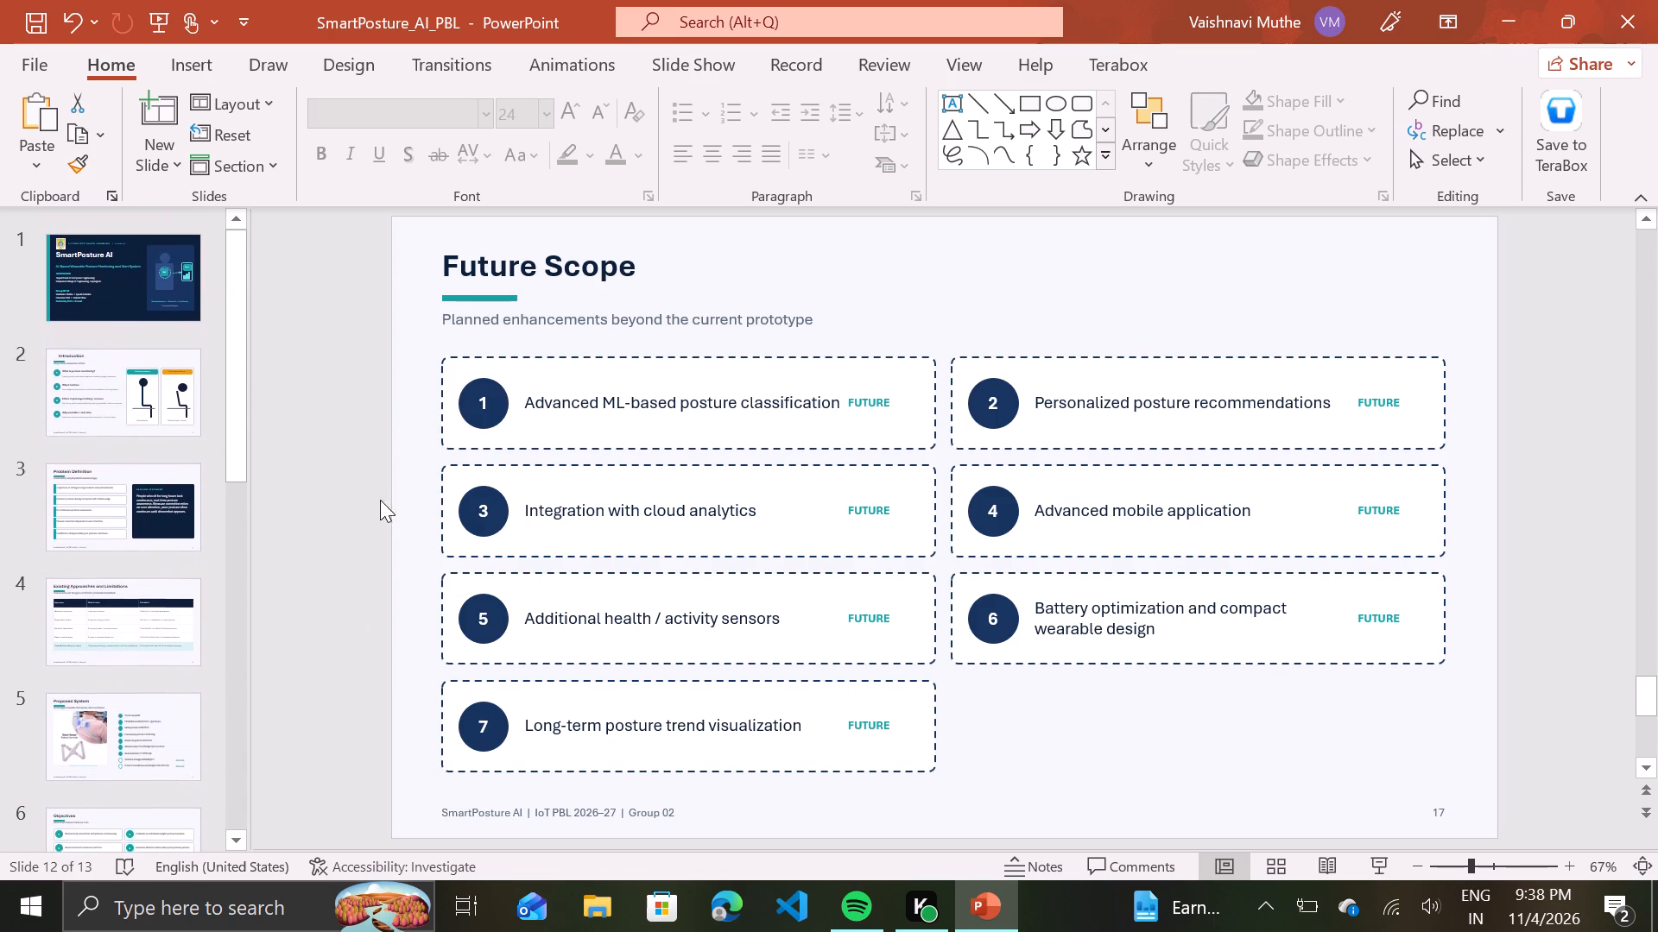
left_click(391, 508)
left_click(138, 496)
scroll(138, 496, "up", 1)
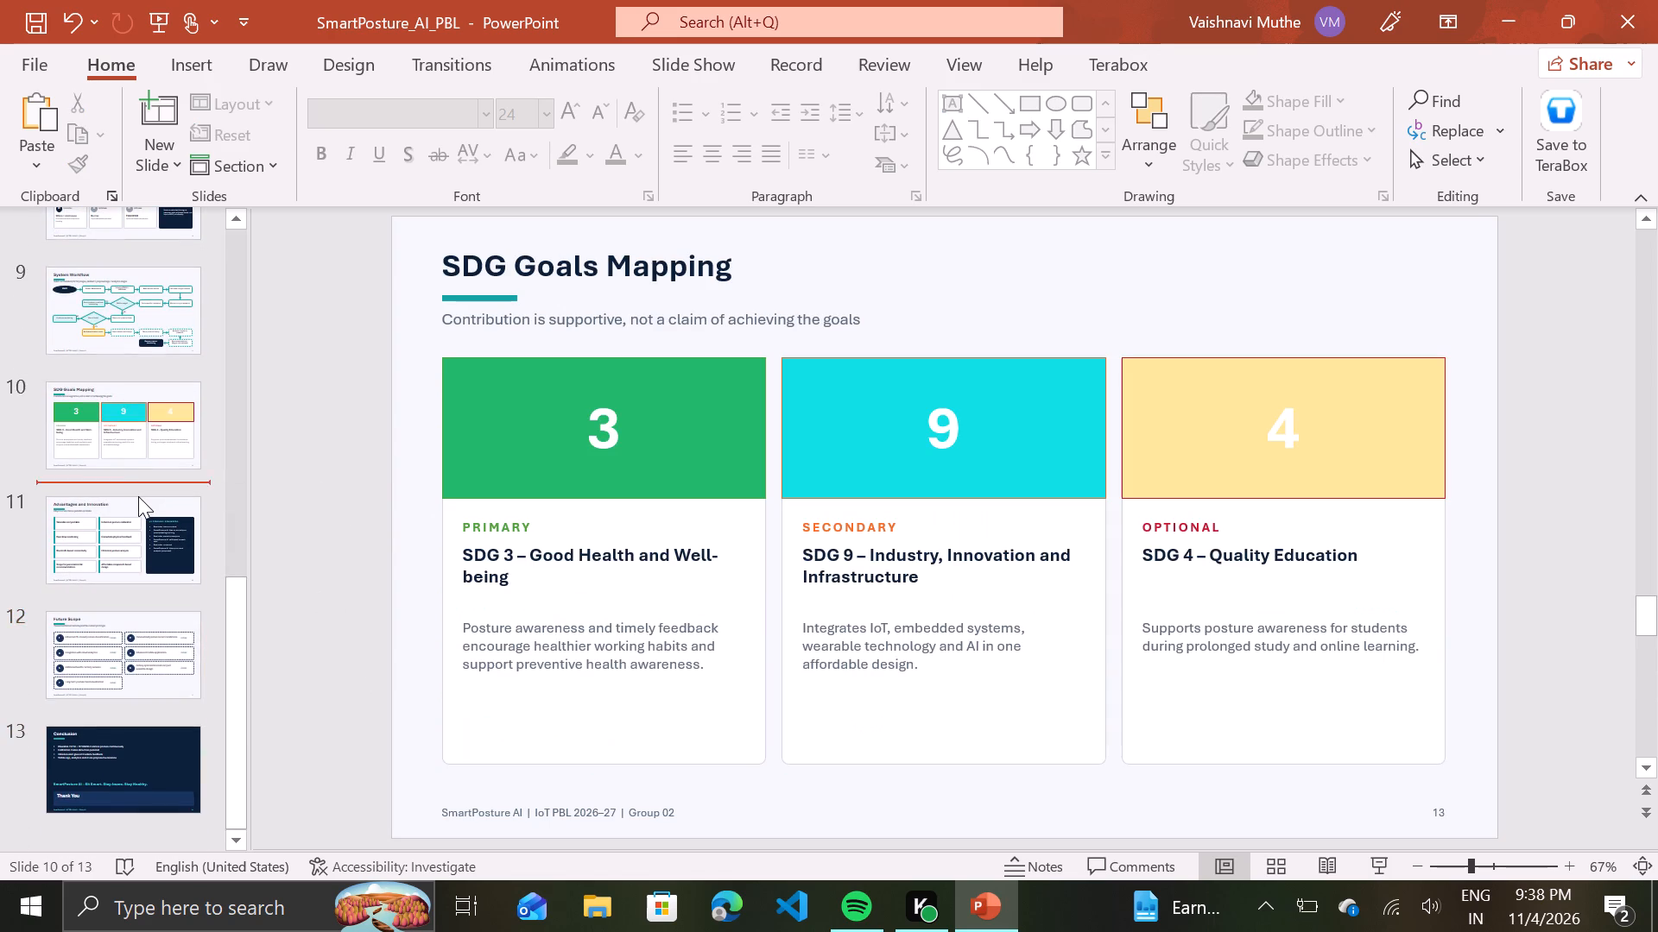
scroll(138, 496, "up", 3)
left_click(113, 573)
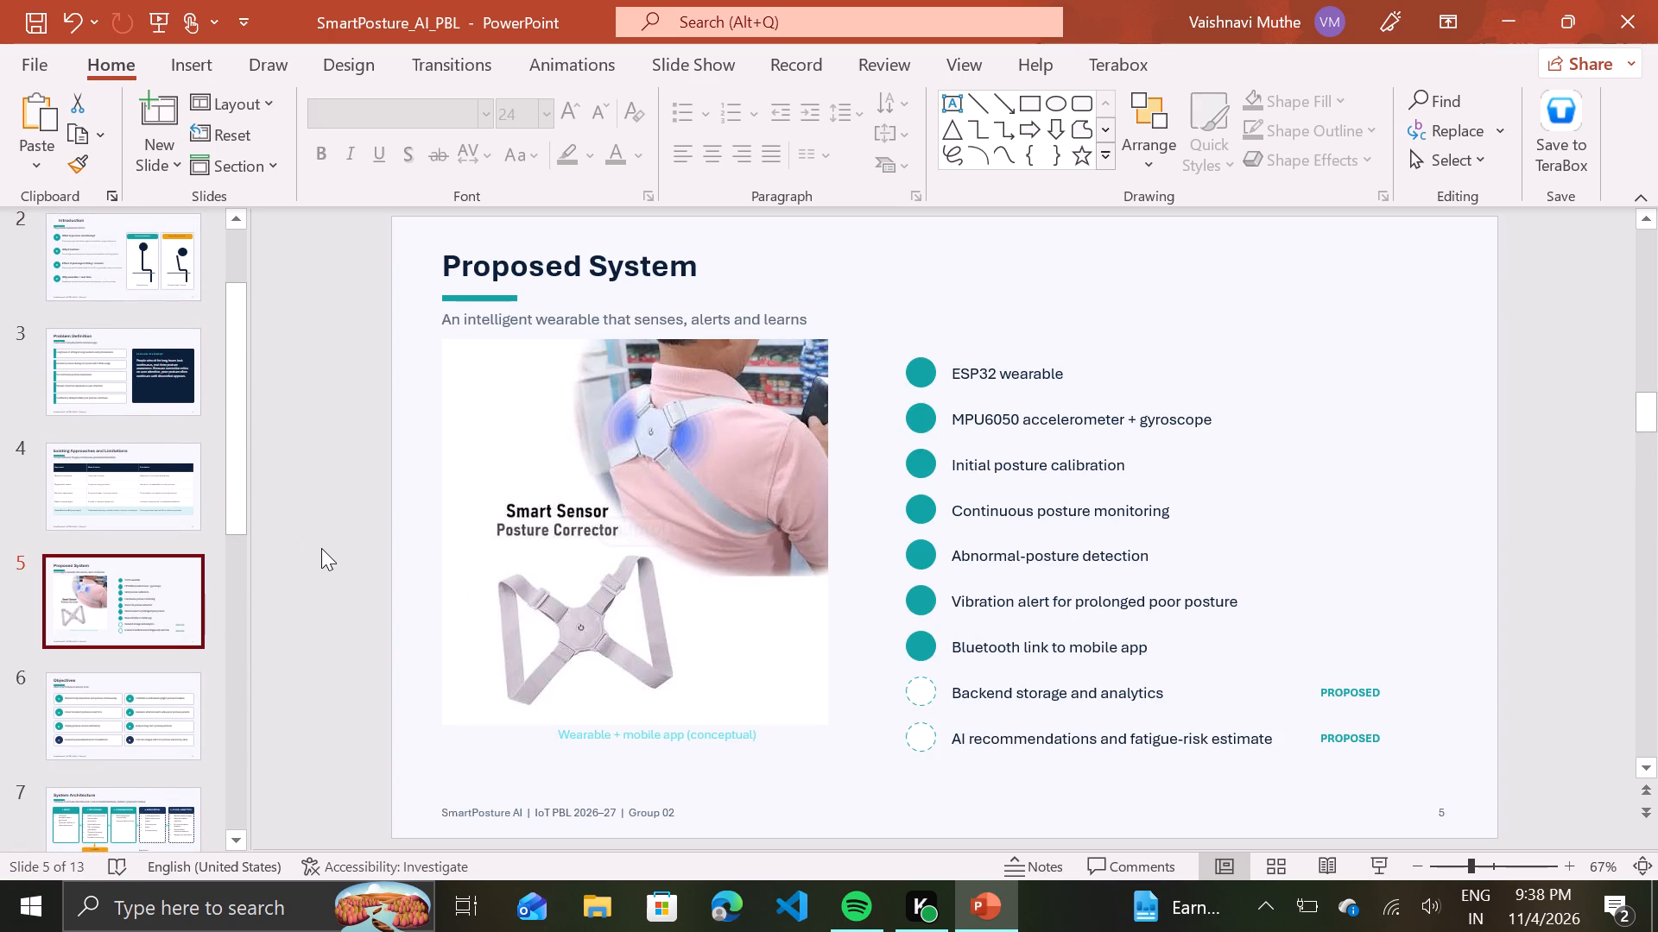
scroll(313, 512, "up", 6)
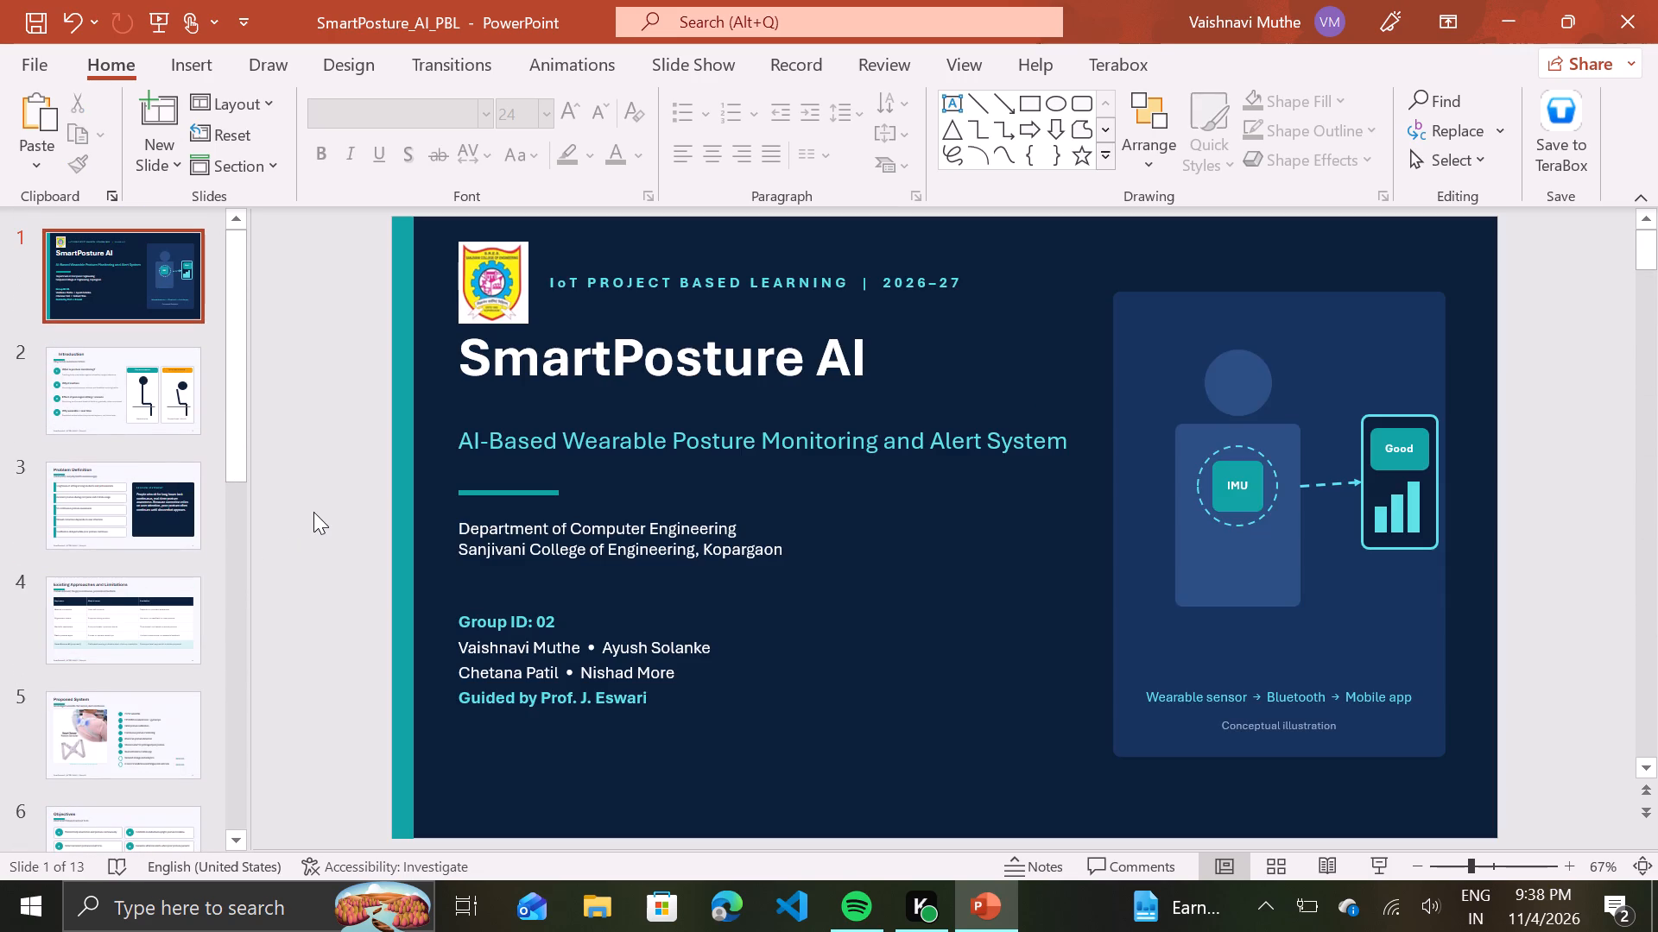
scroll(313, 512, "up", 1)
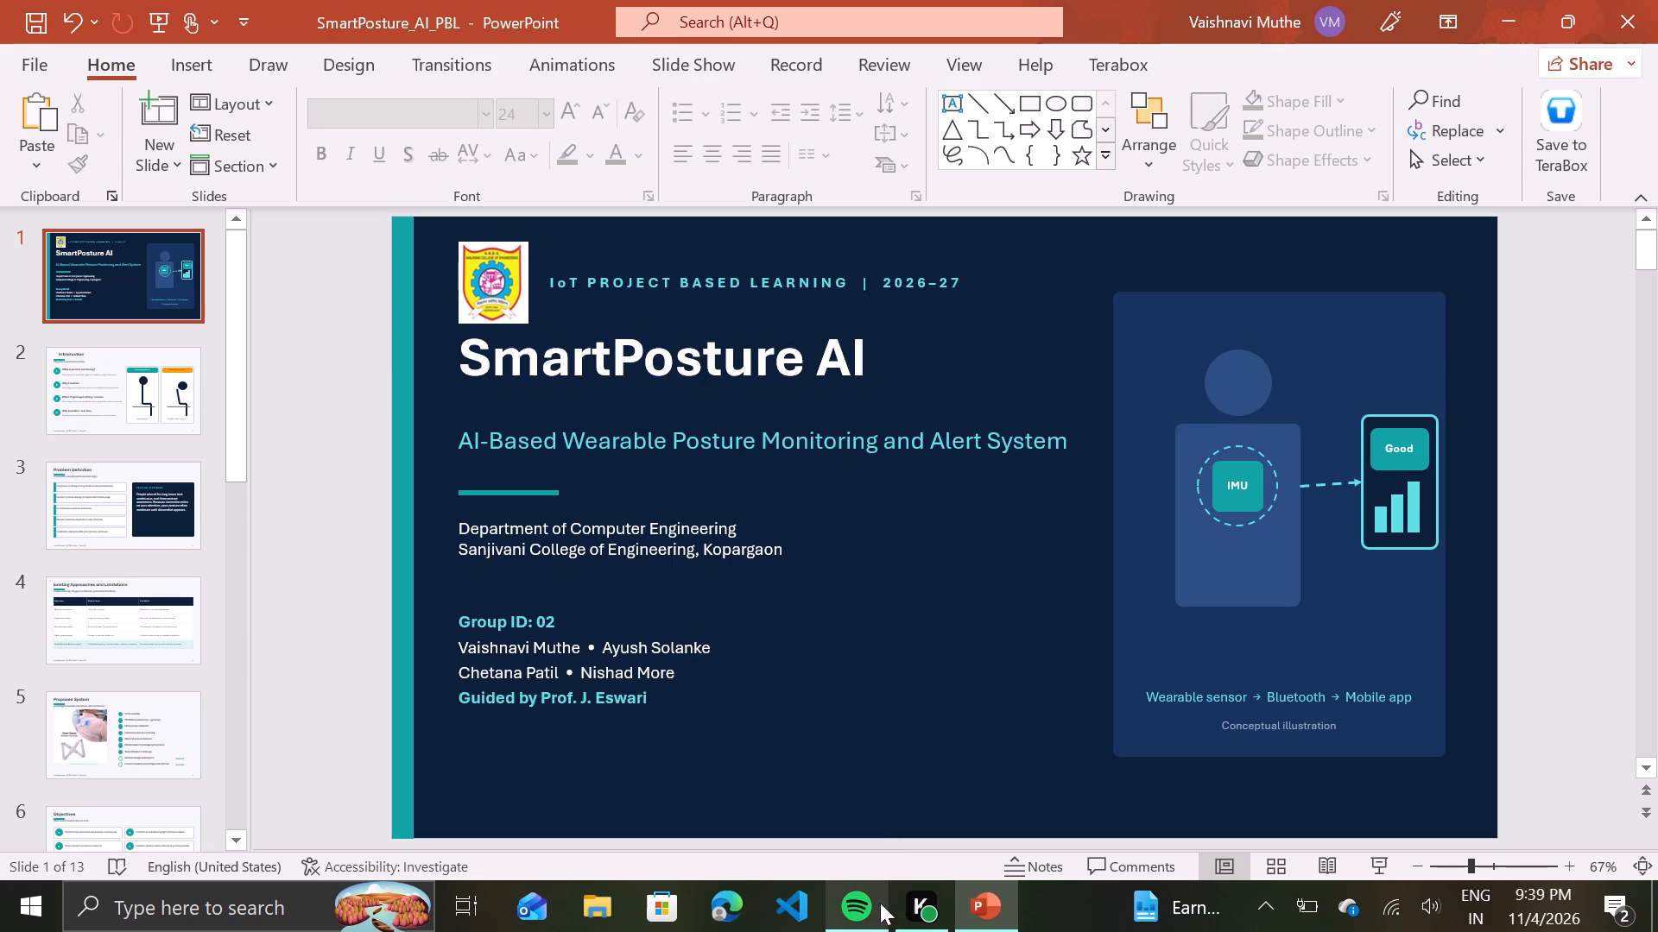
Launch Google Chrome.
left_click(225, 907)
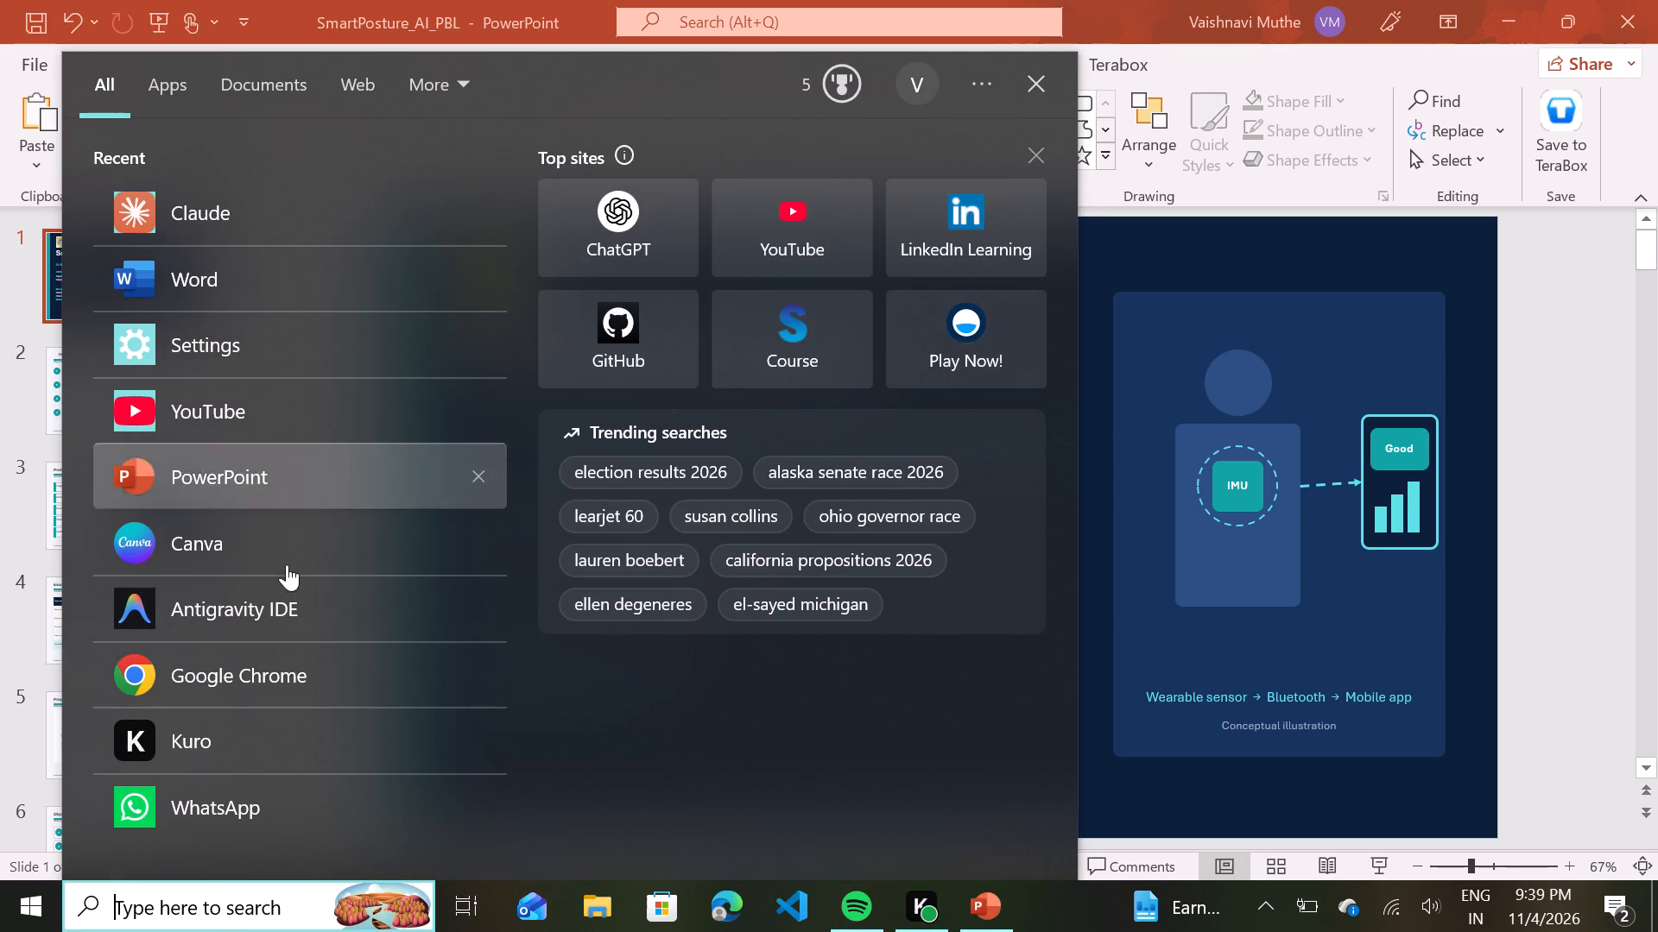
double_click(300, 665)
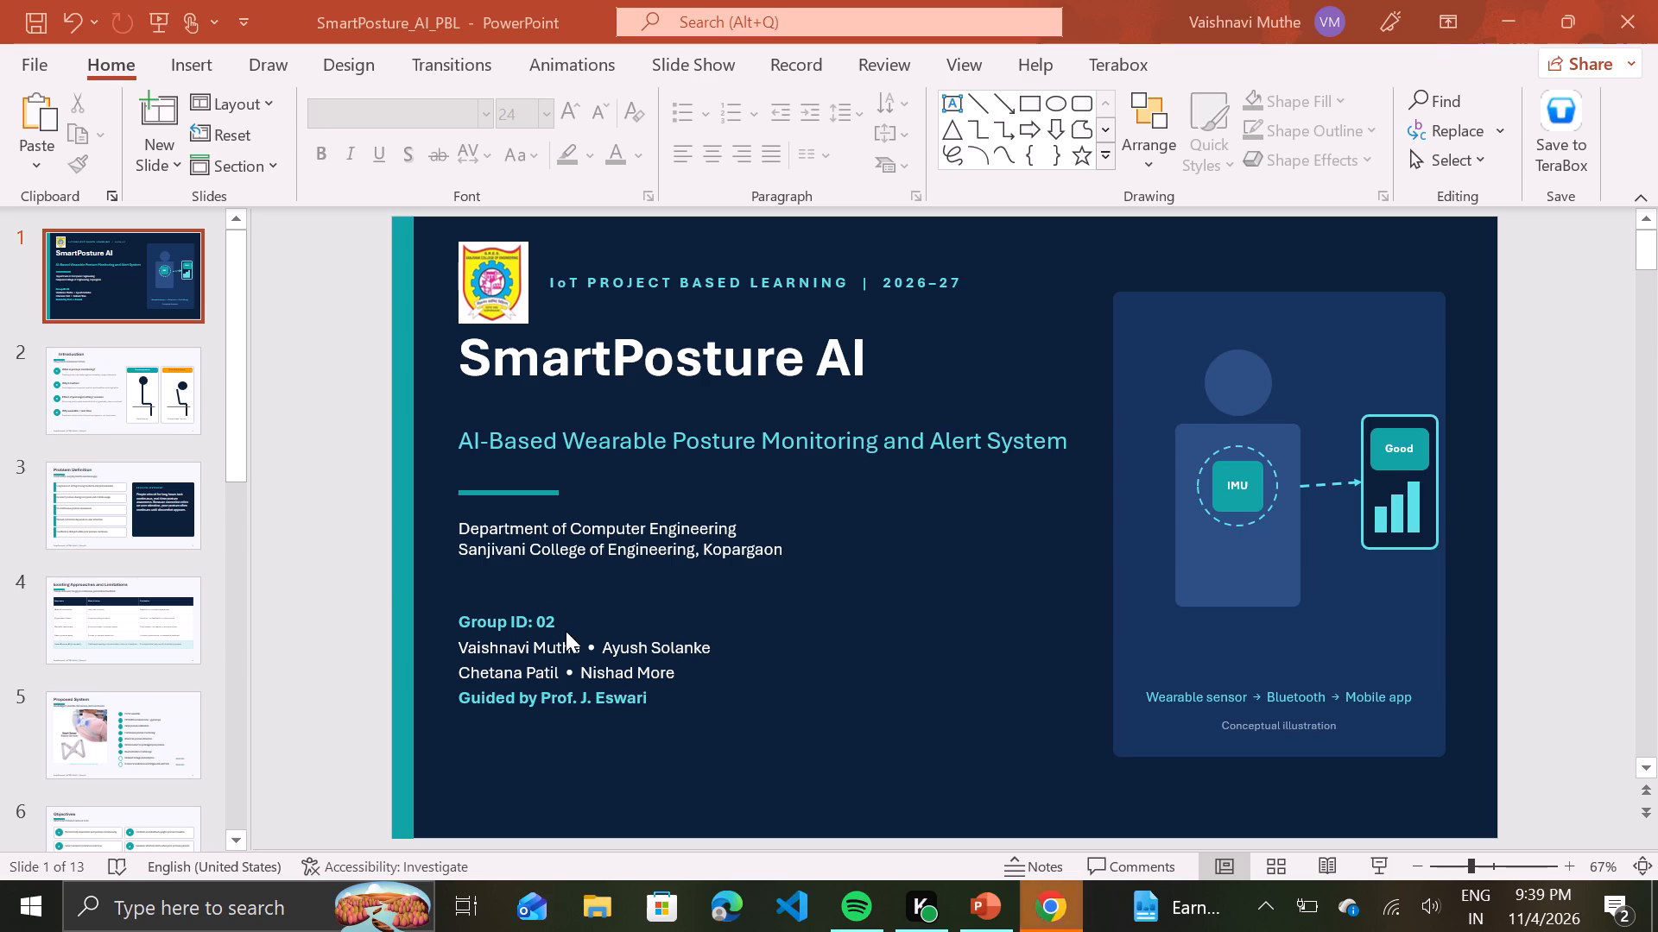
Save the SmartPosture_AI_PBL presentation.
key("ctrl+s")
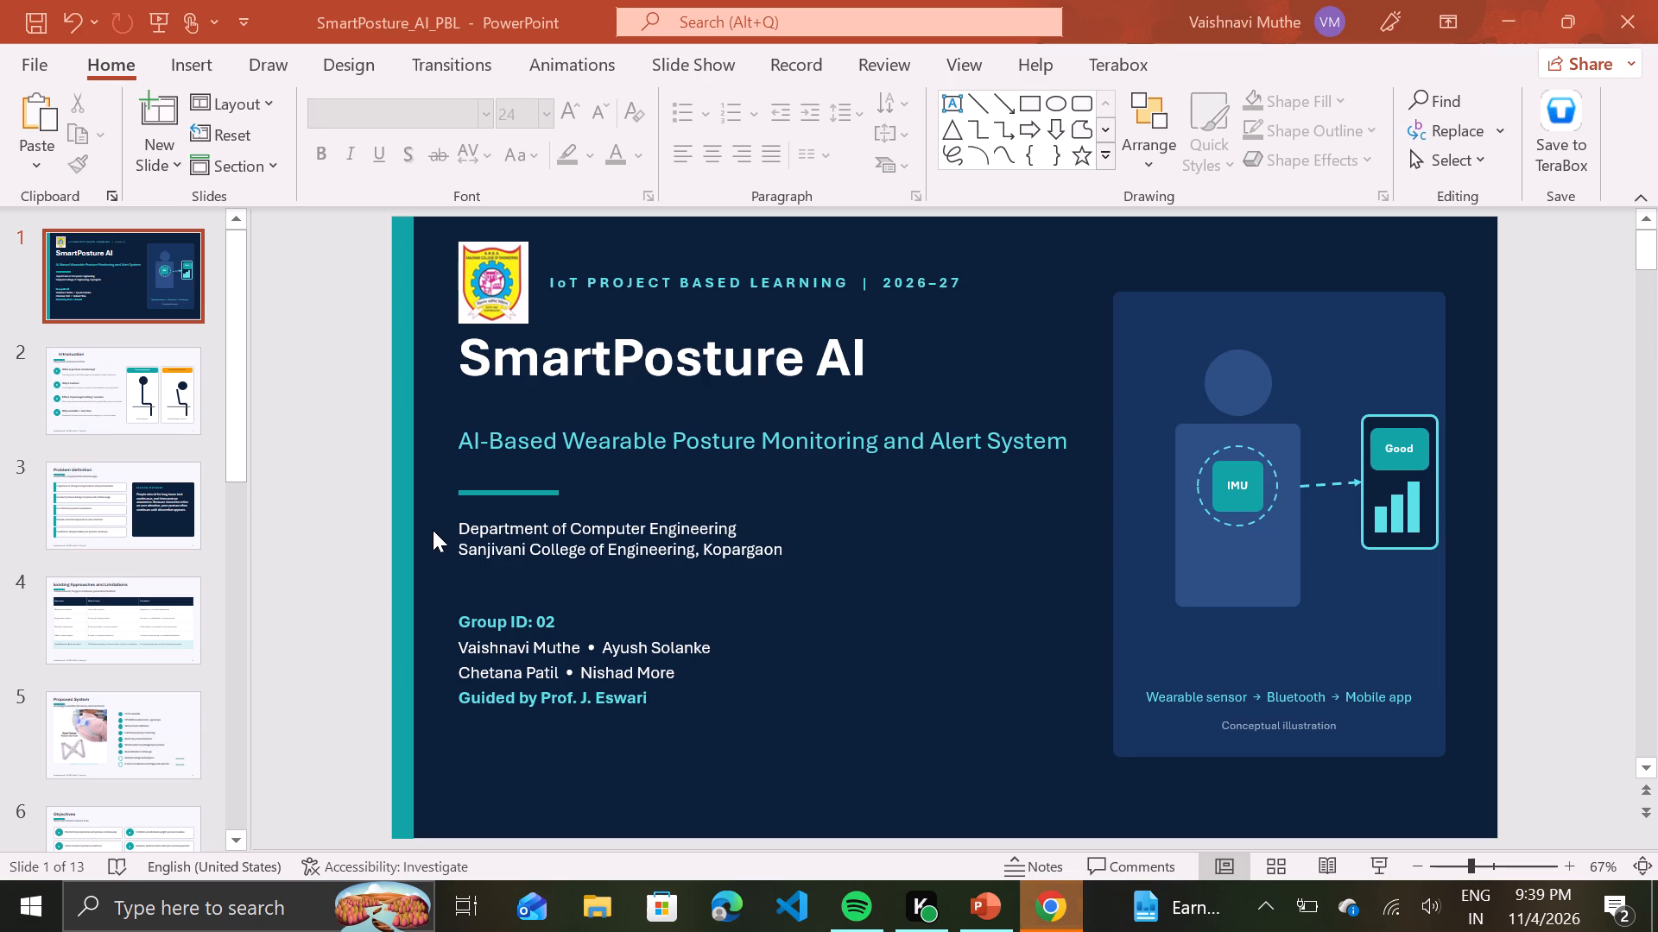
left_click(433, 530)
key("ctrl+s")
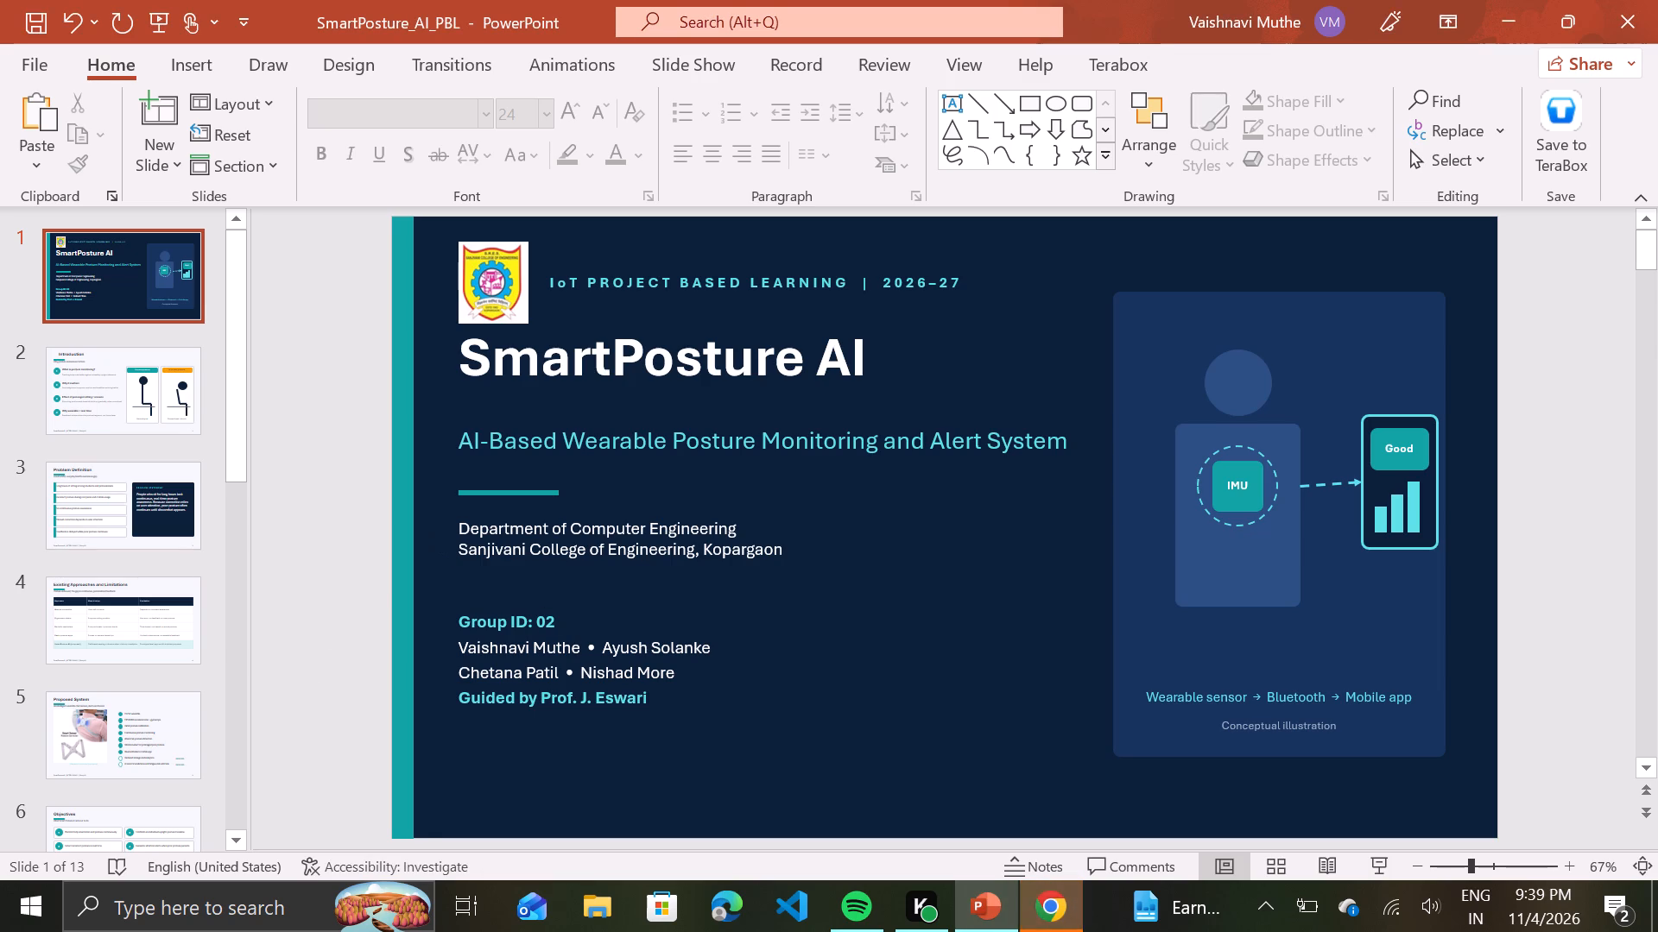
left_click(1040, 902)
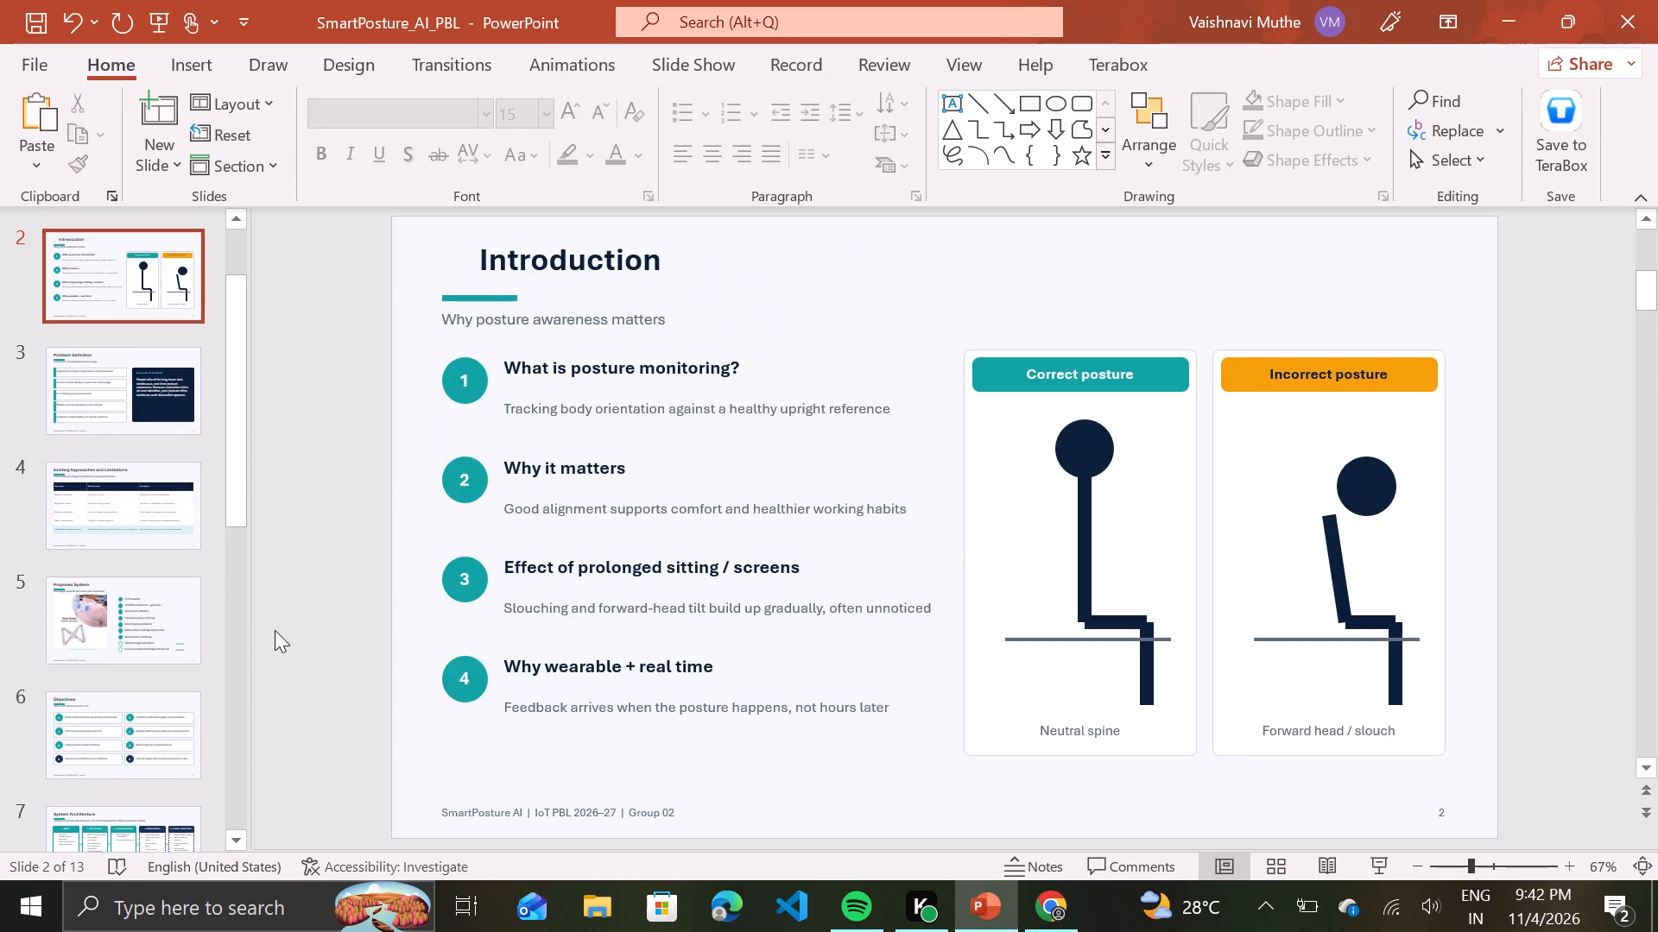
scroll(369, 611, "down", 2)
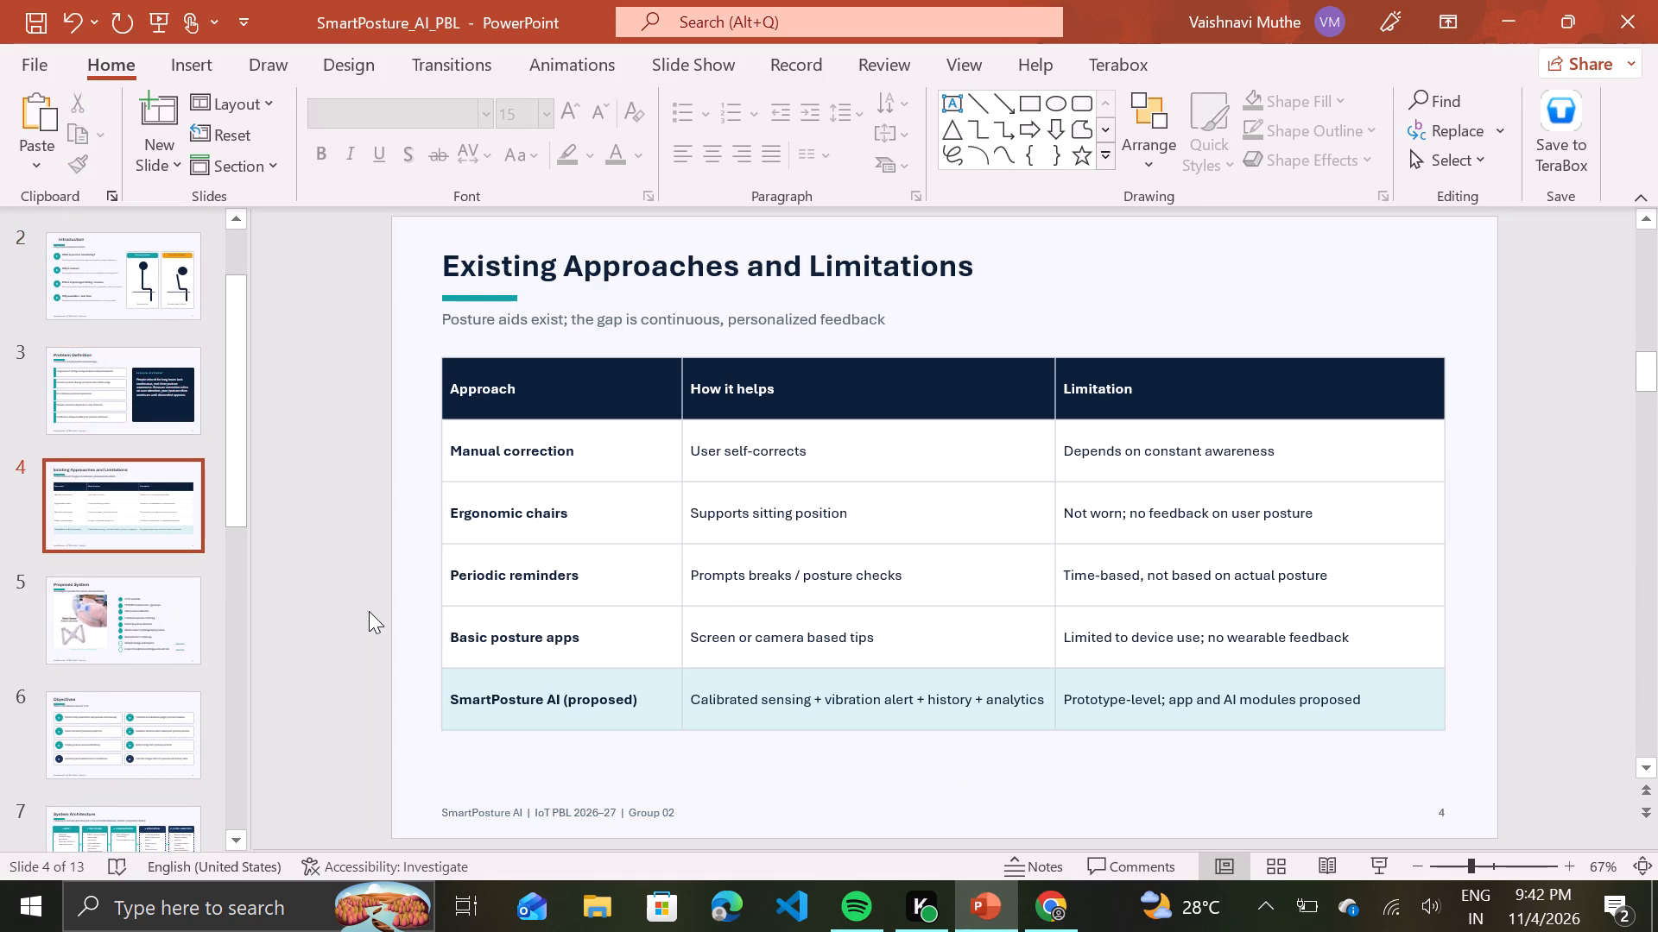
scroll(369, 611, "down", 1)
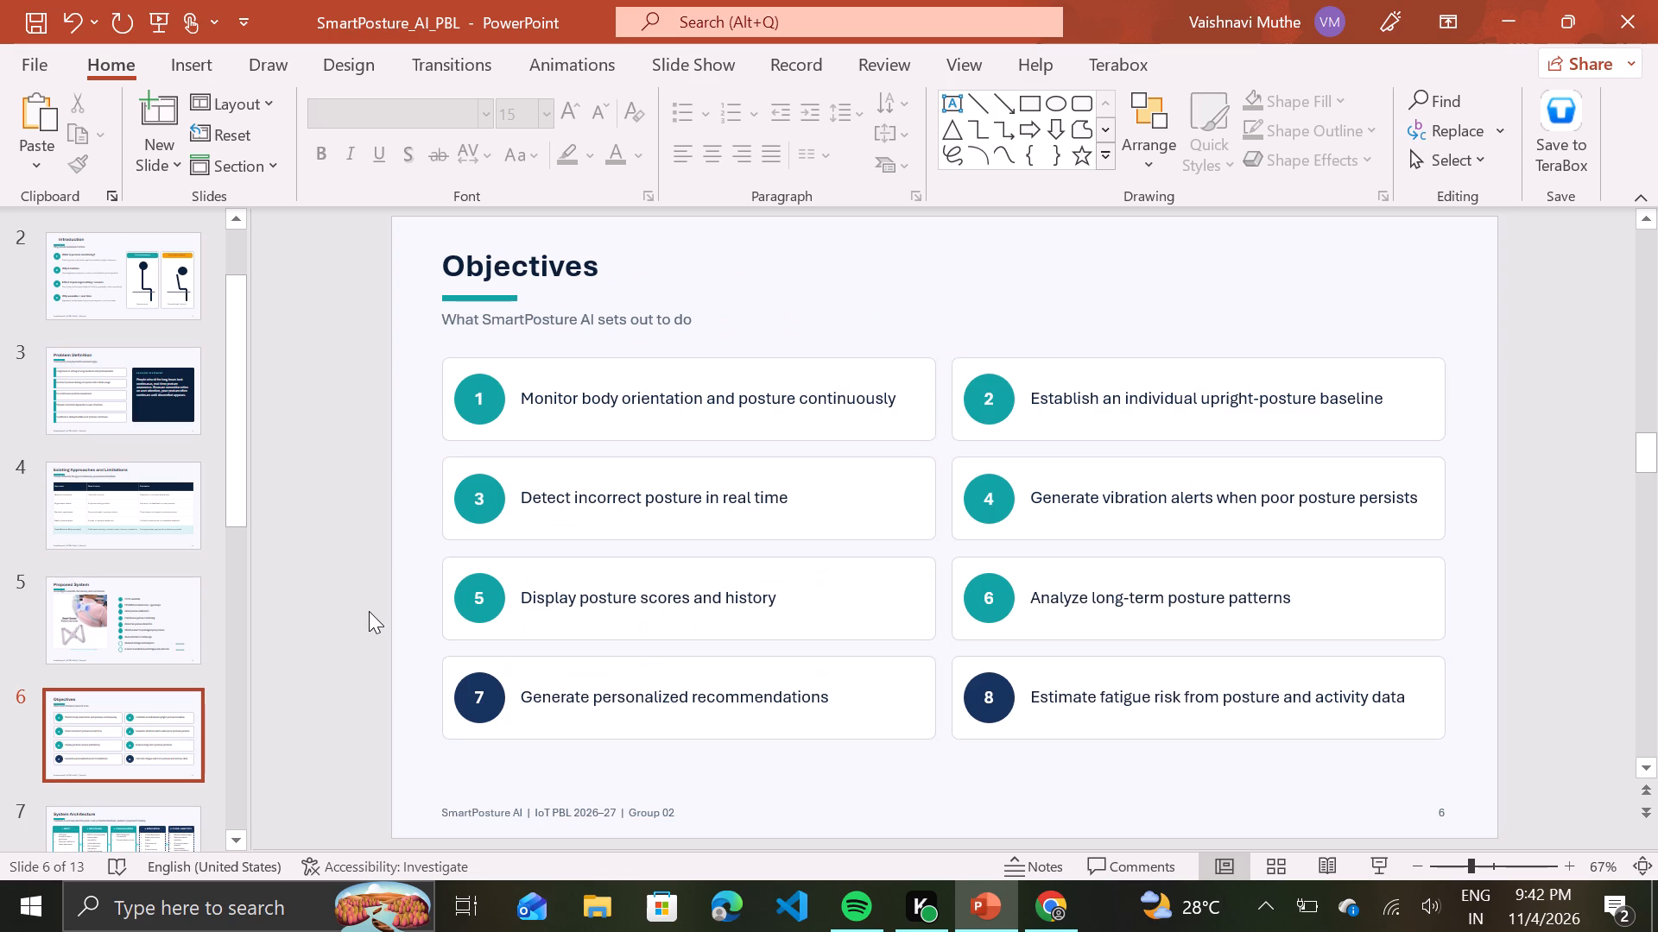
scroll(369, 611, "down", 4)
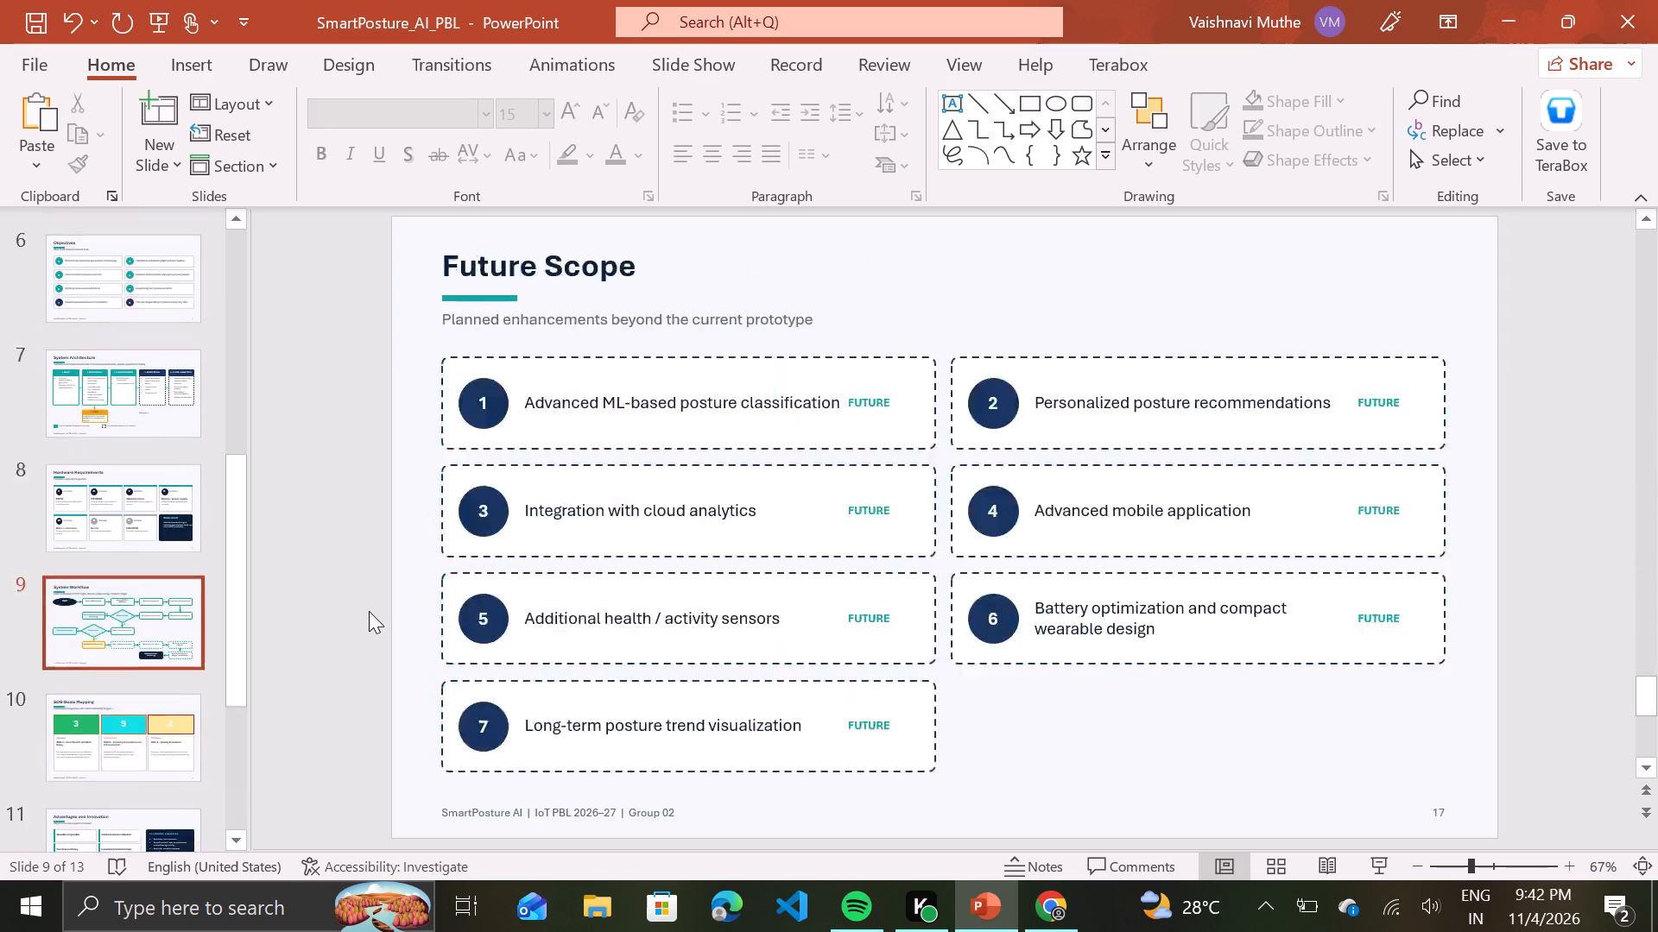
scroll(369, 611, "down", 5)
scroll(369, 611, "up", 1)
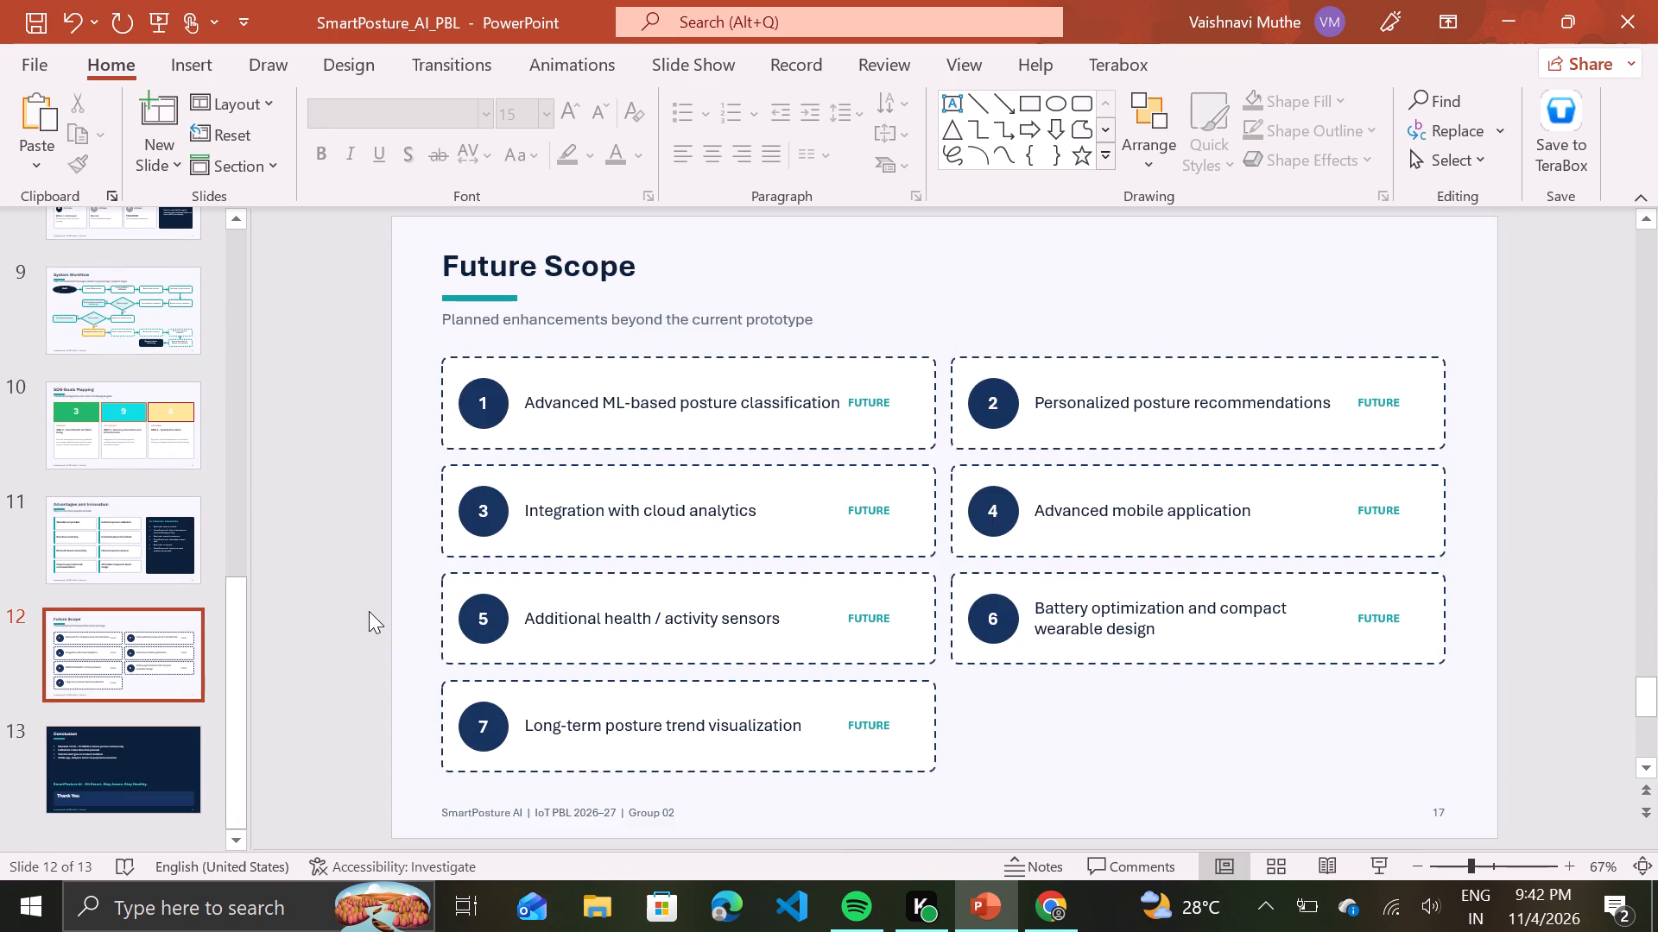
scroll(369, 611, "up", 2)
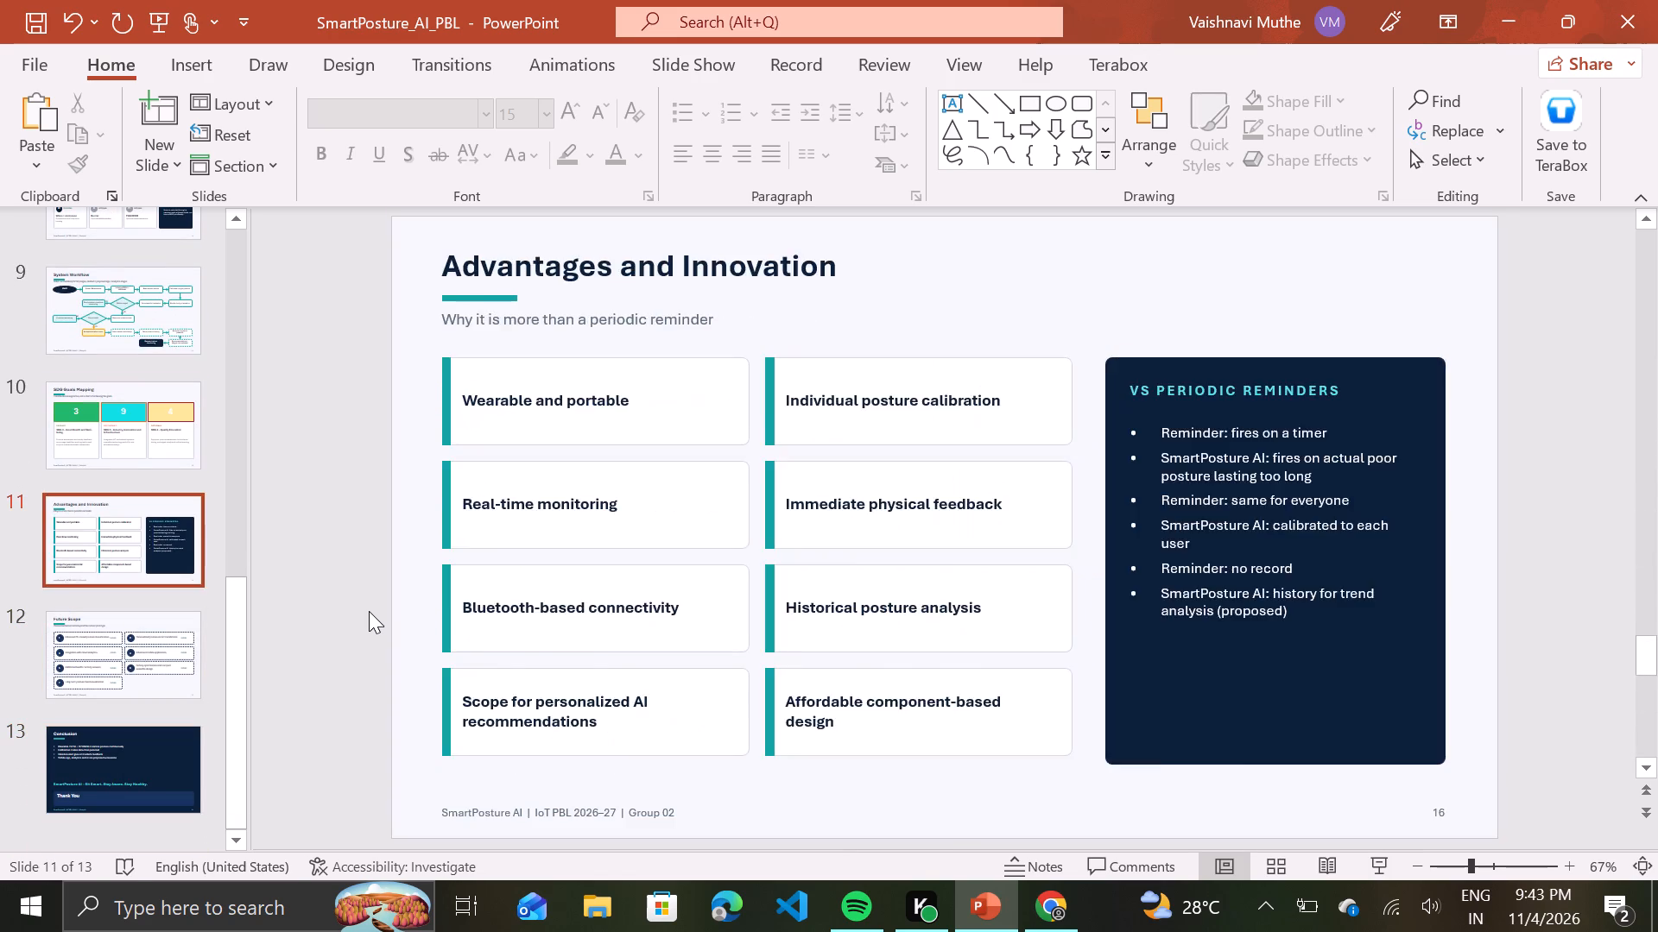
scroll(369, 611, "up", 6)
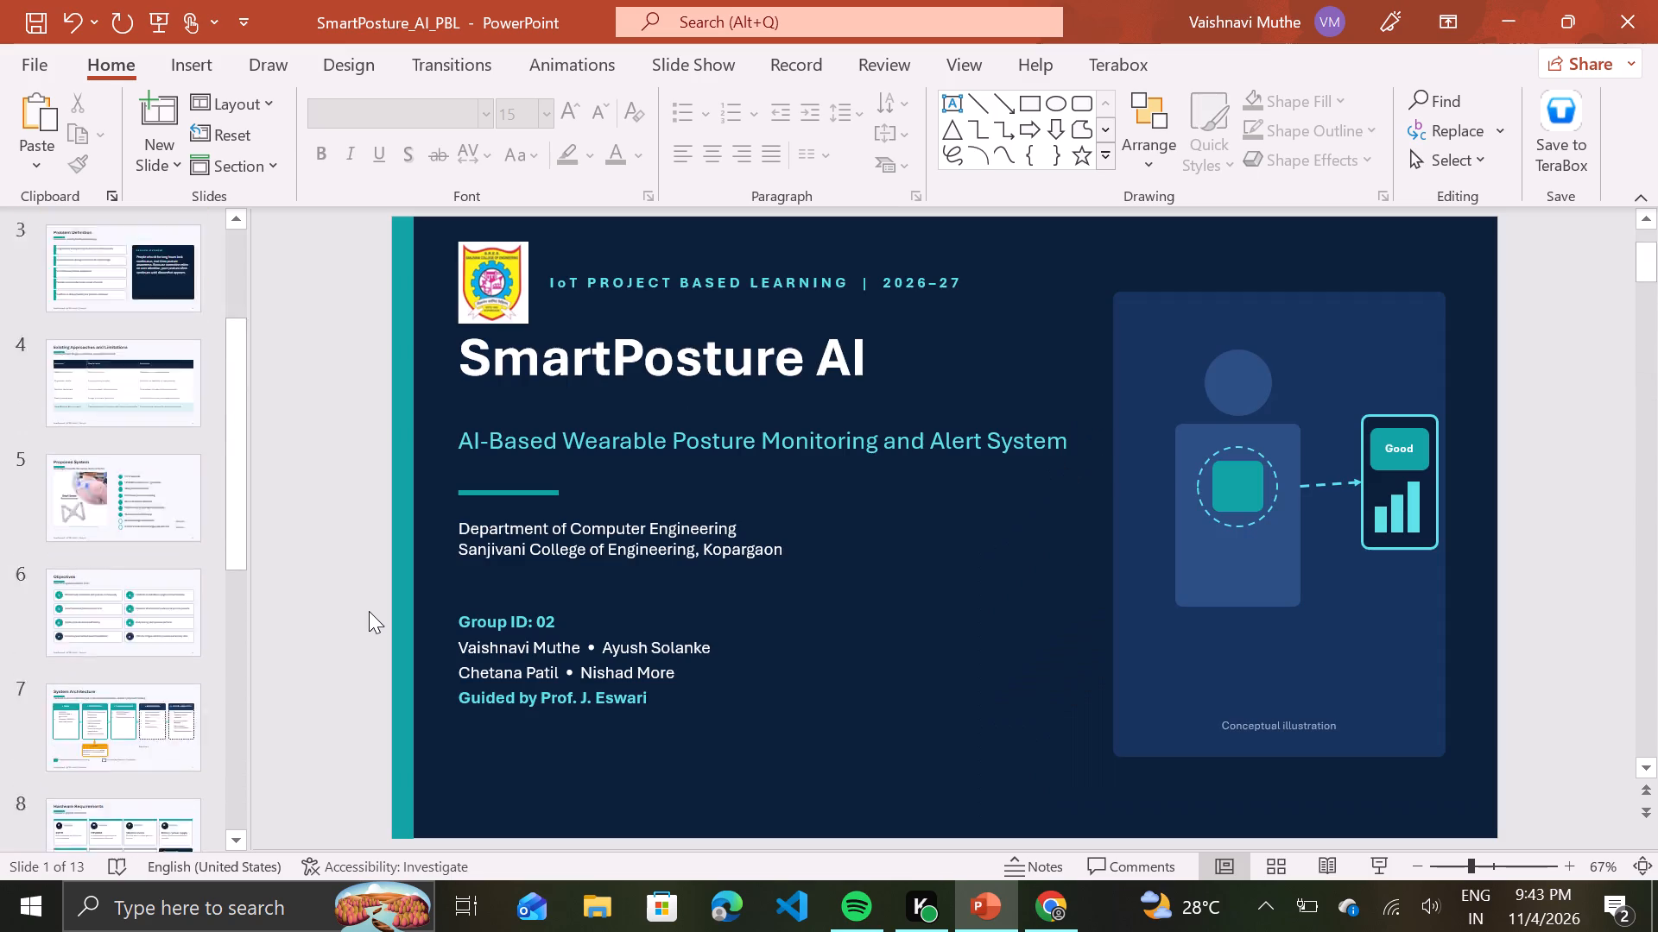
Review the title, Introduction and Problem Definition slides of the presentation.
scroll(369, 611, "up", 2)
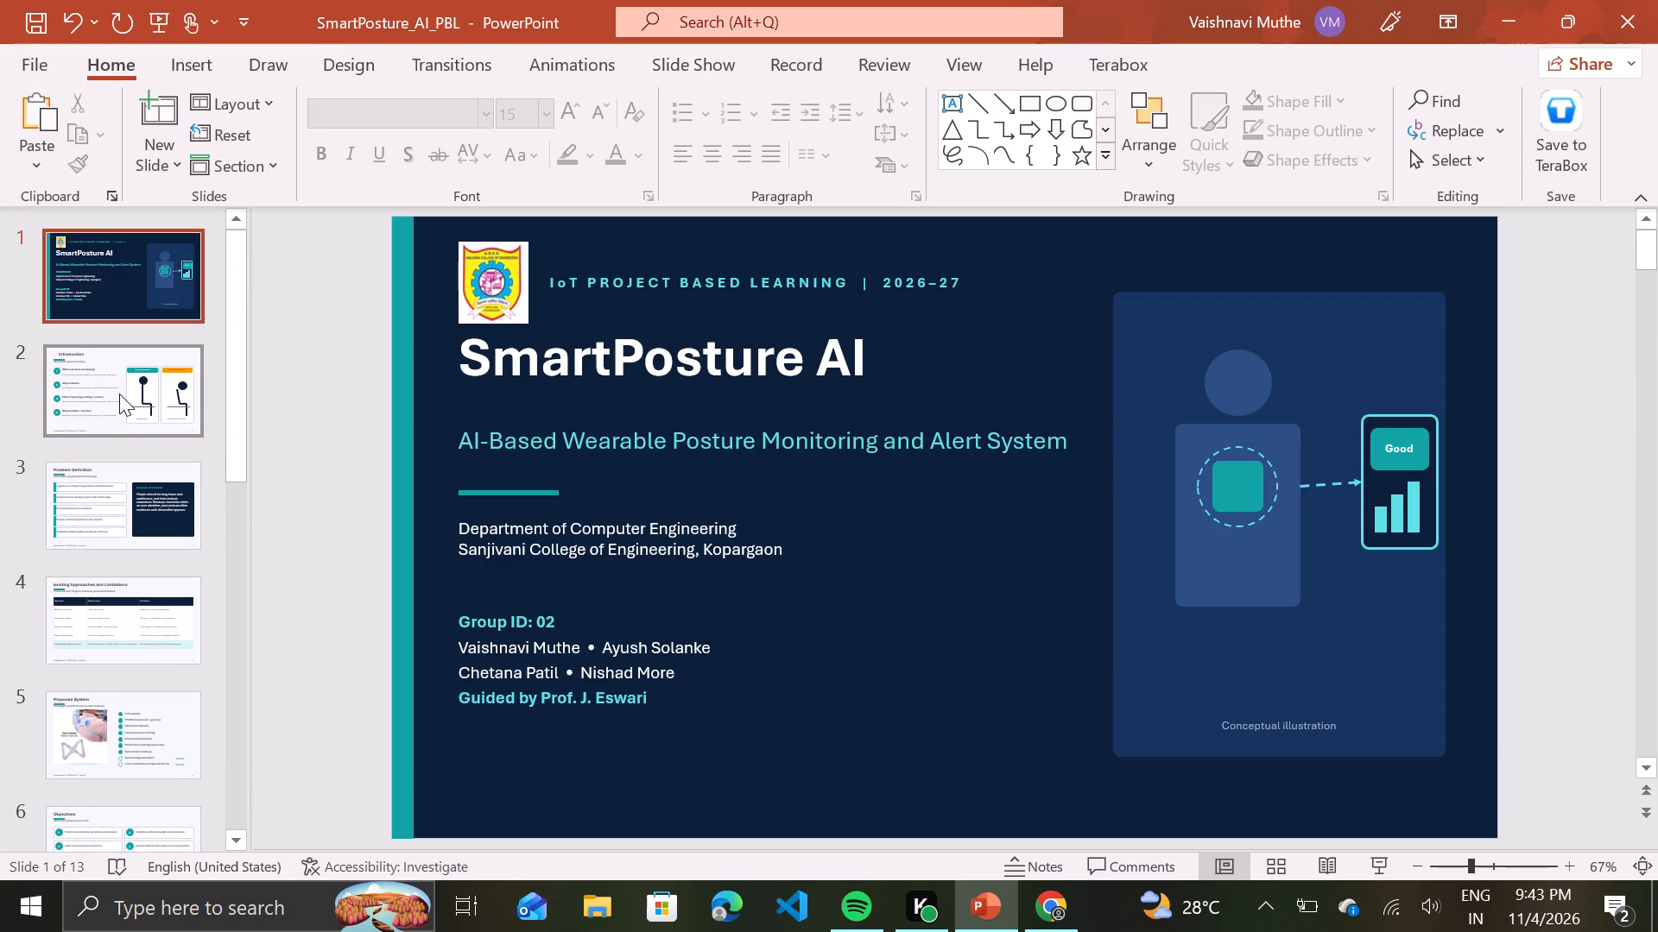
left_click(119, 394)
left_click(114, 532)
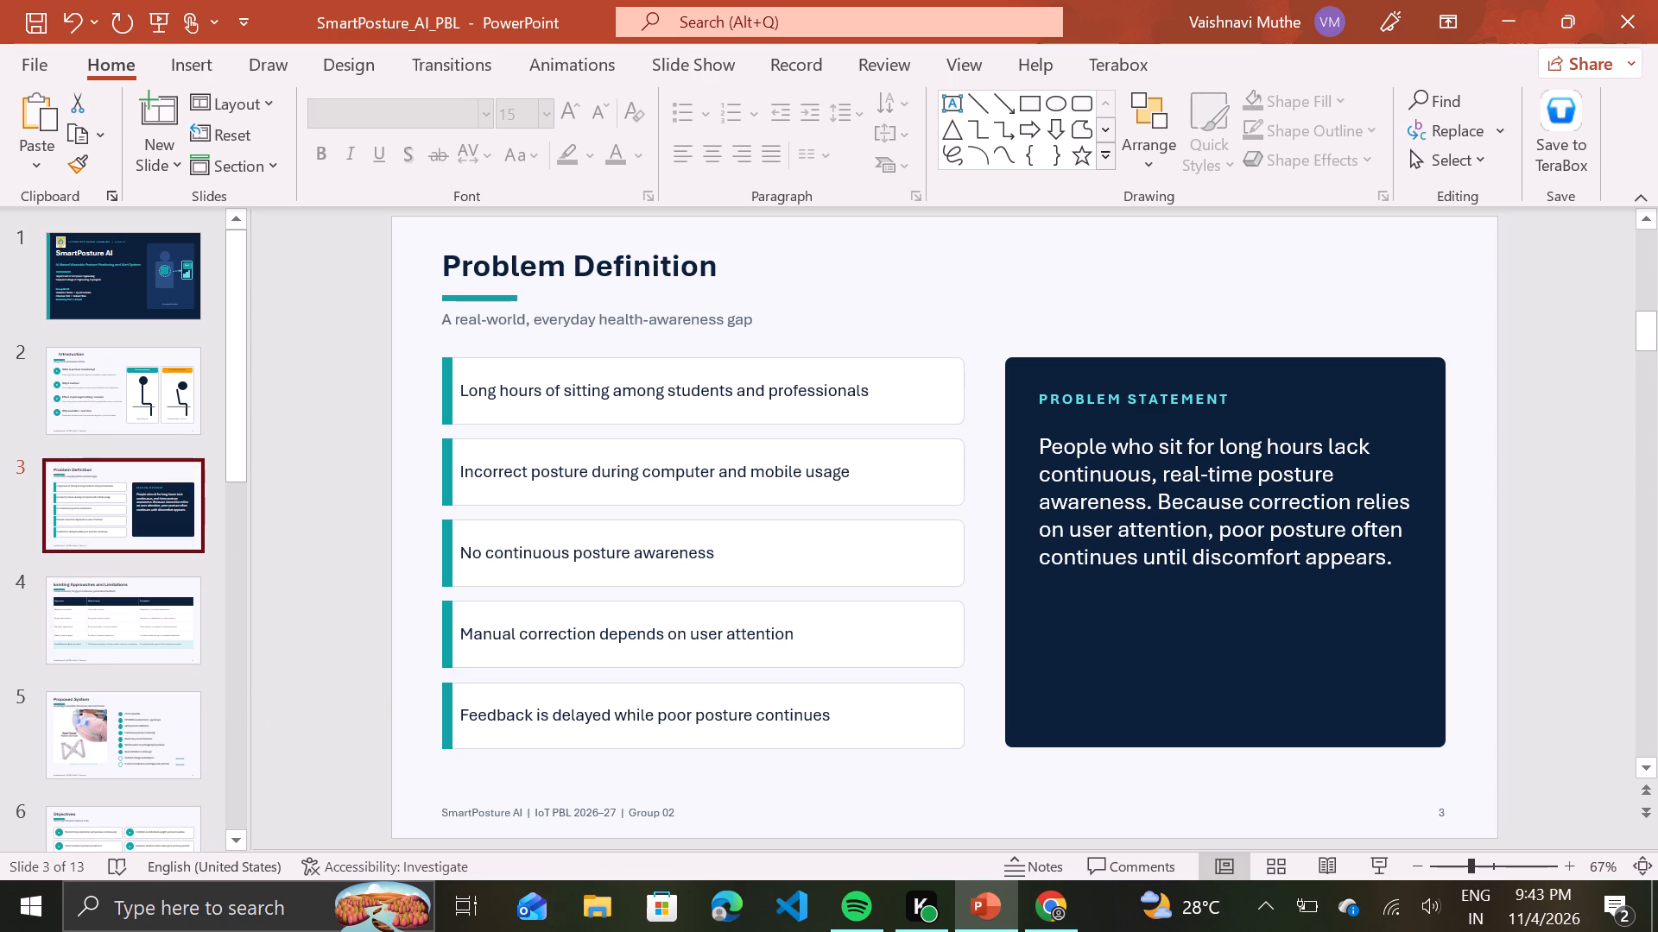
left_click(159, 396)
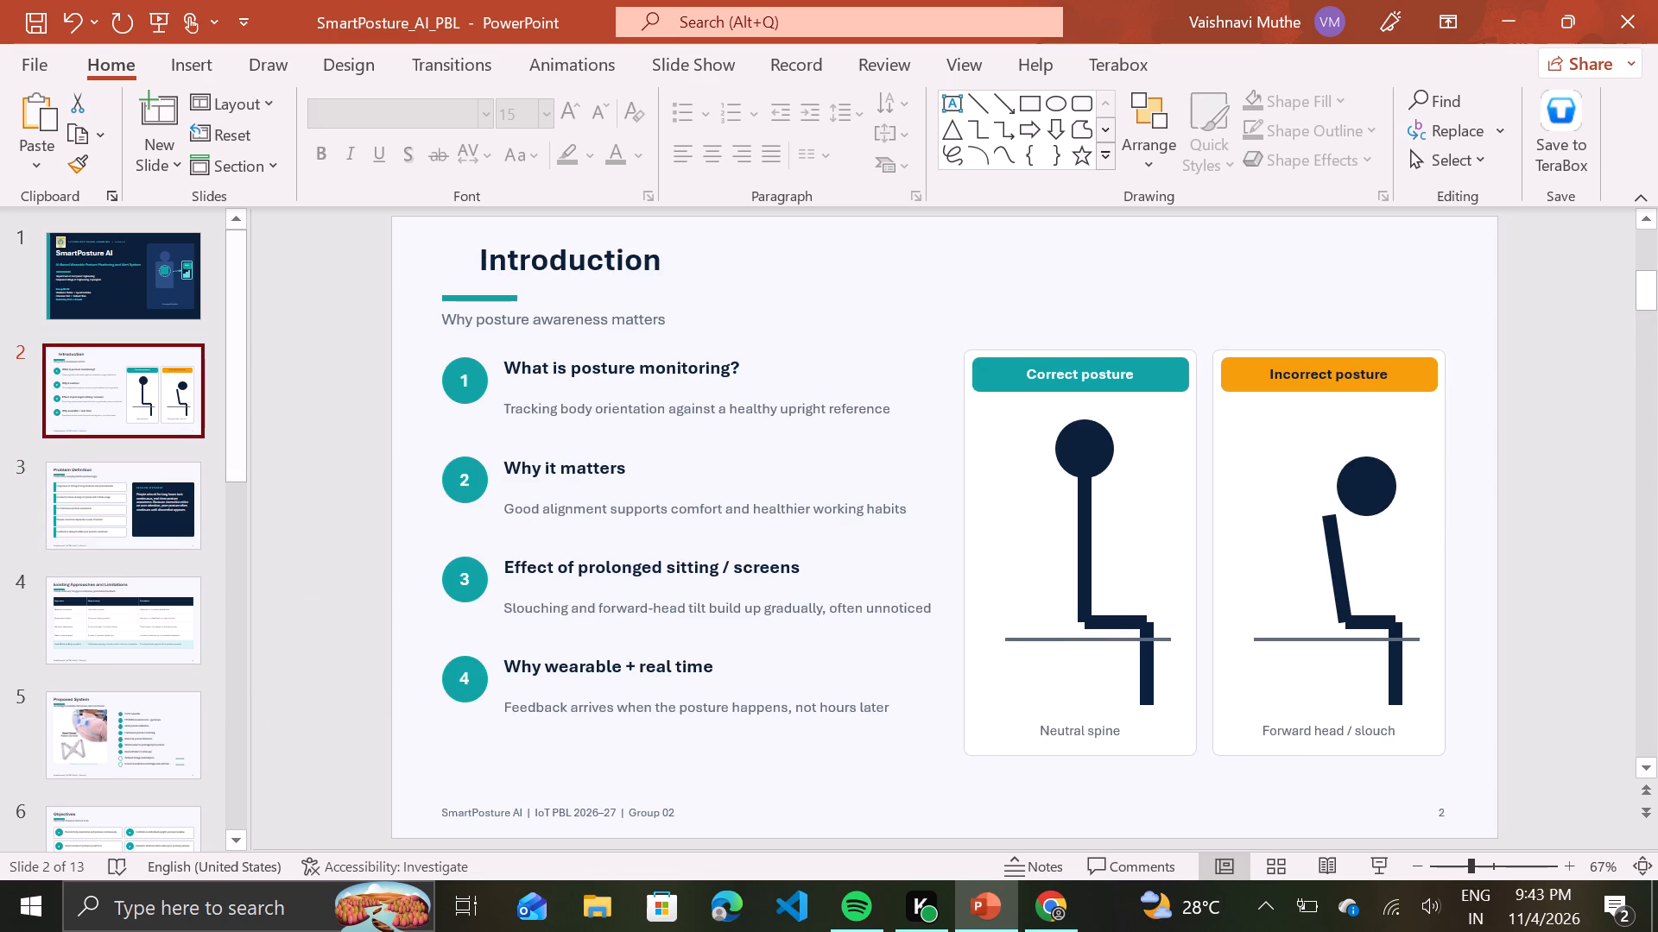
left_click(553, 806)
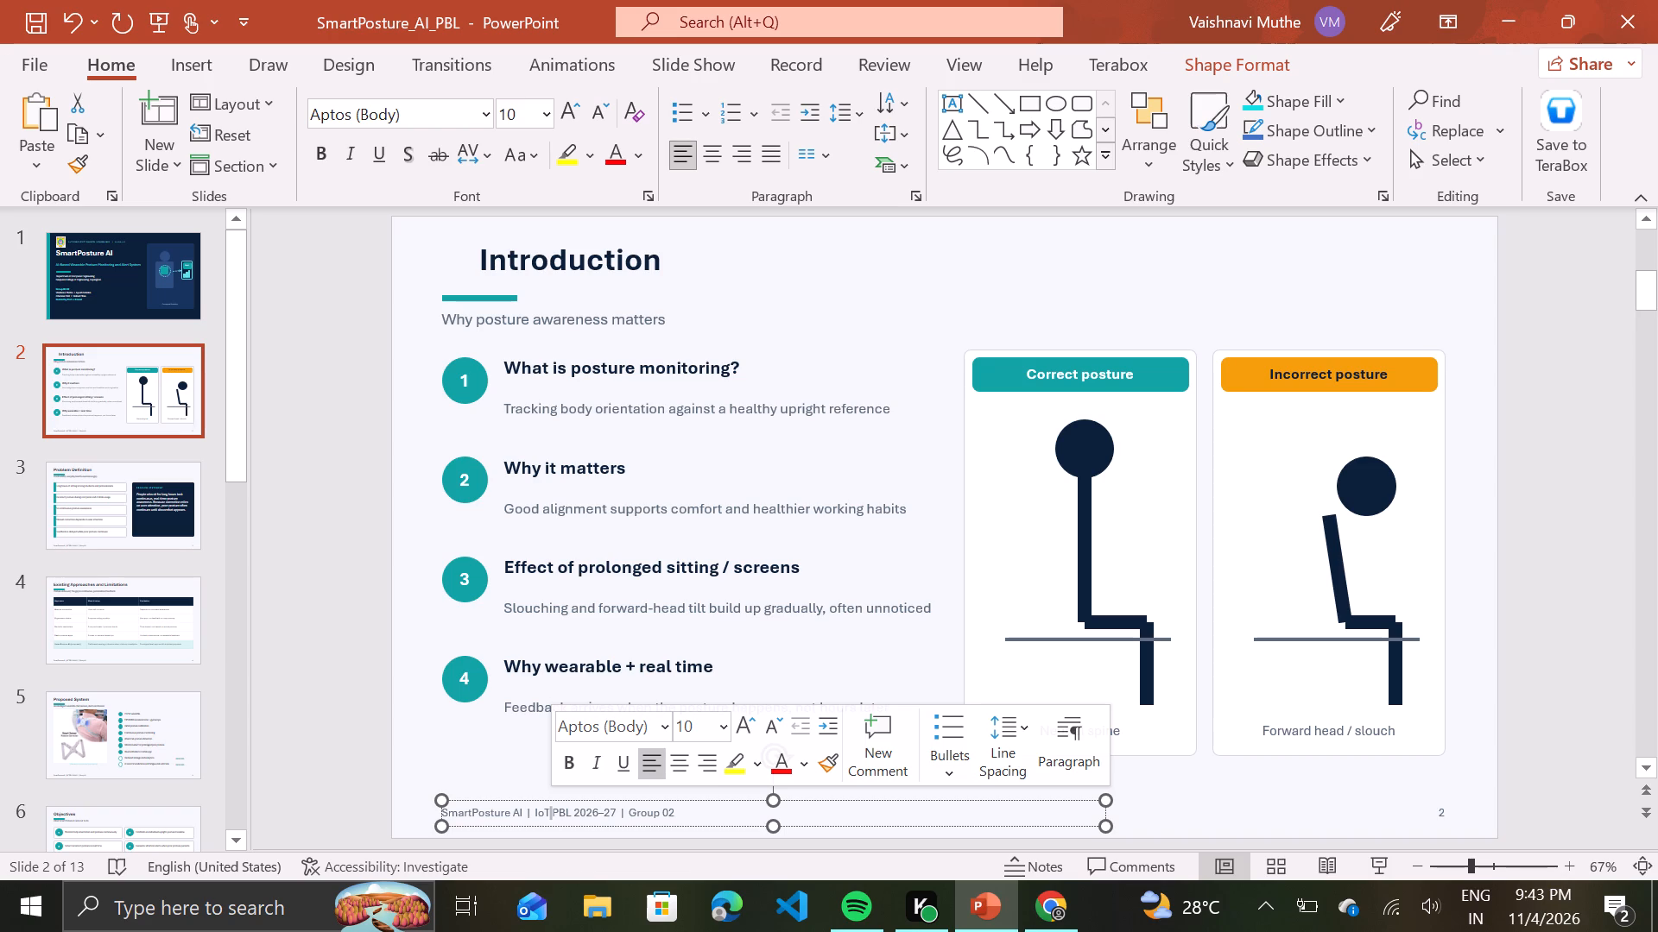
left_click(296, 715)
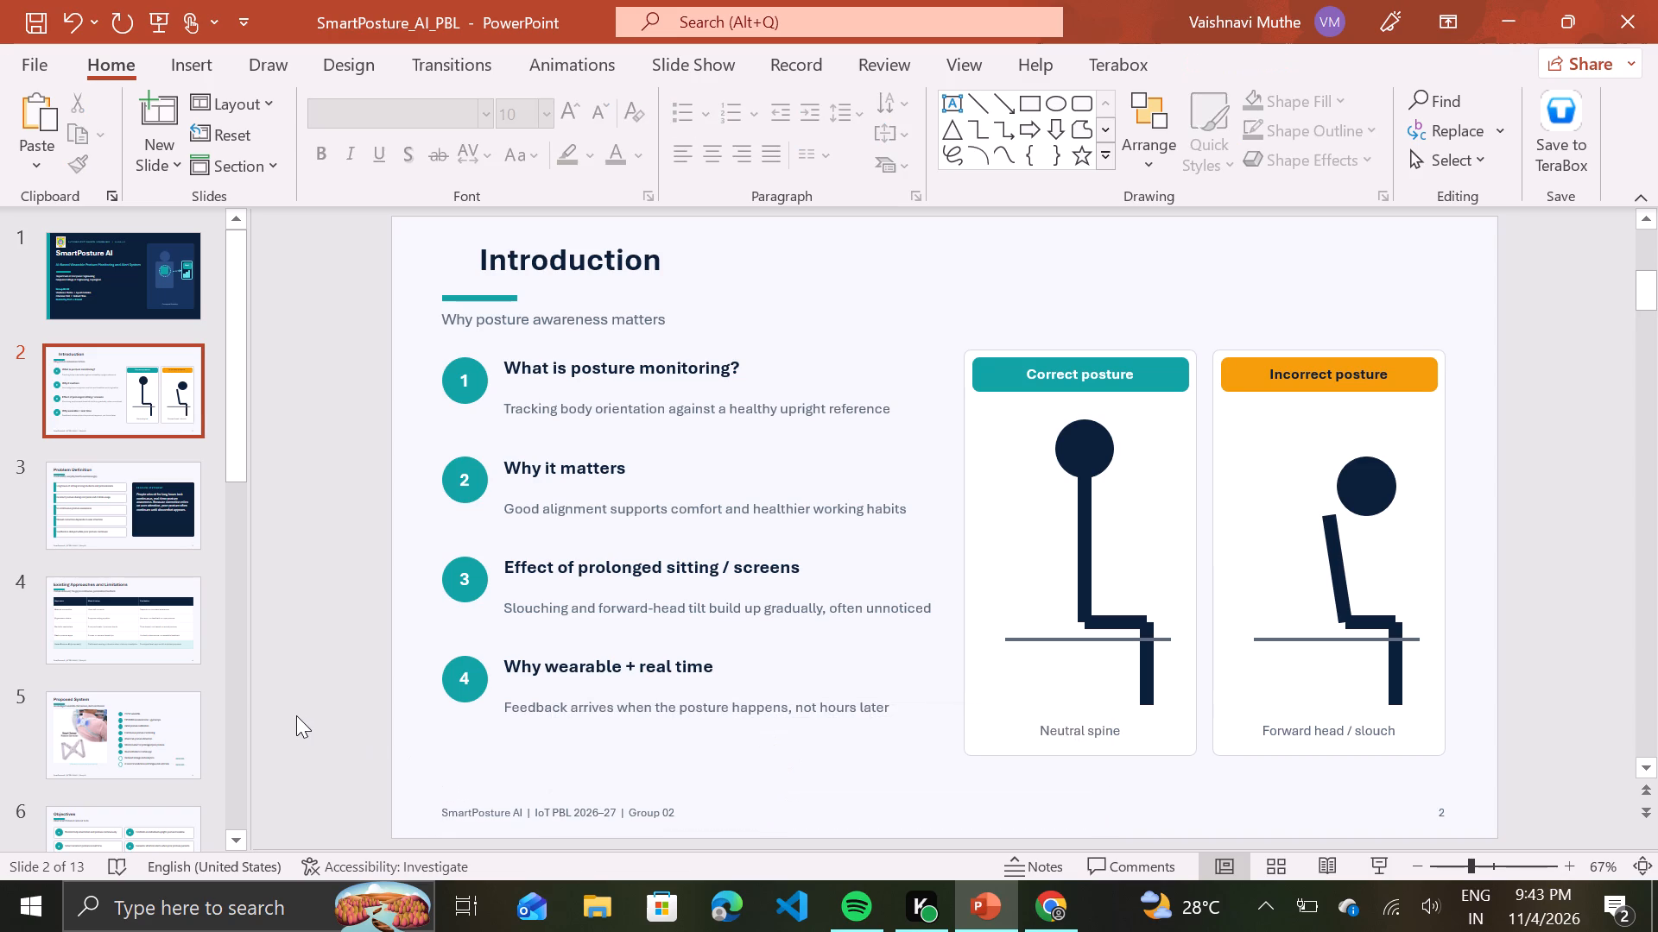
scroll(250, 634, "up", 2)
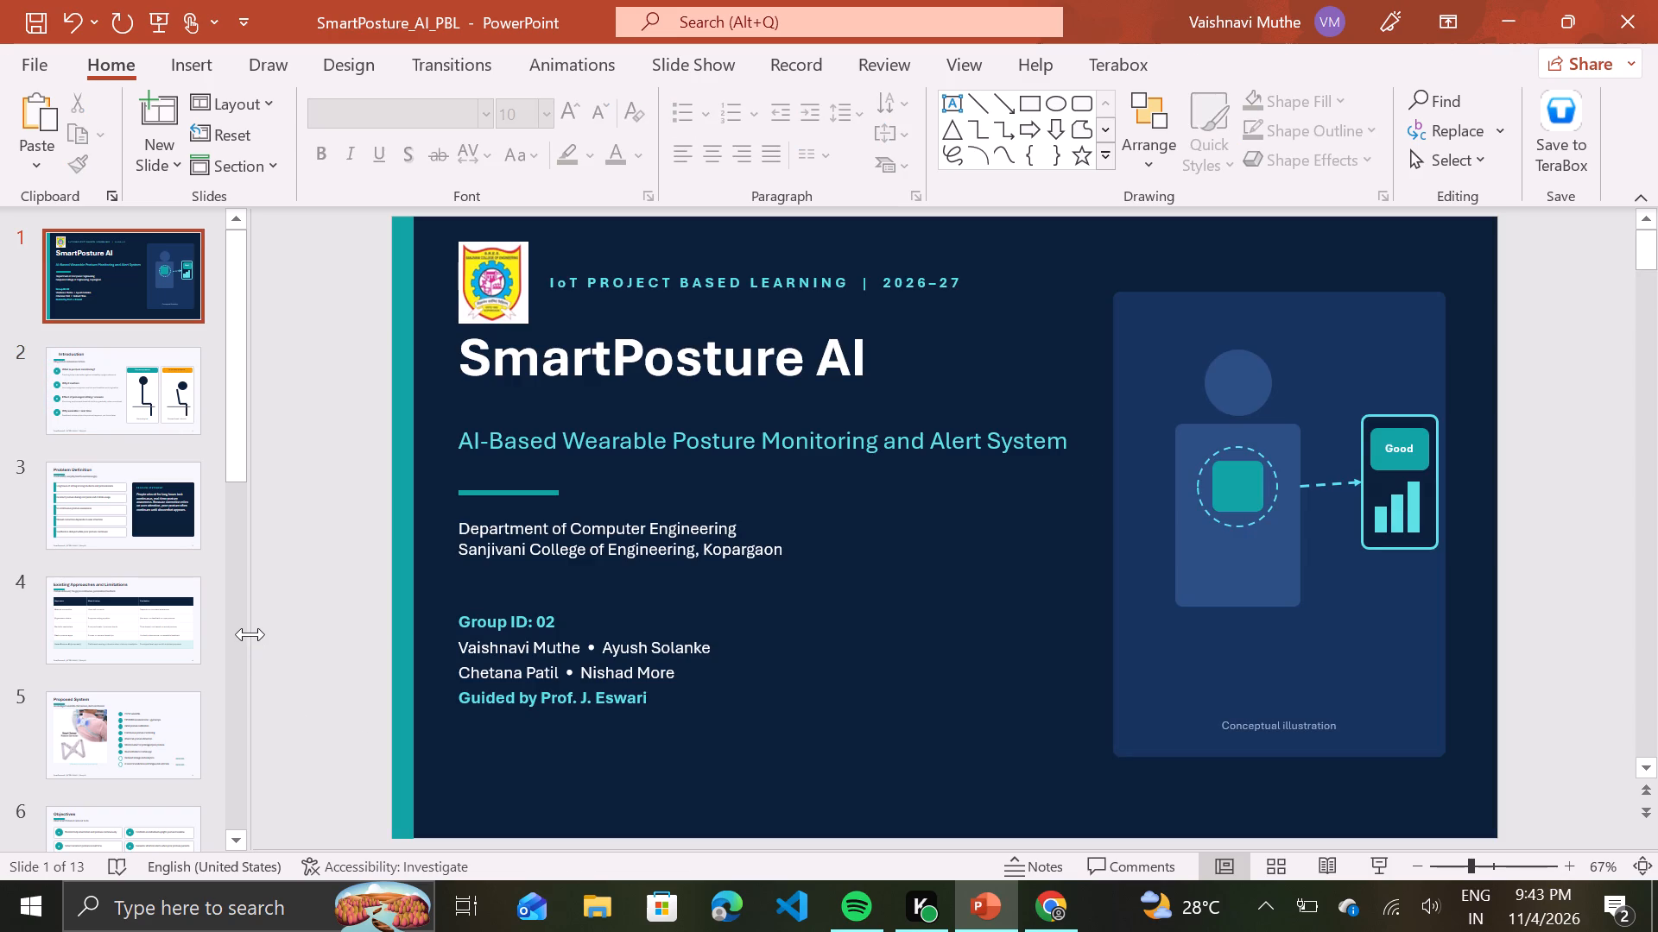
left_click(117, 382)
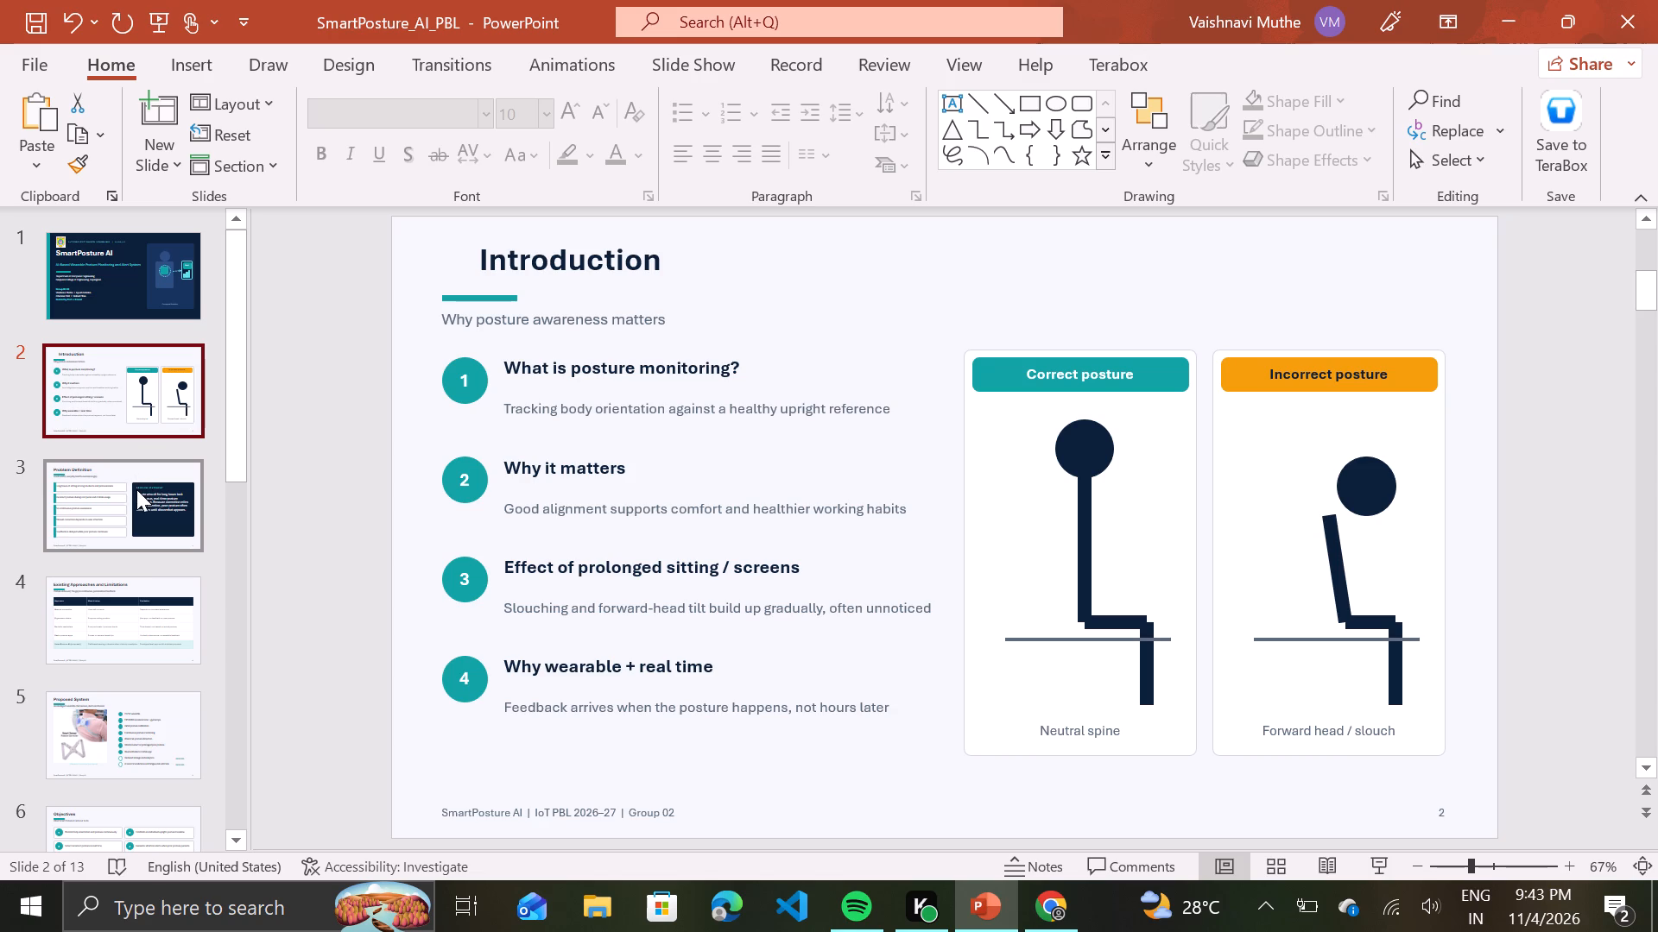
left_click(136, 489)
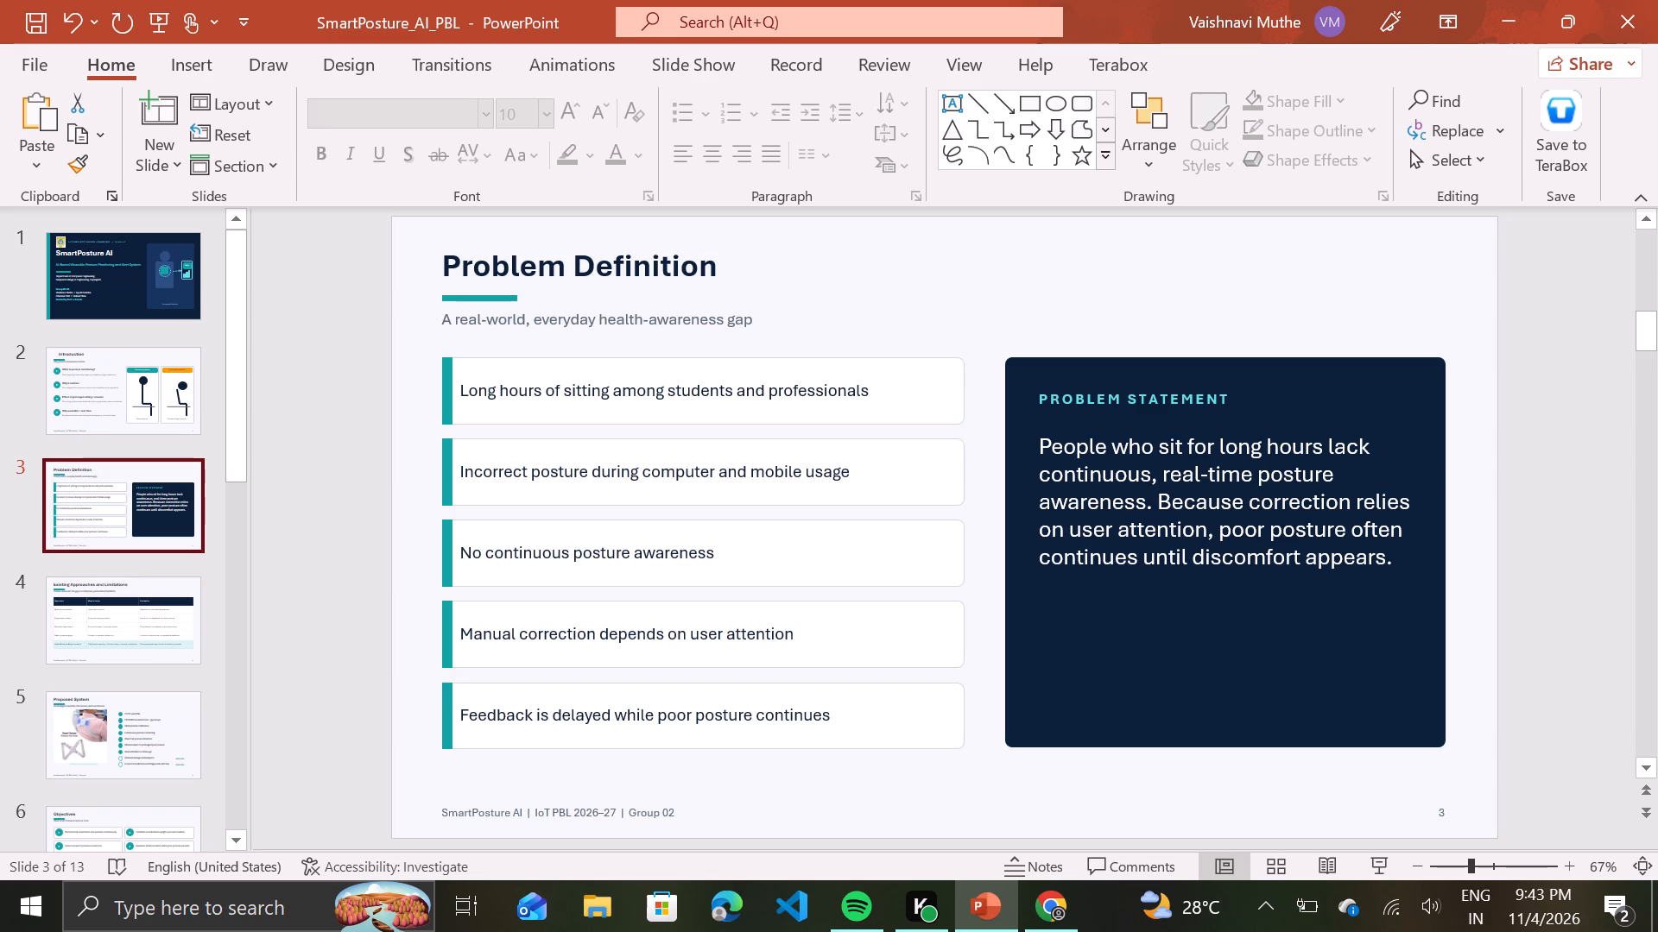
left_click(122, 281)
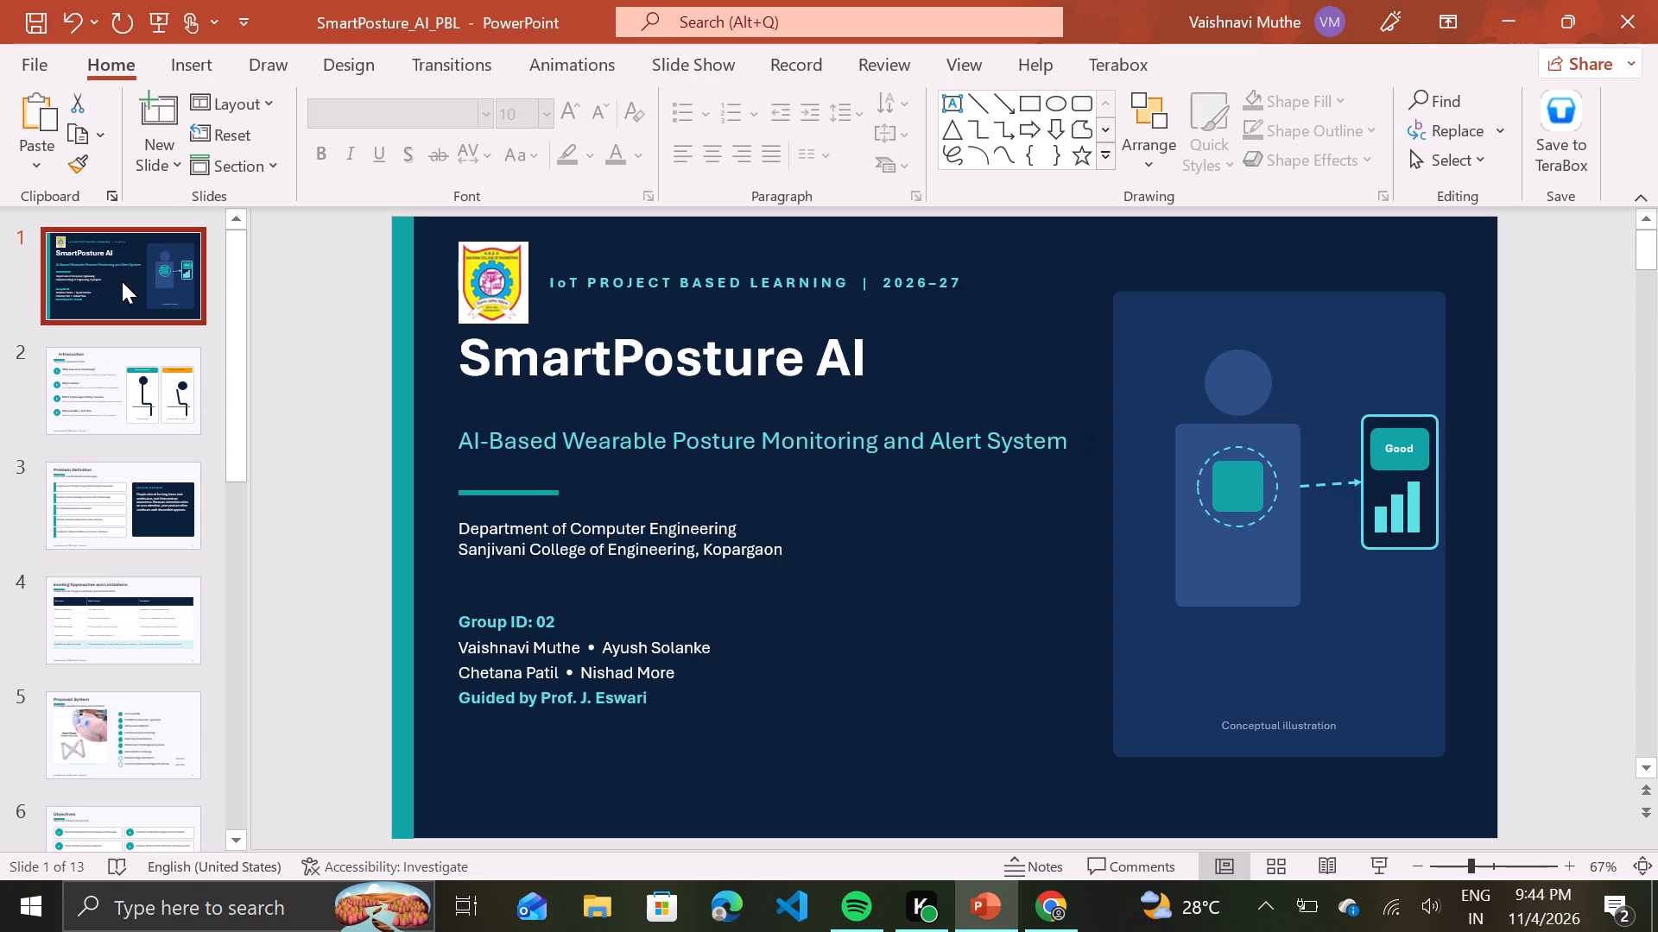
left_click(87, 363)
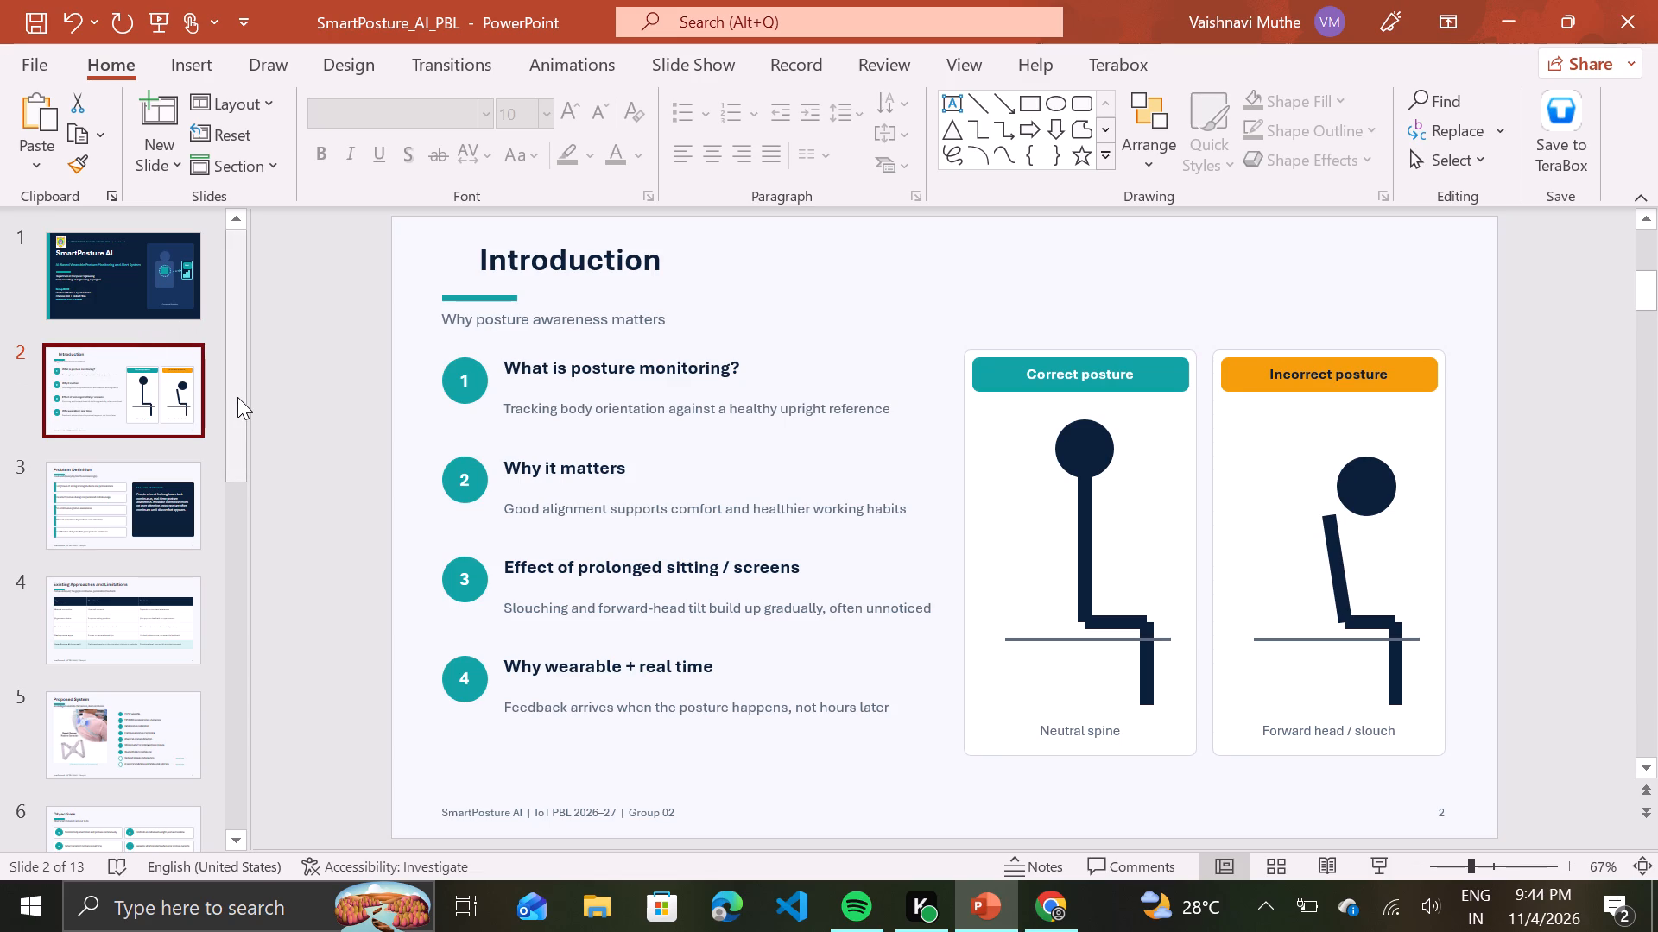
left_click_drag(237, 397, 237, 368)
left_click(241, 416)
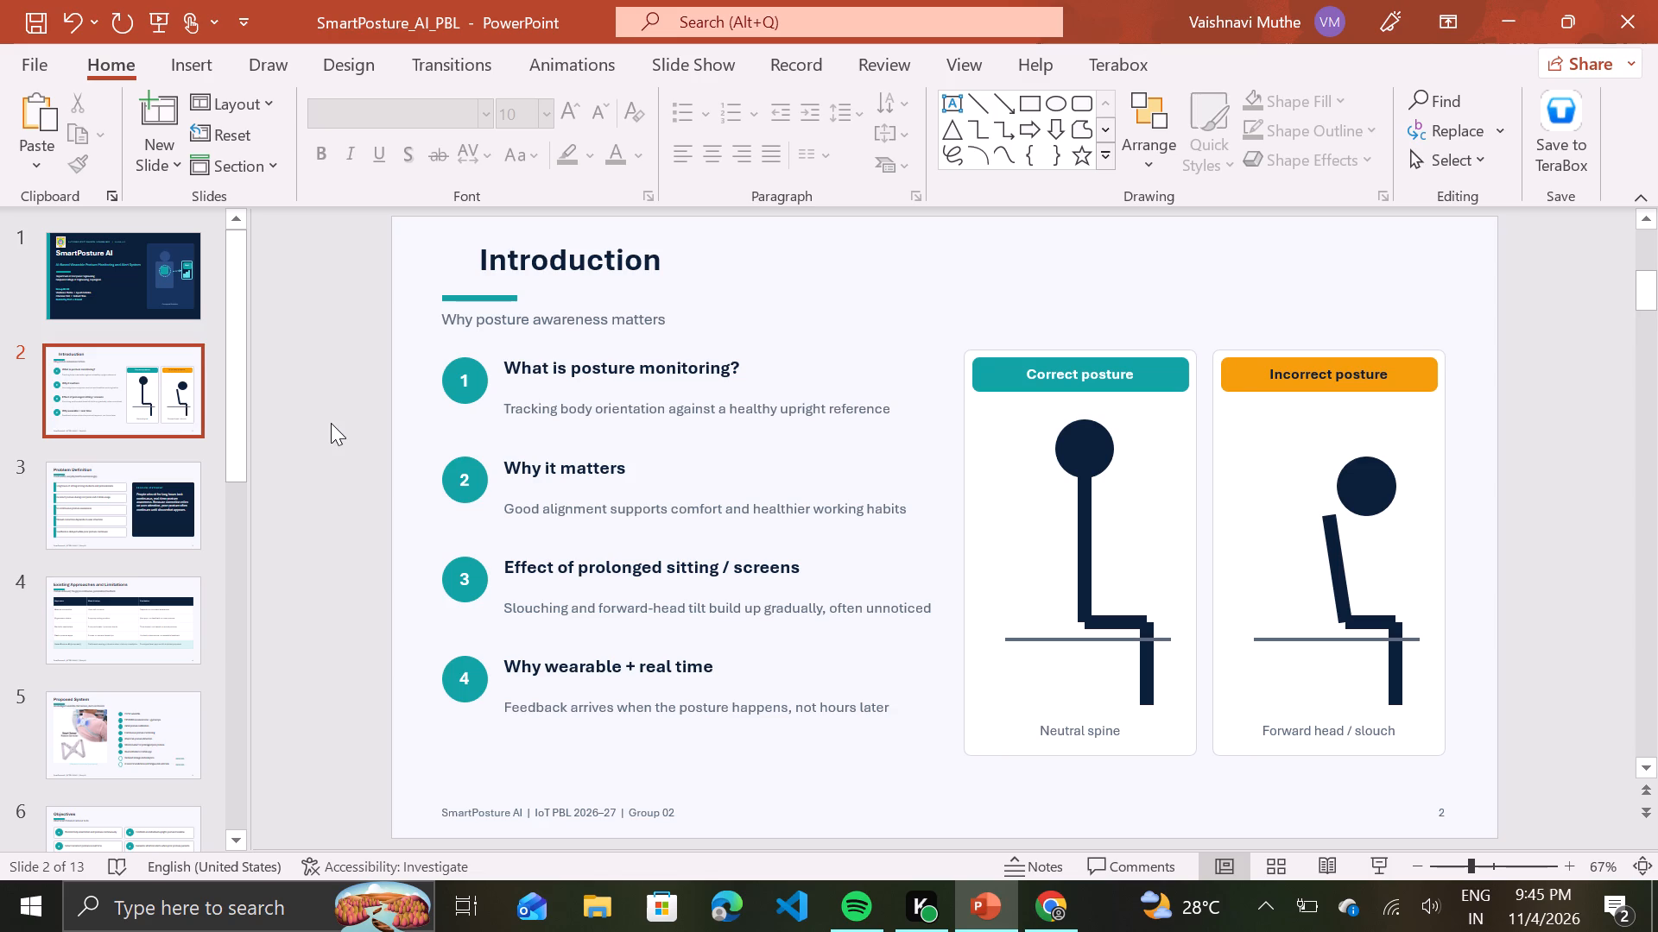
Reread the Introduction and Problem Definition slides, checking them against the title slide.
scroll(331, 423, "down", 3)
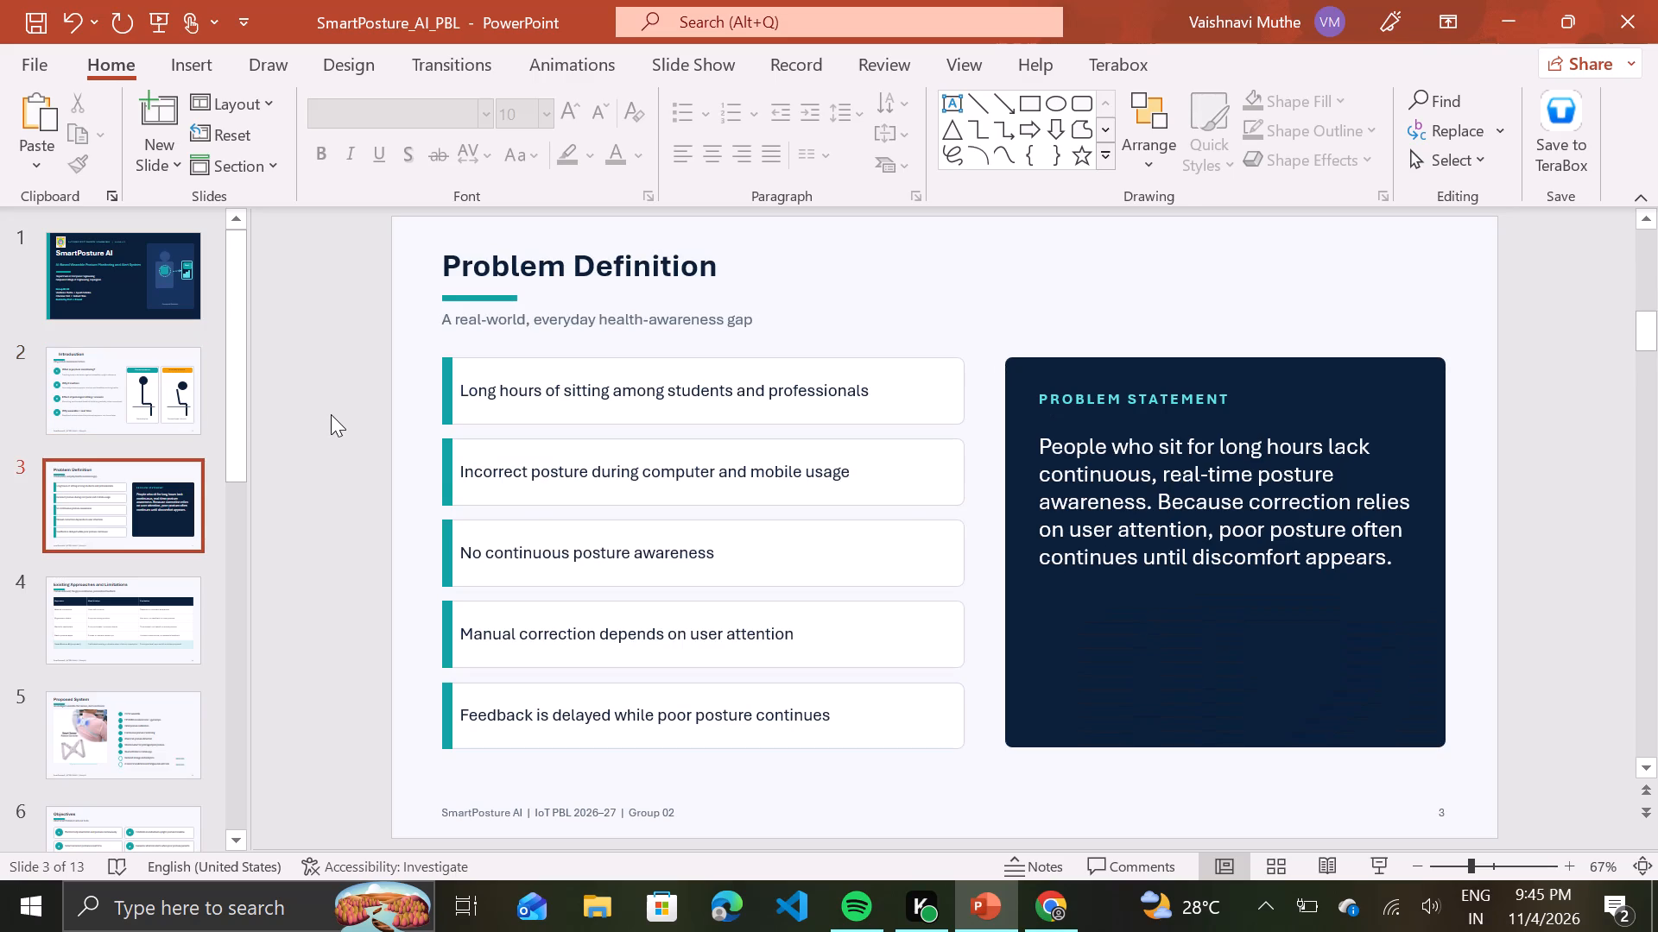
scroll(331, 414, "up", 3)
scroll(331, 414, "down", 1)
scroll(331, 414, "up", 1)
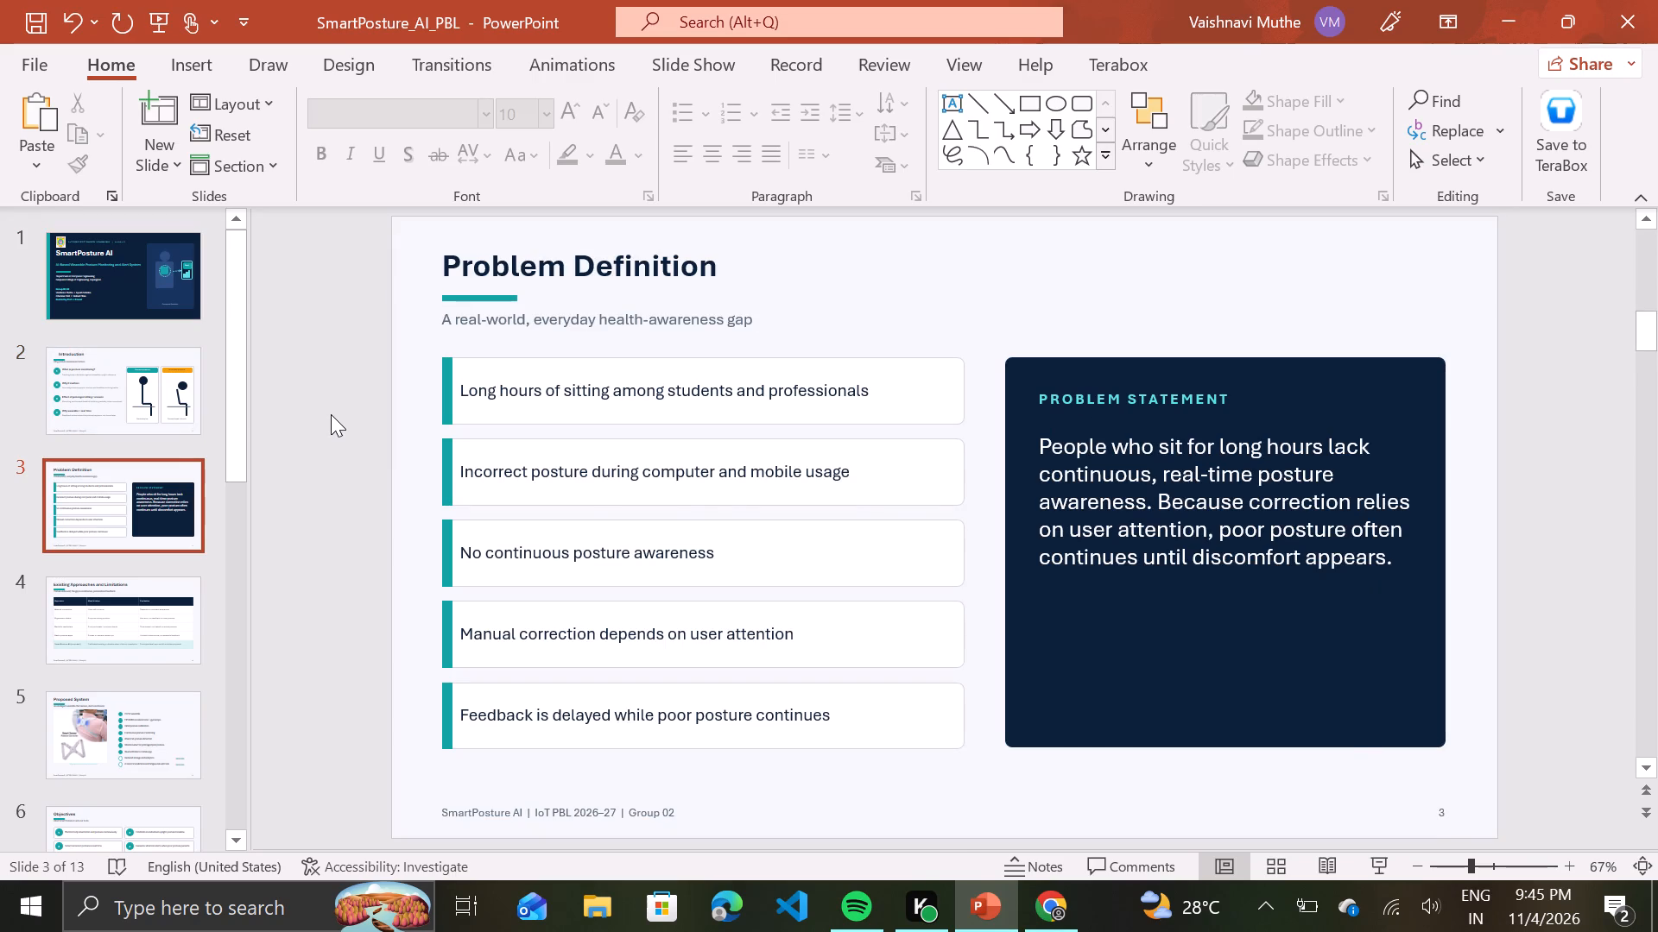
scroll(331, 414, "up", 1)
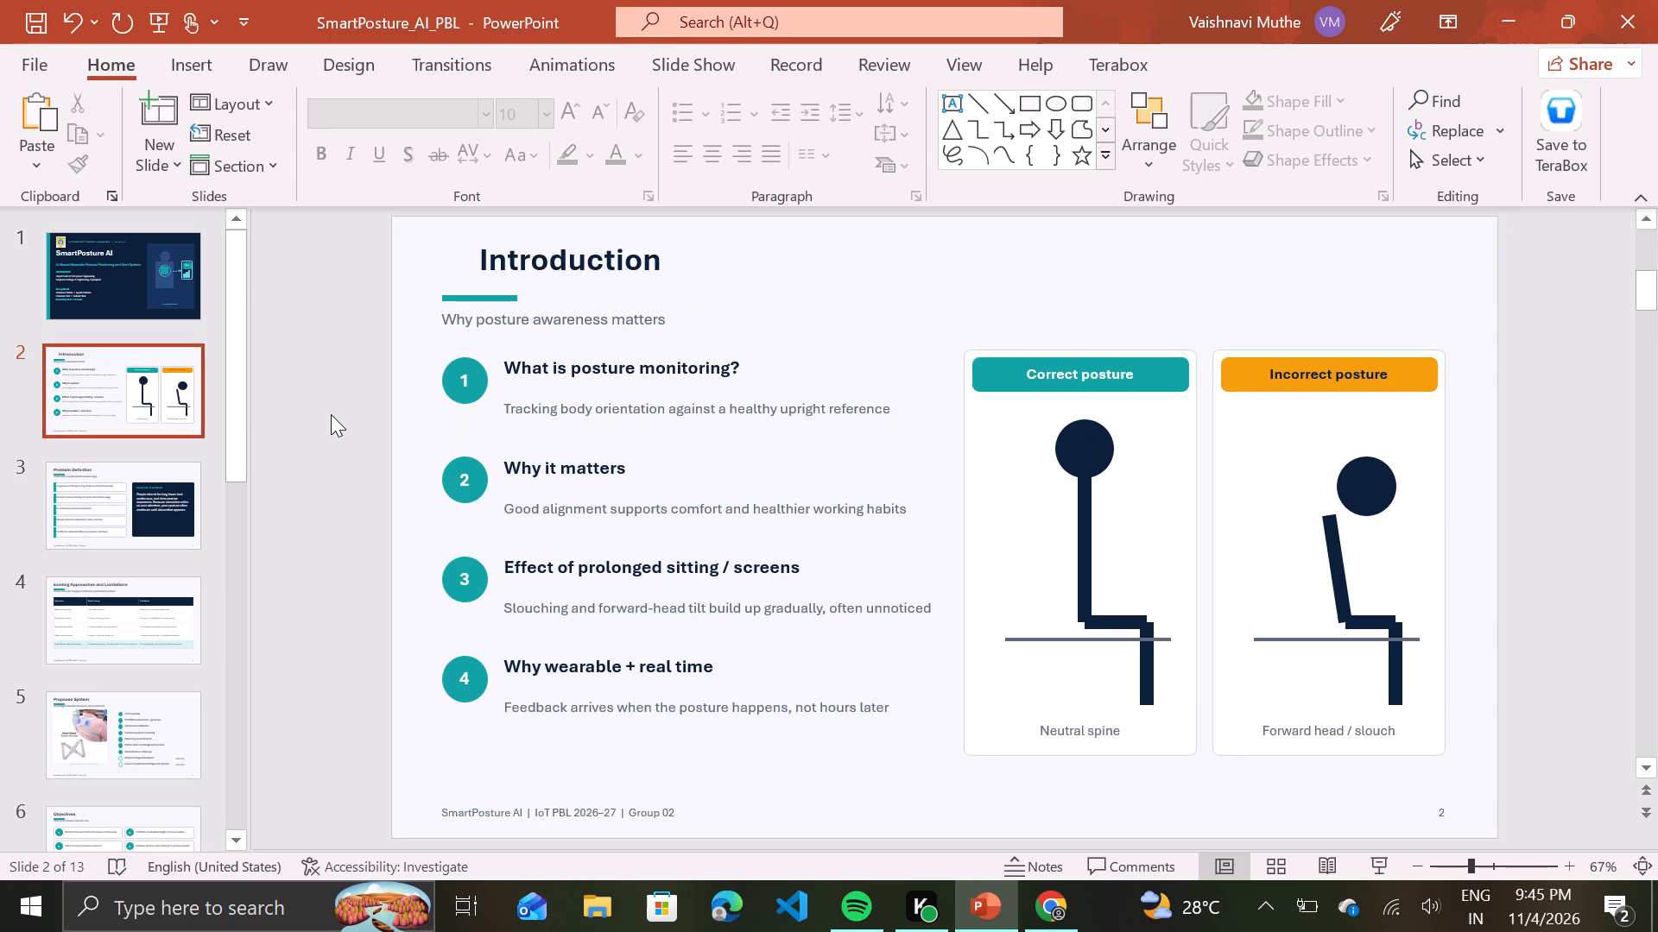
scroll(331, 414, "down", 2)
scroll(326, 445, "up", 2)
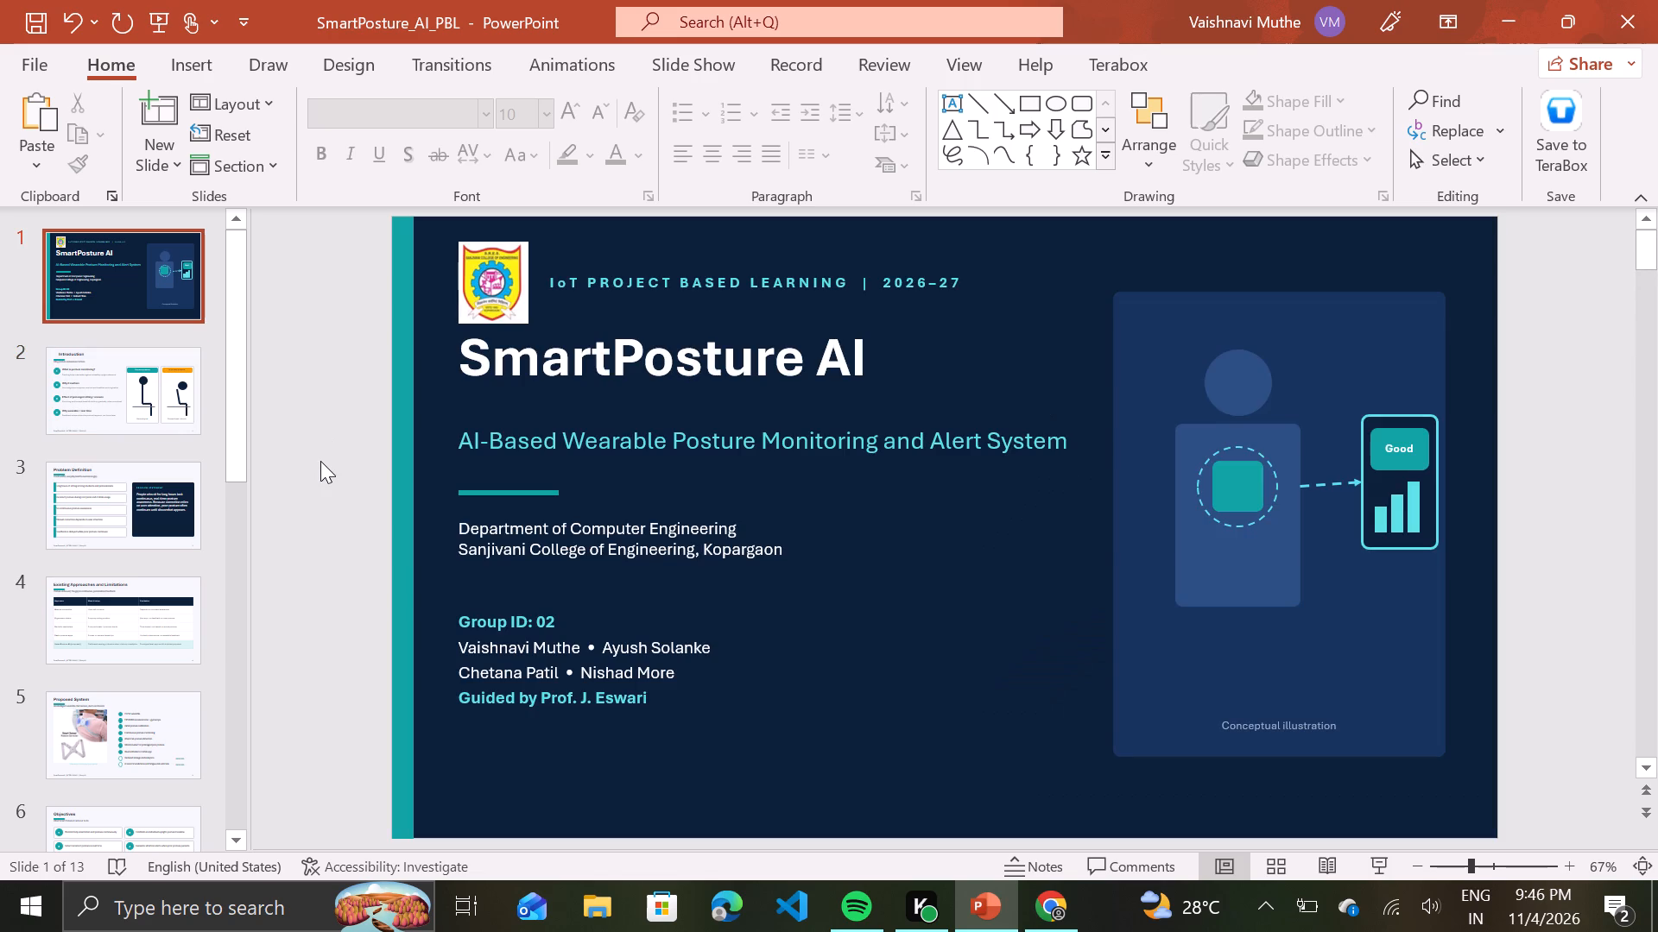
scroll(320, 461, "down", 2)
scroll(320, 461, "up", 1)
scroll(320, 461, "down", 2)
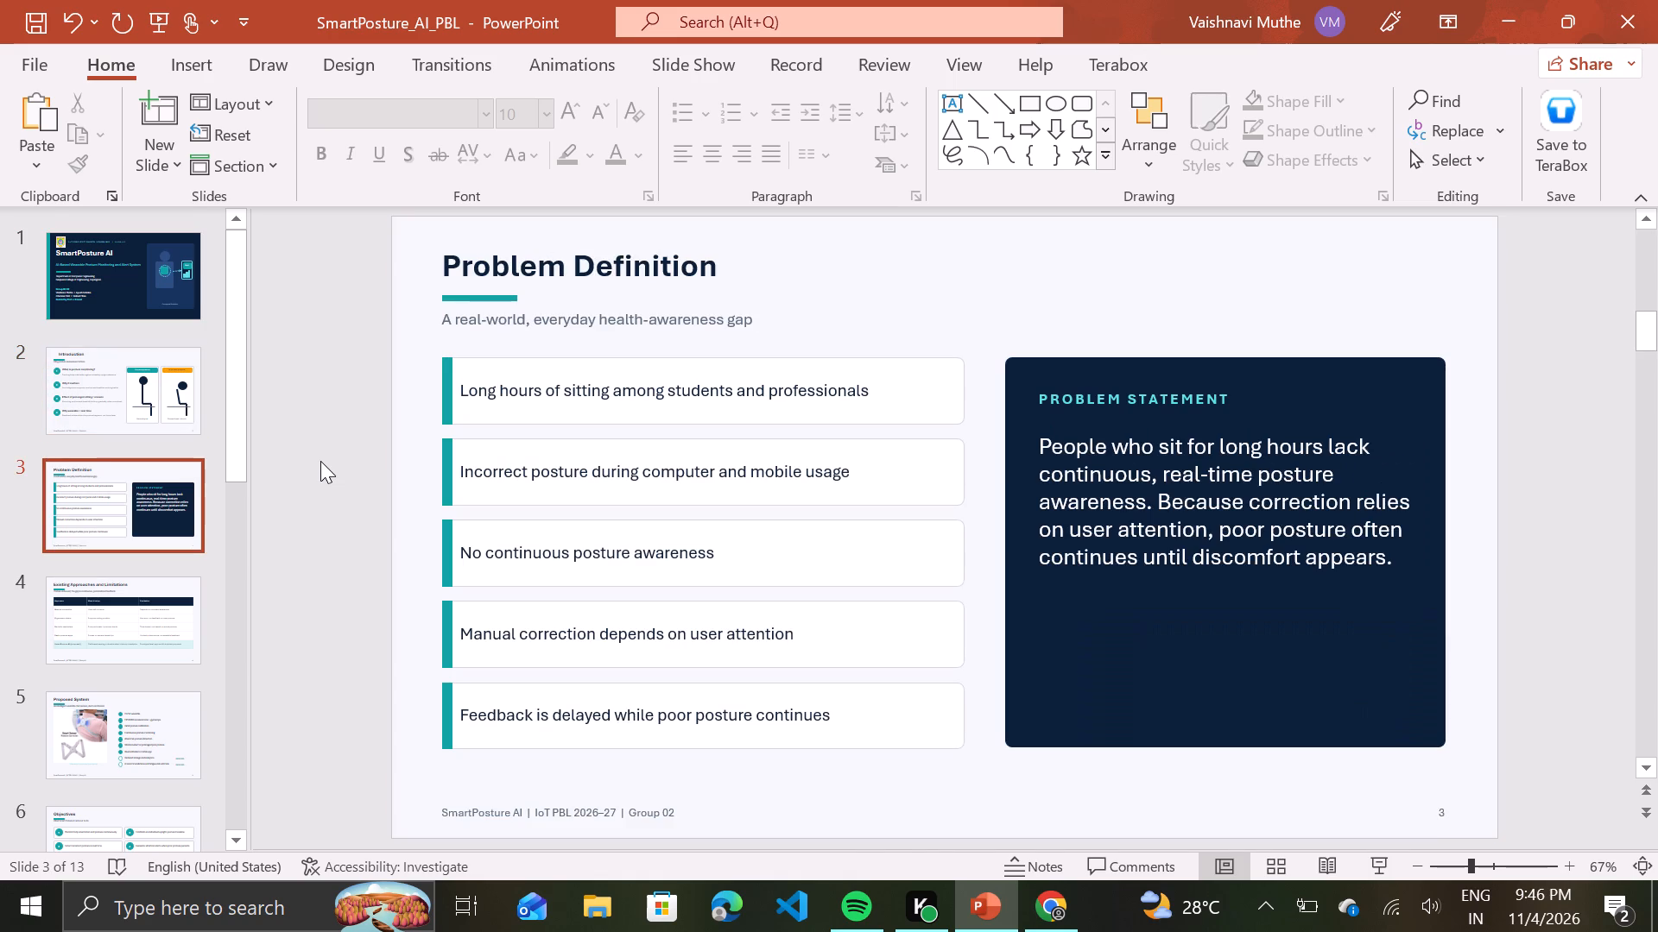
scroll(320, 461, "up", 3)
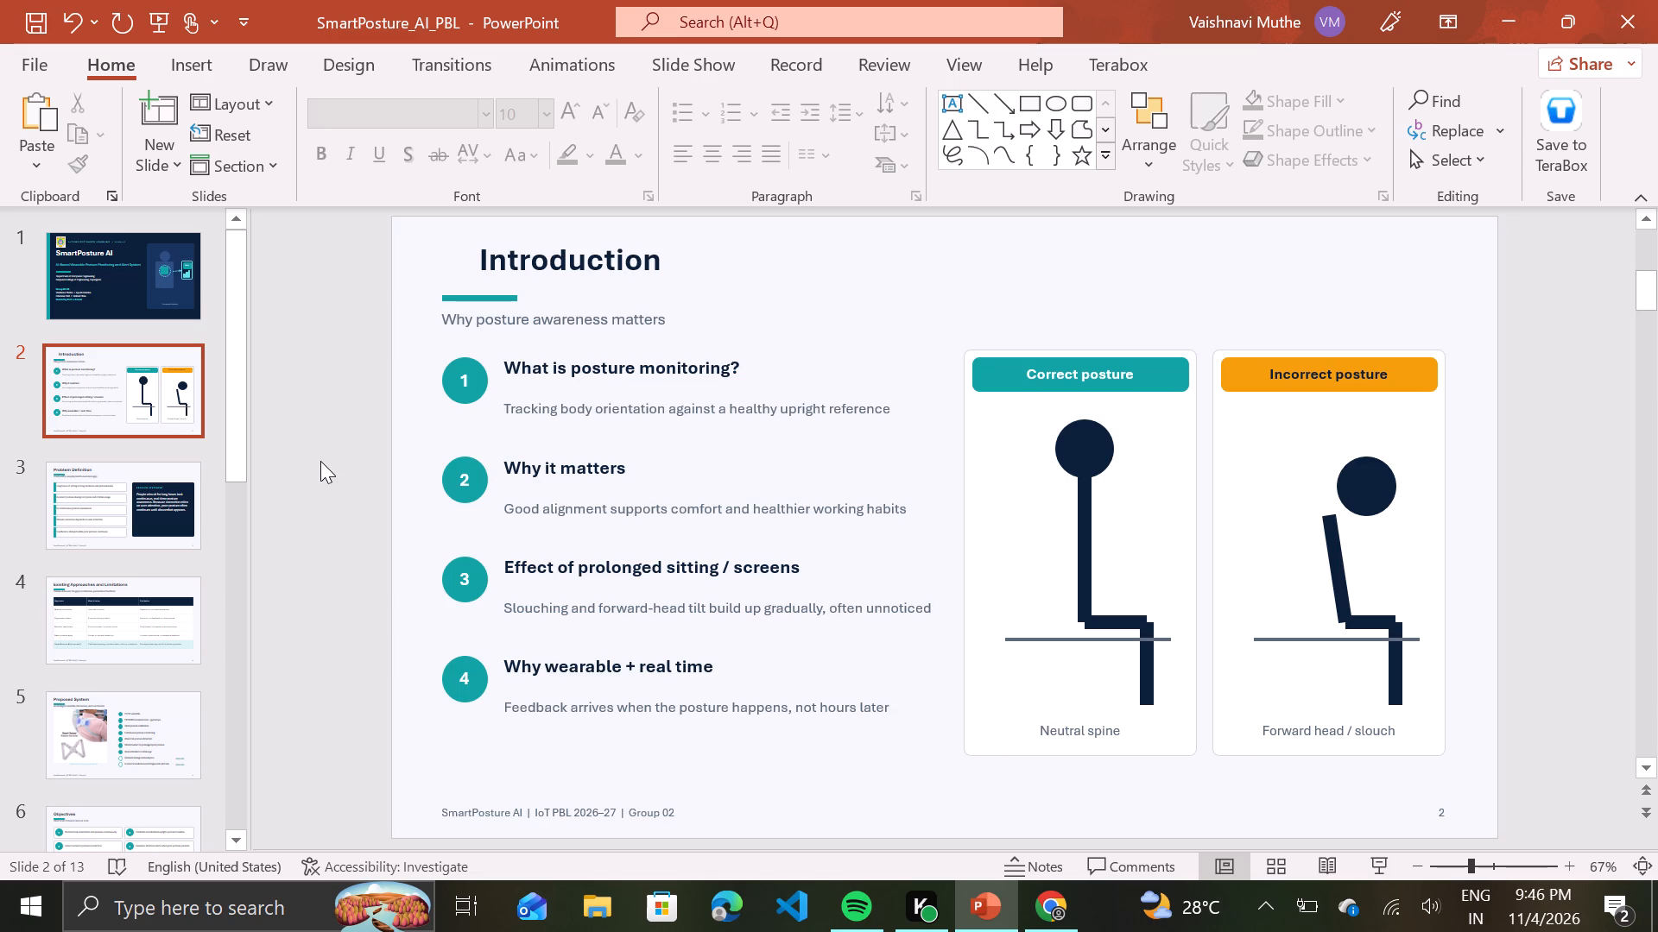
scroll(320, 461, "down", 1)
scroll(320, 461, "up", 2)
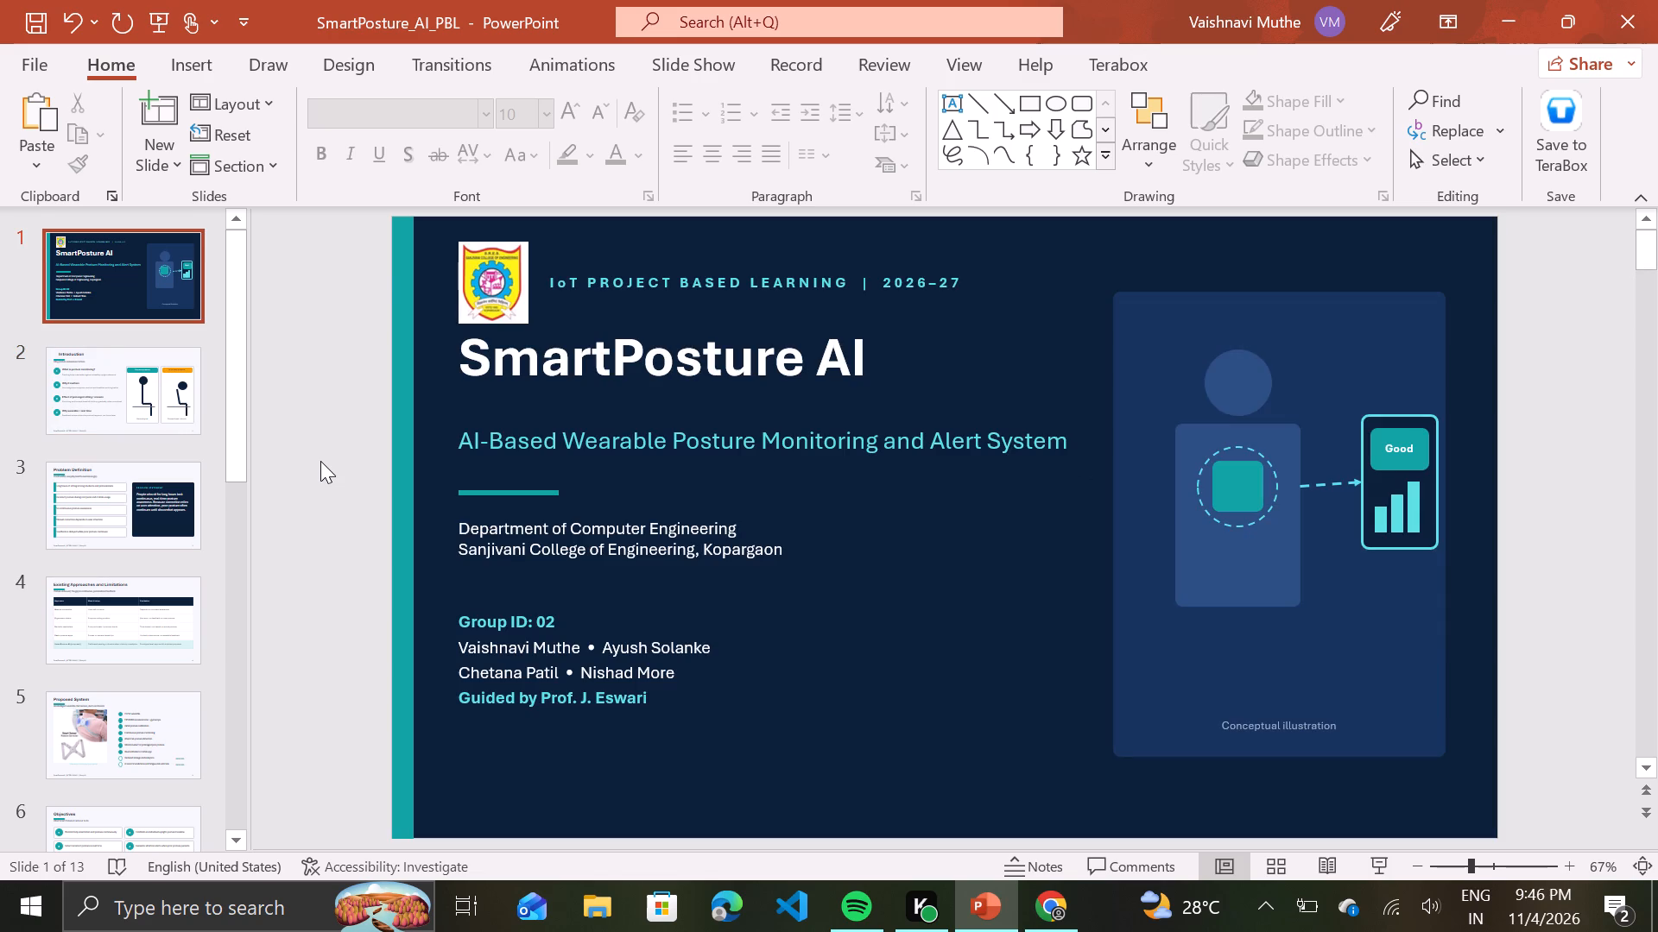
scroll(320, 461, "down", 2)
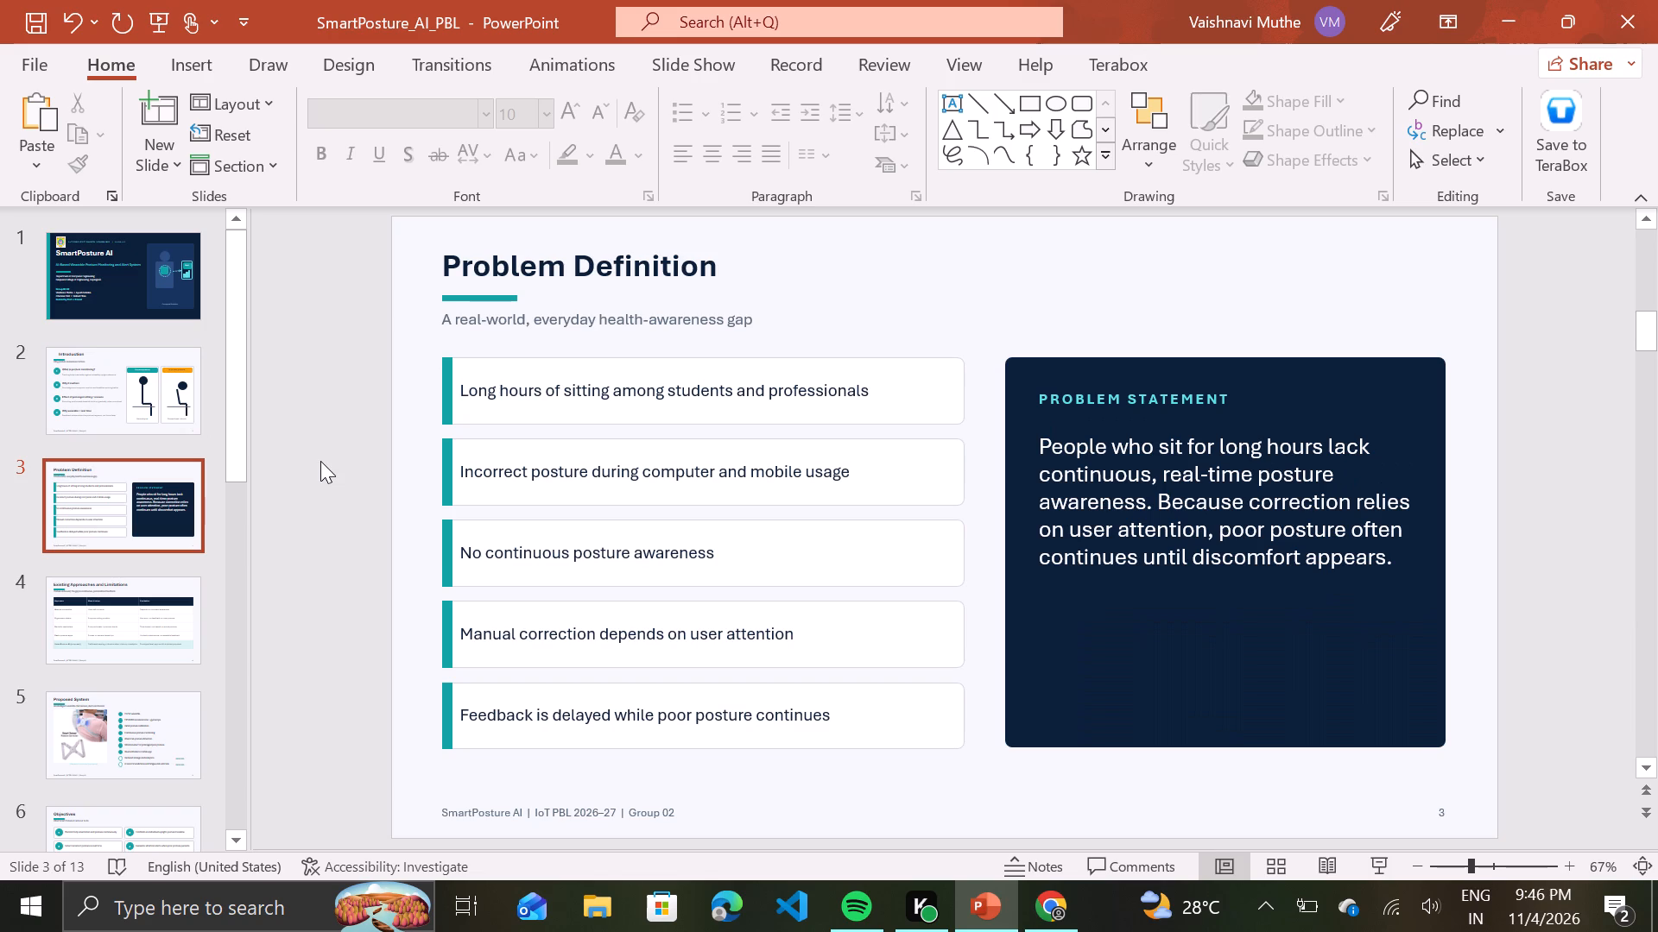
scroll(320, 461, "up", 1)
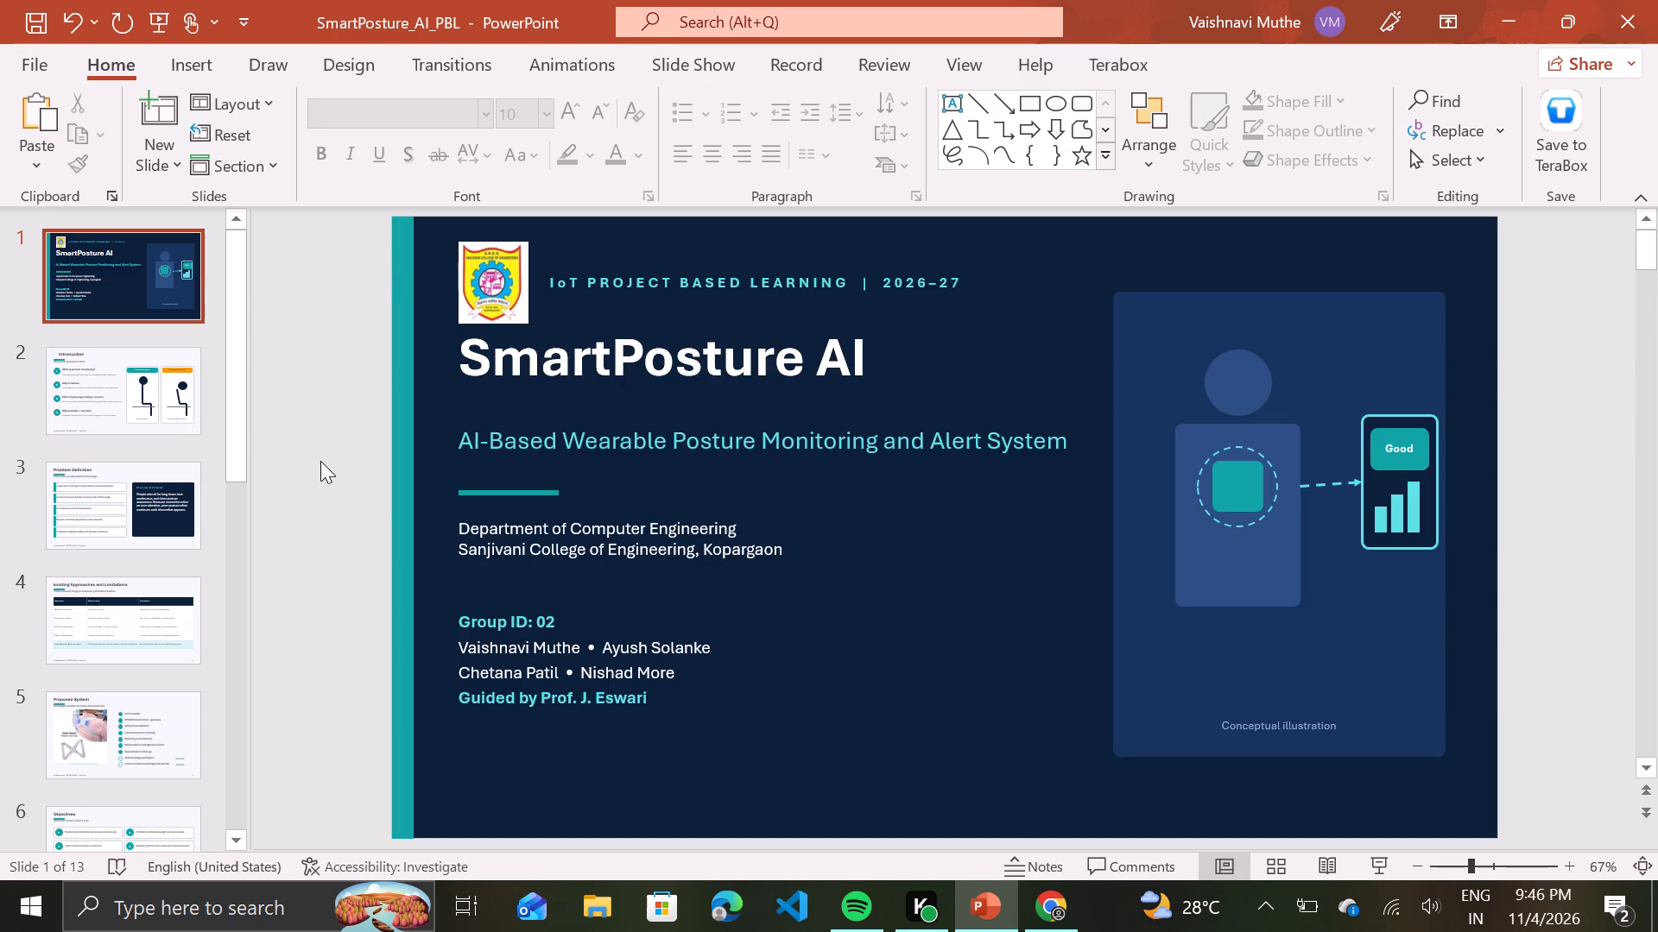
Look through the slides from Introduction to Hardware Requirements, including Proposed System and Objectives.
scroll(320, 461, "down", 1)
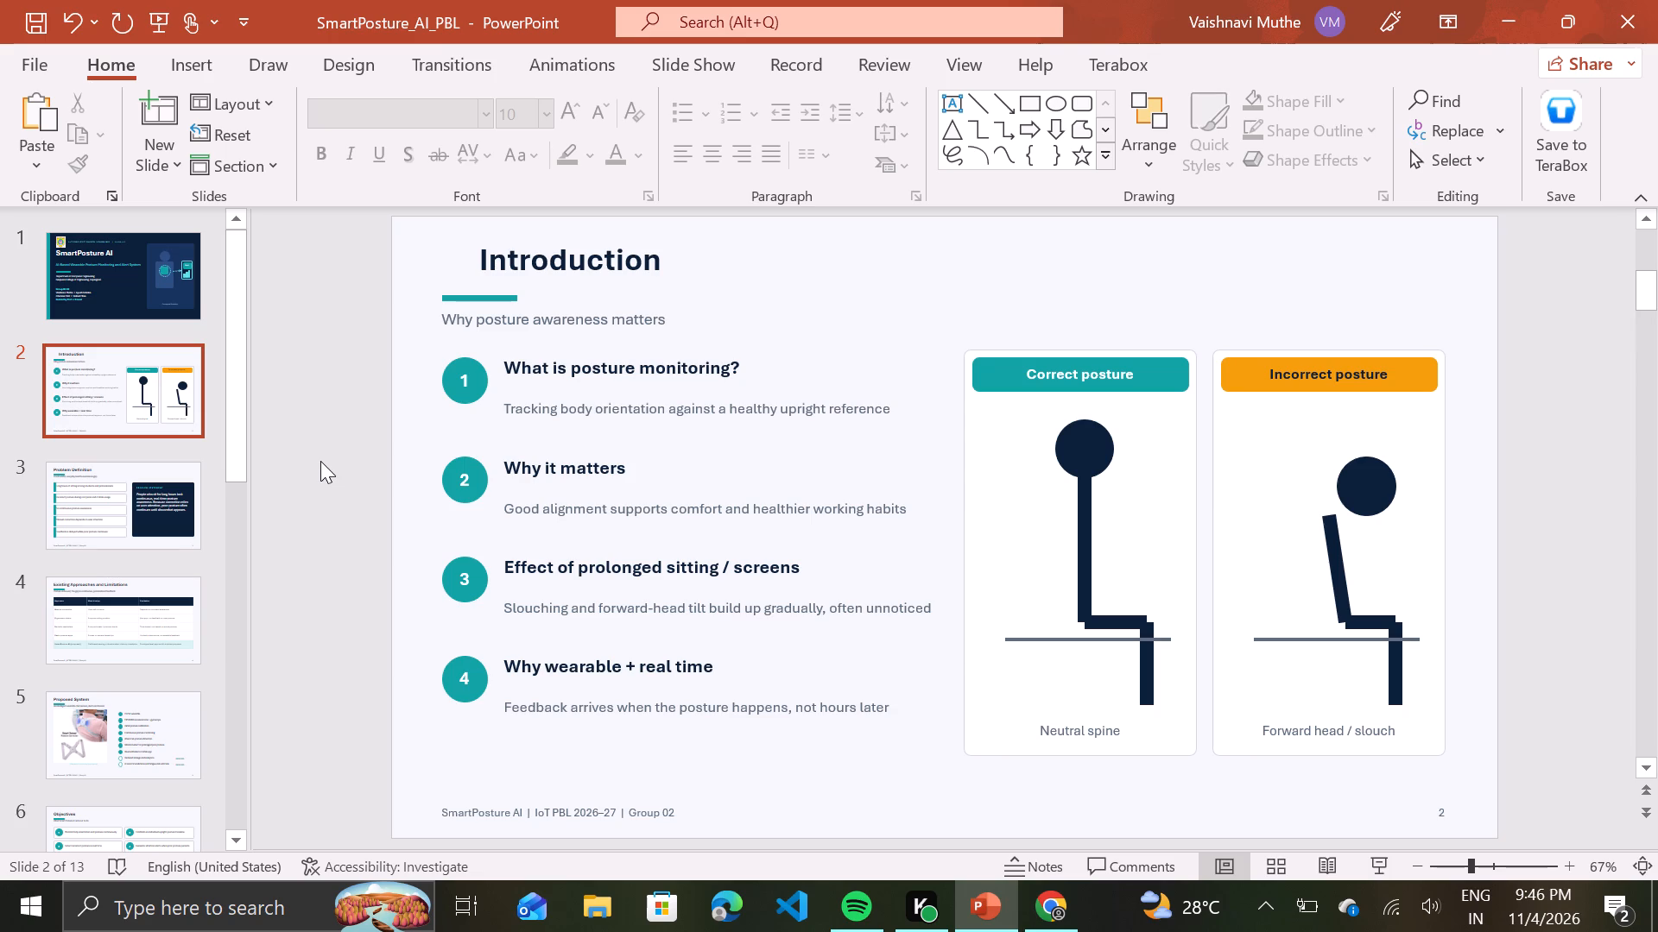
scroll(320, 461, "down", 1)
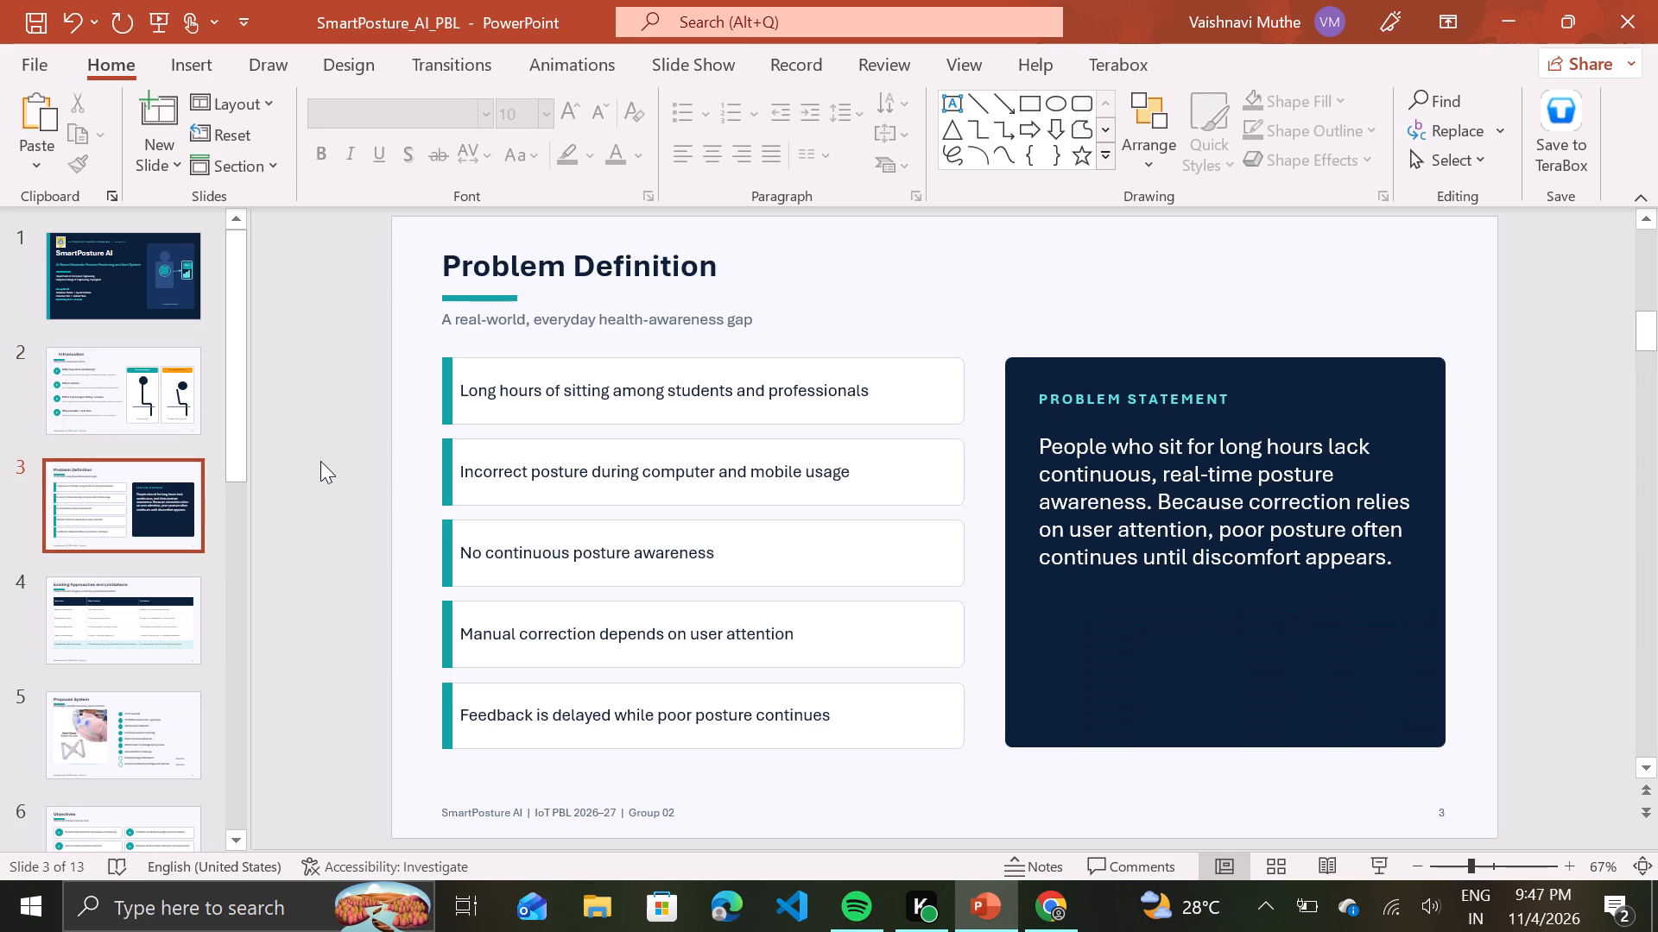
scroll(320, 461, "down", 1)
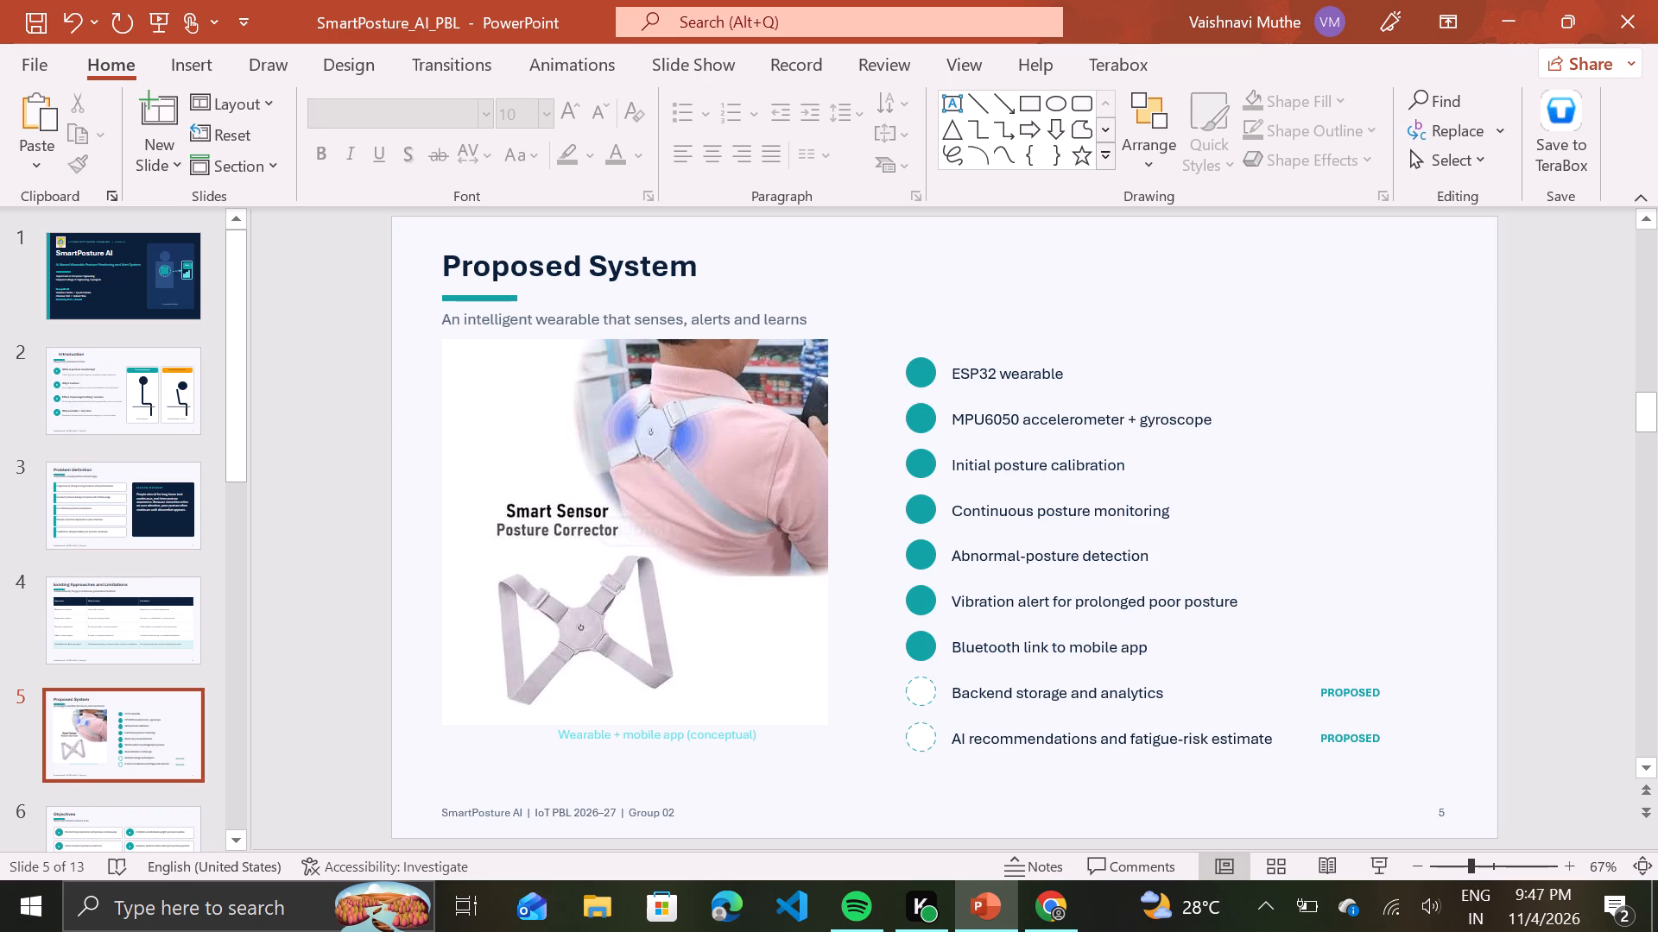
scroll(546, 444, "down", 1)
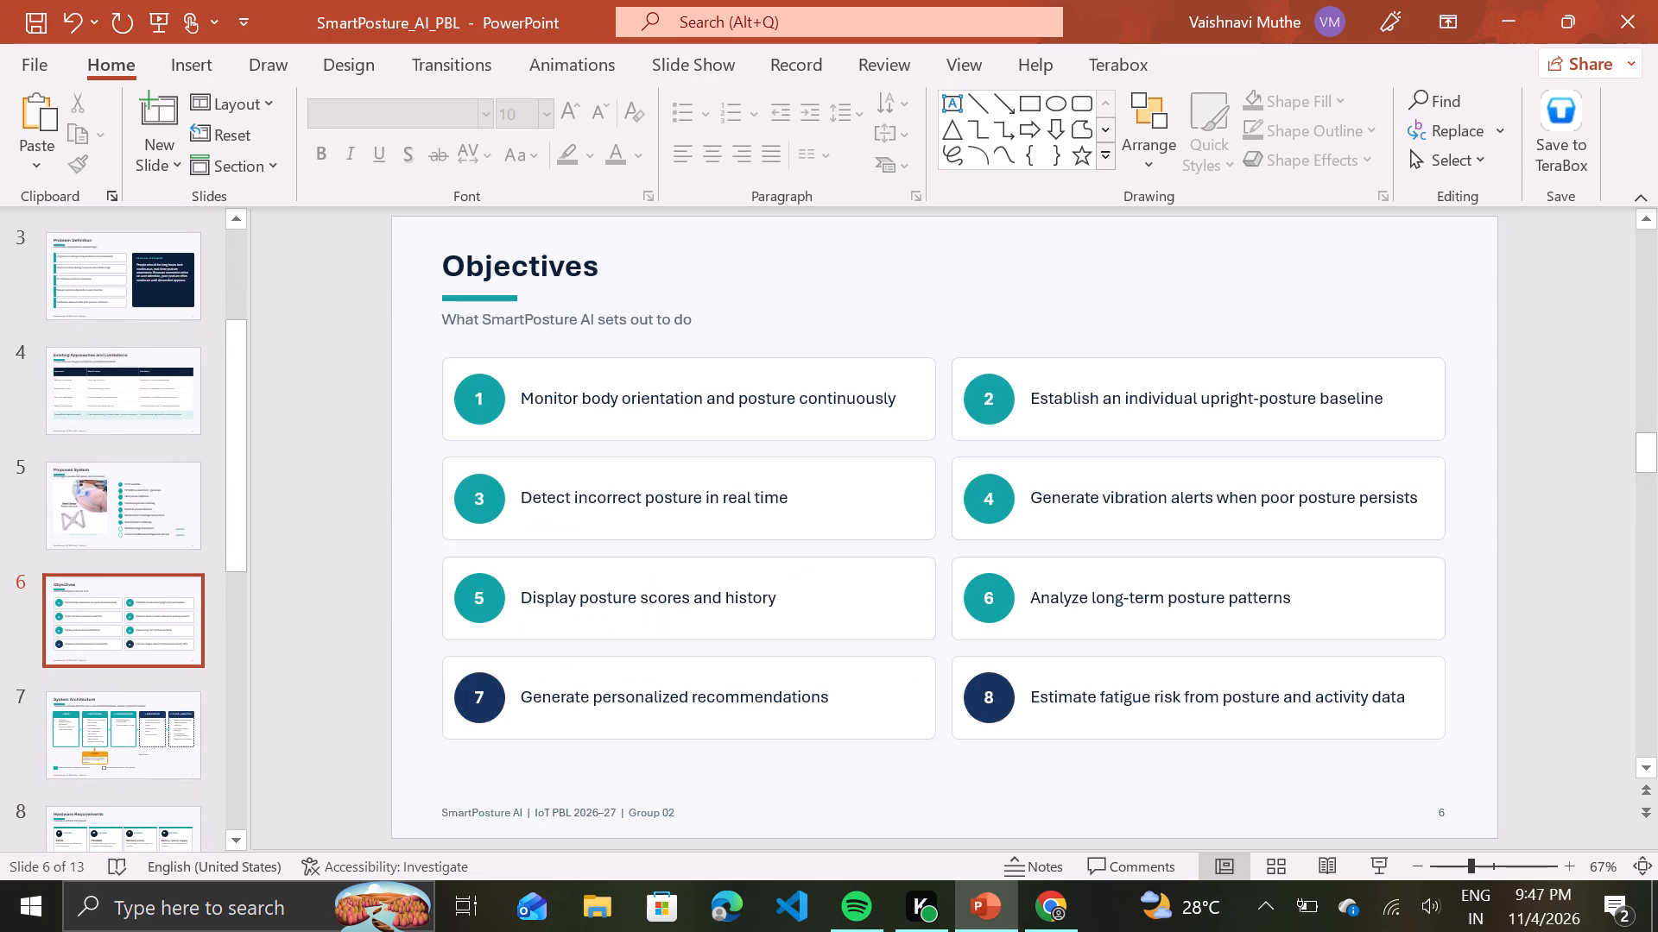
scroll(546, 444, "down", 1)
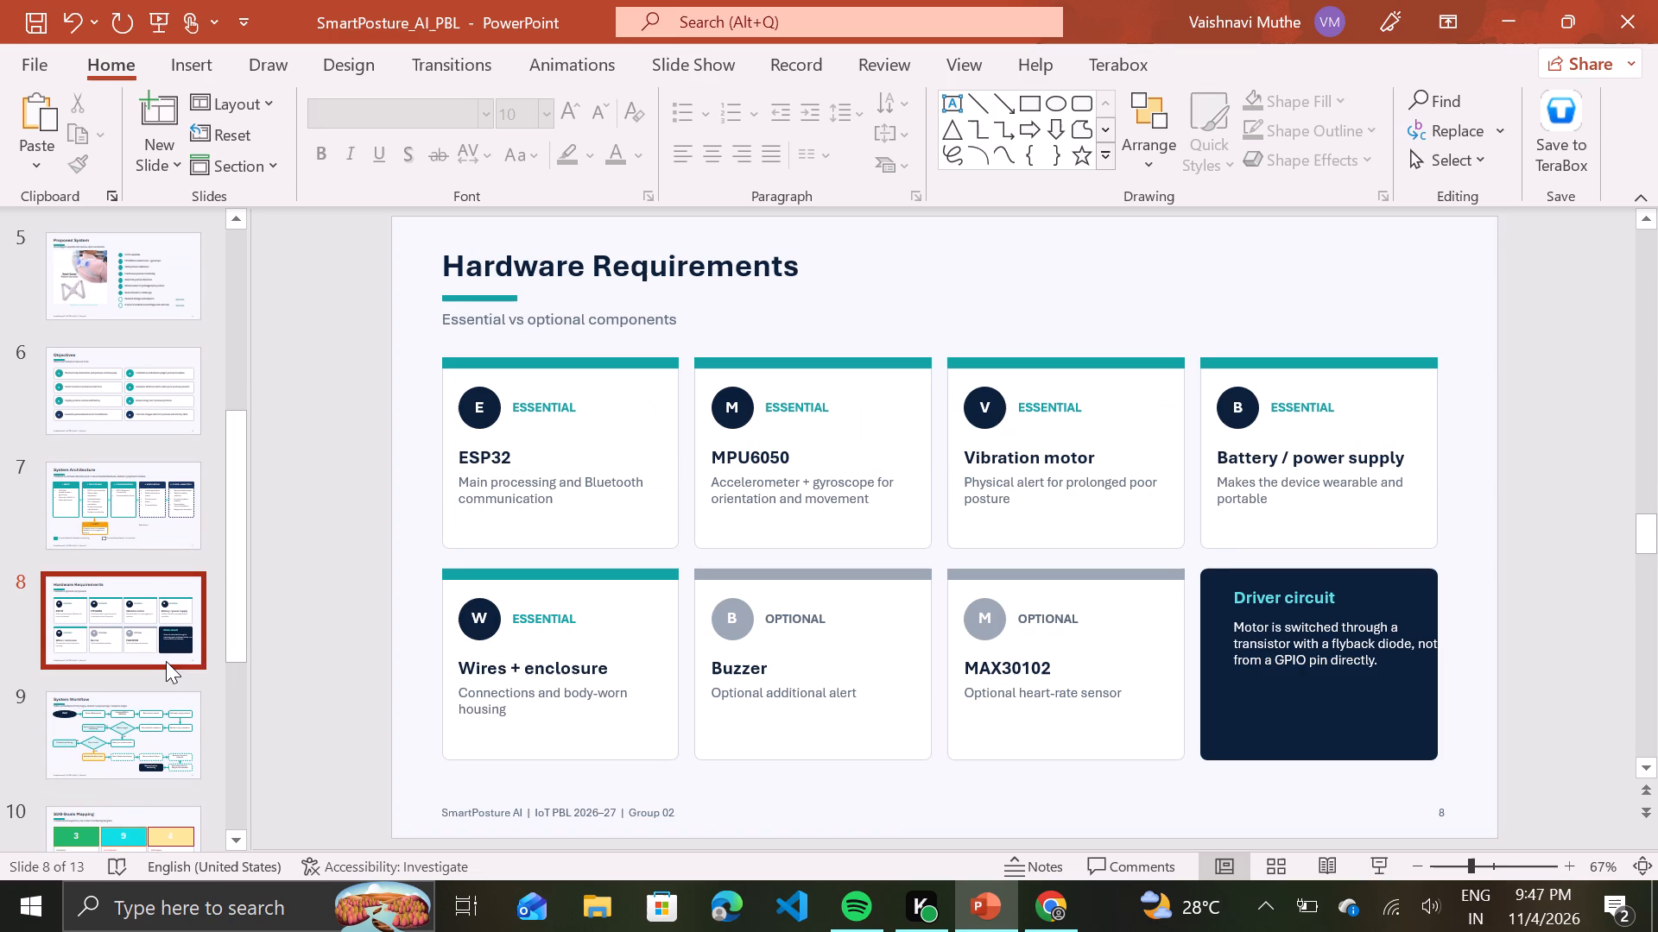
Check the Proposed System slide, and delete the Hardware Requirements slide from the presentation.
key("Delete")
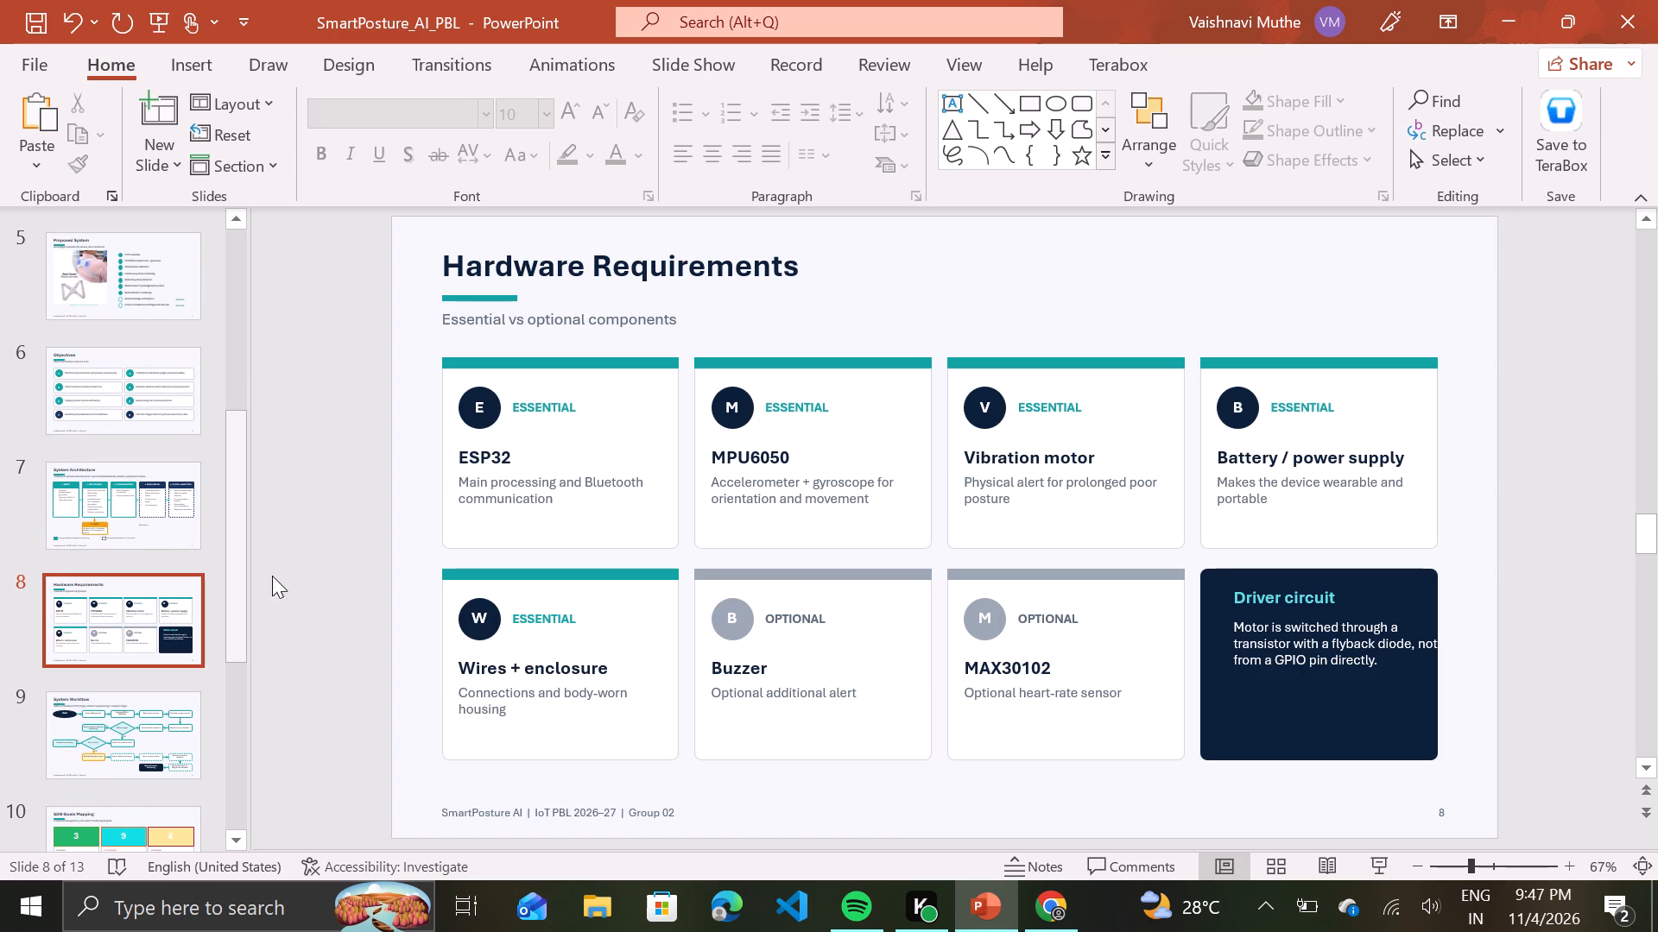
scroll(140, 442, "up", 1)
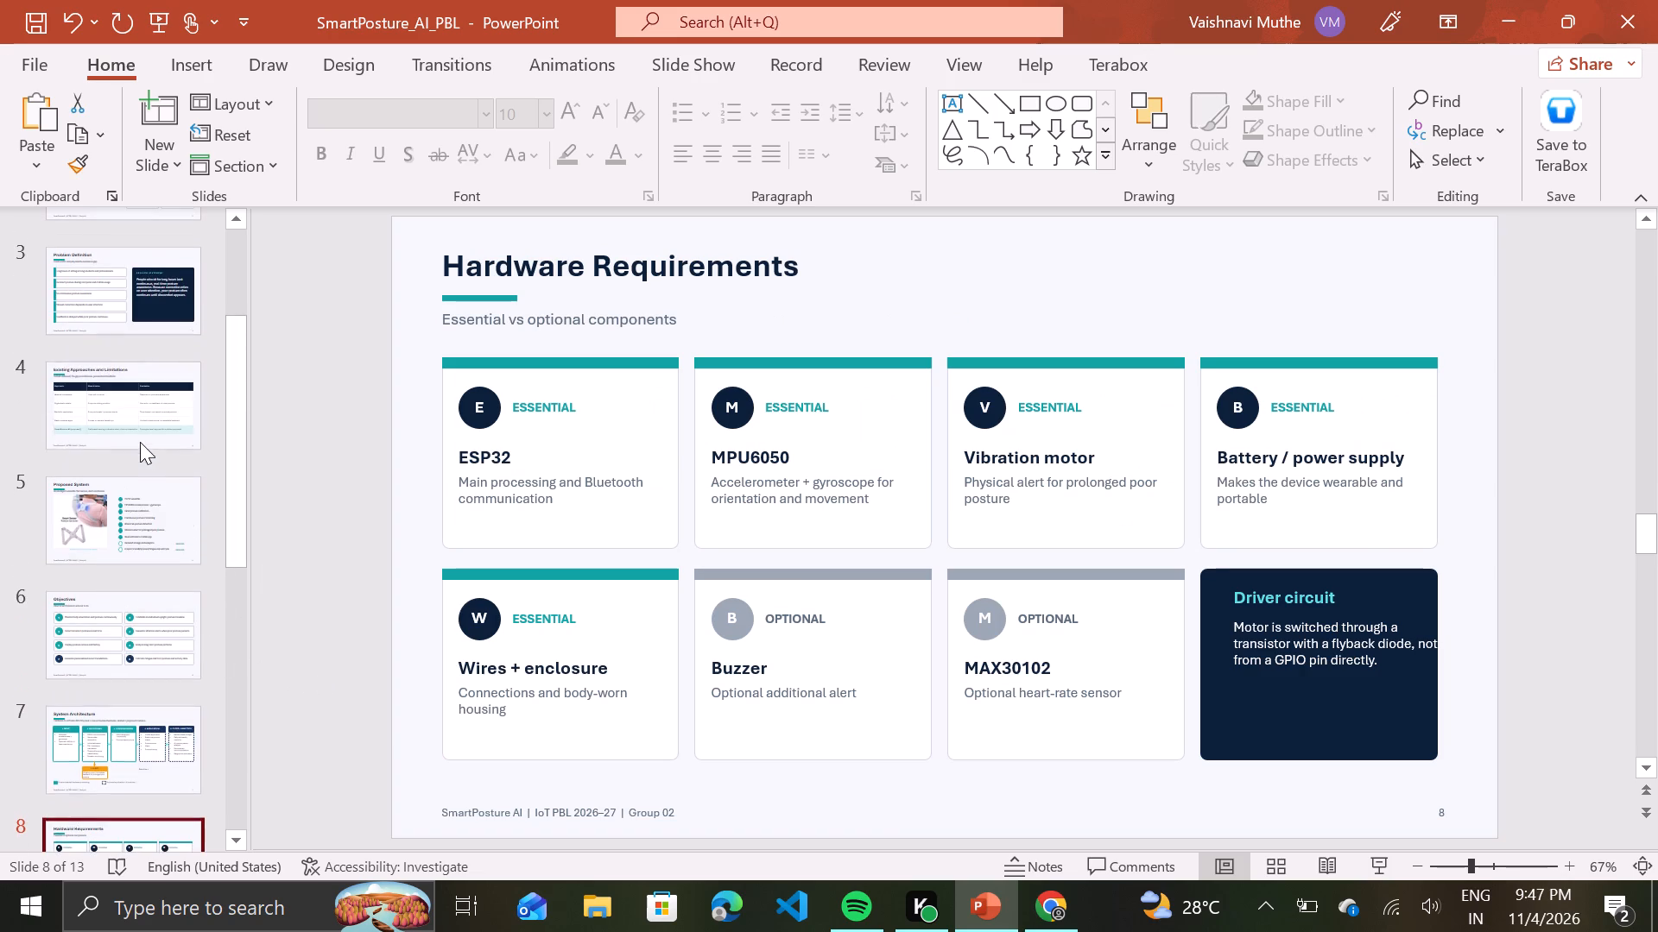
scroll(140, 442, "up", 1)
left_click(132, 529)
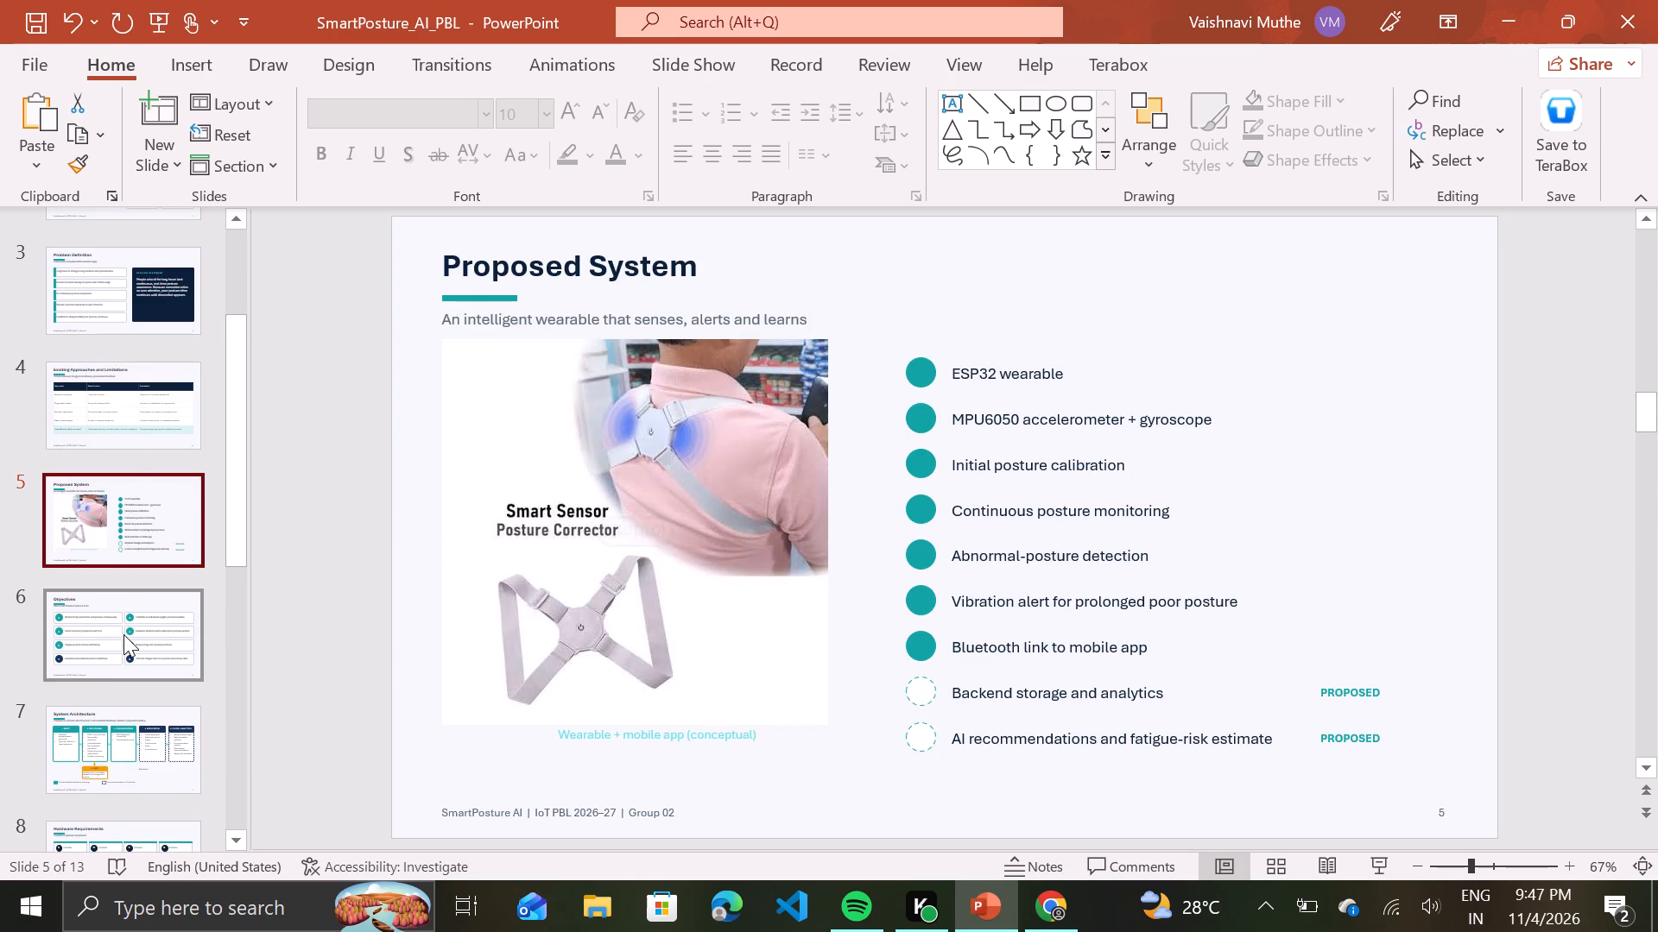
scroll(123, 634, "down", 2)
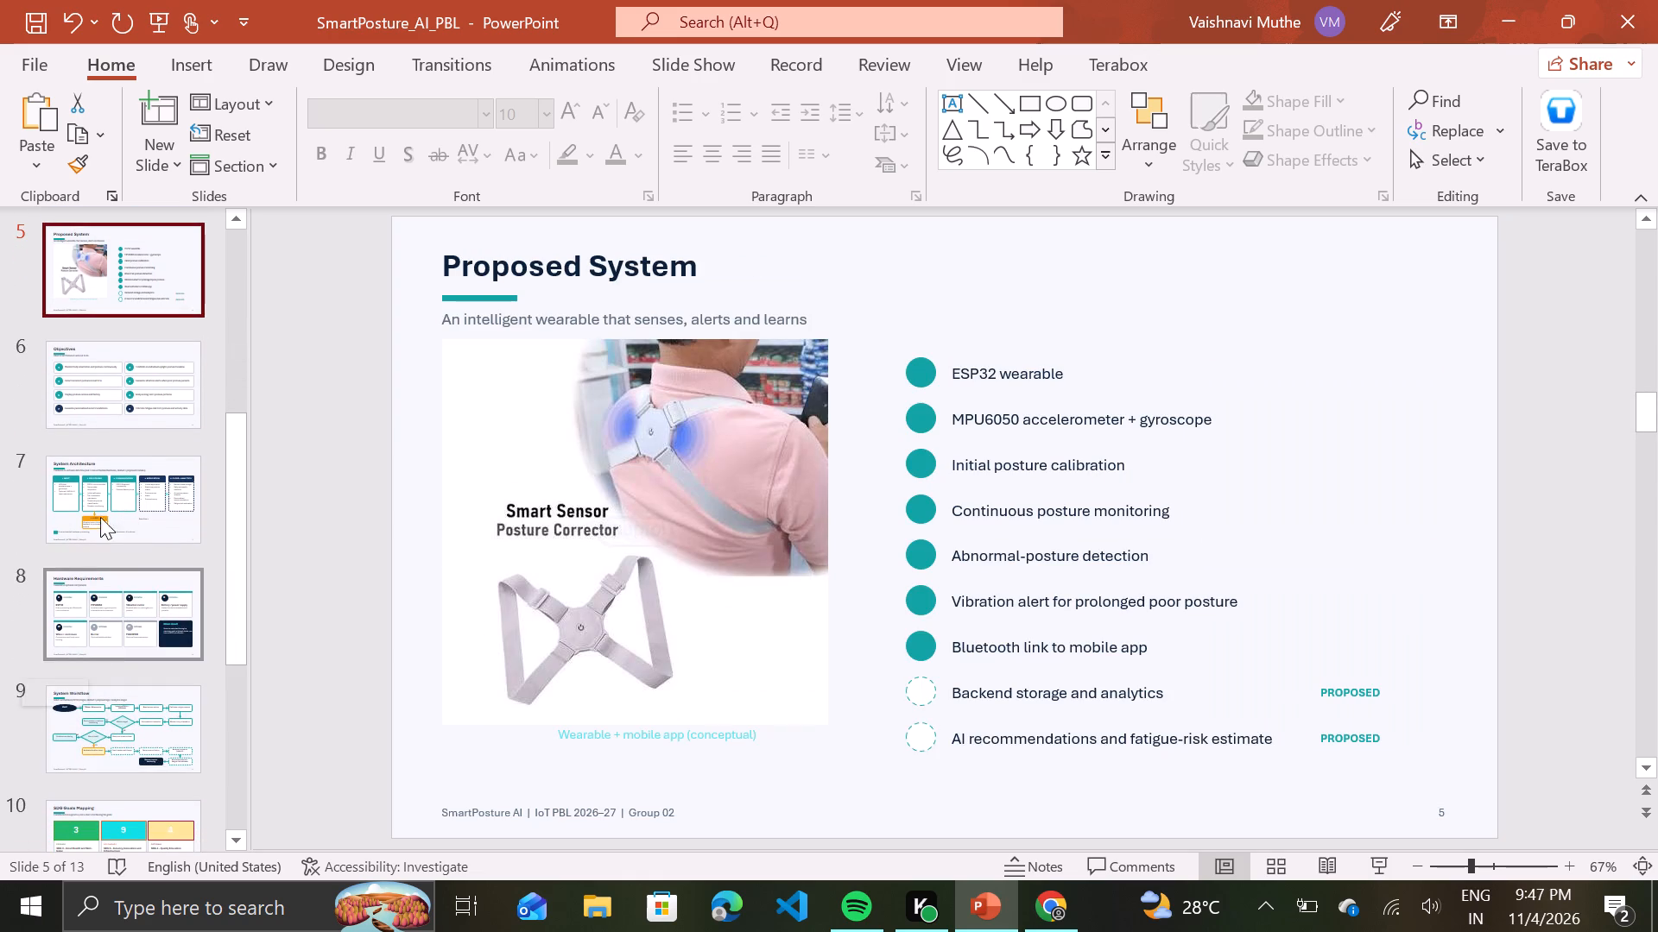
left_click(101, 604)
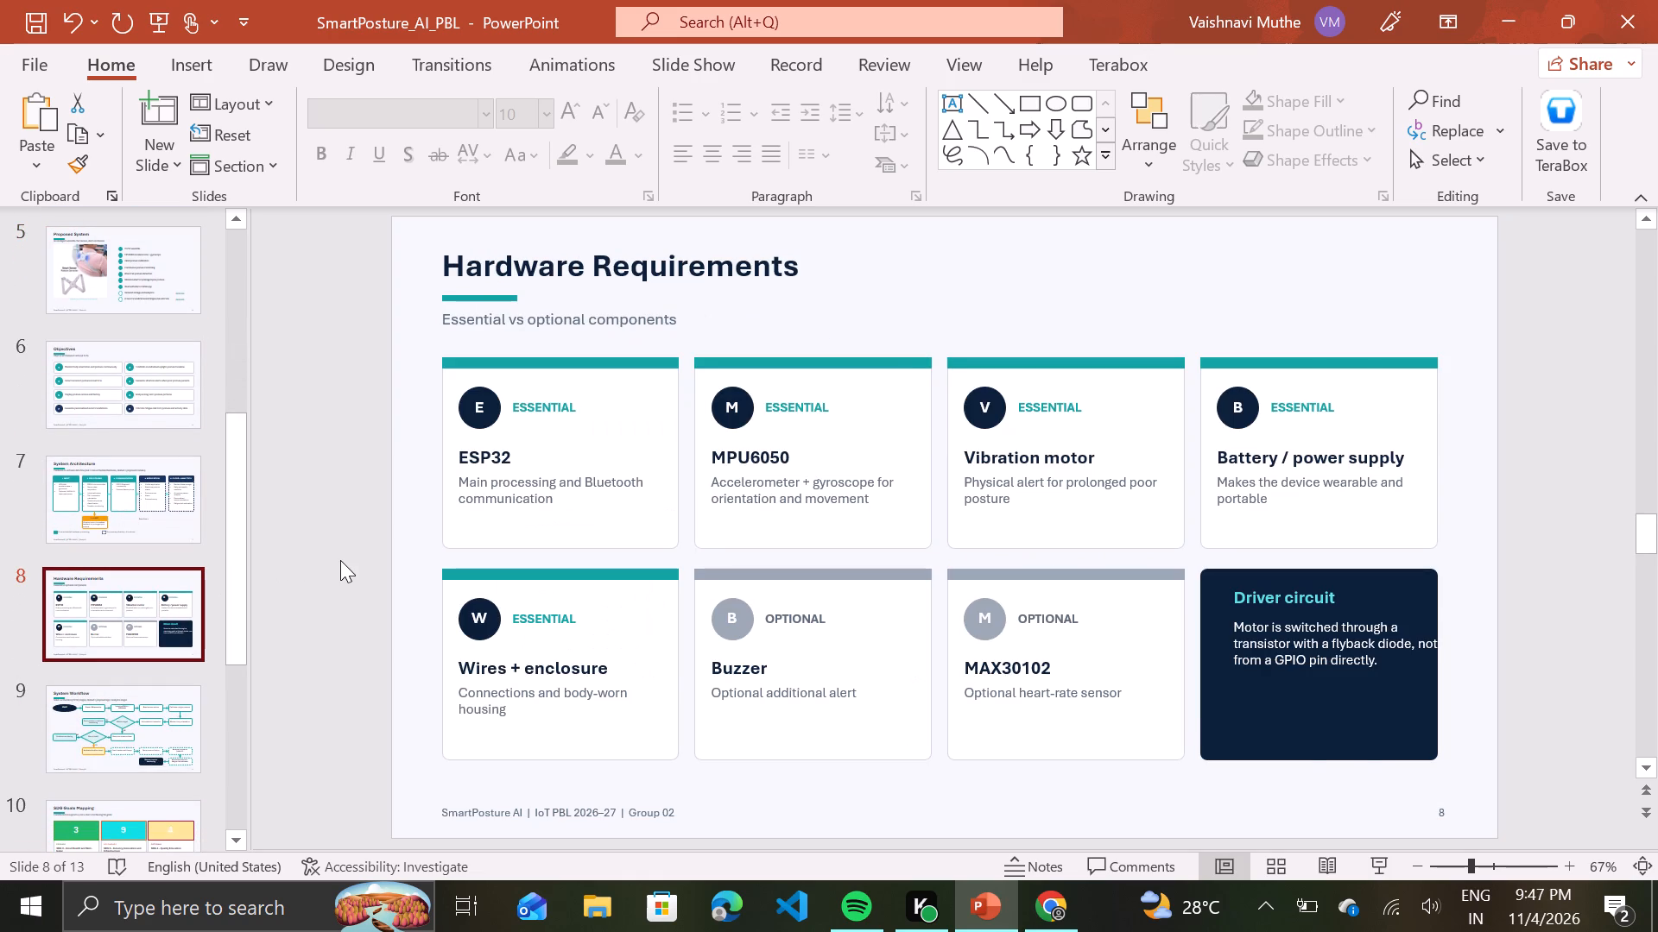
key("Delete")
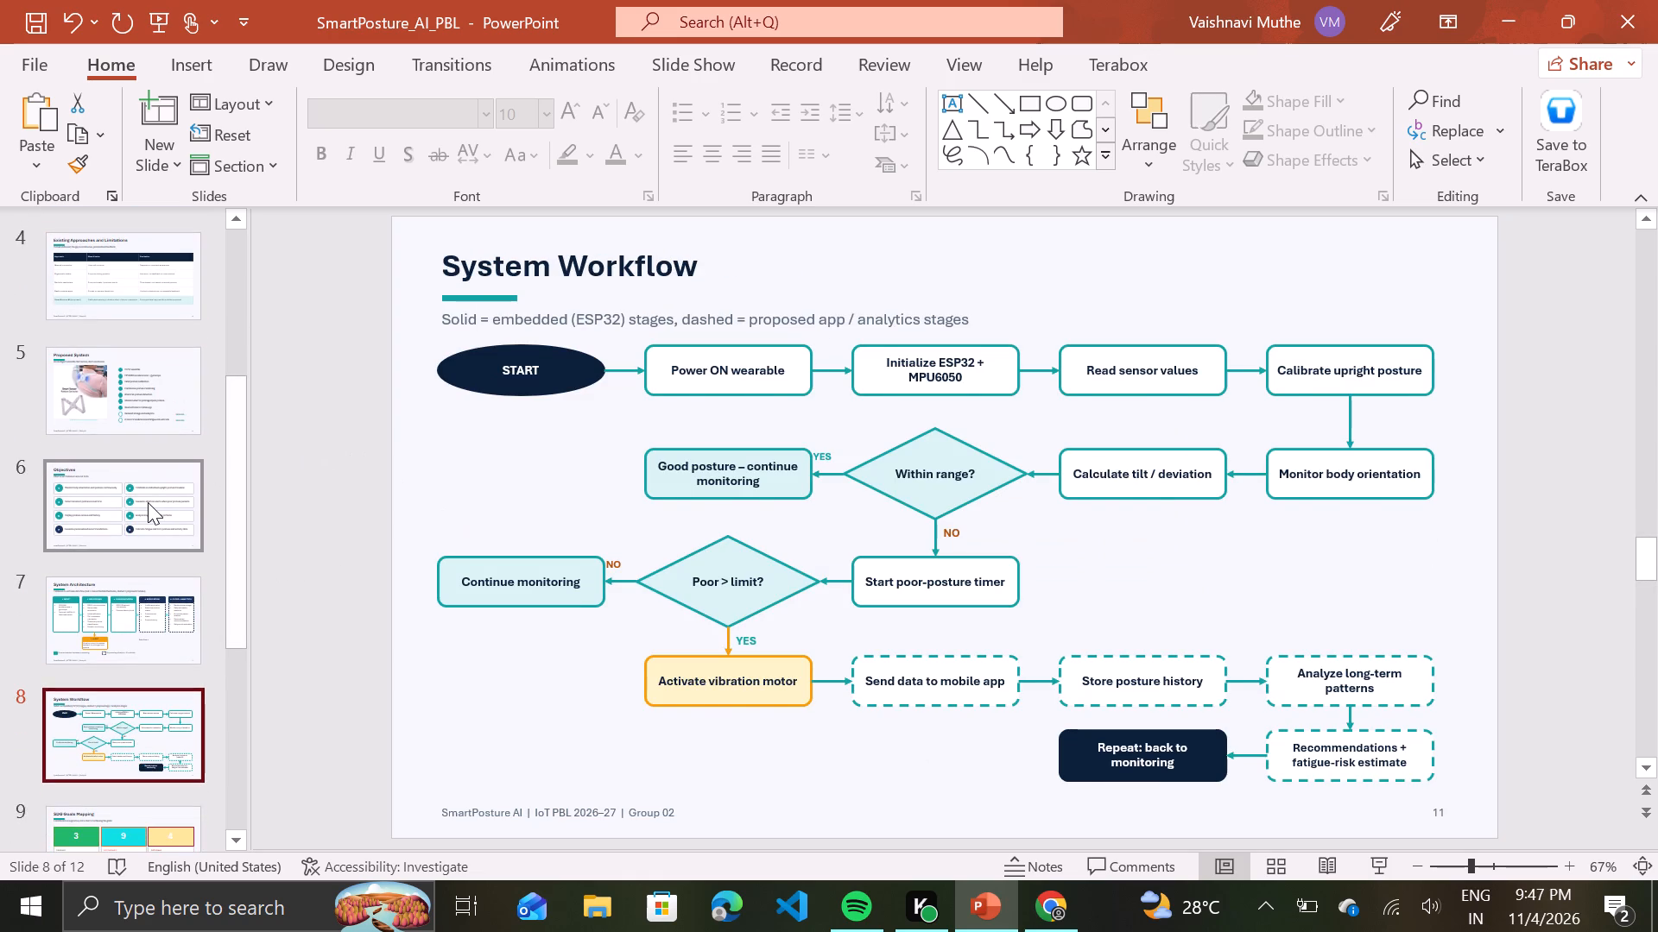
left_click(148, 502)
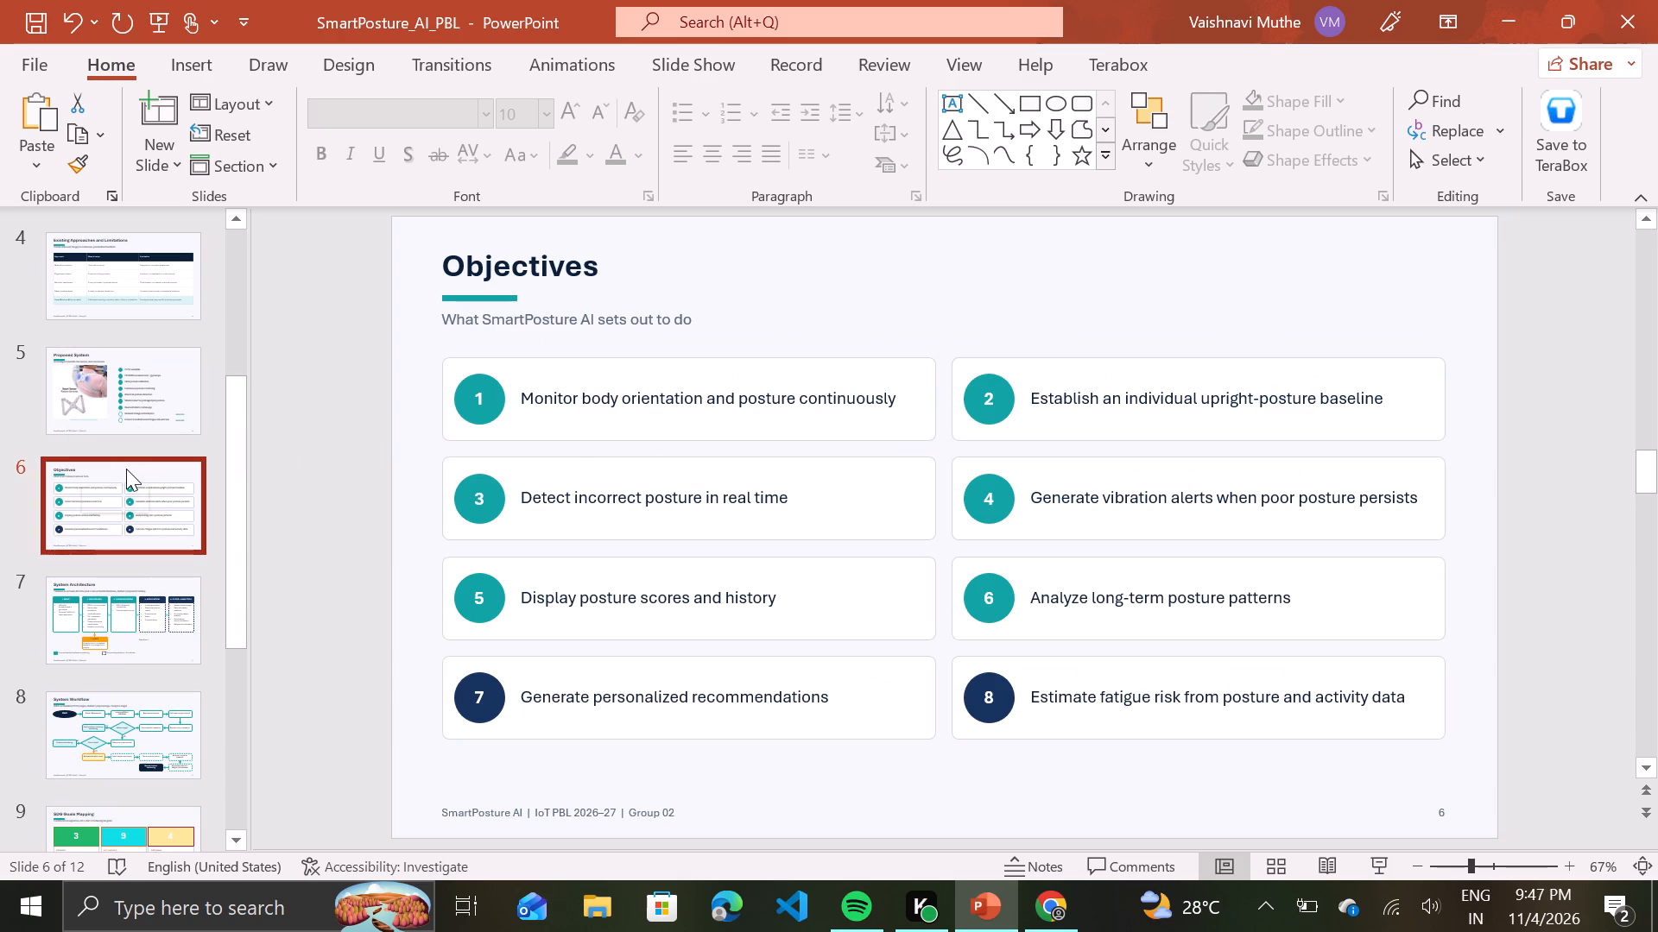
left_click(126, 469)
left_click(119, 398)
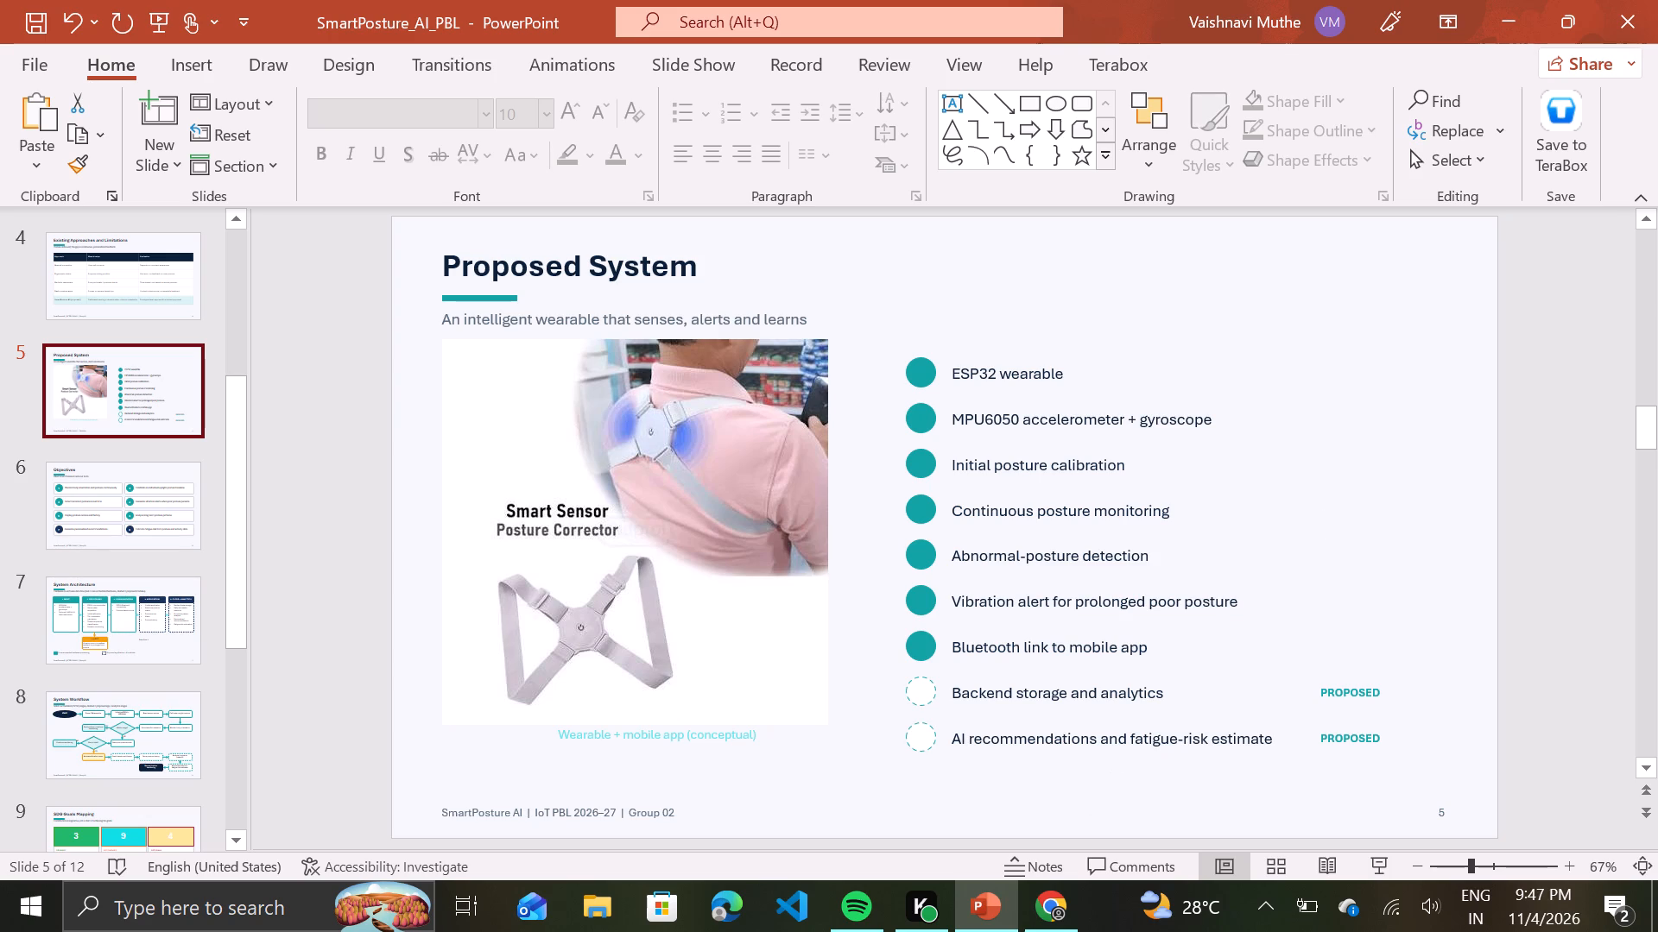
left_click(1211, 413)
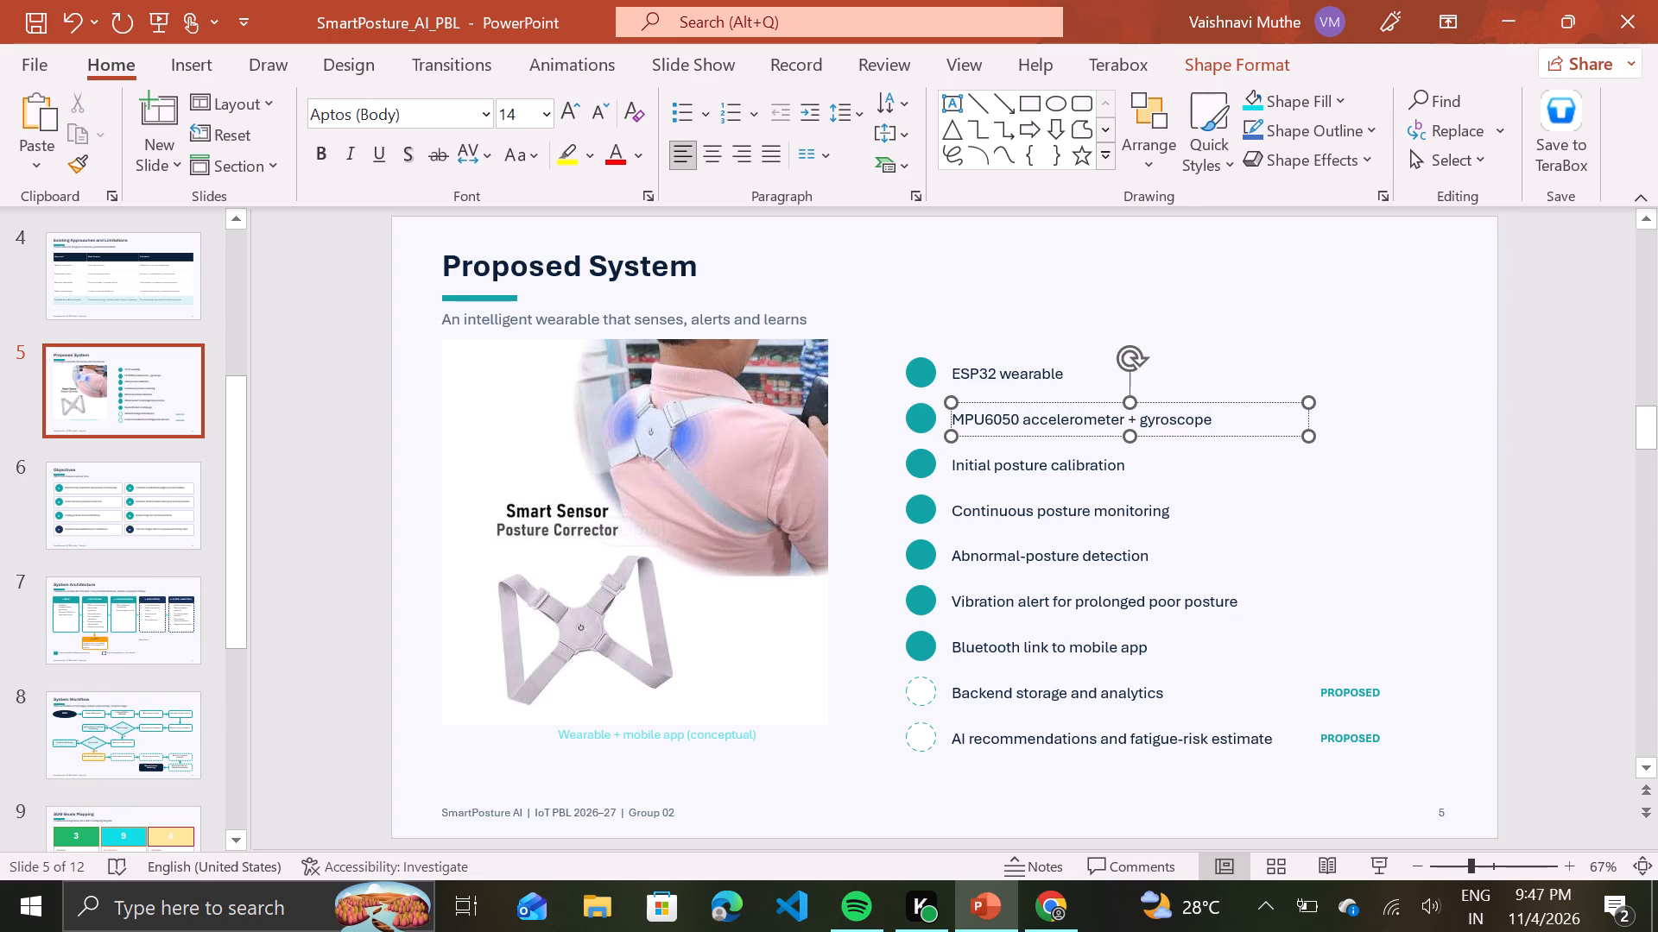
key("ctrl+a")
key("ctrl+c")
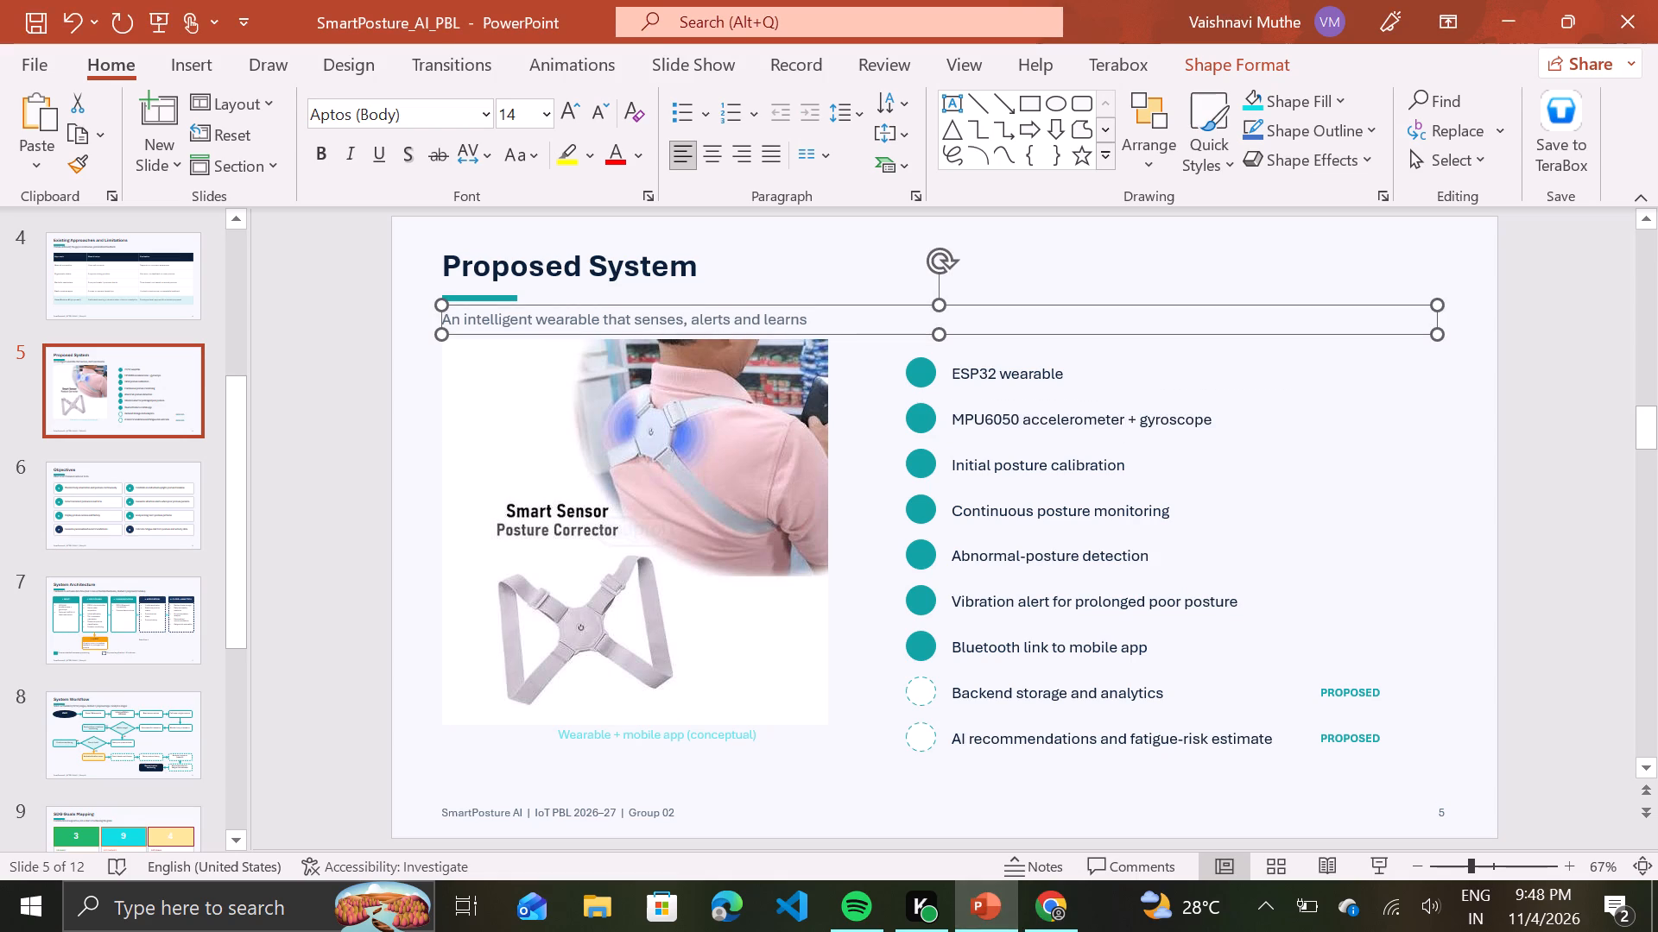
scroll(121, 336, "up", 3)
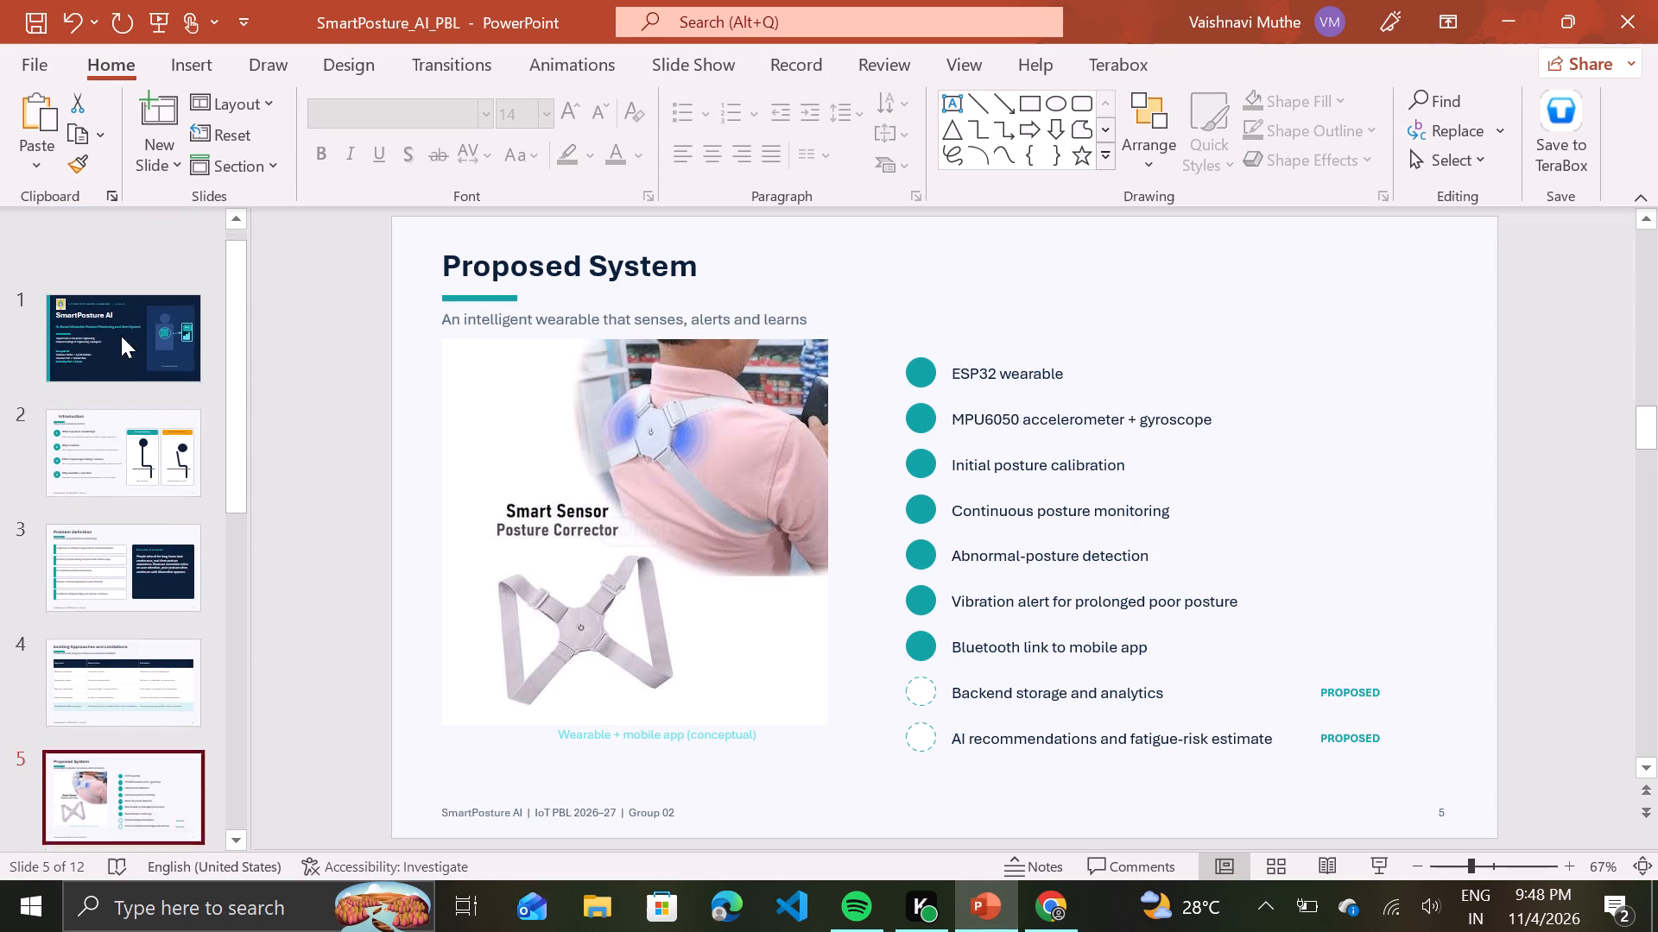
left_click(70, 303)
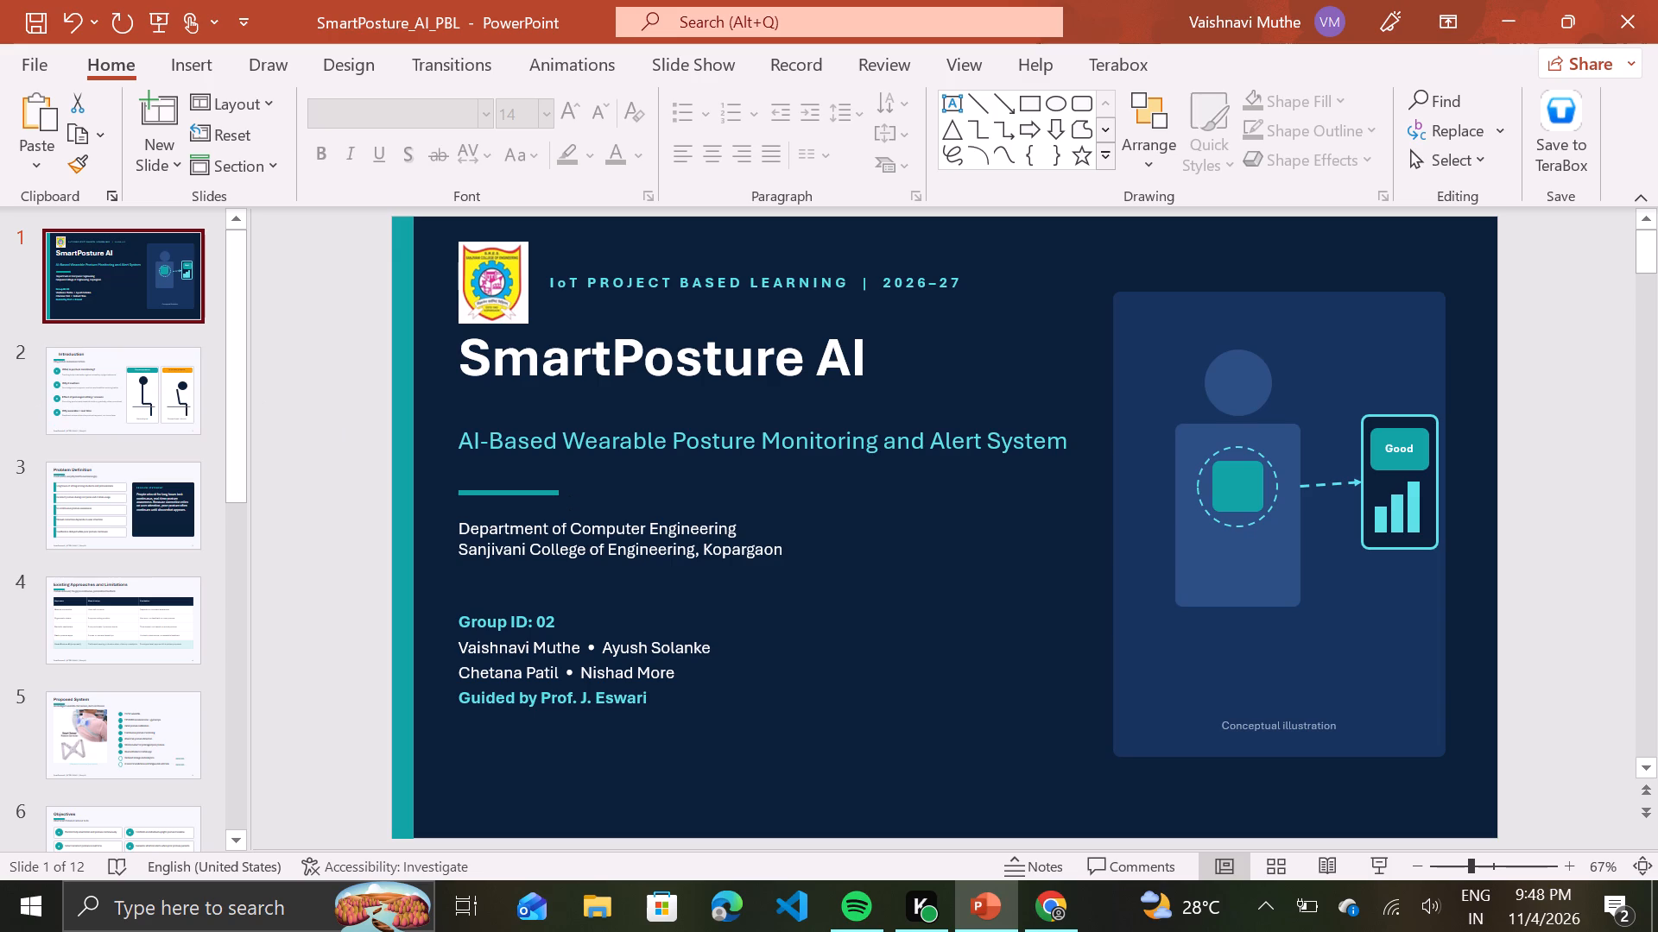
left_click(514, 304)
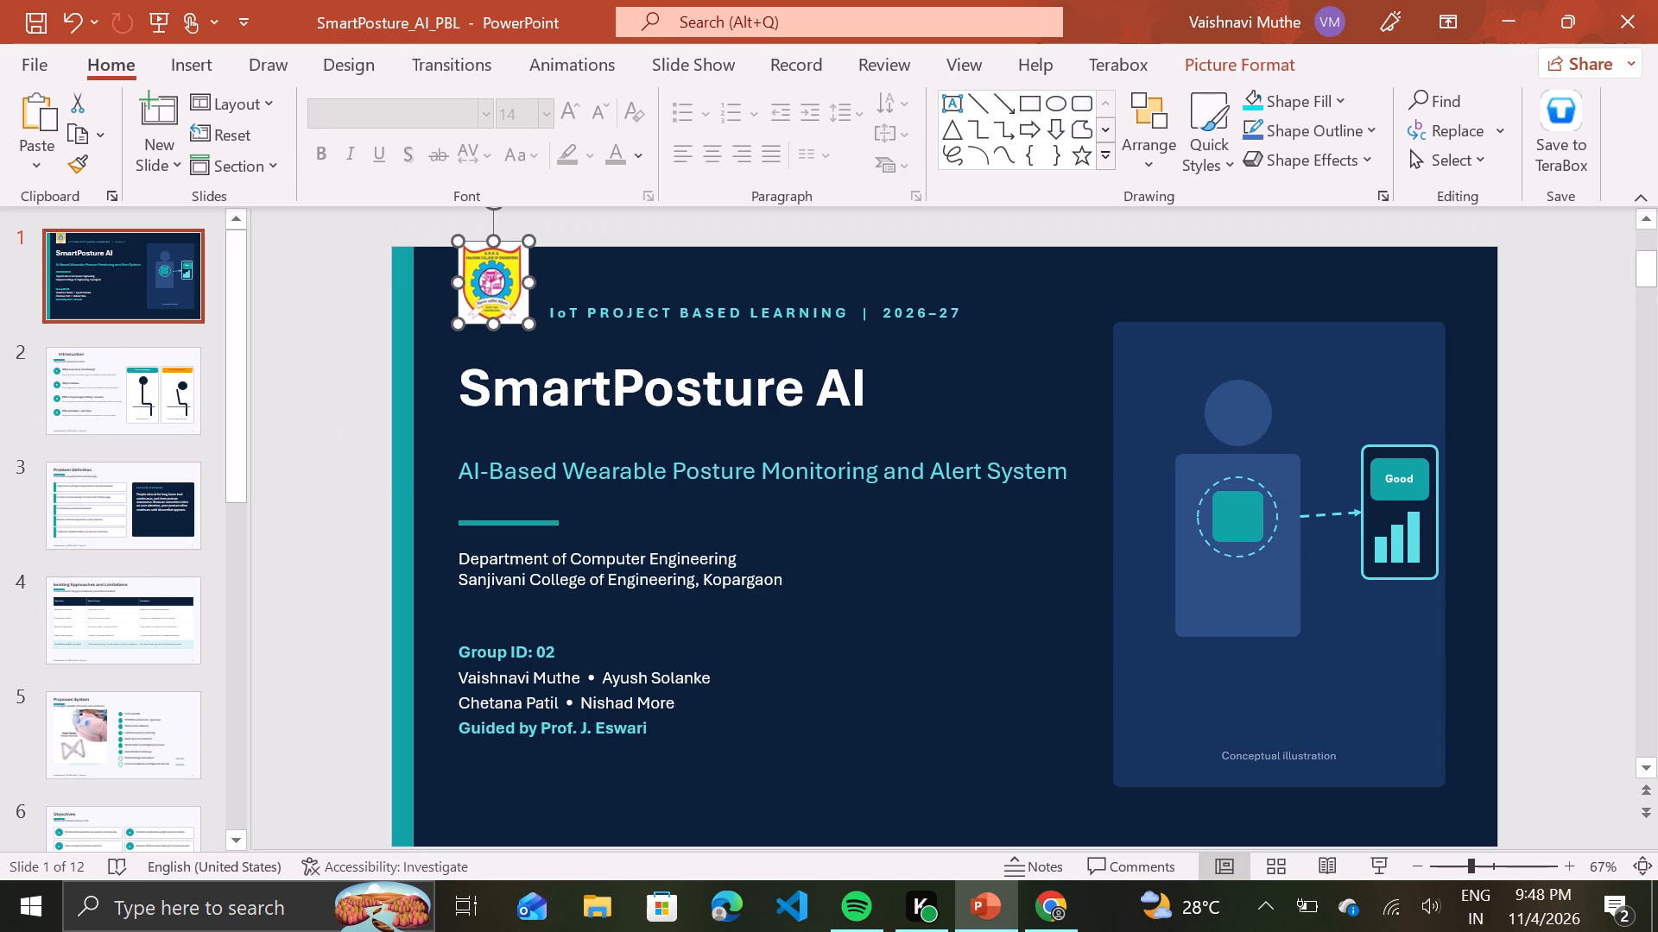
left_click_drag(497, 308, 476, 337)
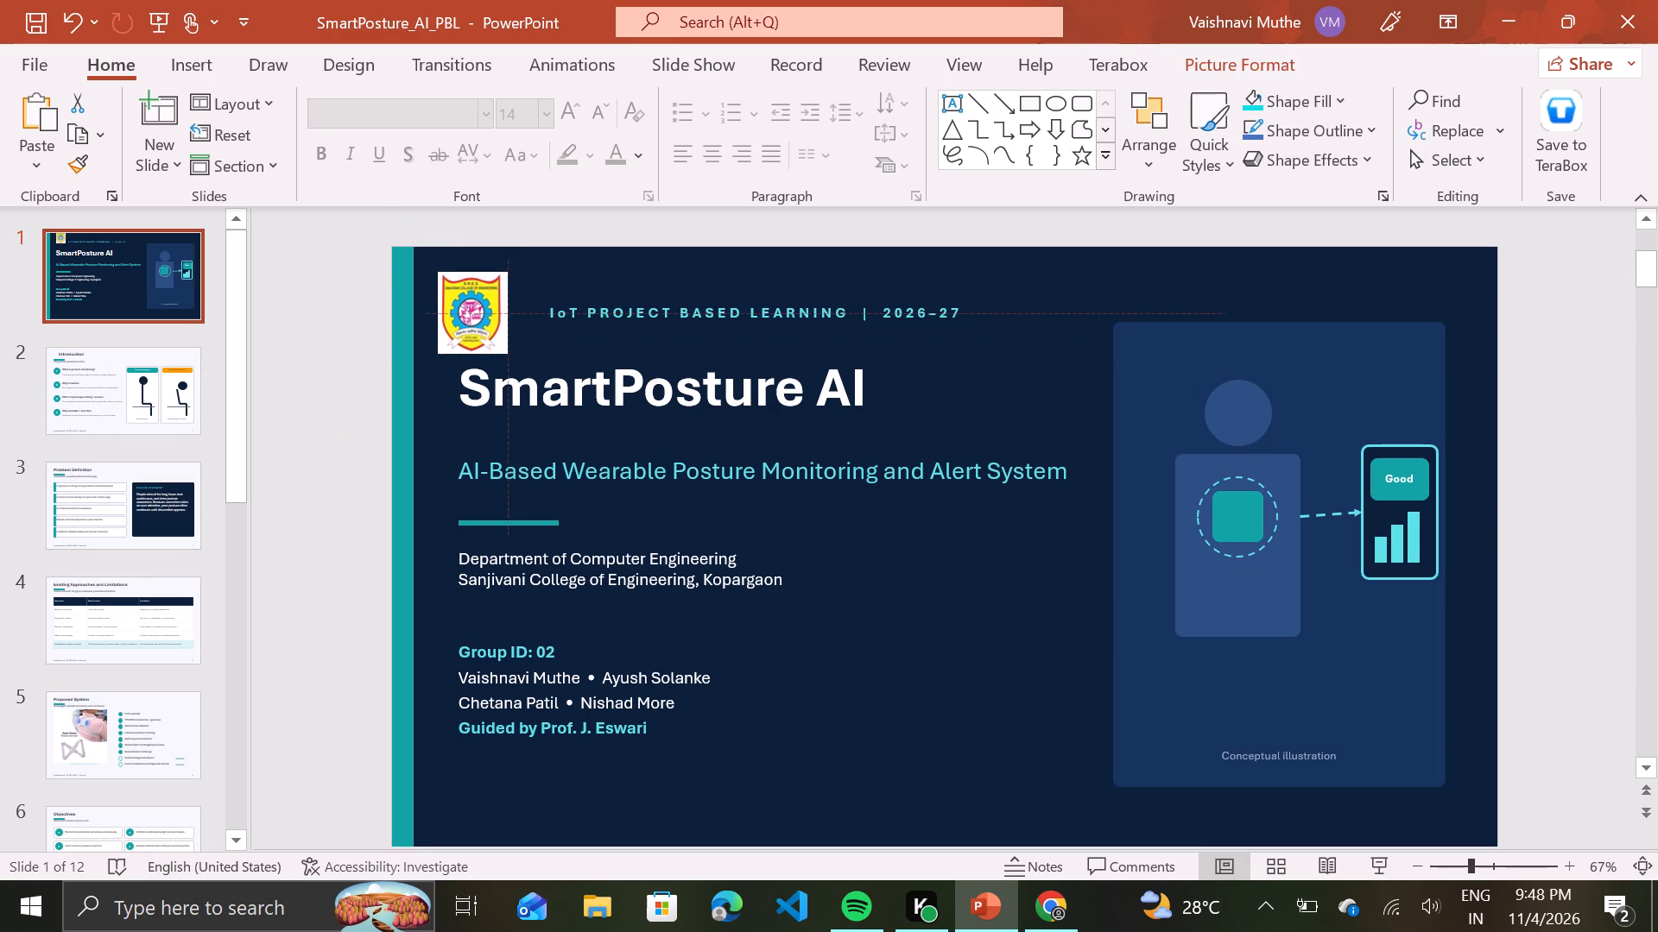
left_click_drag(476, 337, 484, 339)
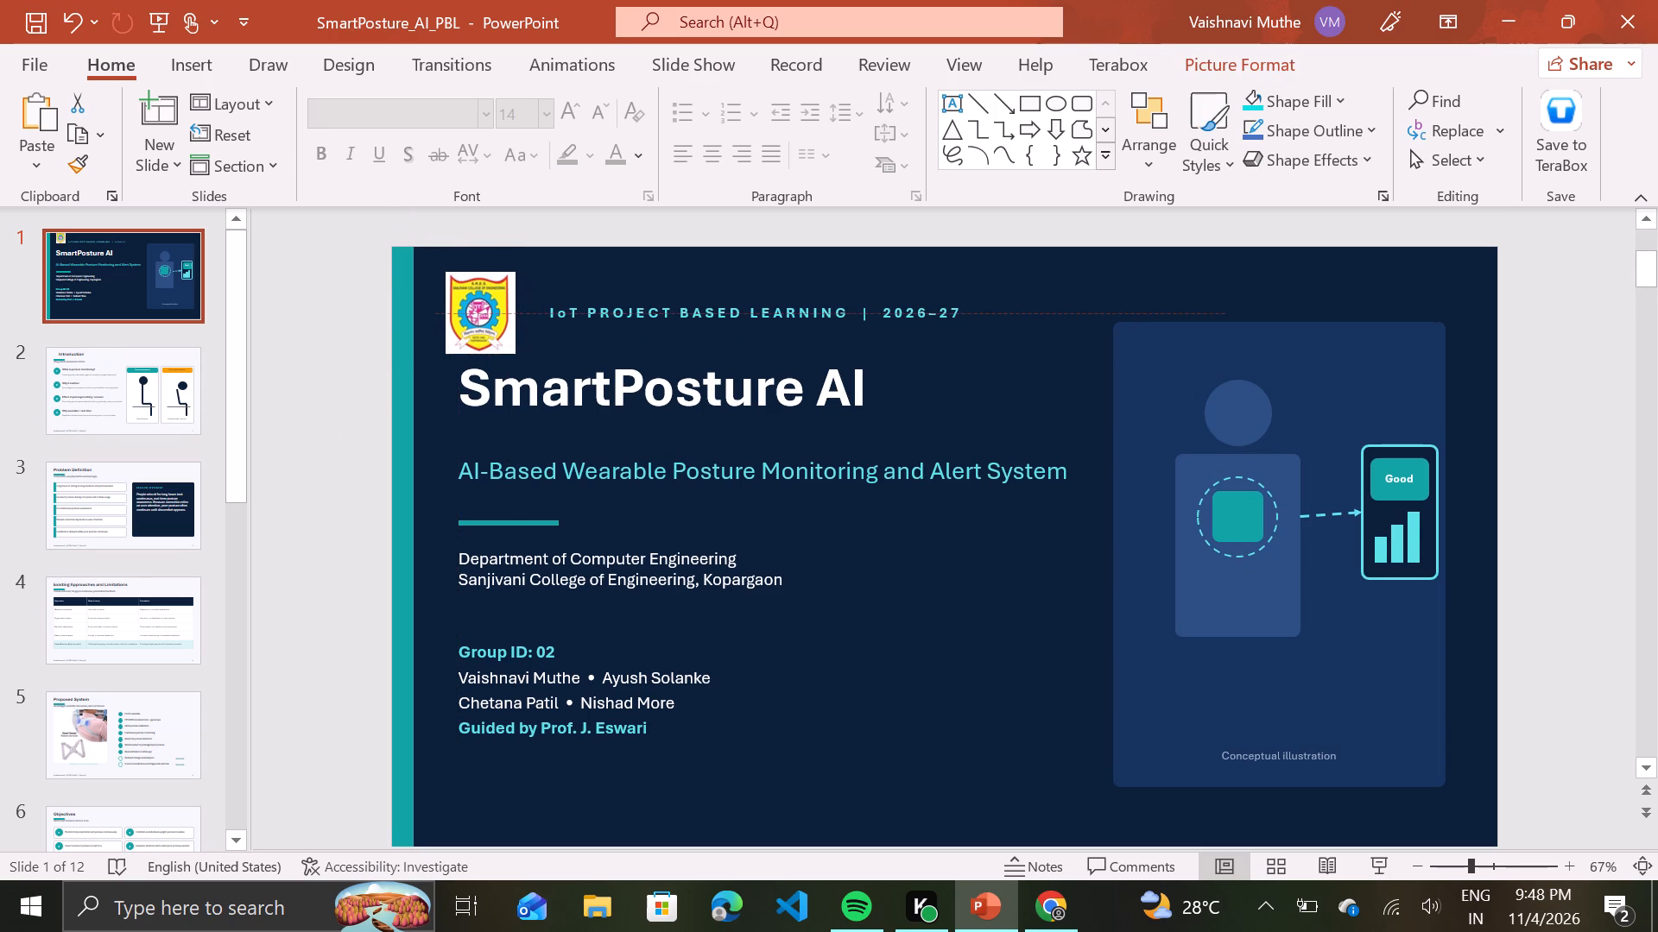
left_click_drag(484, 339, 481, 331)
left_click(301, 498)
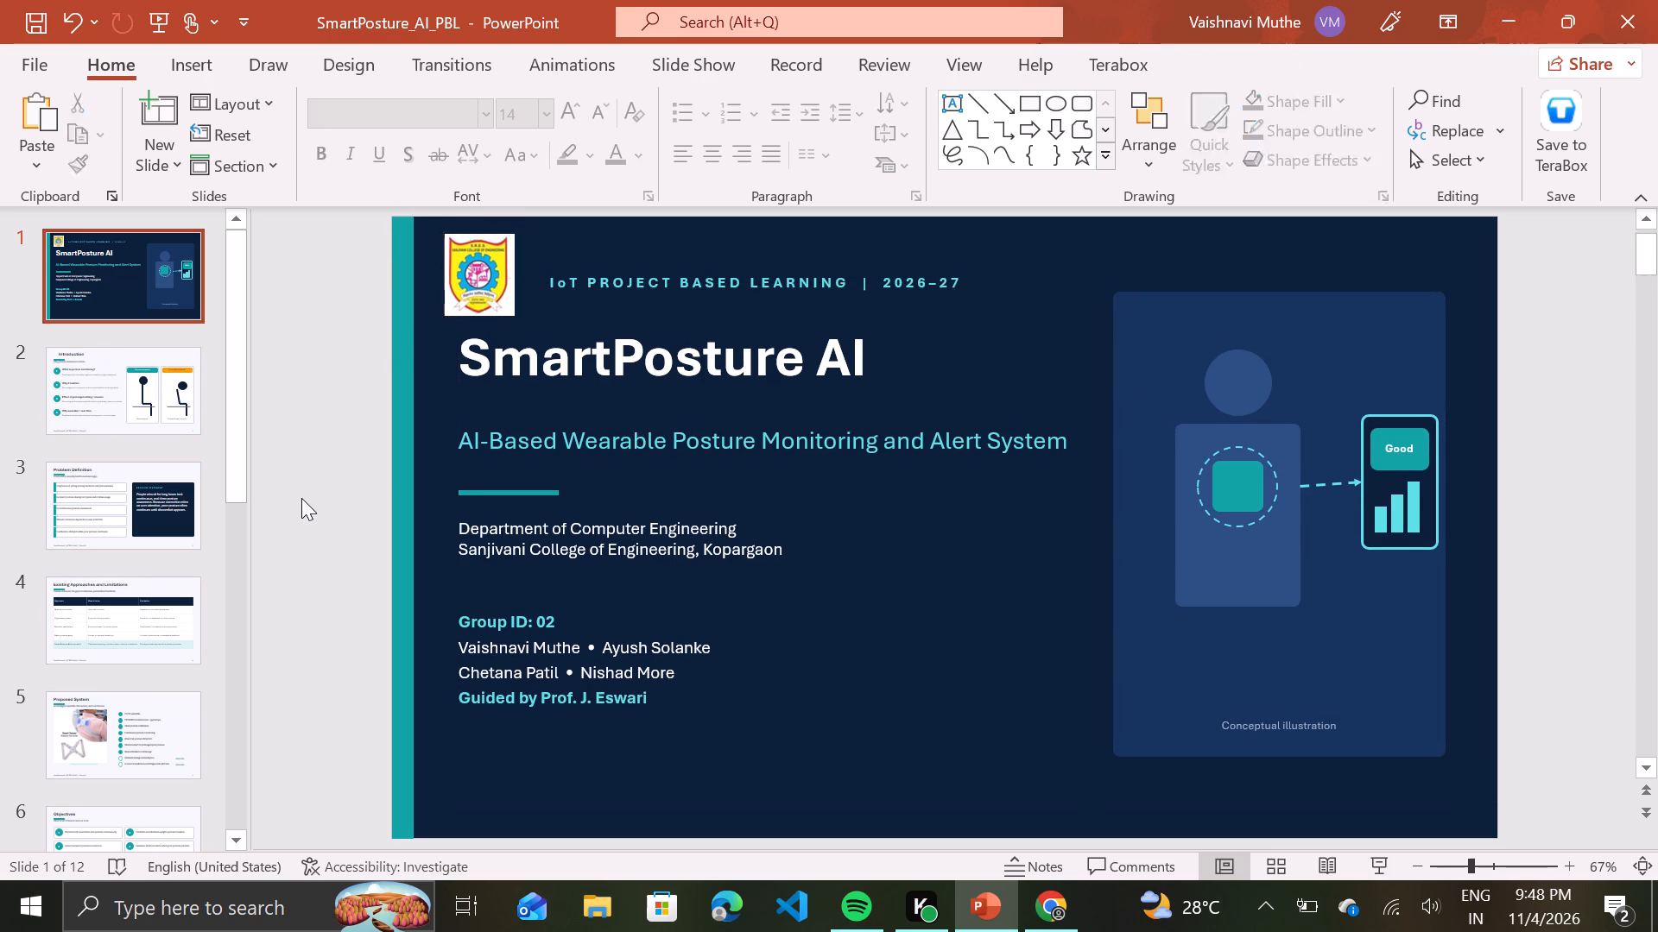
Delete the second line of team member names from the group details on the title slide.
scroll(317, 545, "down", 1)
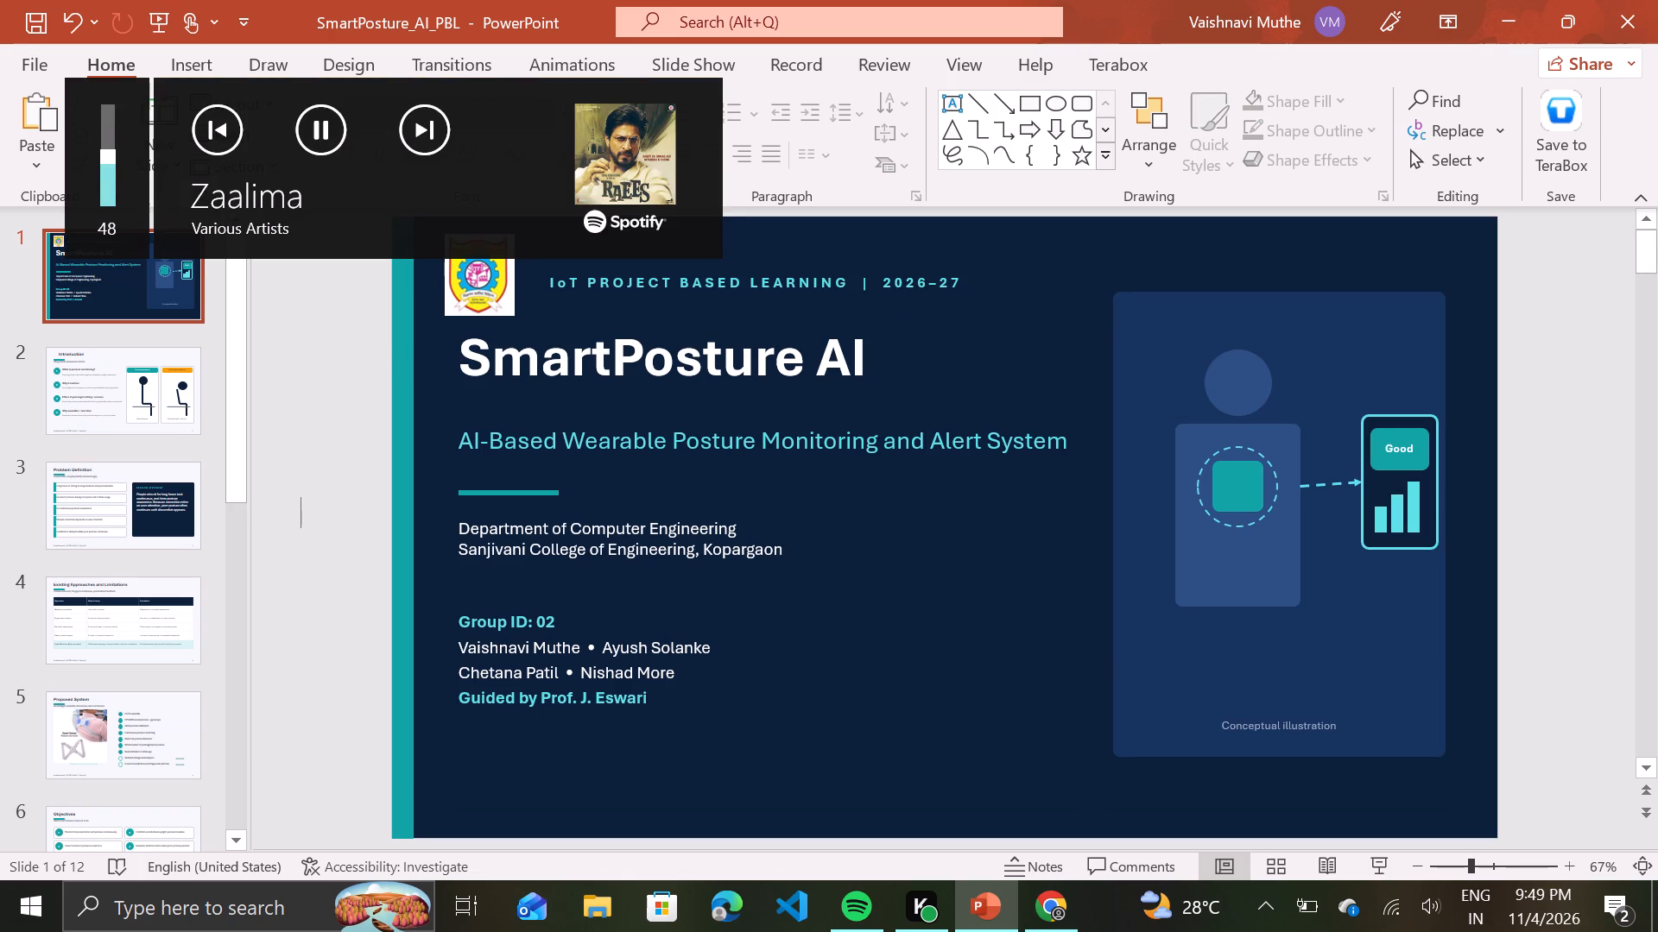
left_click(548, 698)
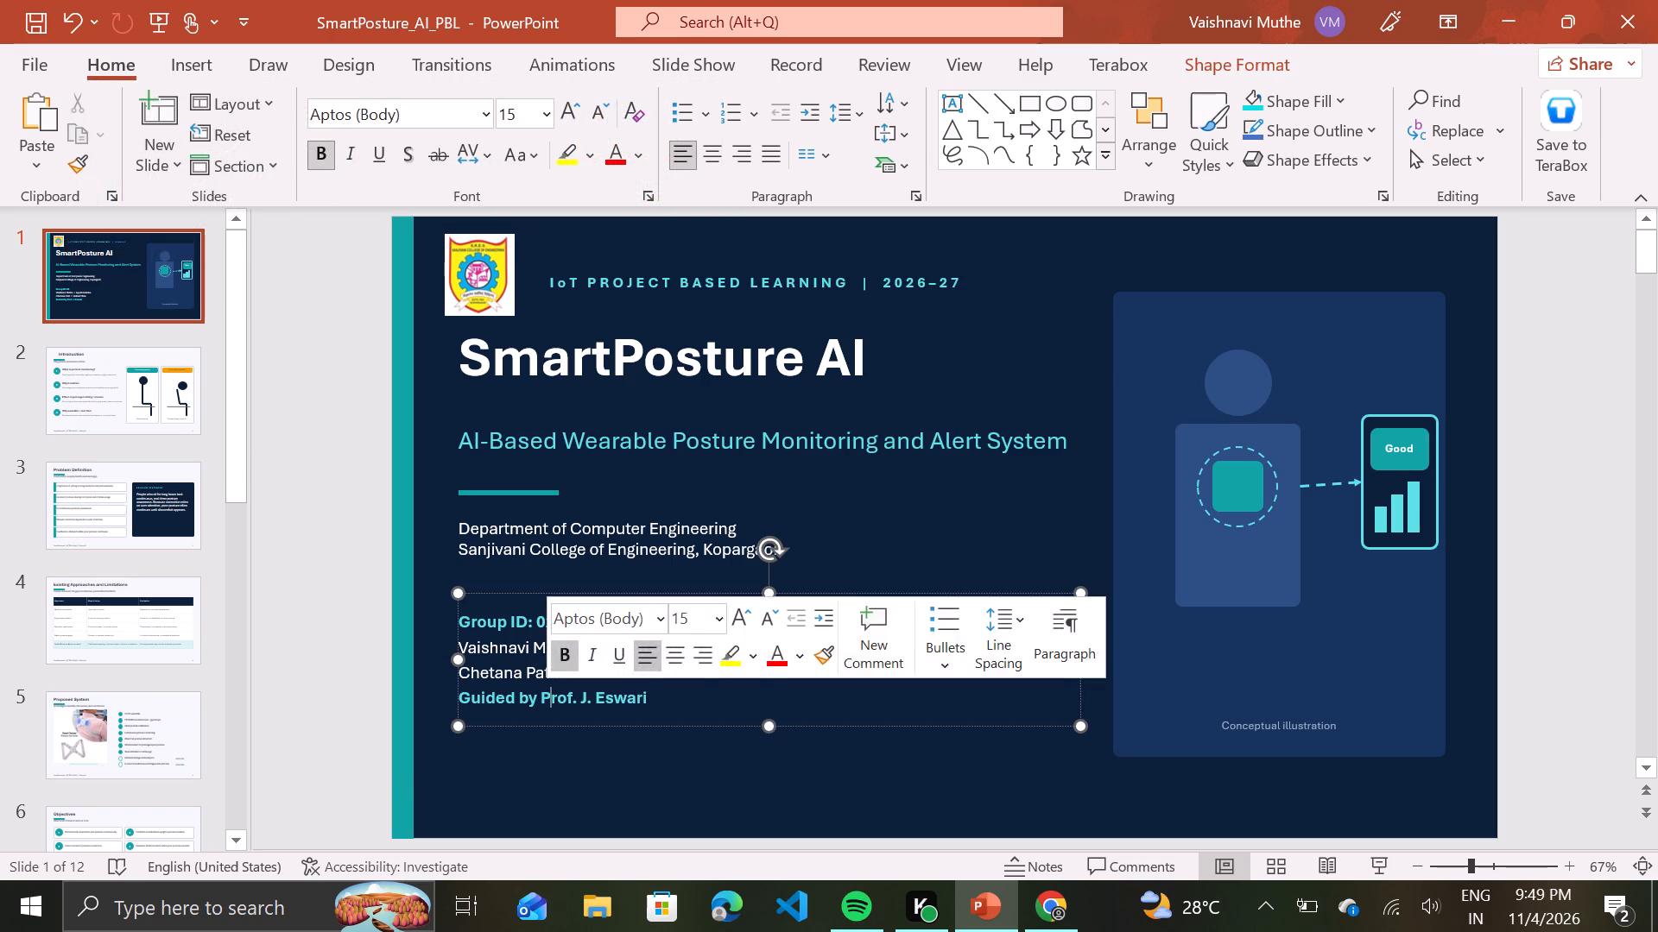
left_click(680, 691)
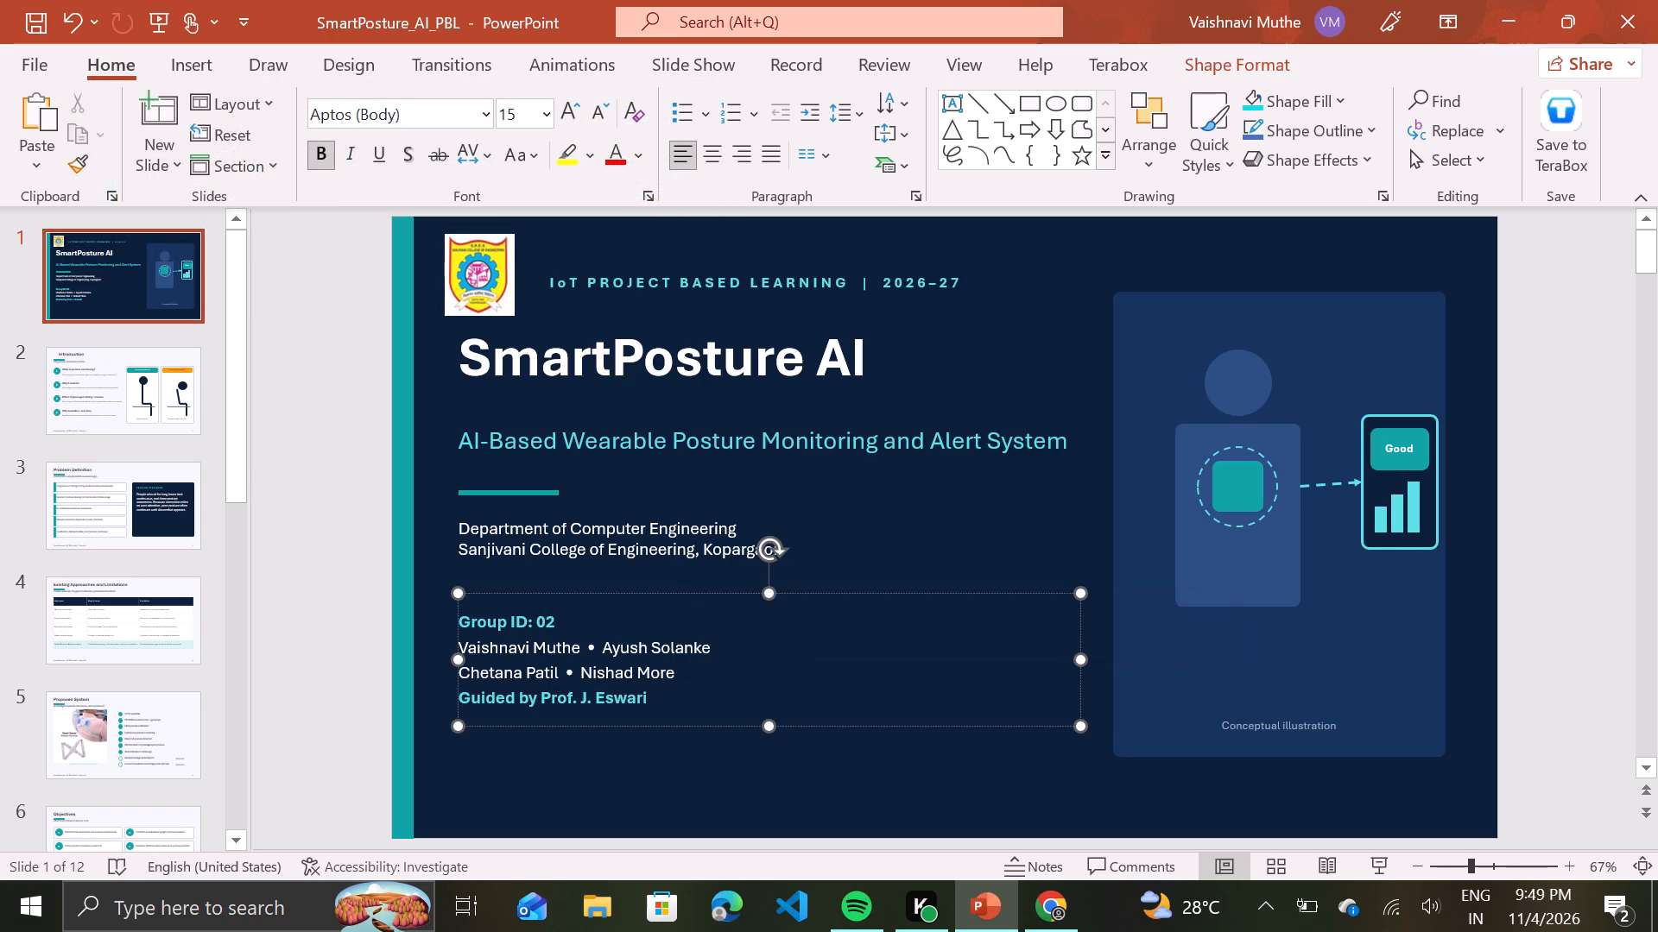
left_click(666, 663)
left_click(695, 668)
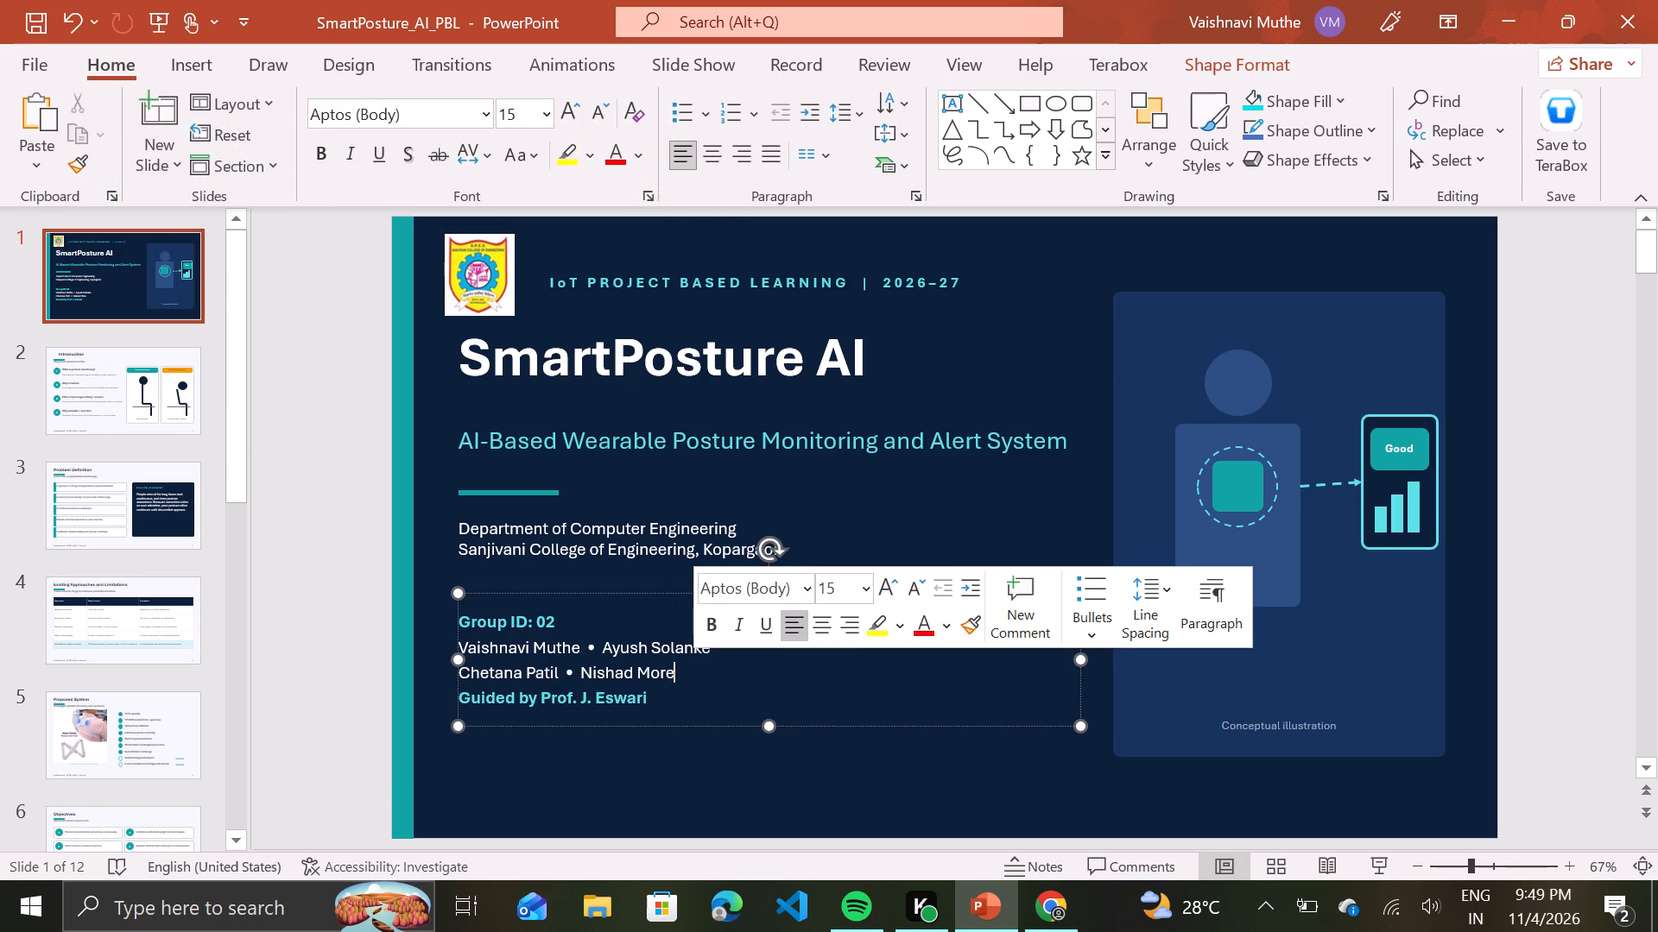
key("BackSpace")
key("BackSpace")
key("BackSpace")
key("BackSpace")
key("BackSpace")
key("BackSpace")
key("BackSpace")
key("BackSpace")
key("BackSpace")
key("BackSpace")
key("BackSpace")
key("BackSpace")
key("BackSpace")
key("BackSpace")
key("BackSpace")
key("BackSpace")
key("BackSpace")
key("BackSpace")
key("BackSpace")
key("BackSpace")
key("BackSpace")
key("BackSpace")
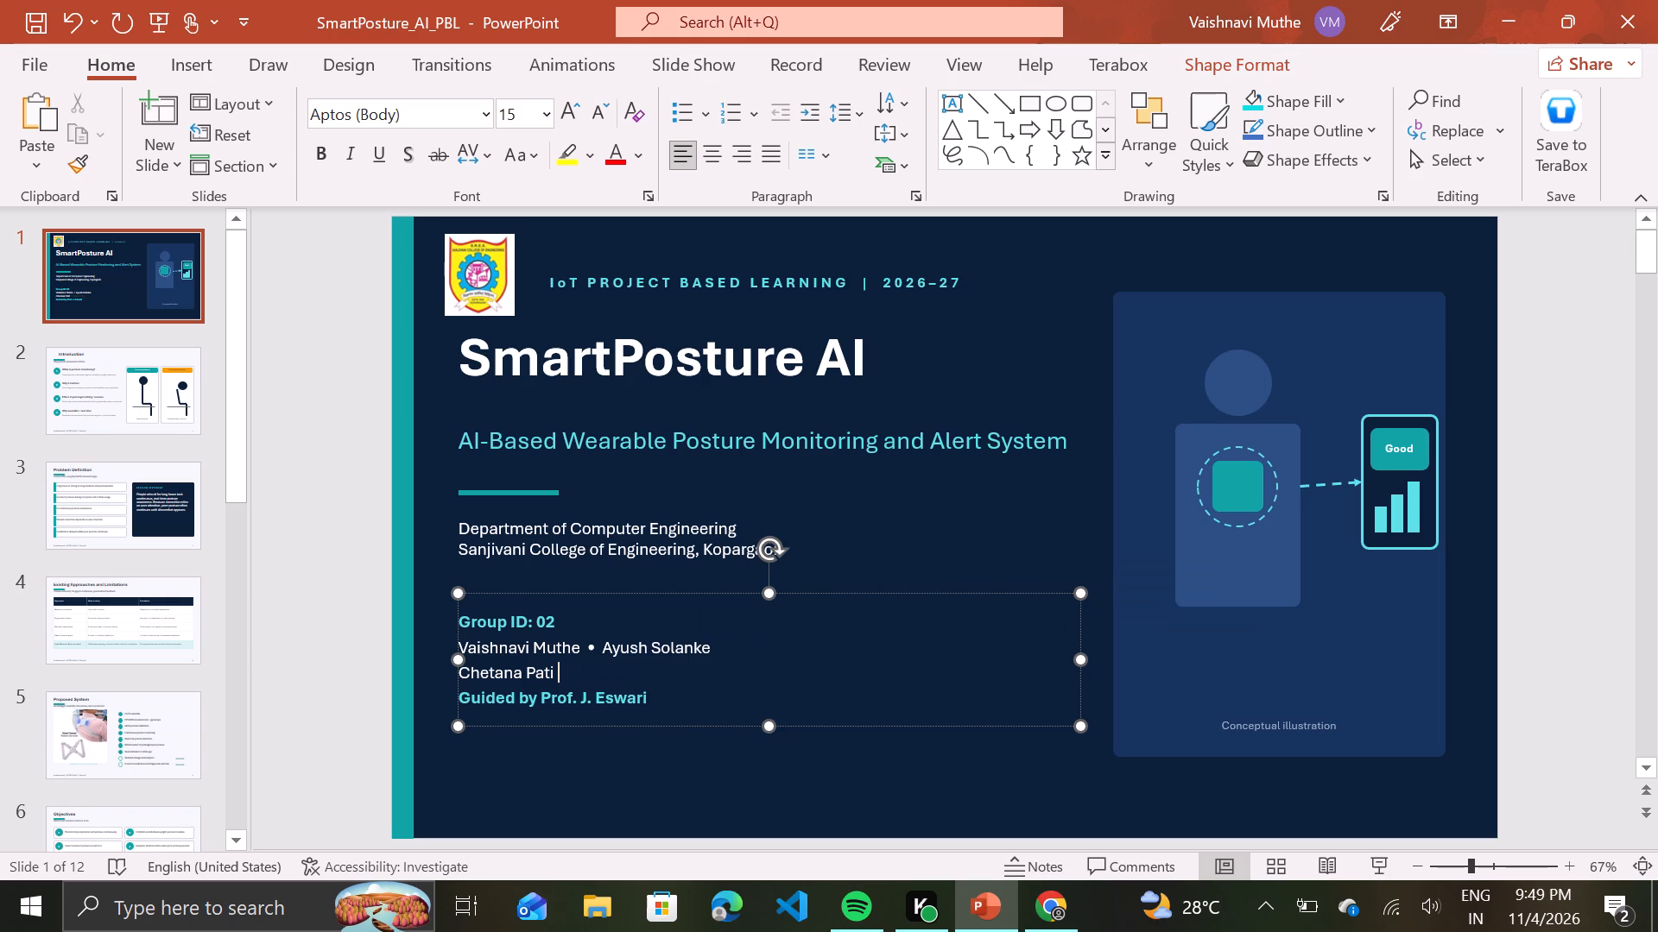
key("BackSpace")
key("BackSpace")
key("BackSpace")
key("BackSpace")
key("BackSpace")
key("BackSpace")
key("BackSpace")
key("BackSpace")
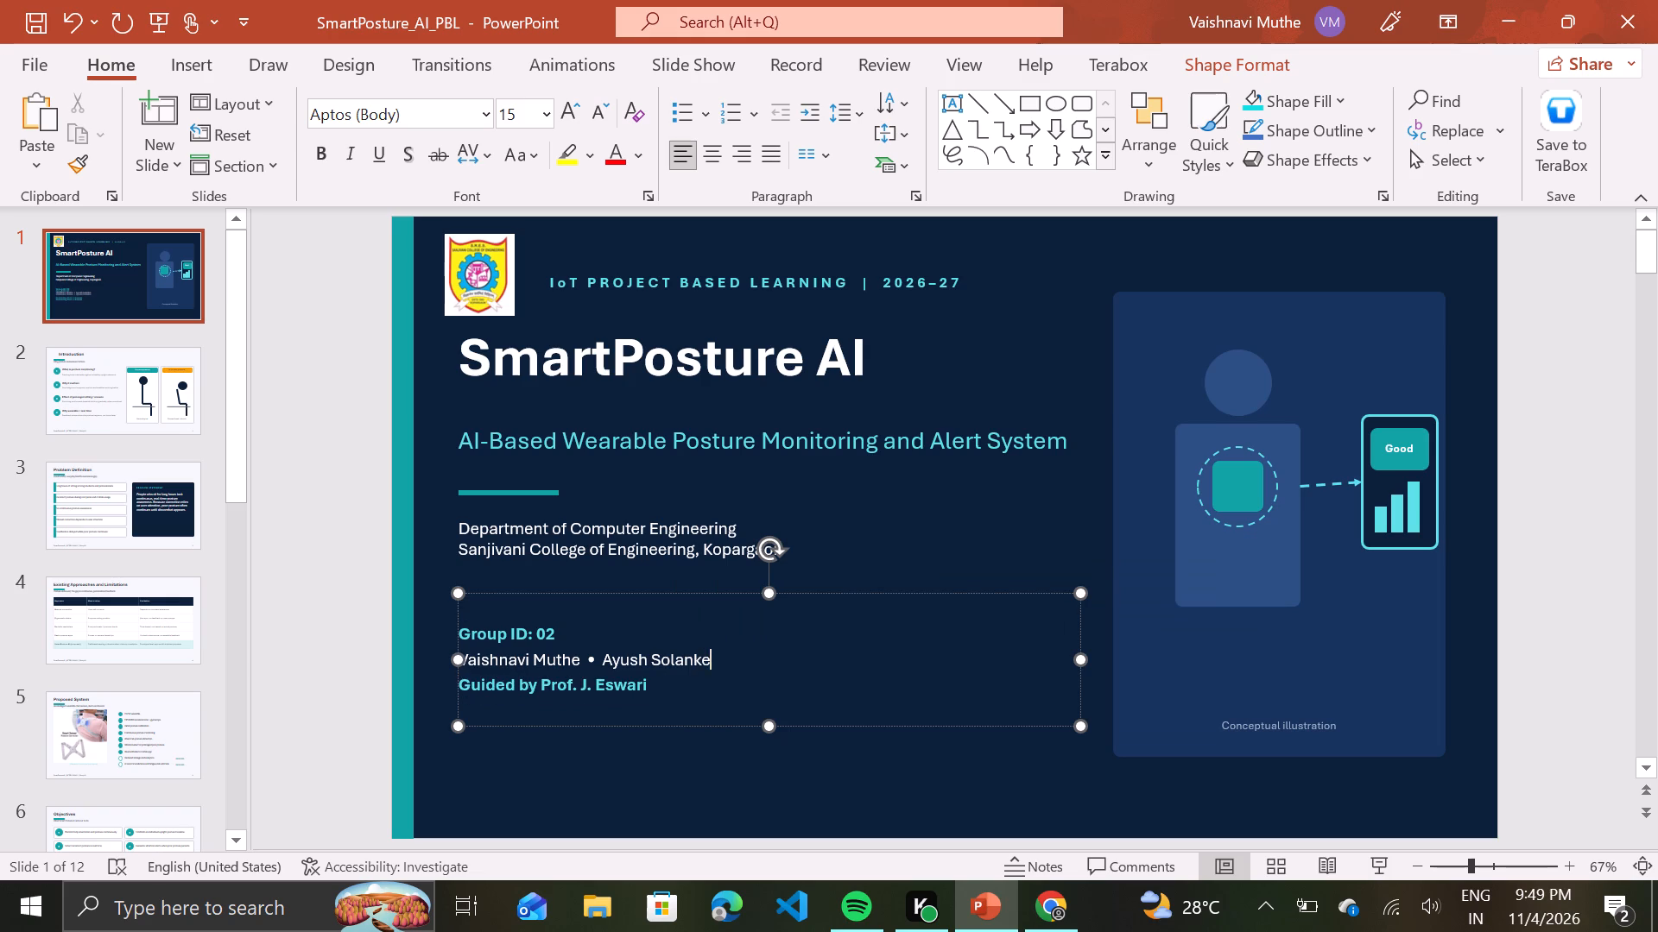
Put the two remaining team members on separate lines under Group ID: 02 and add two more member names on their own lines.
key("BackSpace")
key("BackSpace")
key("BackSpace")
key("BackSpace")
key("BackSpace")
key("BackSpace")
key("BackSpace")
key("BackSpace")
key("BackSpace")
key("BackSpace")
key("BackSpace")
key("BackSpace")
key("BackSpace")
key("BackSpace")
key("BackSpace")
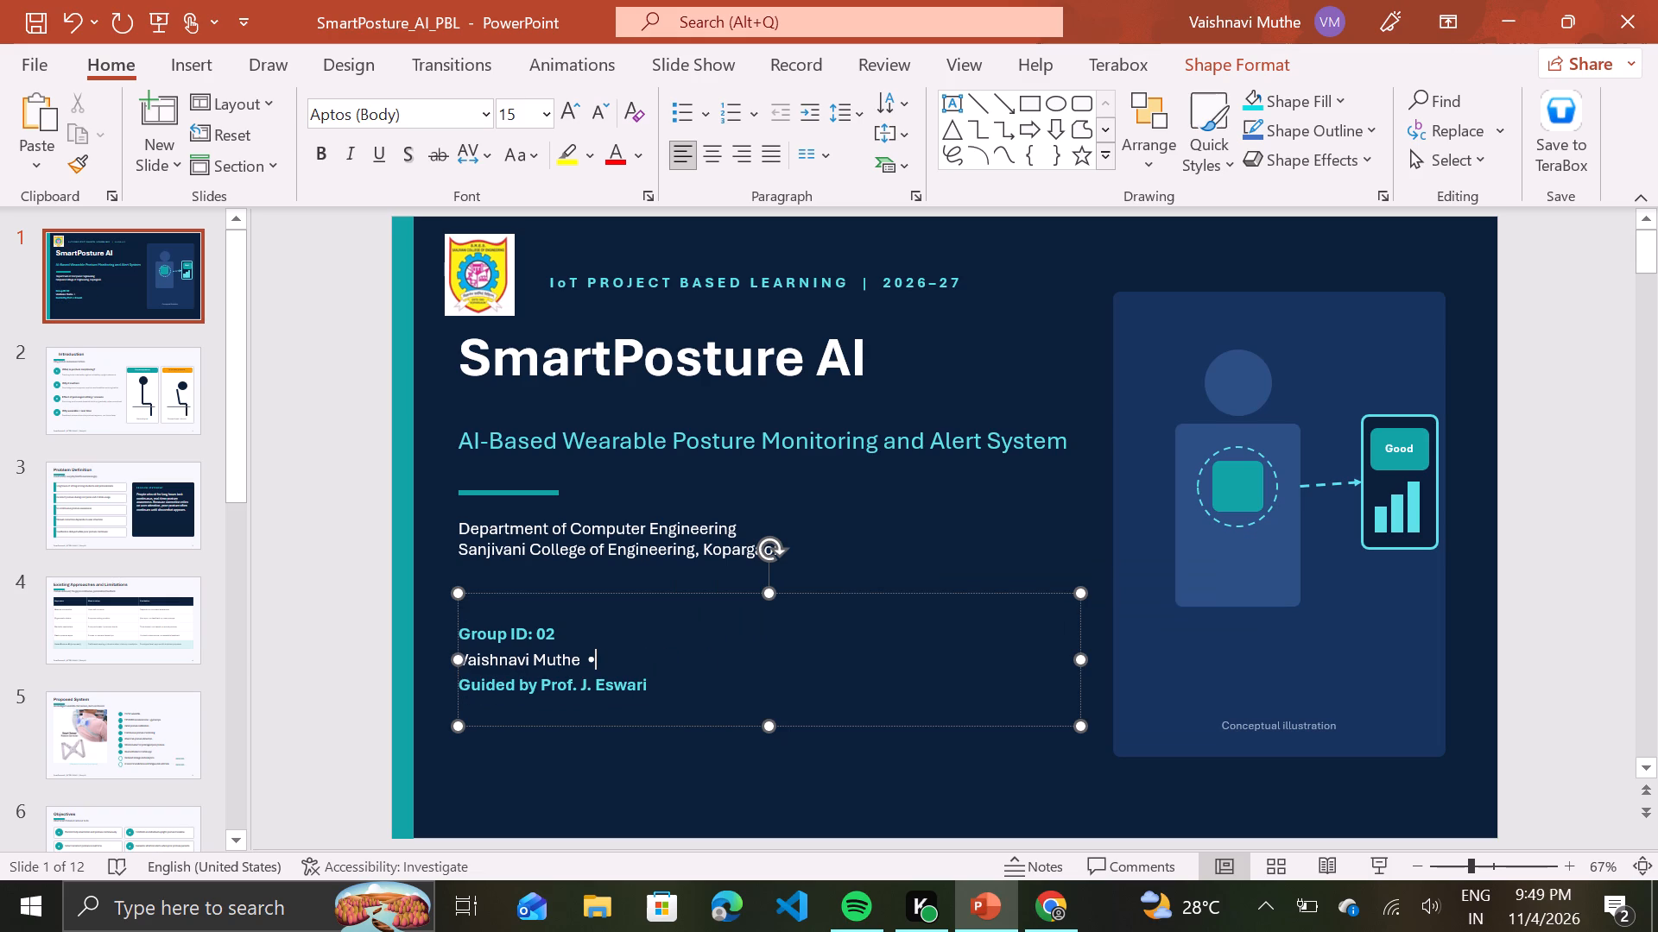
key("BackSpace")
key("Return")
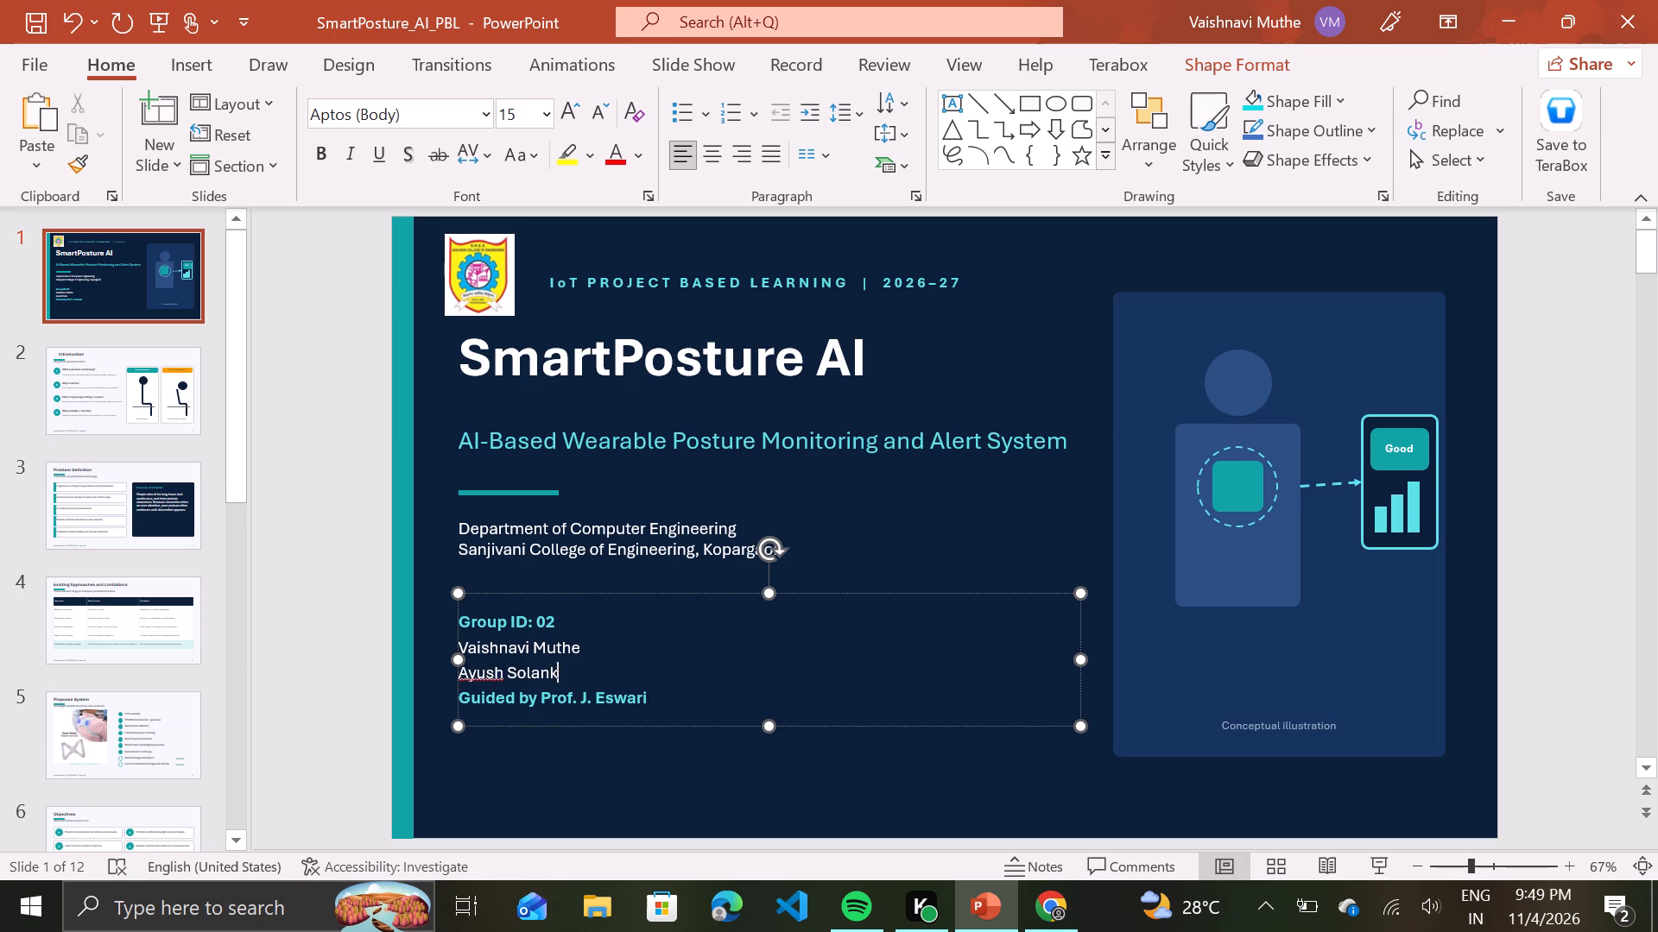
key("Return")
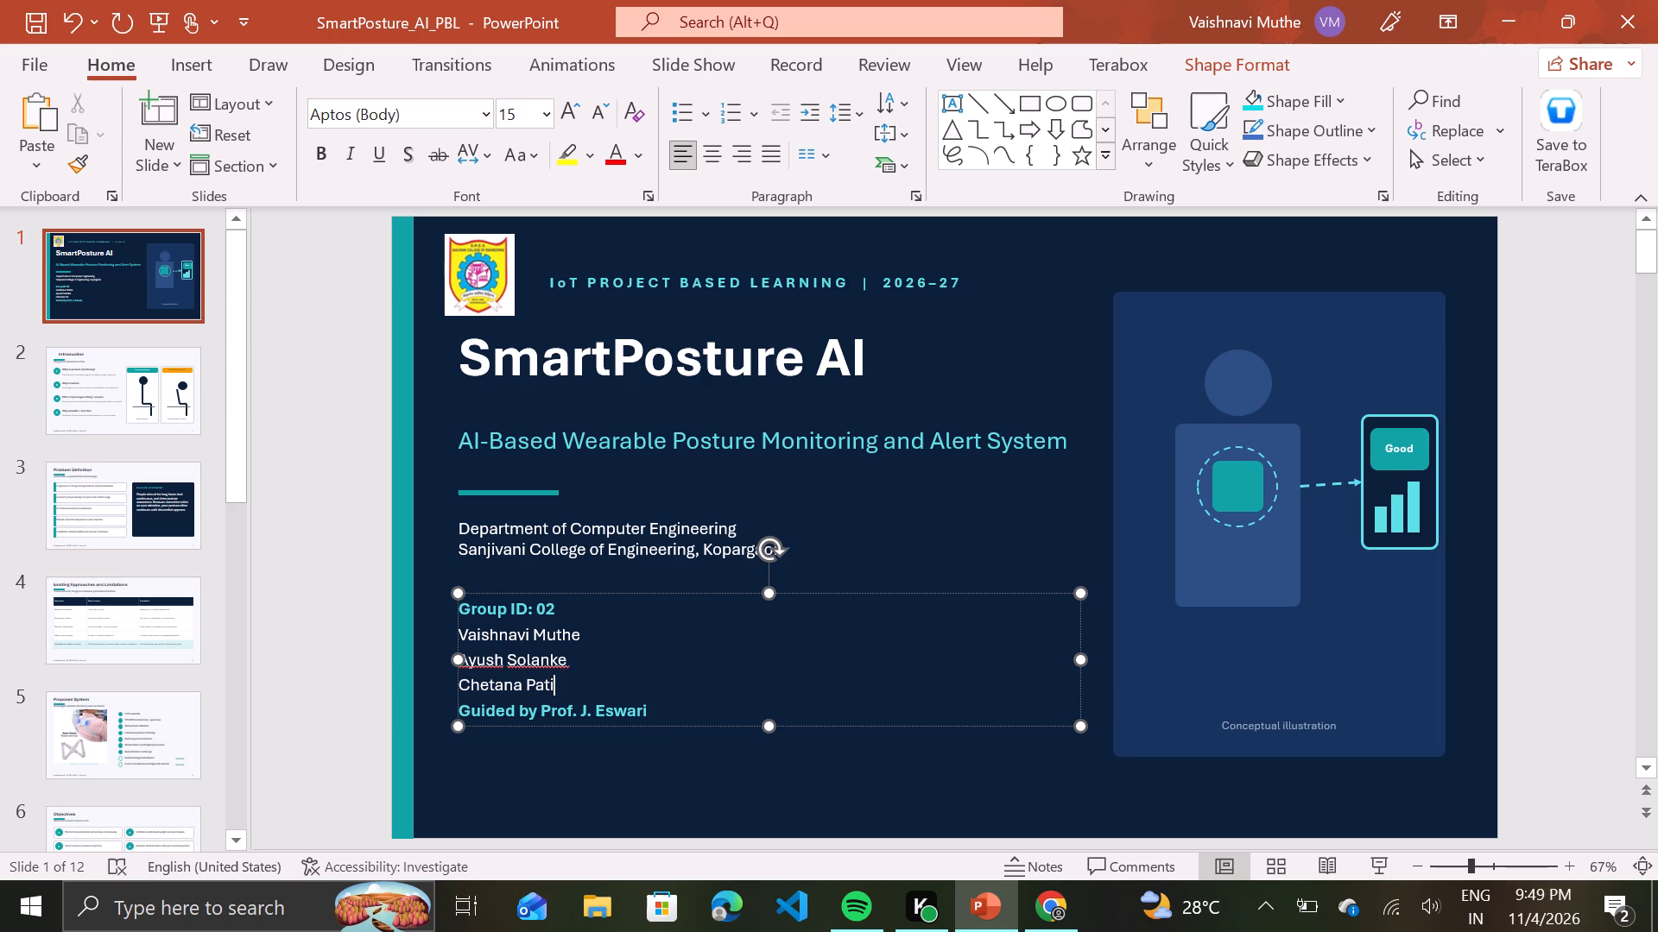
key("Return")
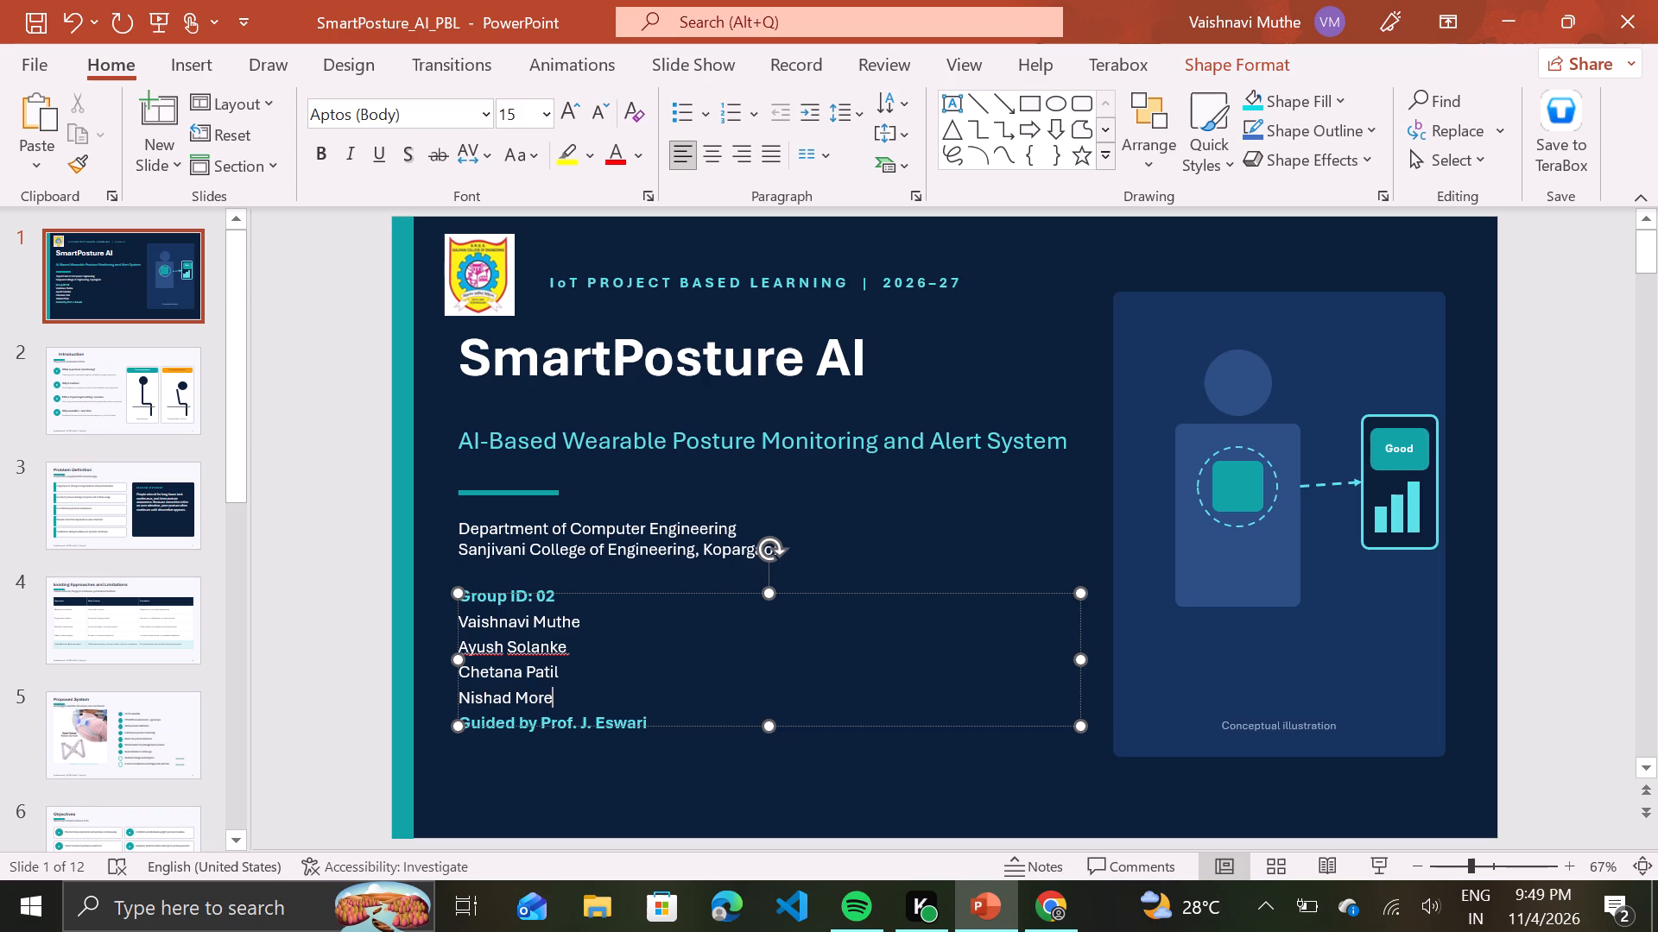
Append "- 74", "- 86", "- 89" and "- 90" to the four member names in order, and save the presentation.
left_click(592, 628)
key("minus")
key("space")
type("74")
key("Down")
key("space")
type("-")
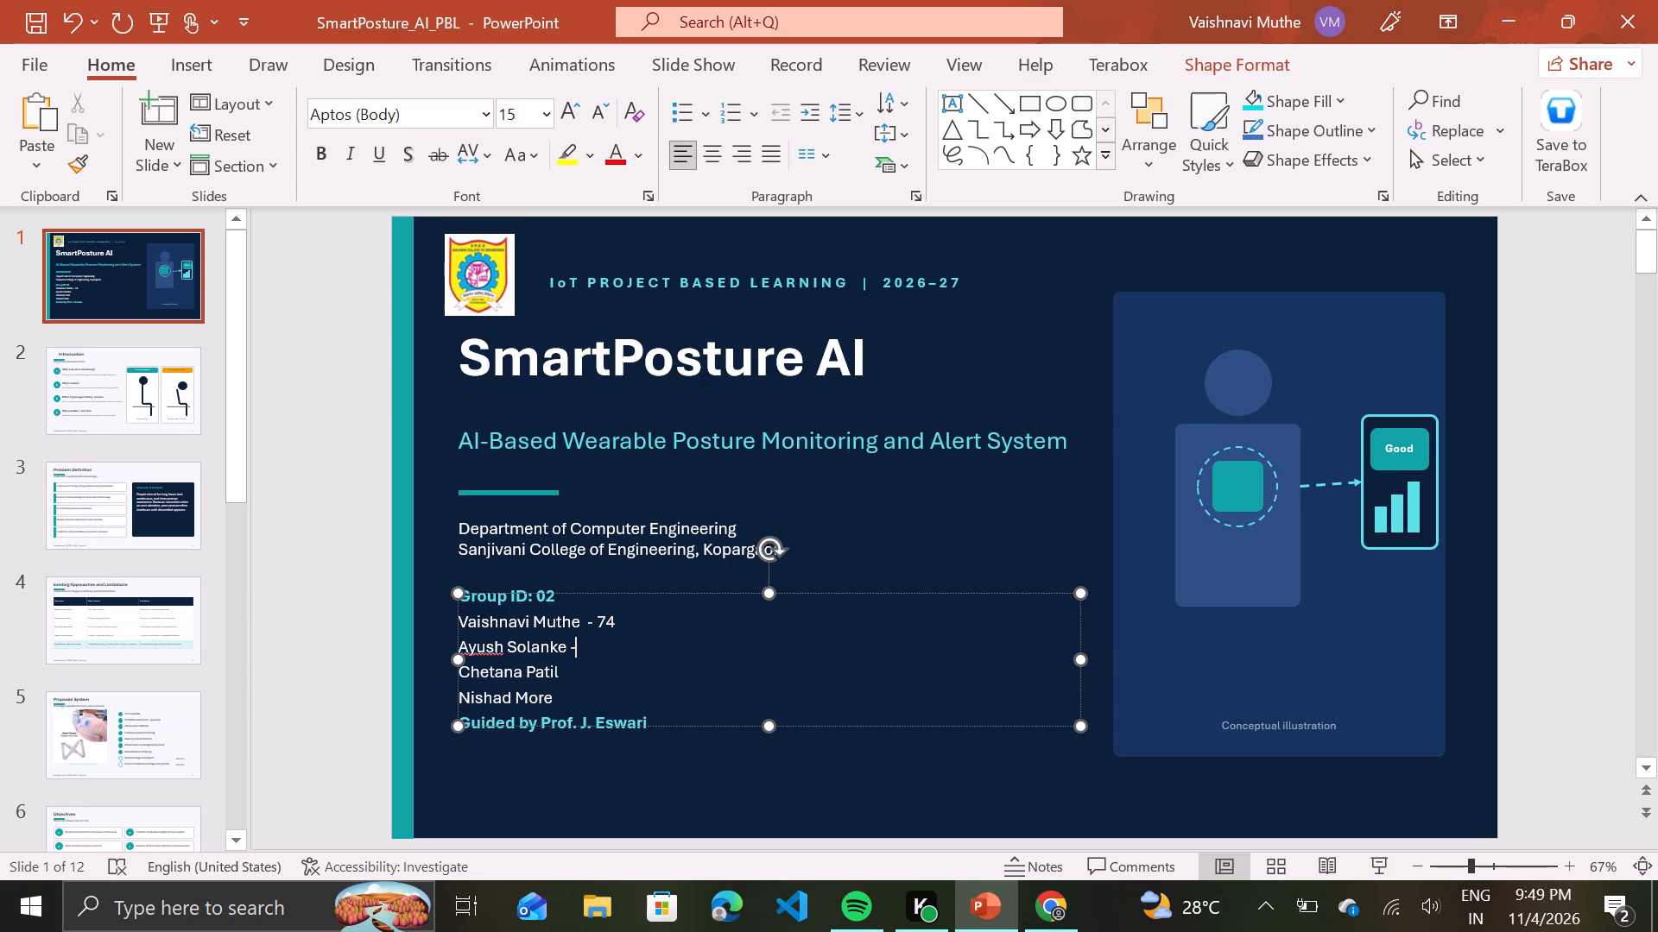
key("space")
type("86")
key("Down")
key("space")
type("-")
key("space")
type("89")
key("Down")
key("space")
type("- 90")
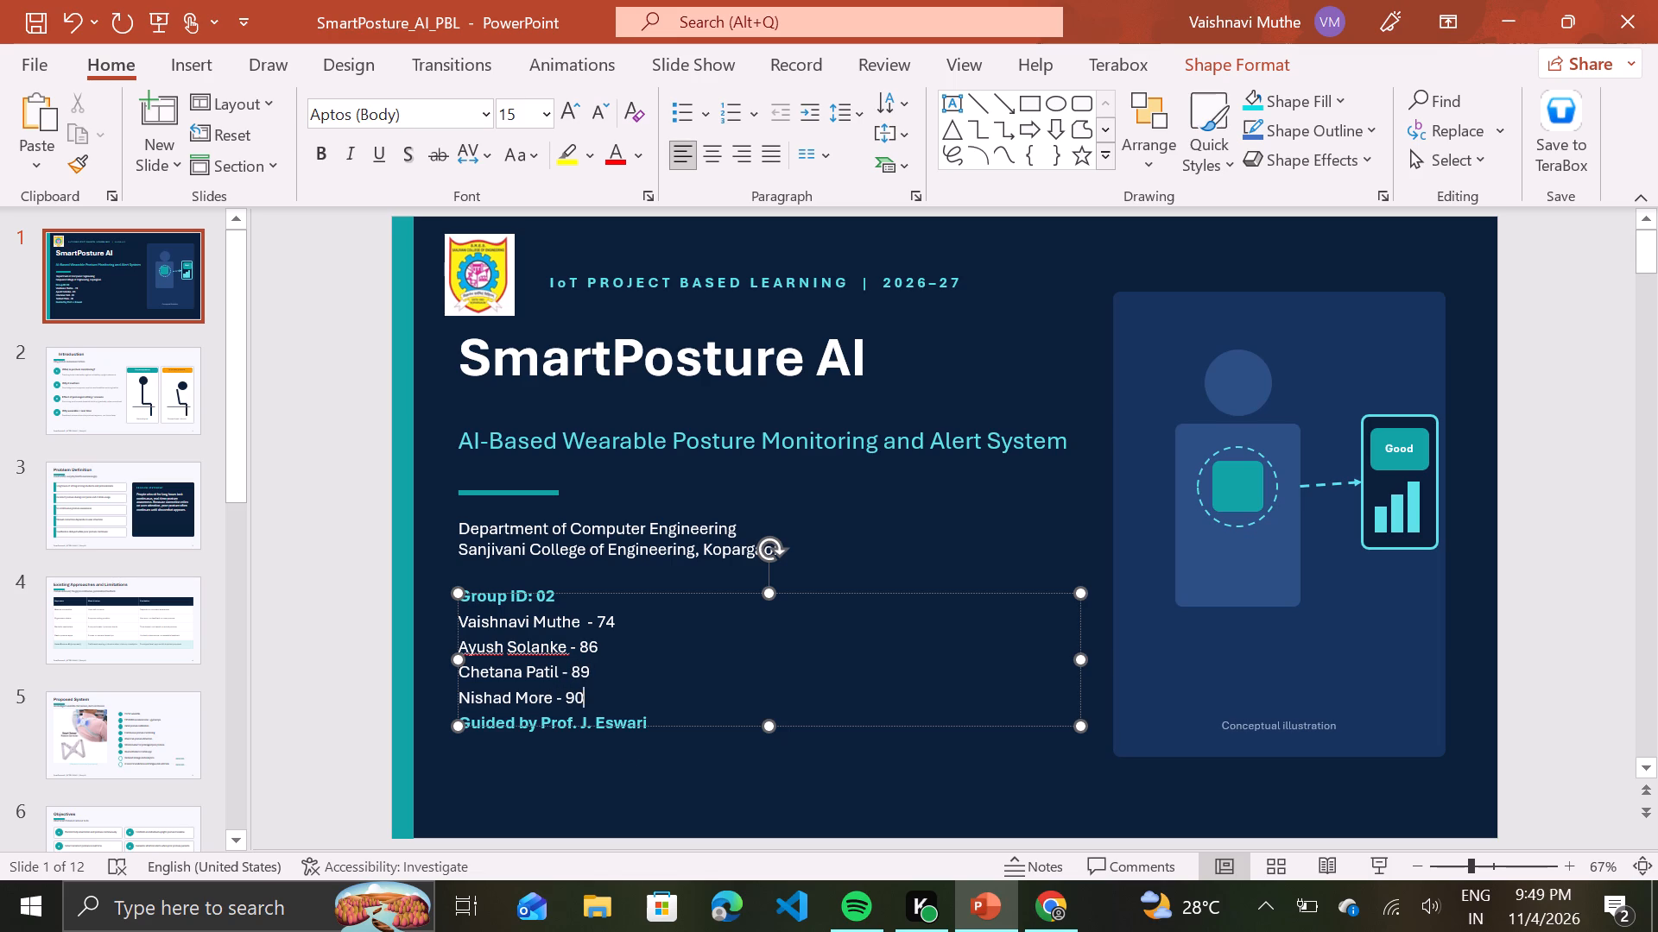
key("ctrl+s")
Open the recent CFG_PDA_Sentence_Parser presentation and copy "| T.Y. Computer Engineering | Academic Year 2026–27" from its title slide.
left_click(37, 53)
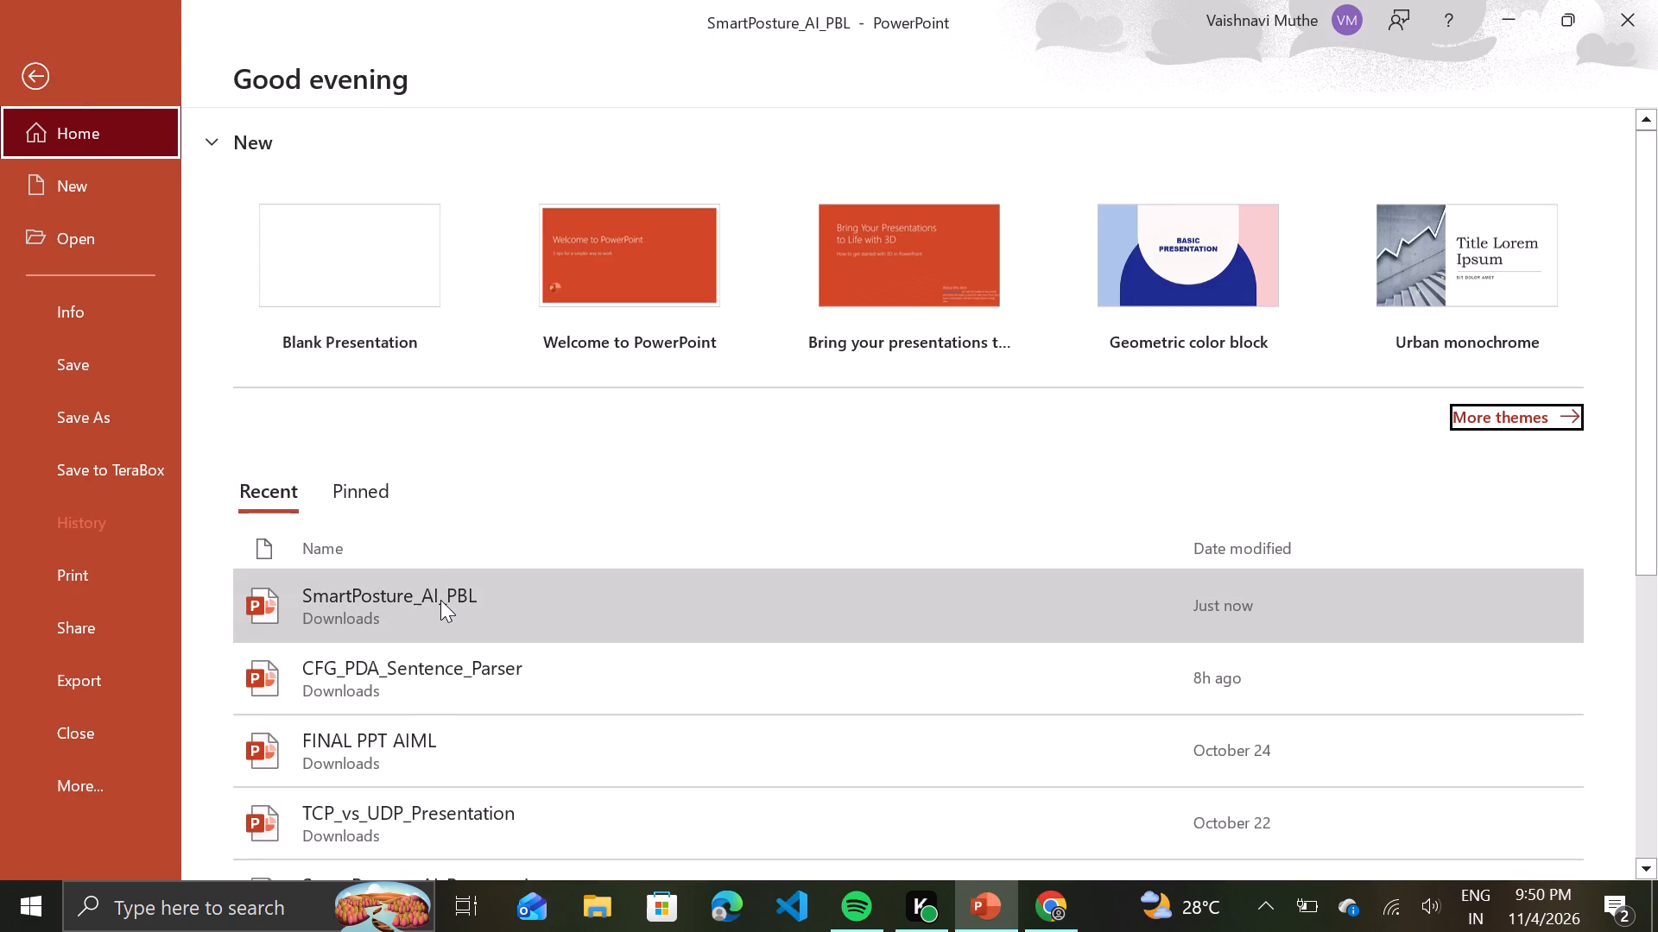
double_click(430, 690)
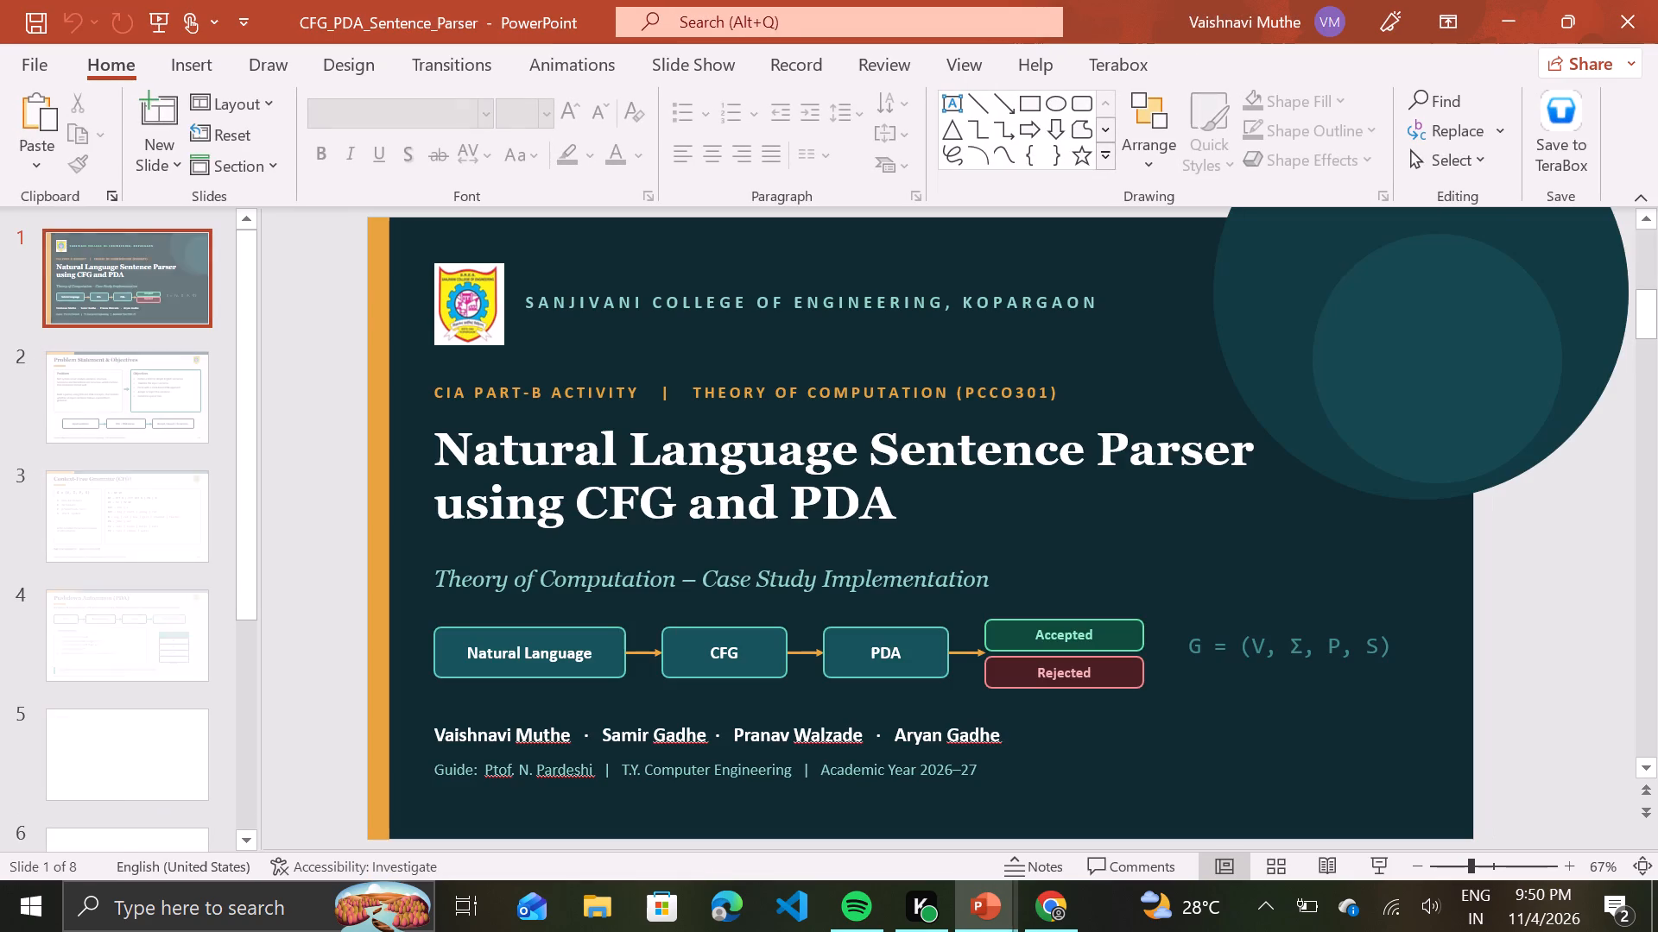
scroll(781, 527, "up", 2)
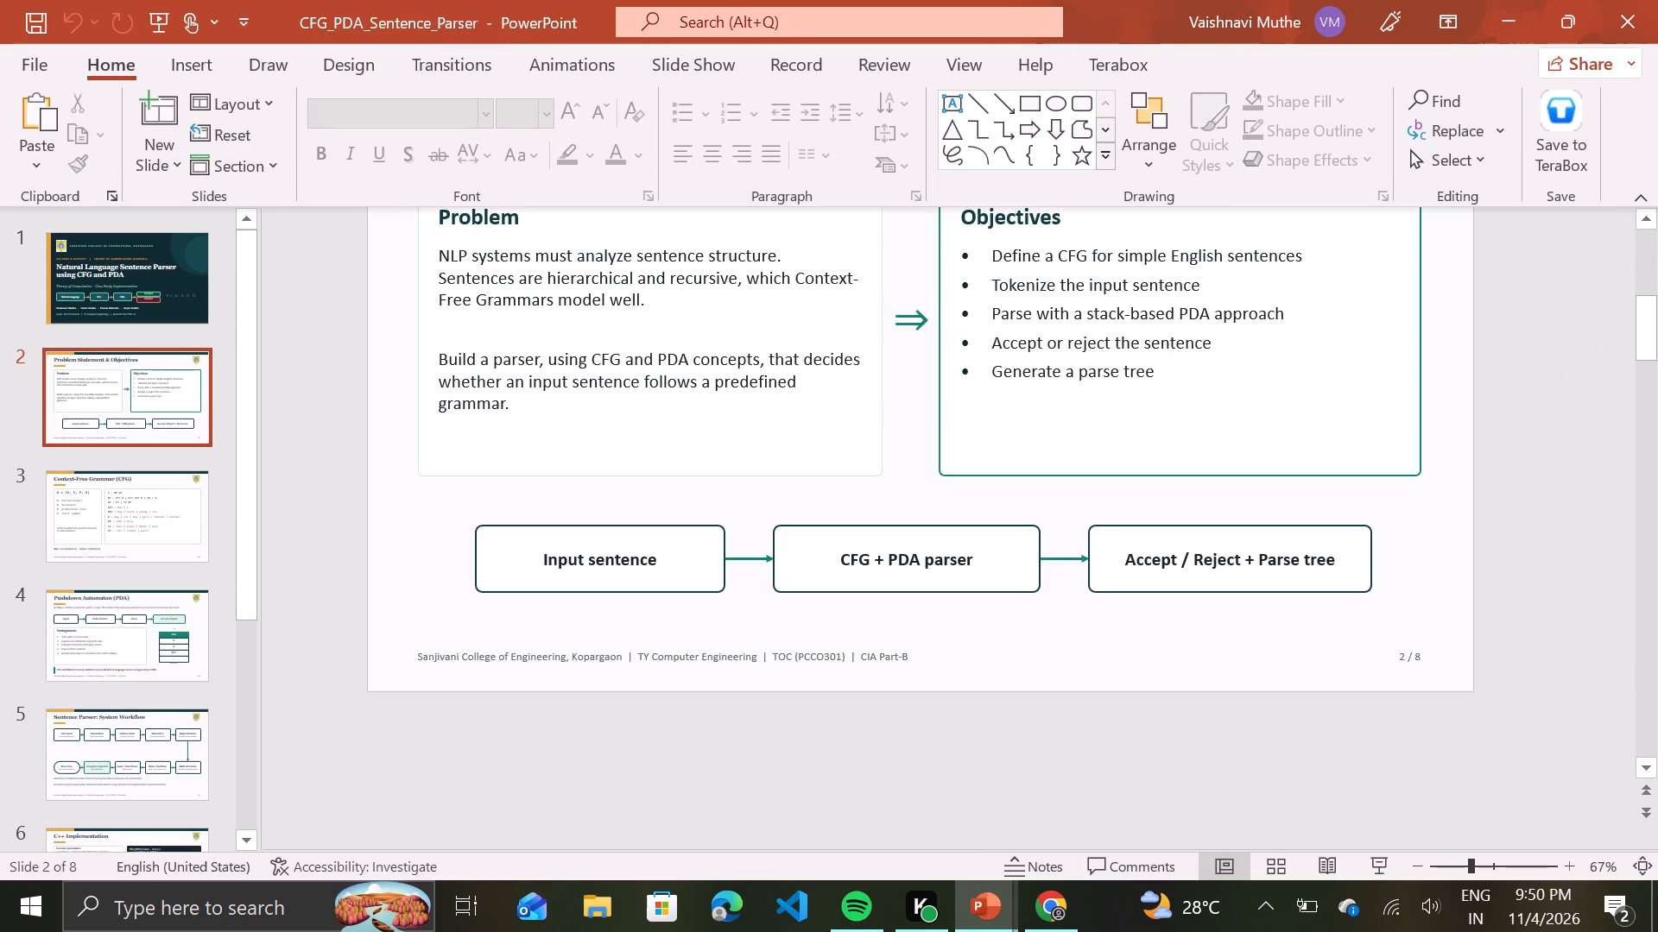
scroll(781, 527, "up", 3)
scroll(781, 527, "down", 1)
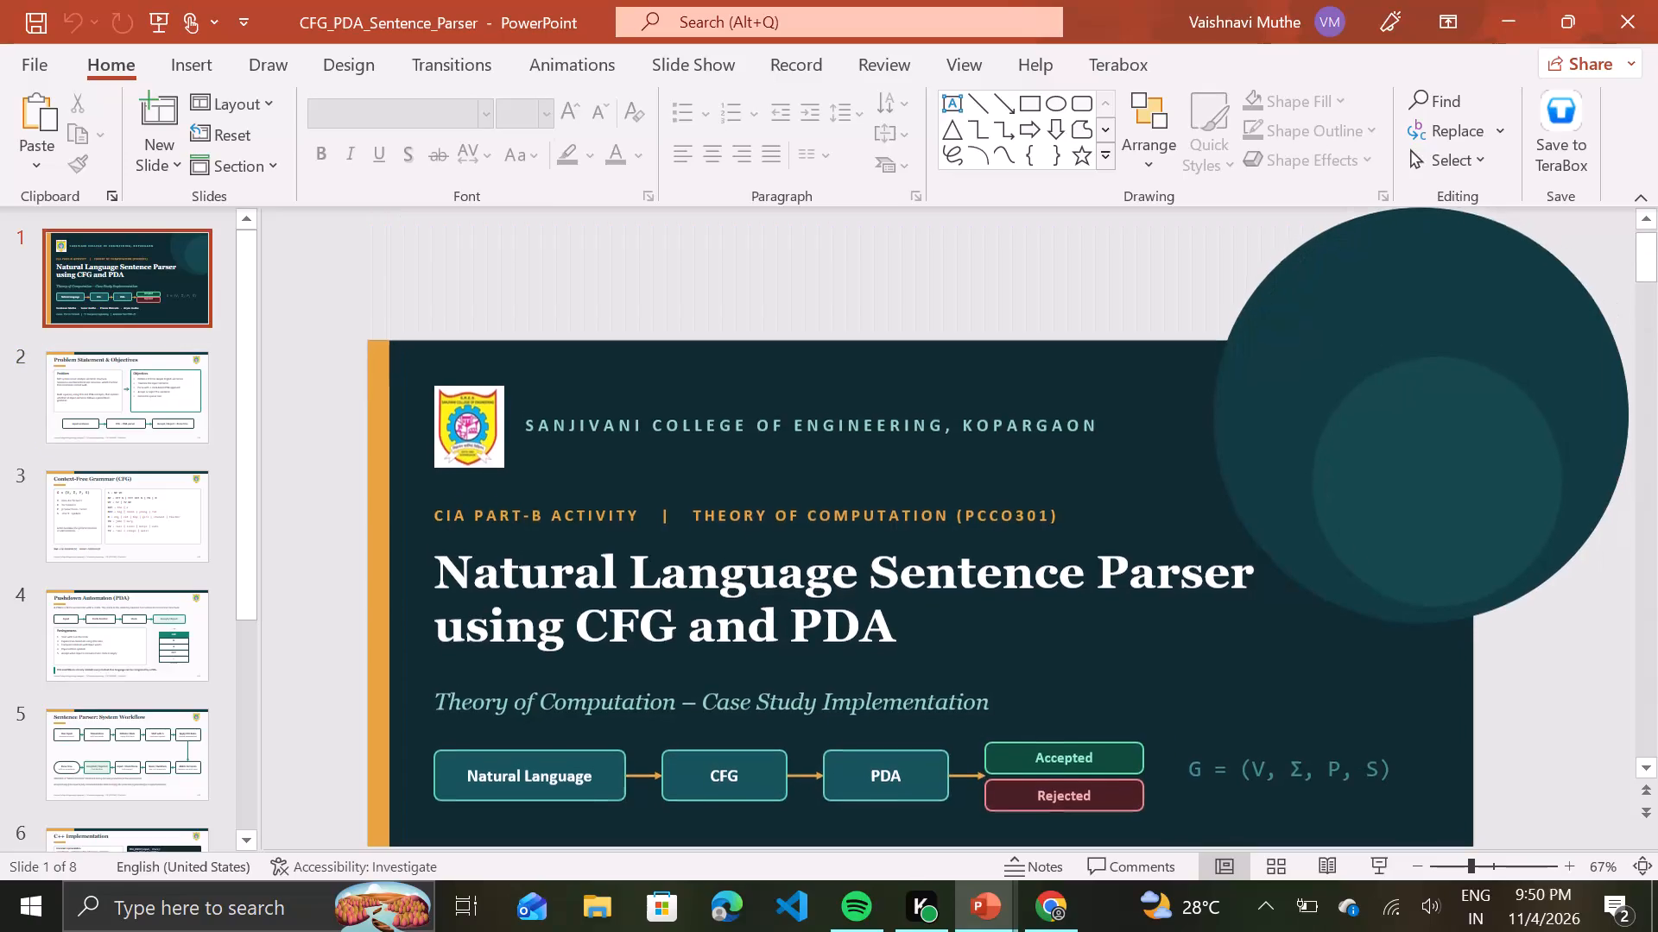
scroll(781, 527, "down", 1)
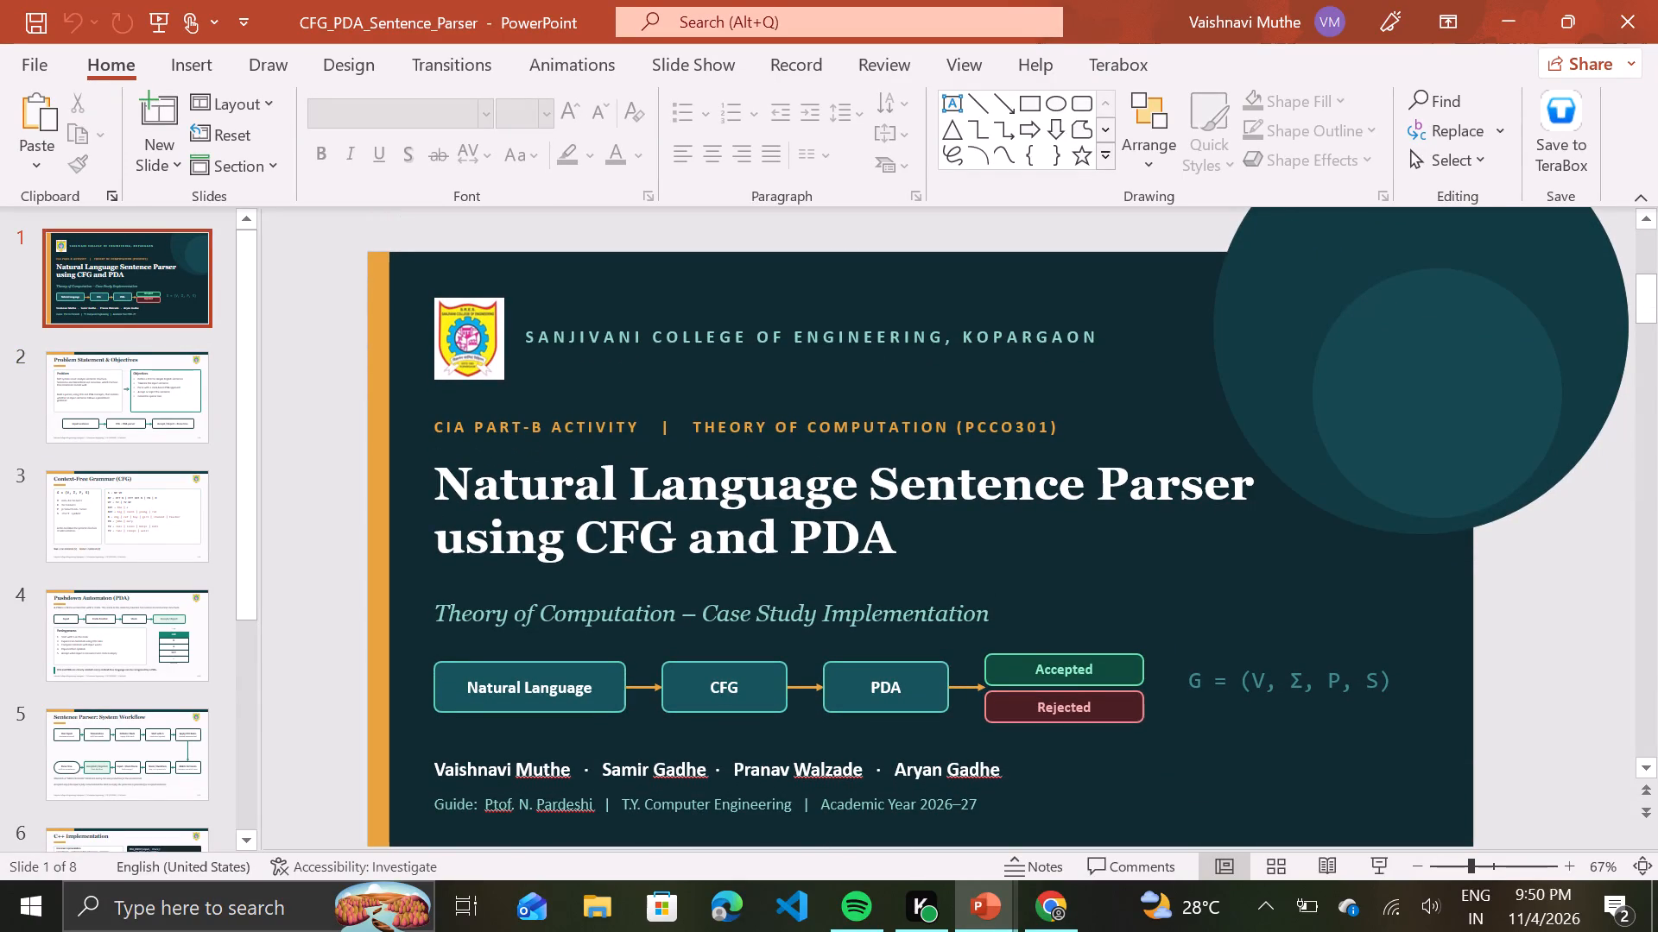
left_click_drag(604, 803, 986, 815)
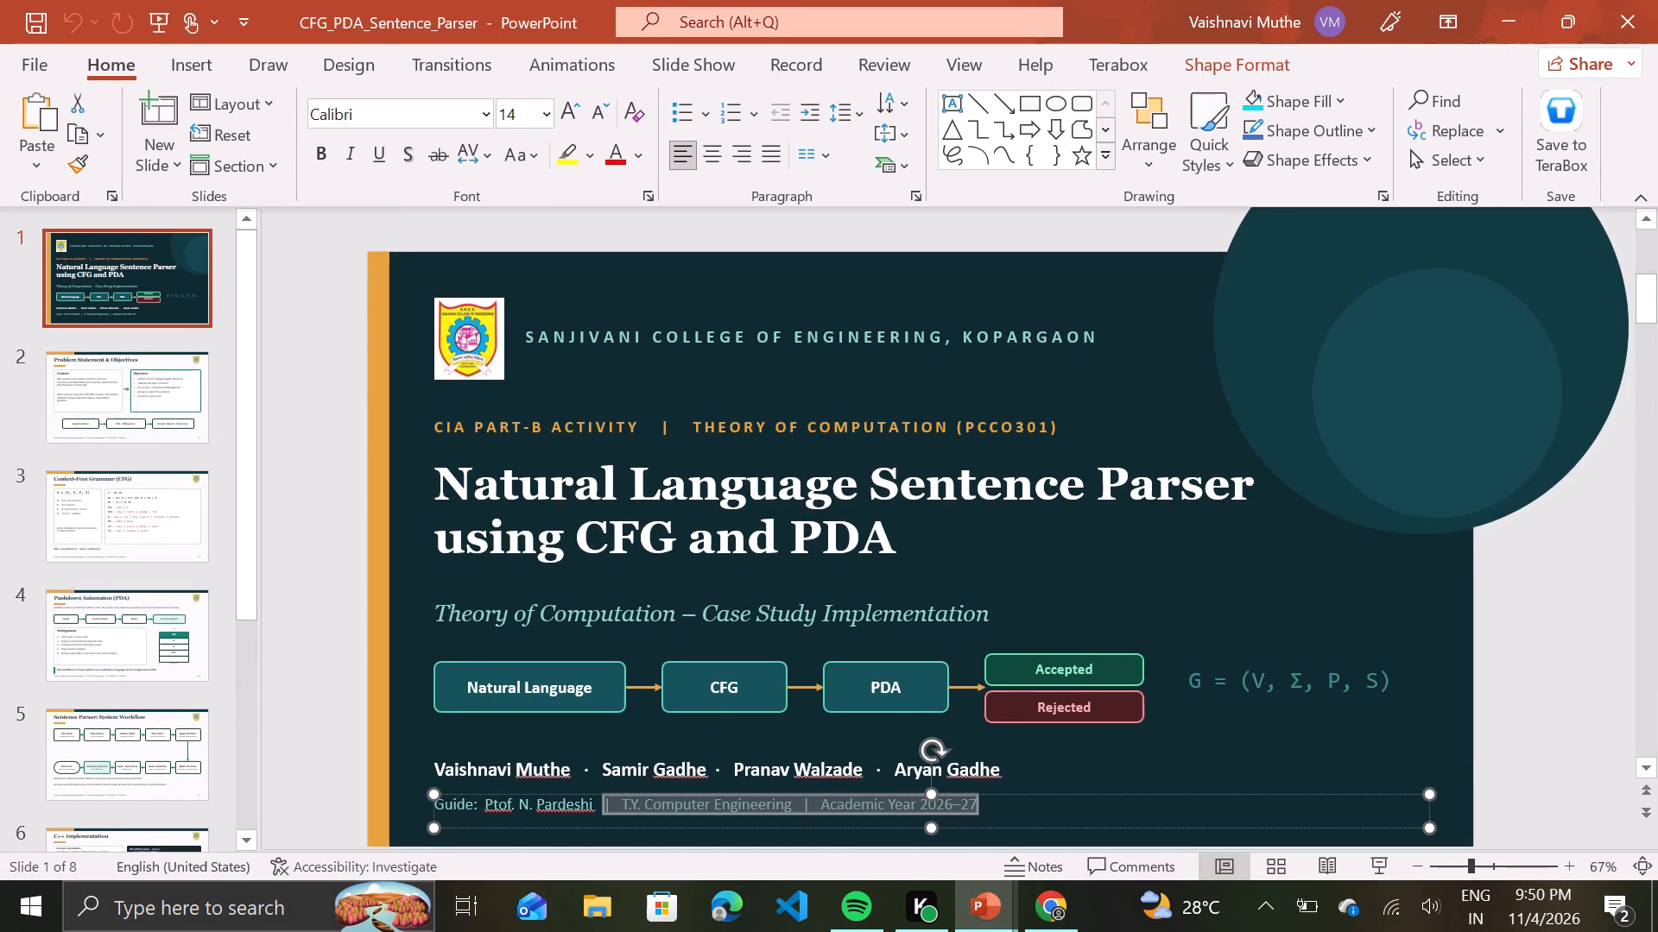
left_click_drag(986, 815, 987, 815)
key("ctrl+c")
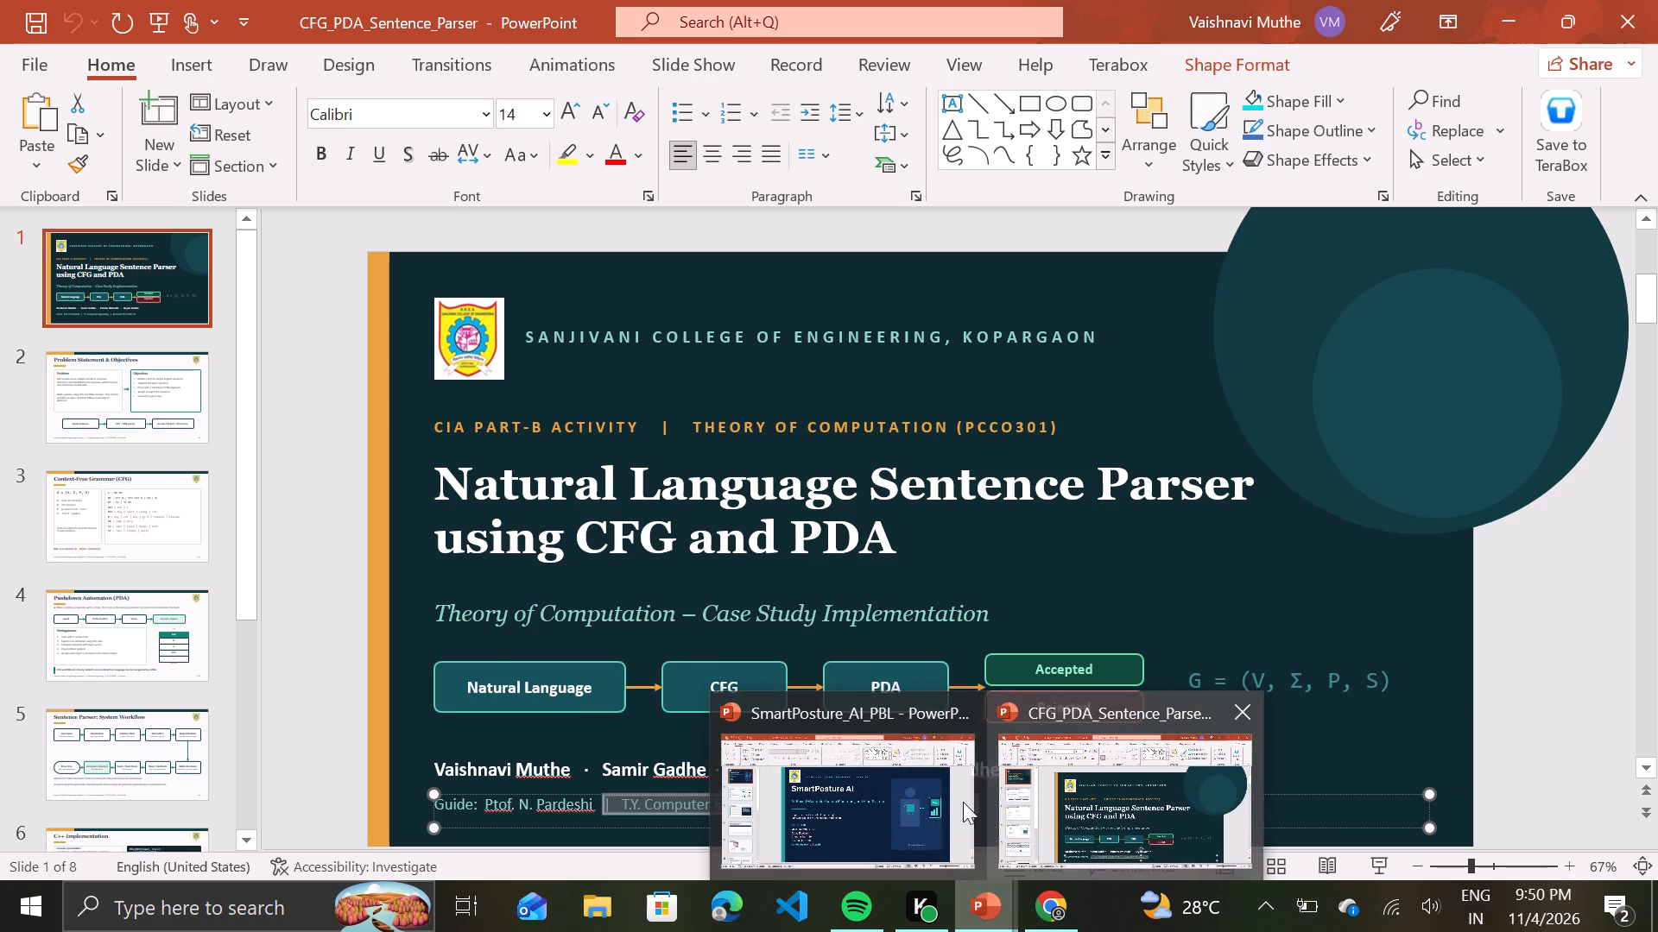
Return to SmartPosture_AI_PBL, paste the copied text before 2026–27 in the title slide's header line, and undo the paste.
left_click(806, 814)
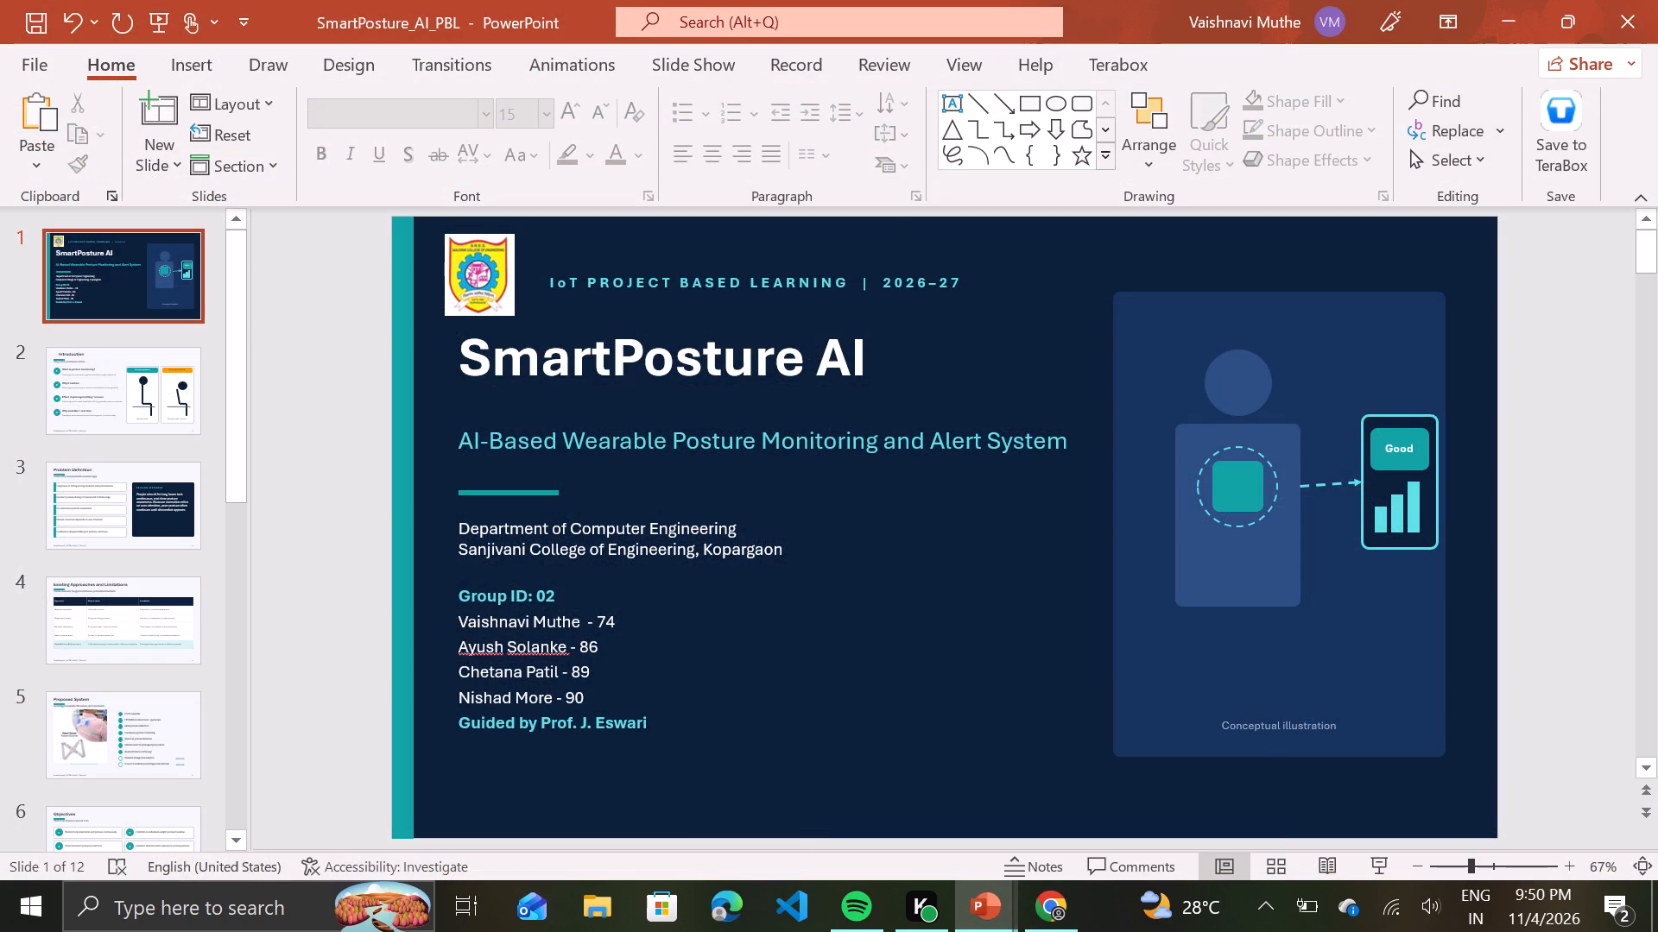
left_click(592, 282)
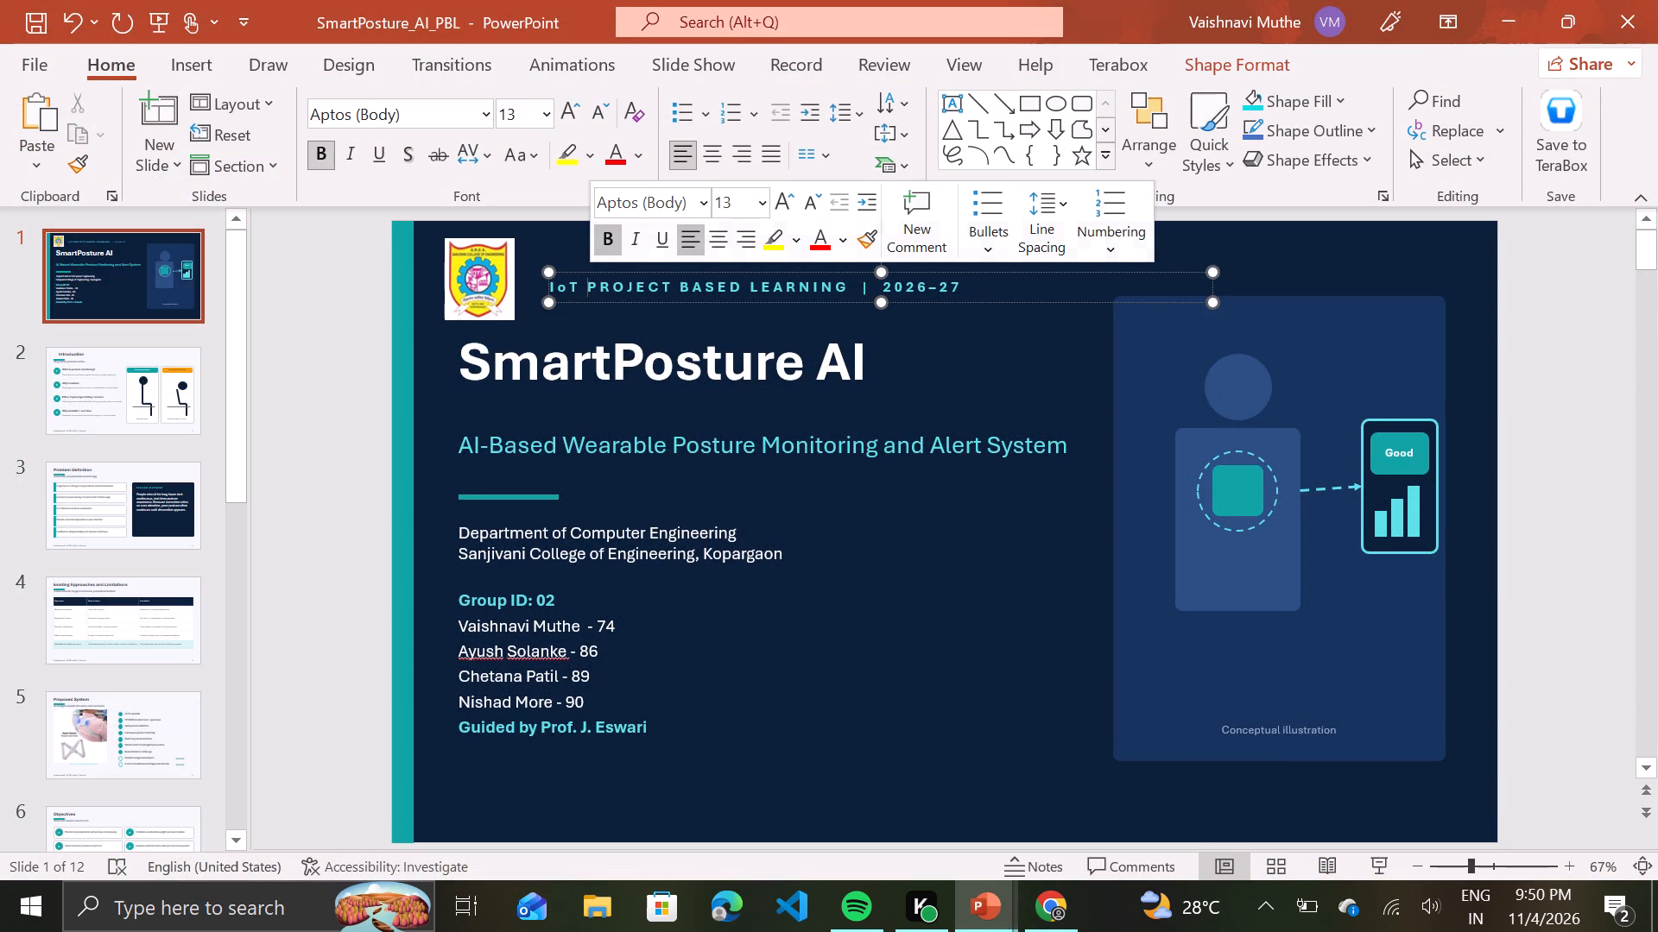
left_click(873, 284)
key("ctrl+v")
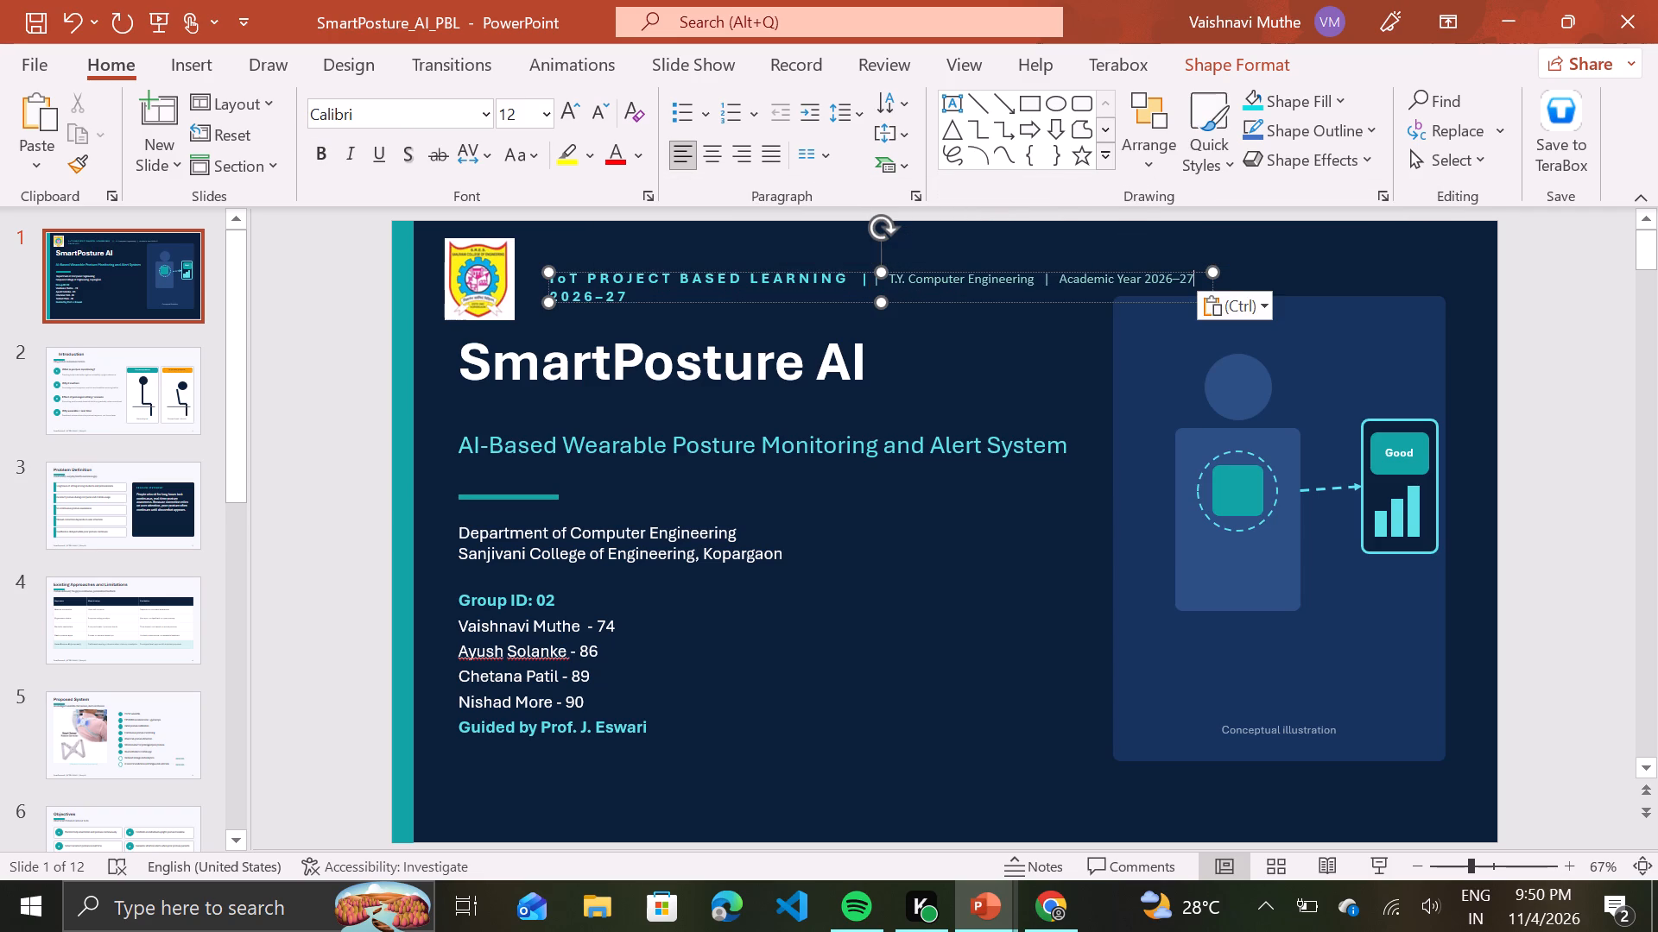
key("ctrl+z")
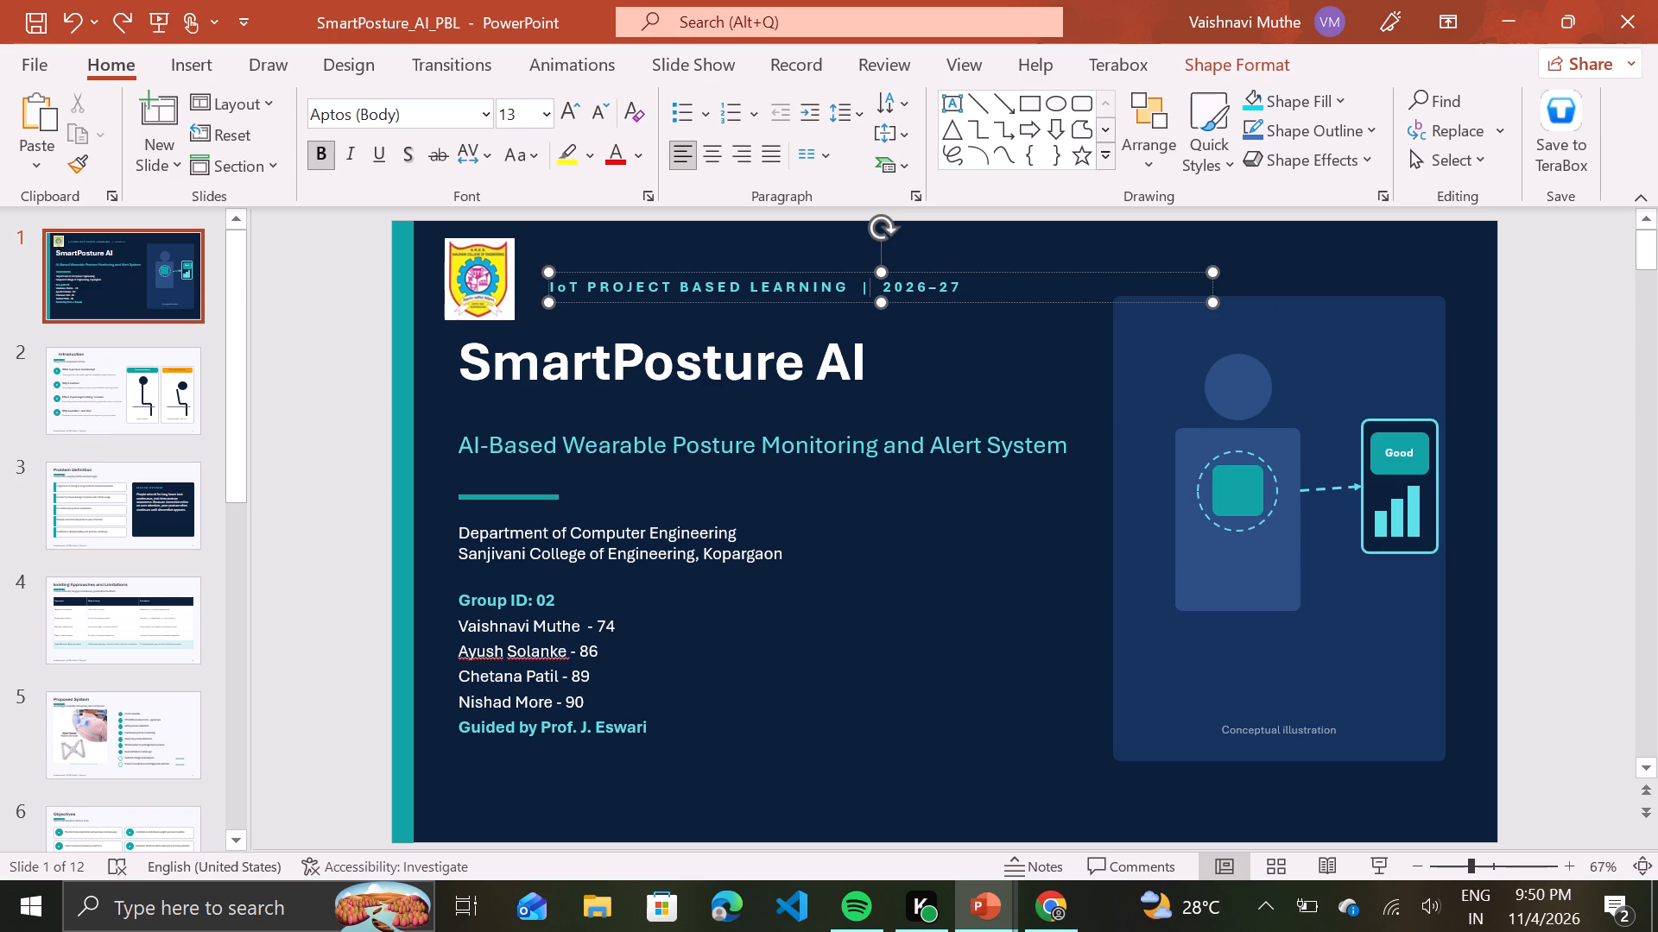
Insert "TY-B Computer |" before 2026–27 in the title slide's "IoT PROJECT BASED LEARNING" header line.
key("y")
key("BackSpace")
key("BackSpace")
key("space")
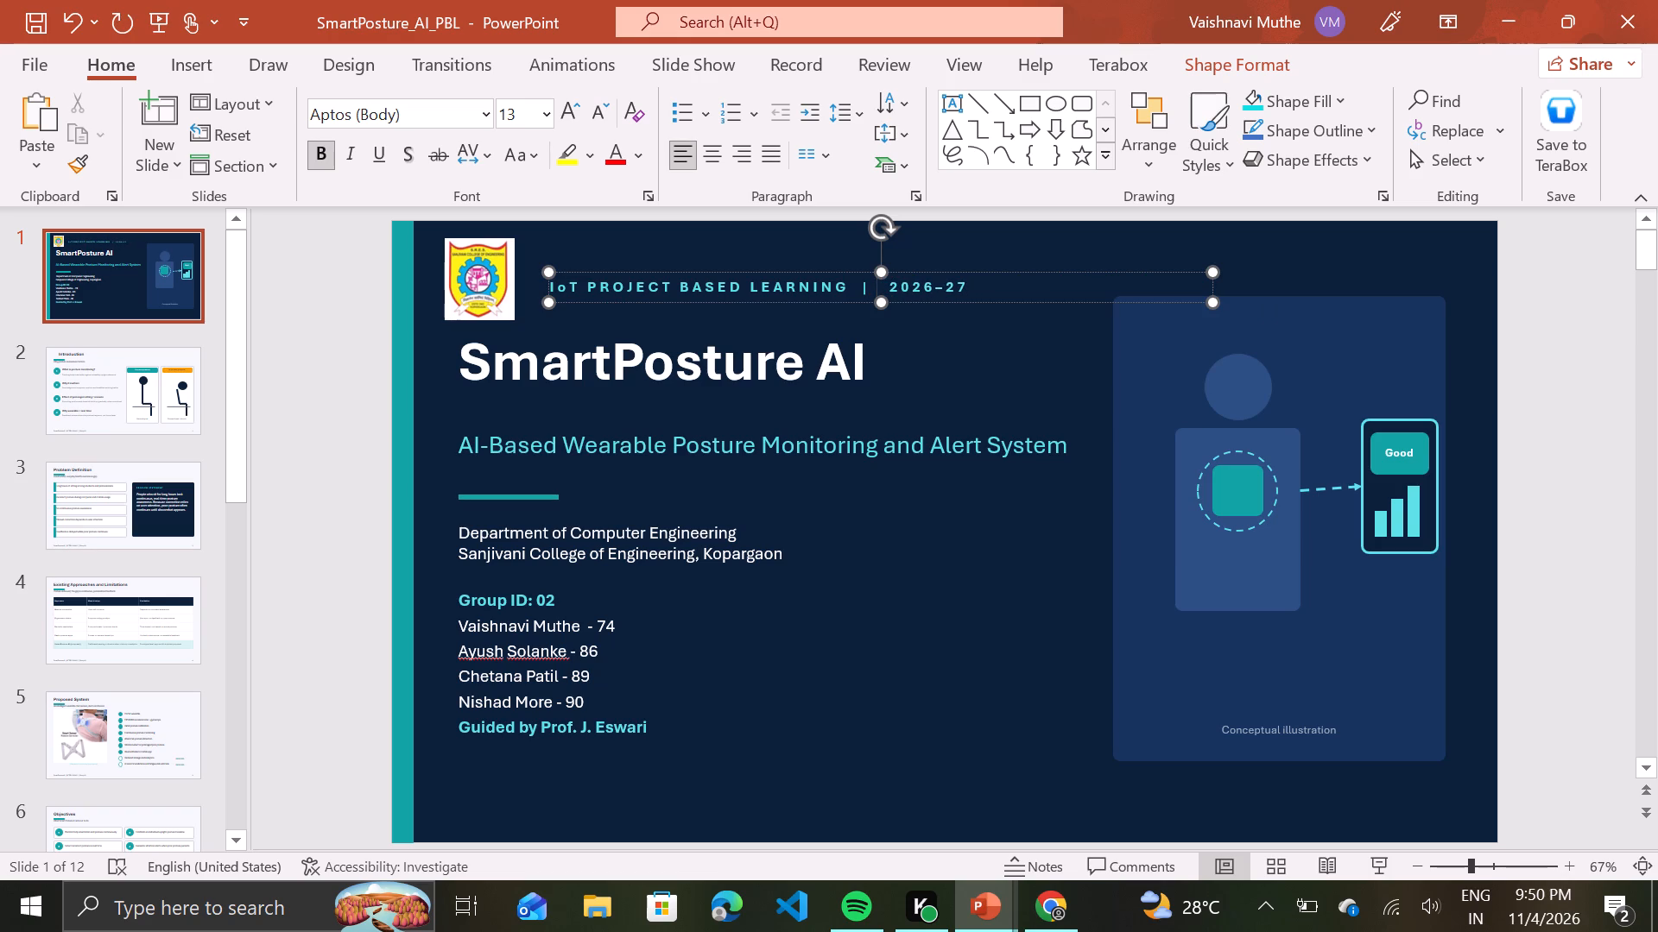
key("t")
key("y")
key("Return")
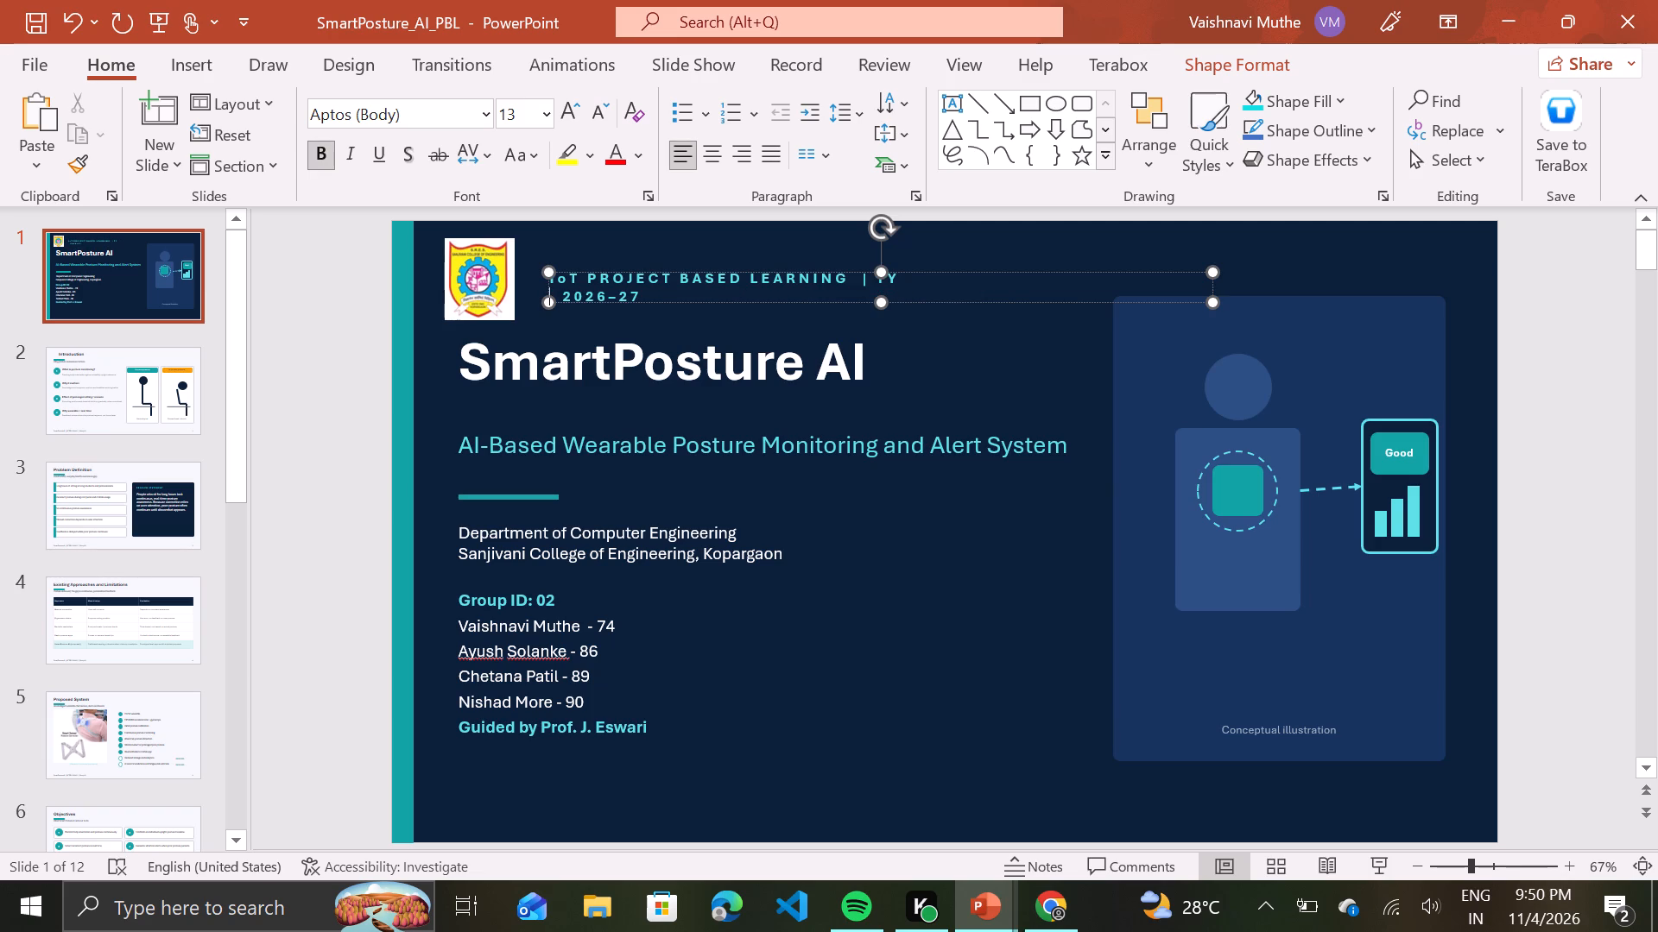
key("BackSpace")
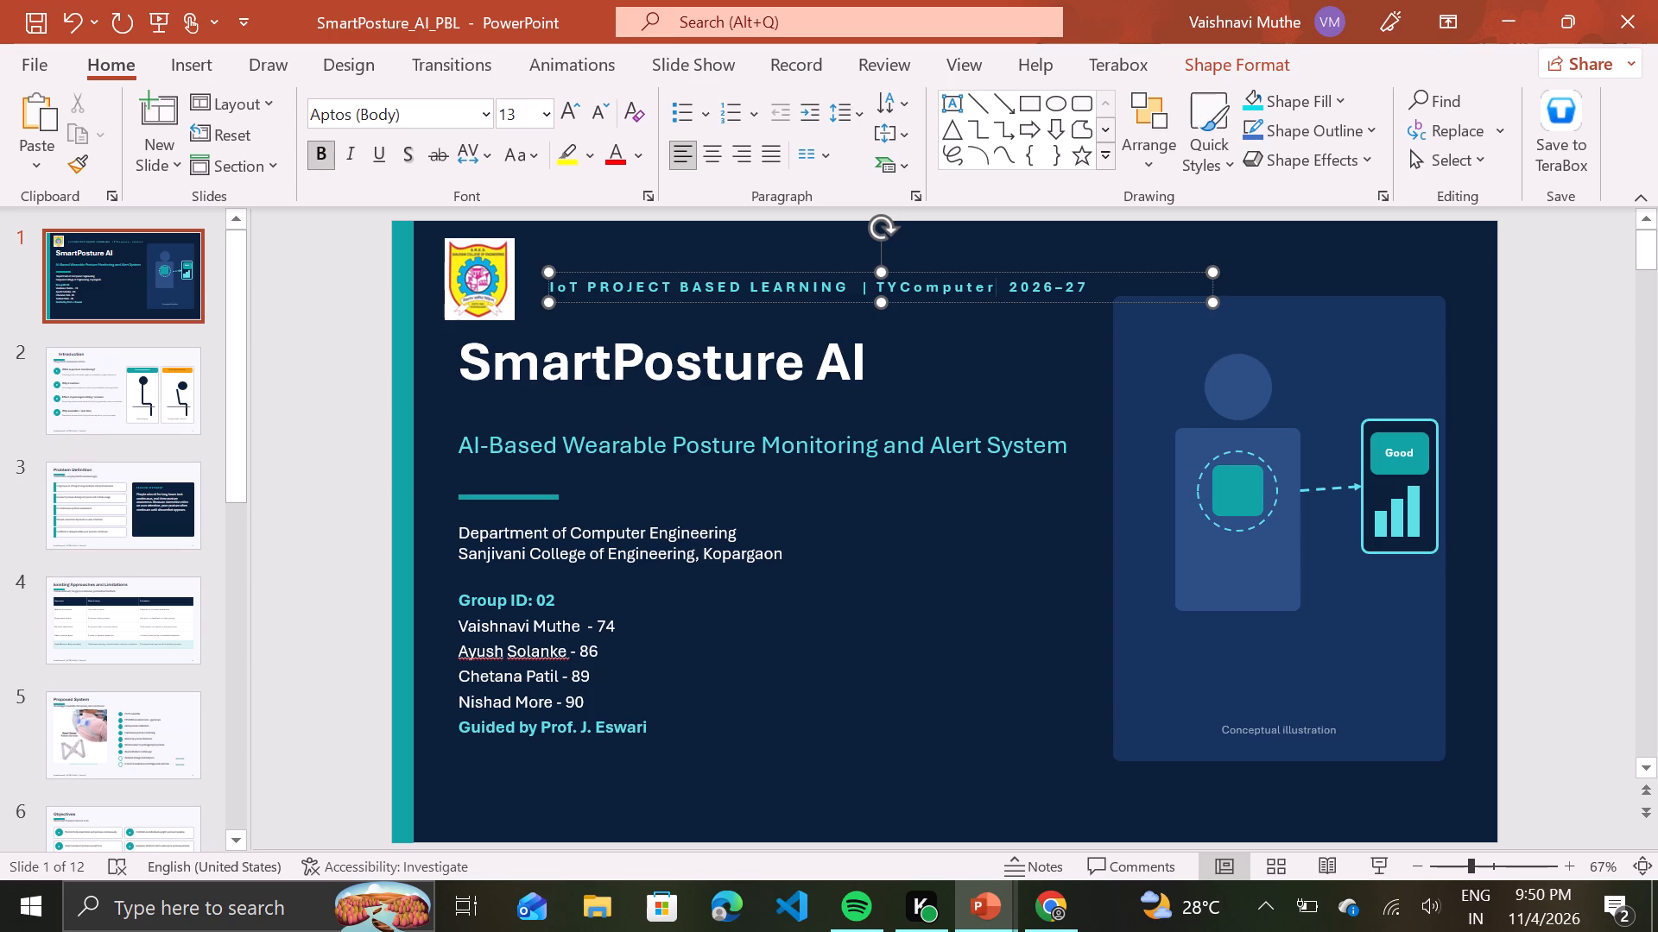
key("backslash")
key("BackSpace")
key("shift+bar")
key("Left")
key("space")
left_click(902, 289)
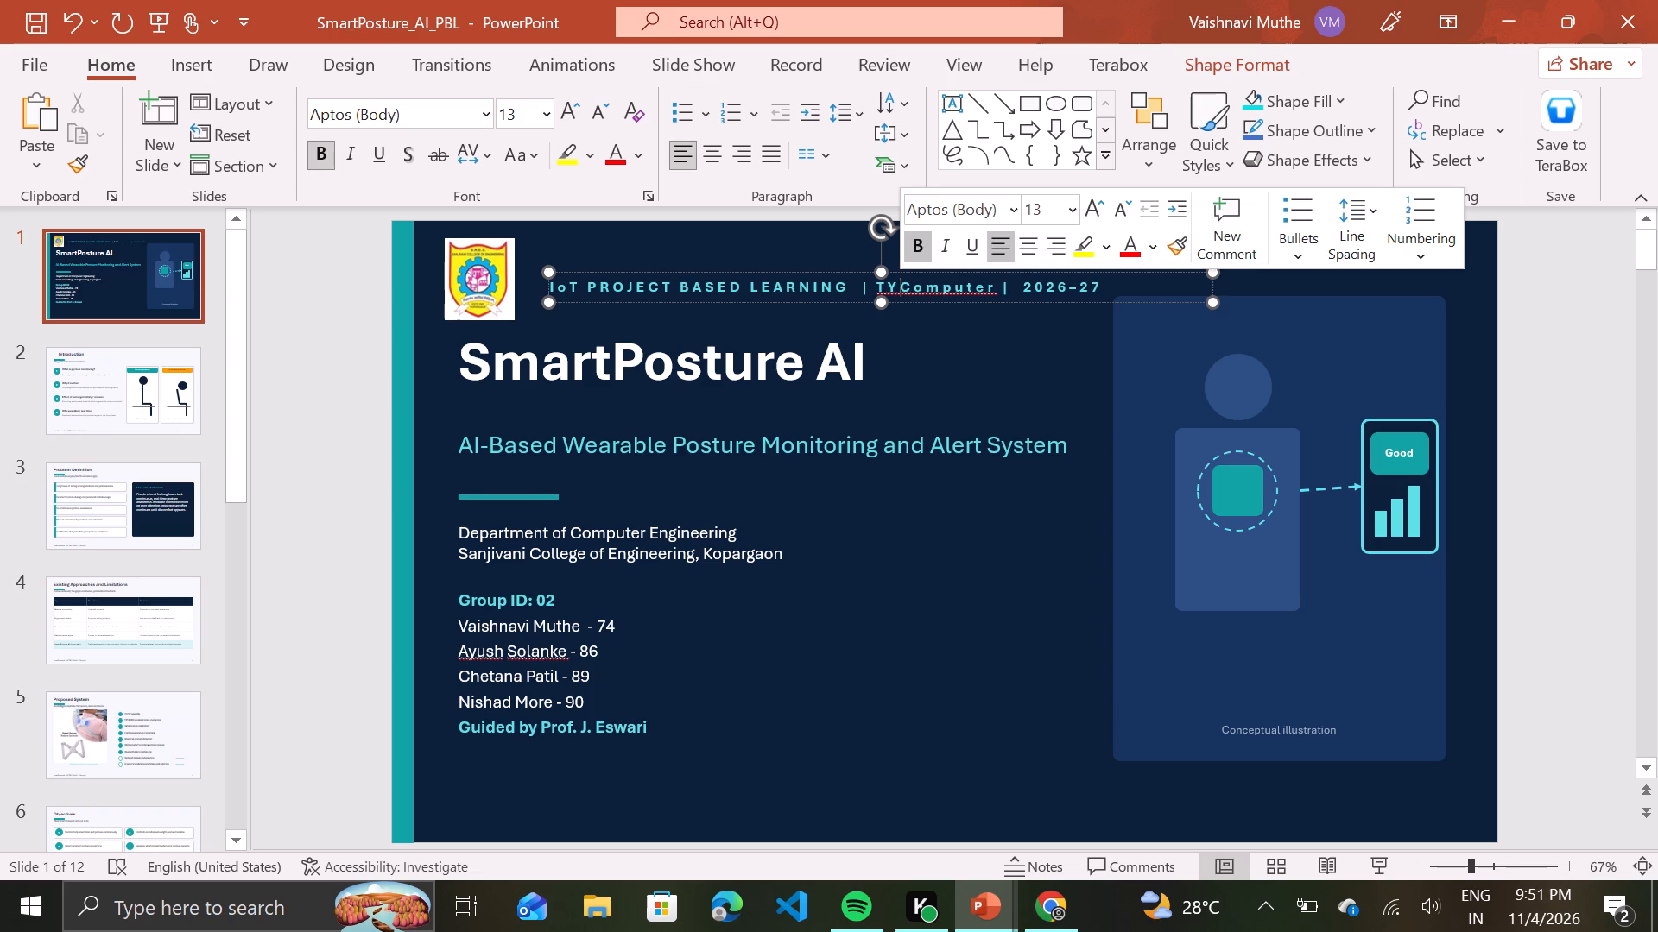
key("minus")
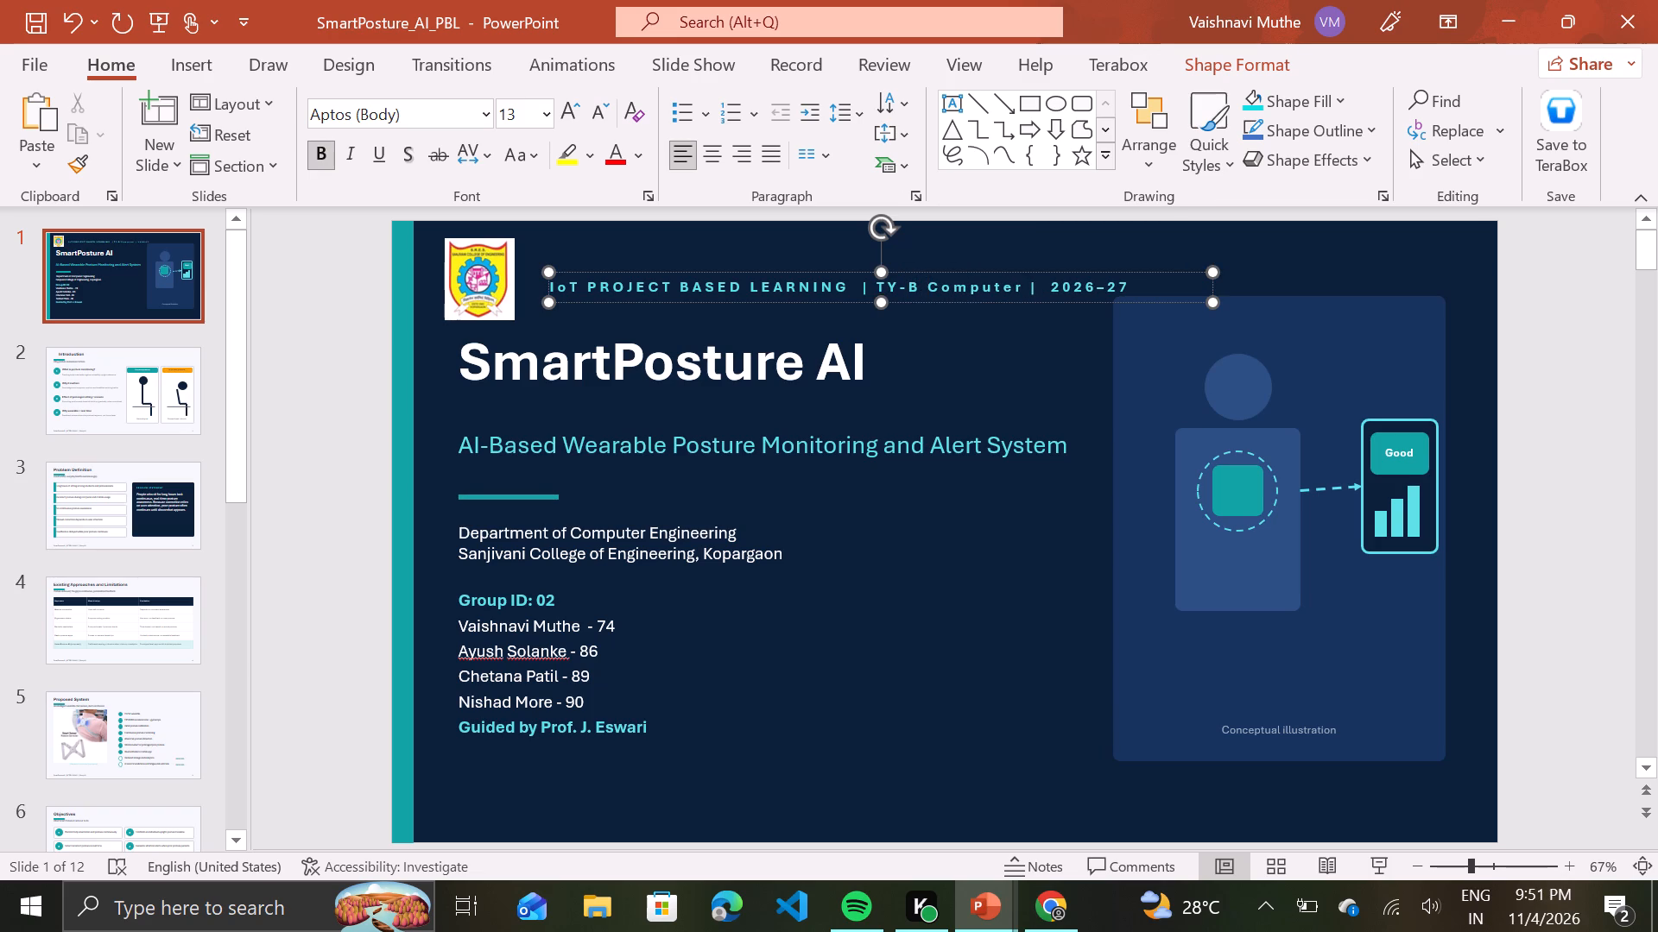
Move the title slide's header line text box slightly up and left, closer to the college logo.
left_click_drag(744, 275, 730, 271)
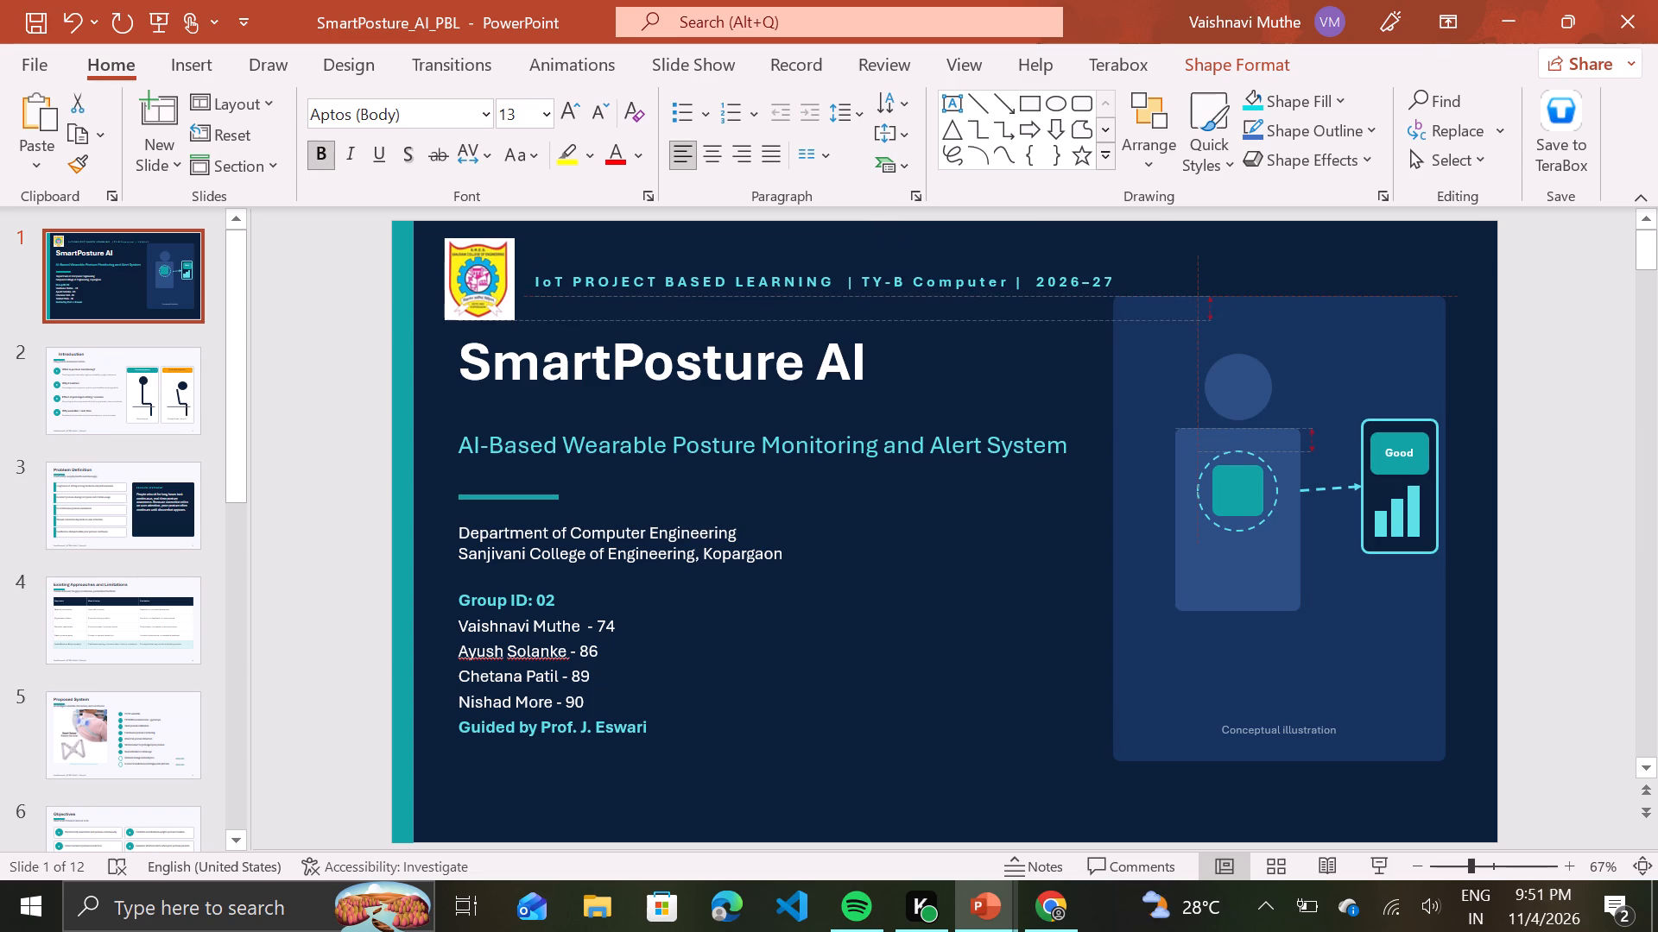
left_click_drag(730, 271, 726, 263)
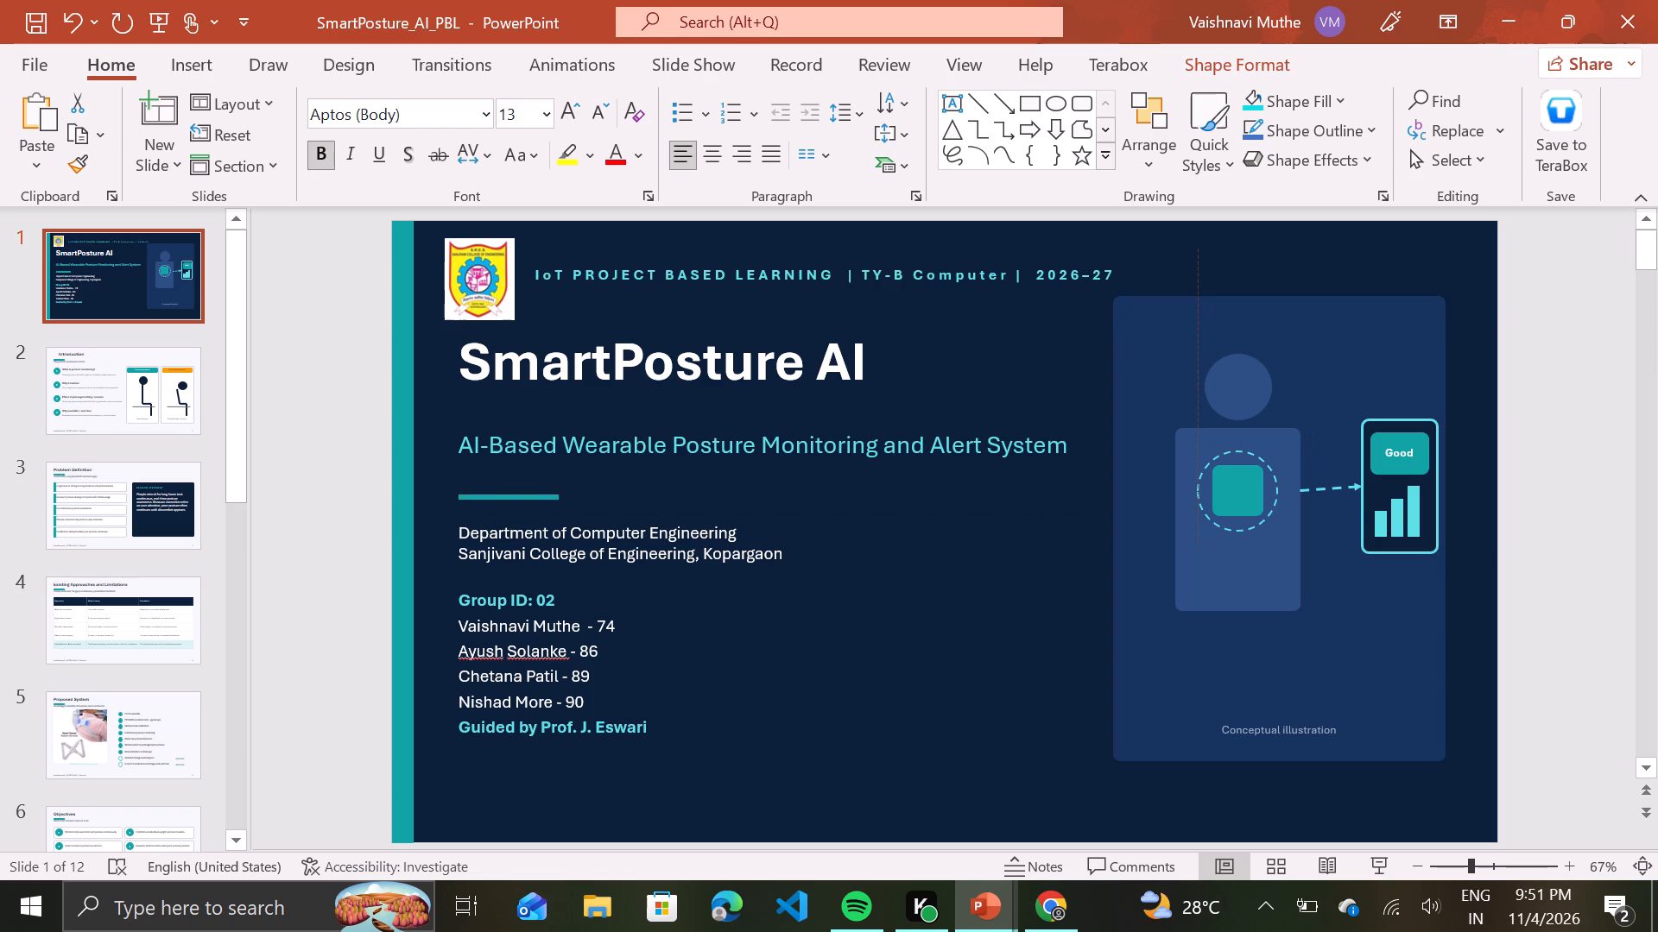
left_click_drag(726, 263, 726, 266)
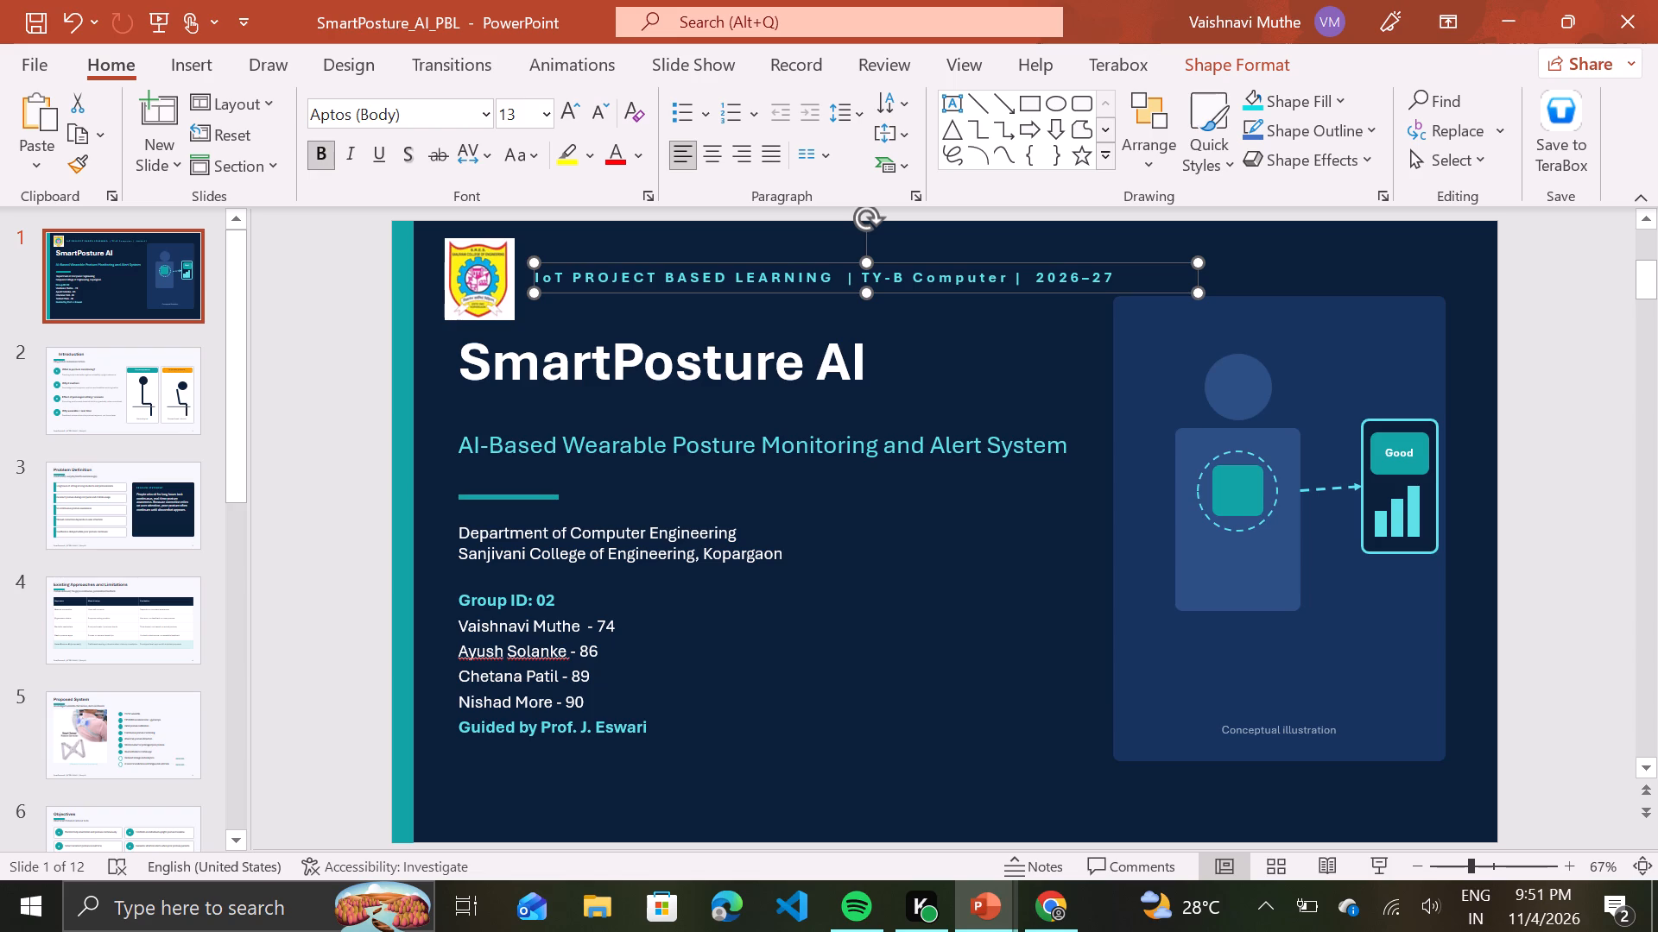
Move the department and college text box up to just beneath the title slide's header line.
left_click(612, 559)
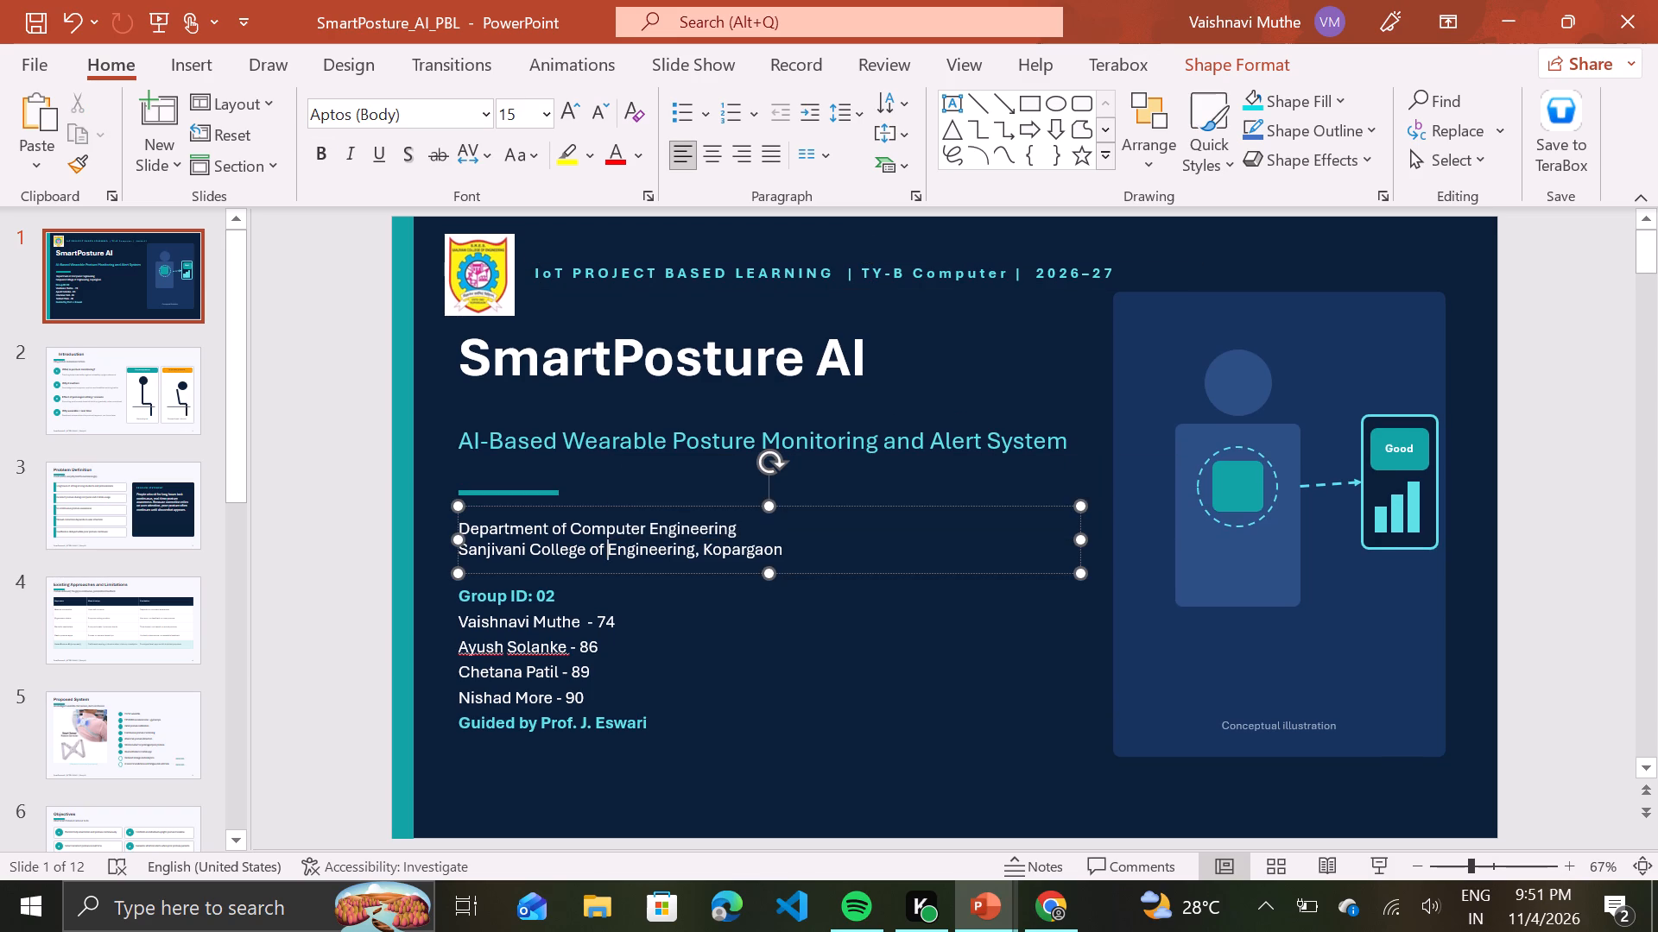
left_click_drag(796, 548, 776, 548)
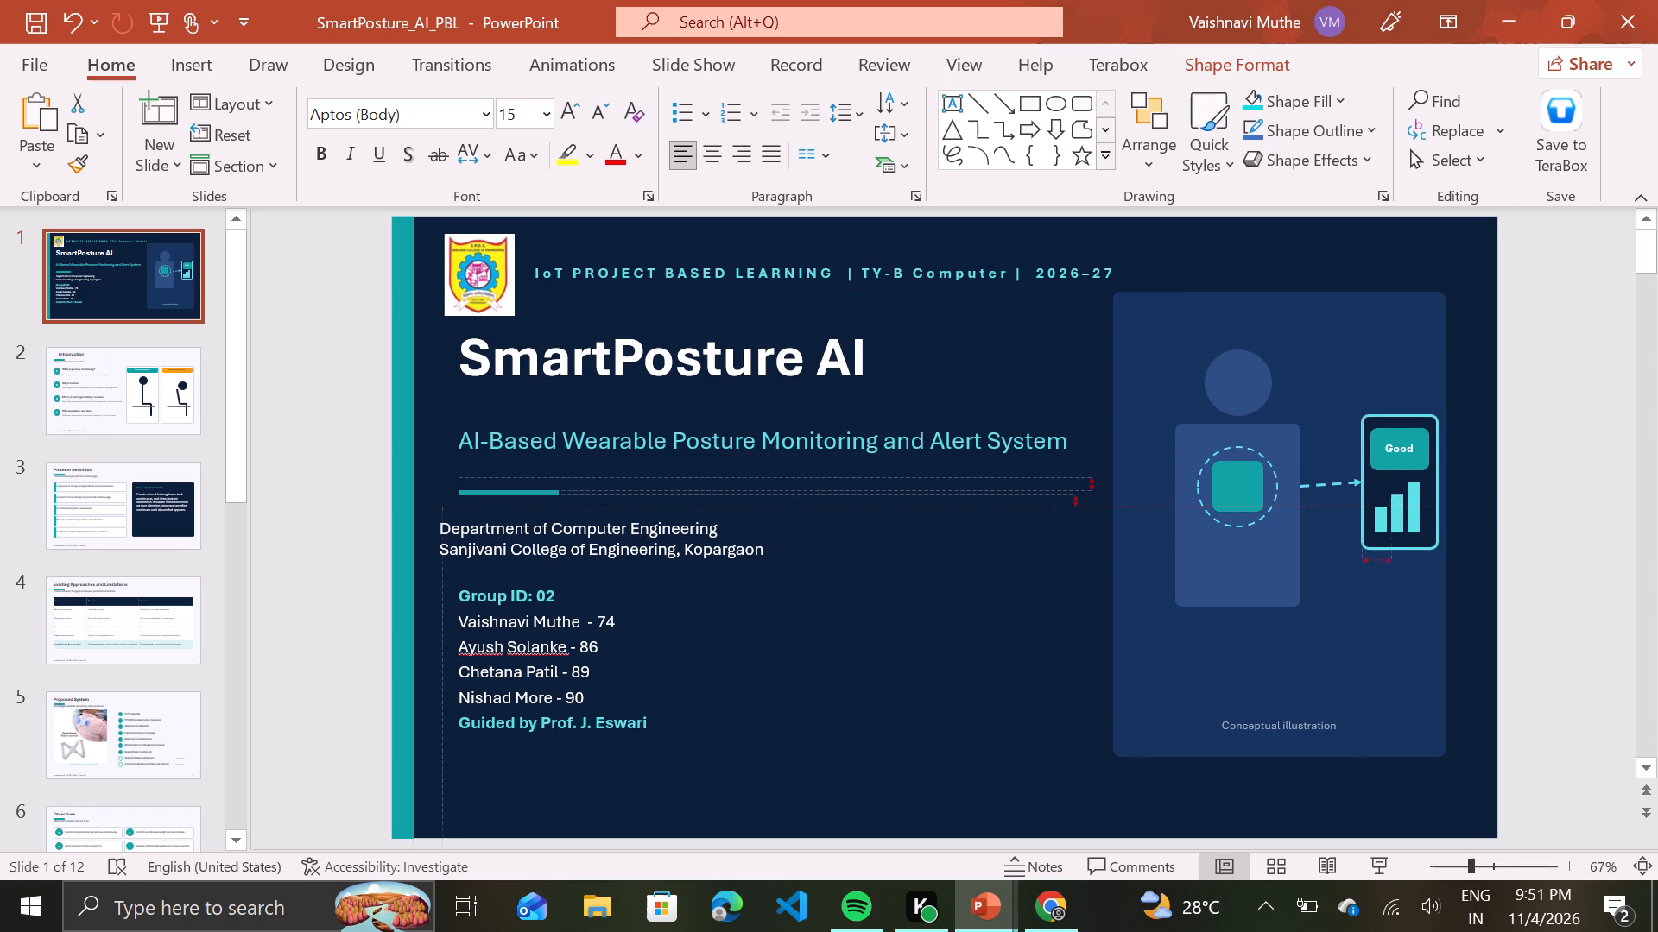
left_click_drag(776, 548, 819, 546)
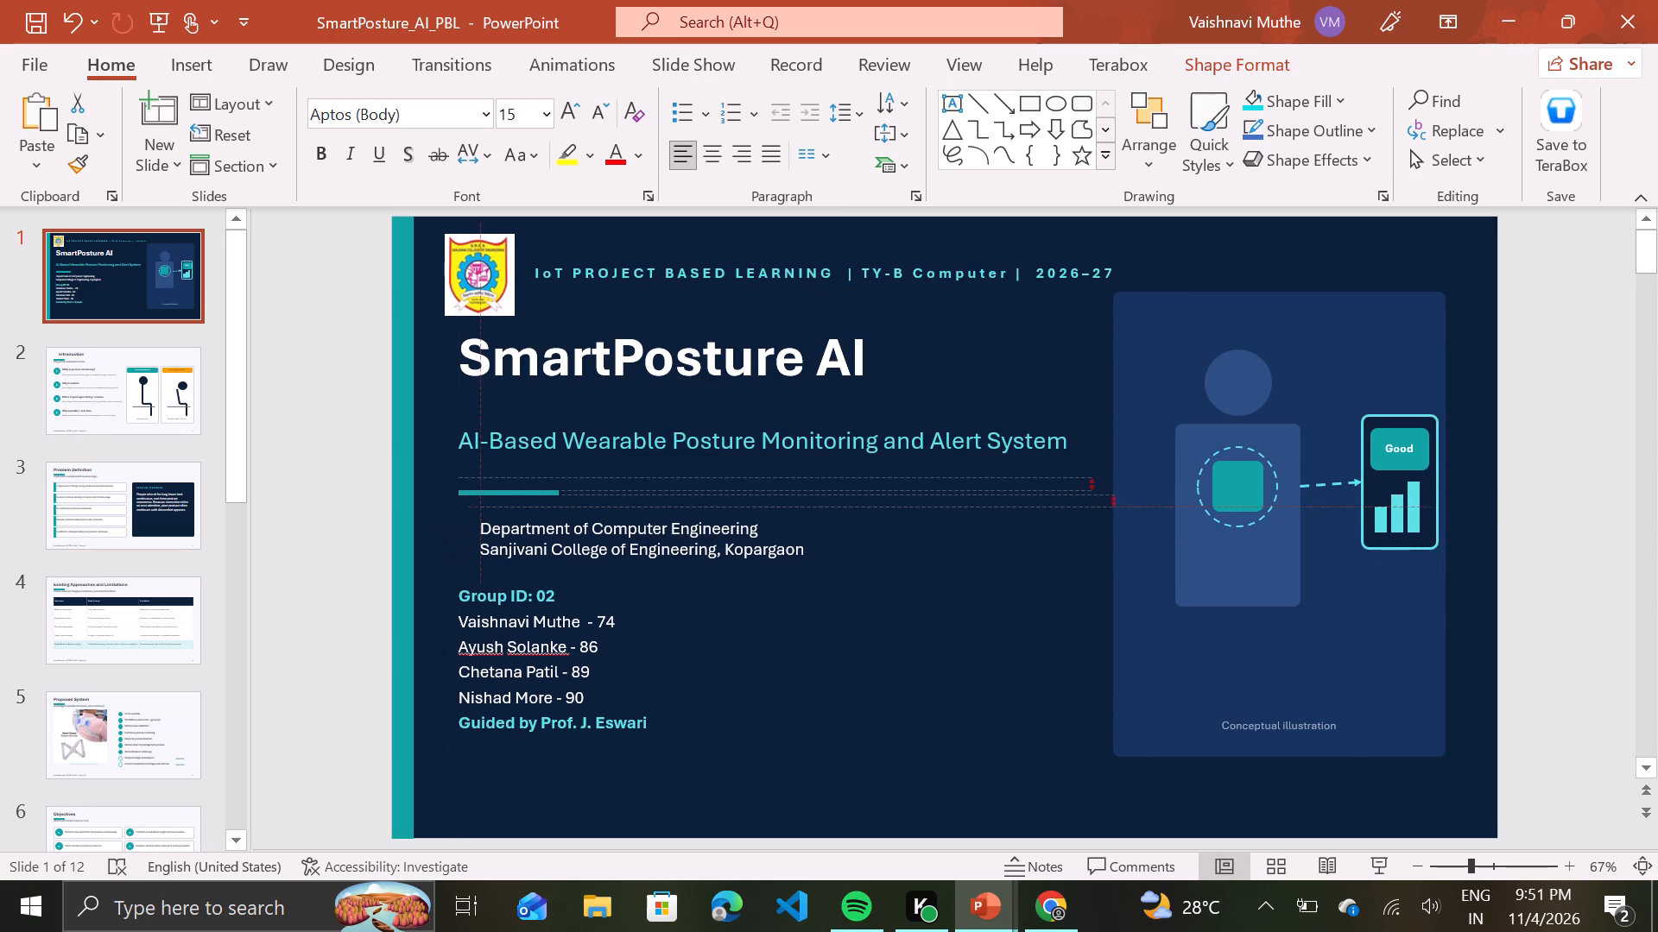
left_click_drag(819, 546, 817, 546)
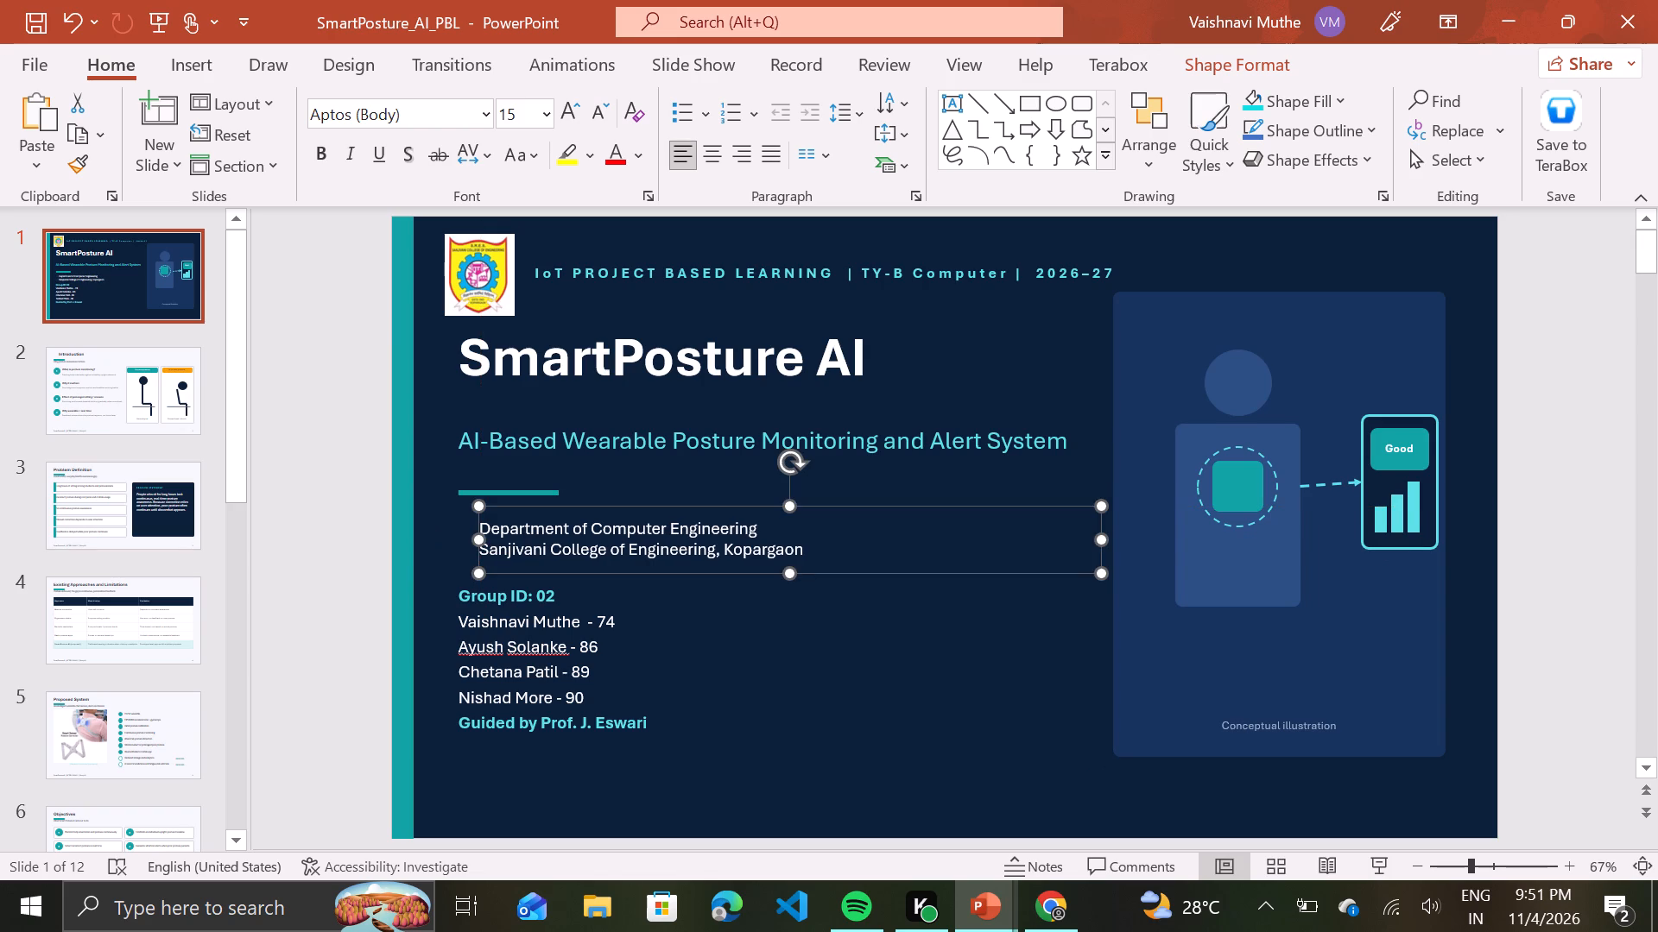
left_click_drag(696, 508, 804, 290)
Lower the teal divider line to just above Group ID: 02 and bring the subtitle down to sit above the divider.
left_click_drag(535, 490, 537, 551)
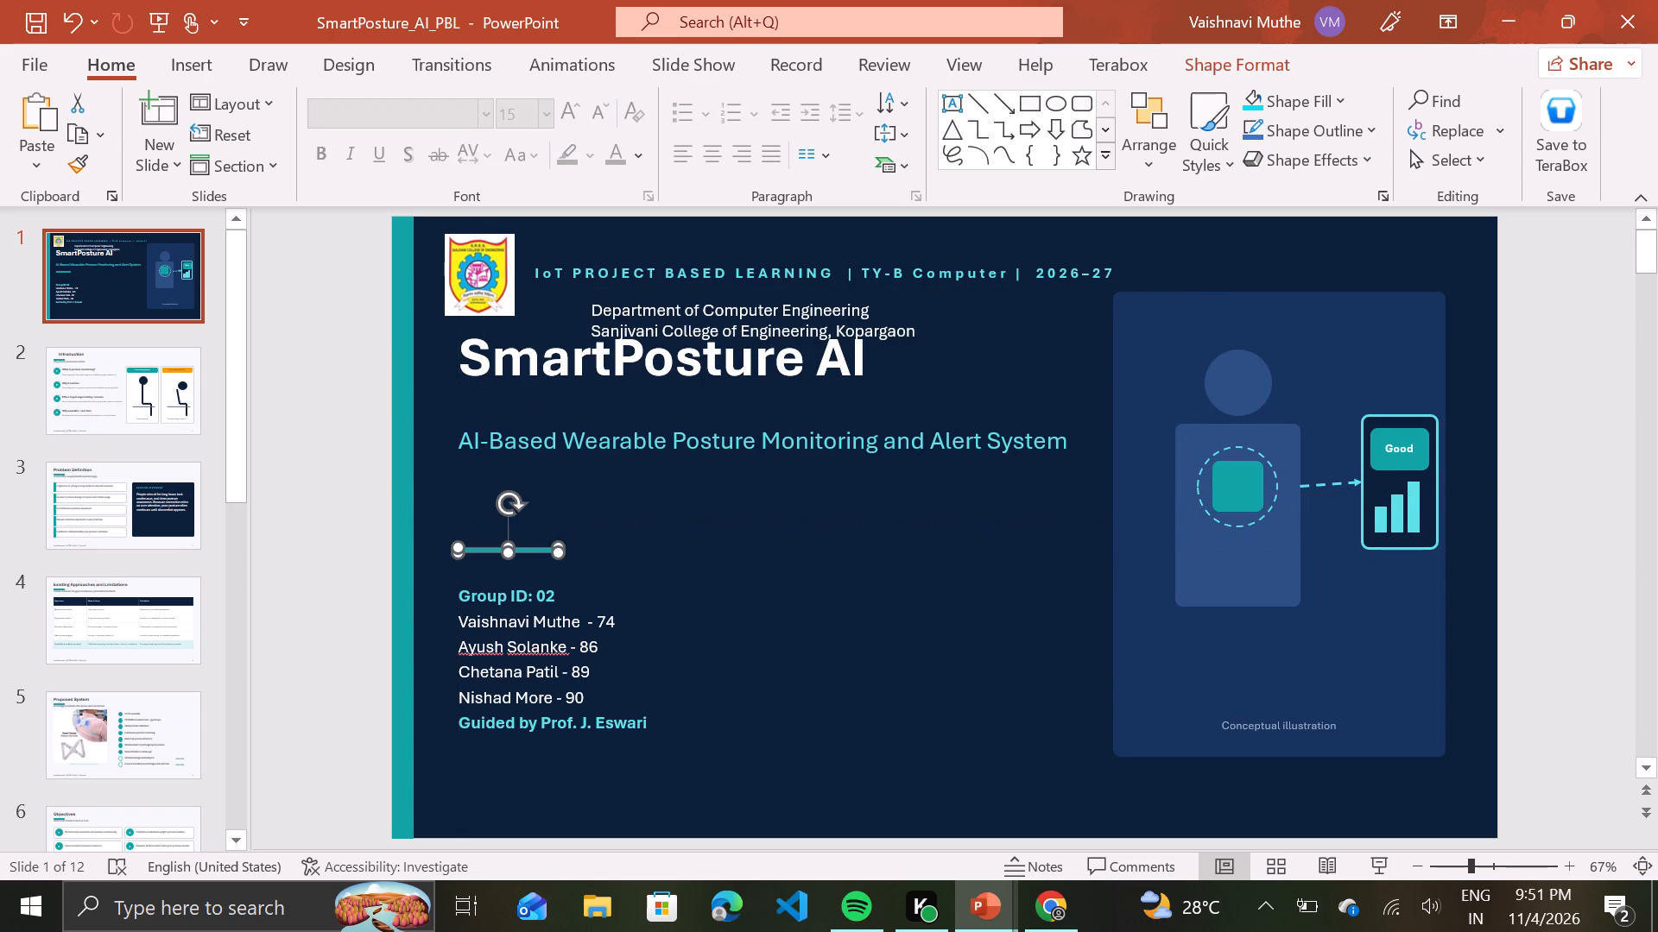
left_click(534, 436)
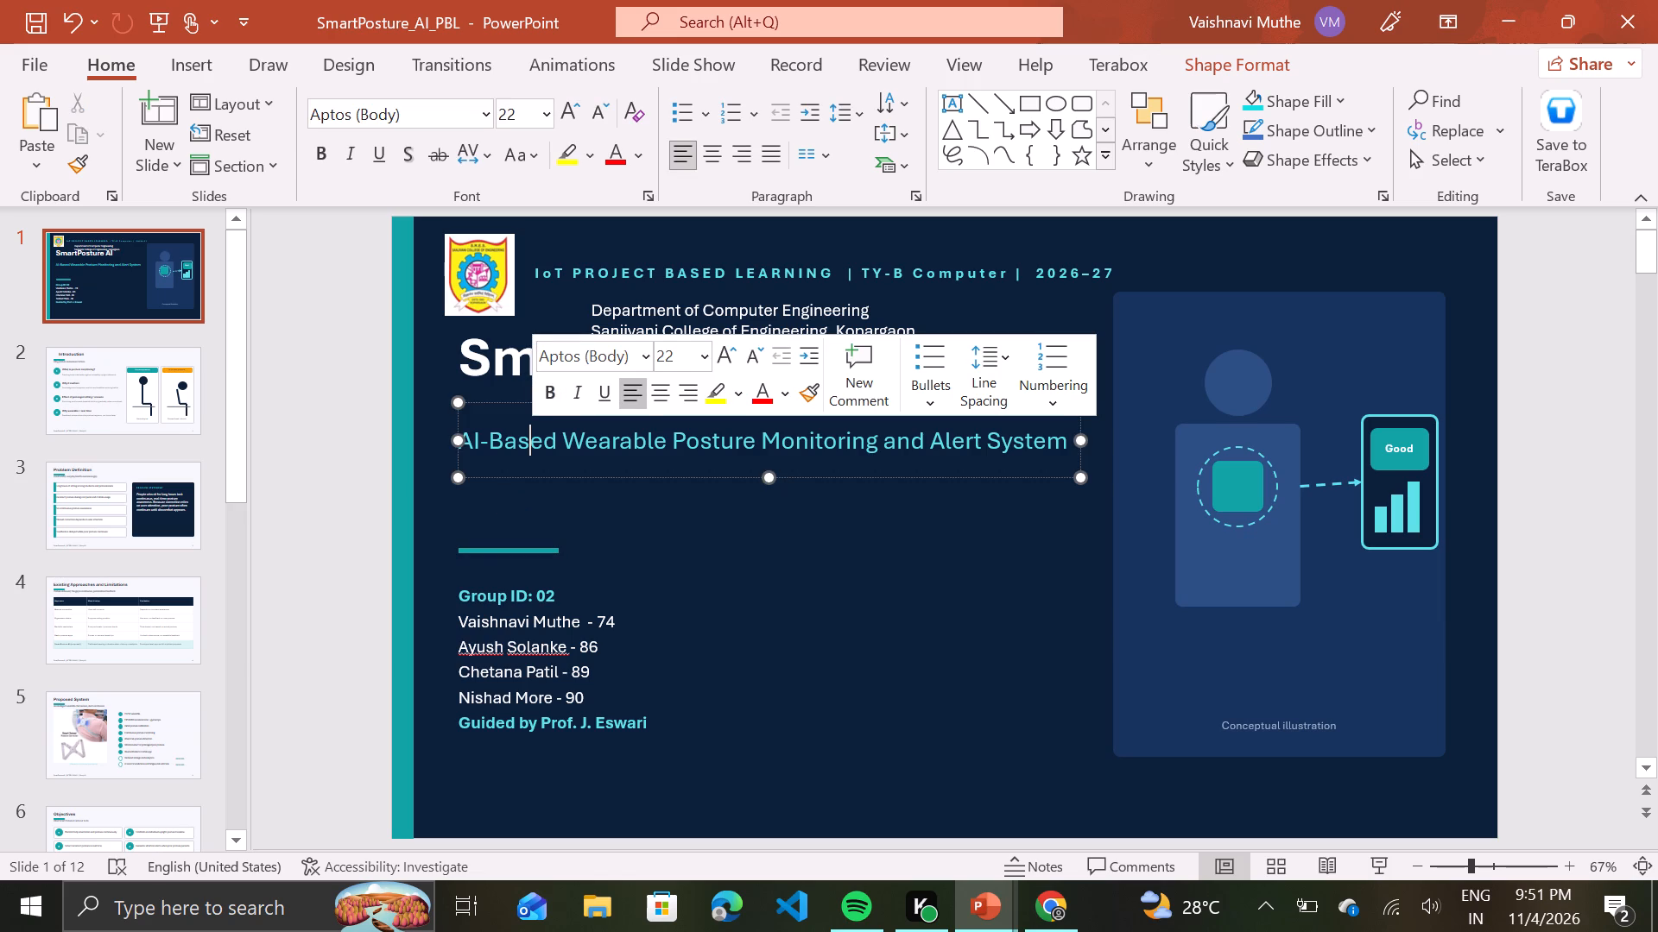
left_click_drag(513, 404, 509, 467)
Move the SmartPosture AI title down to just above the subtitle, clear of the department and college text.
left_click(549, 351)
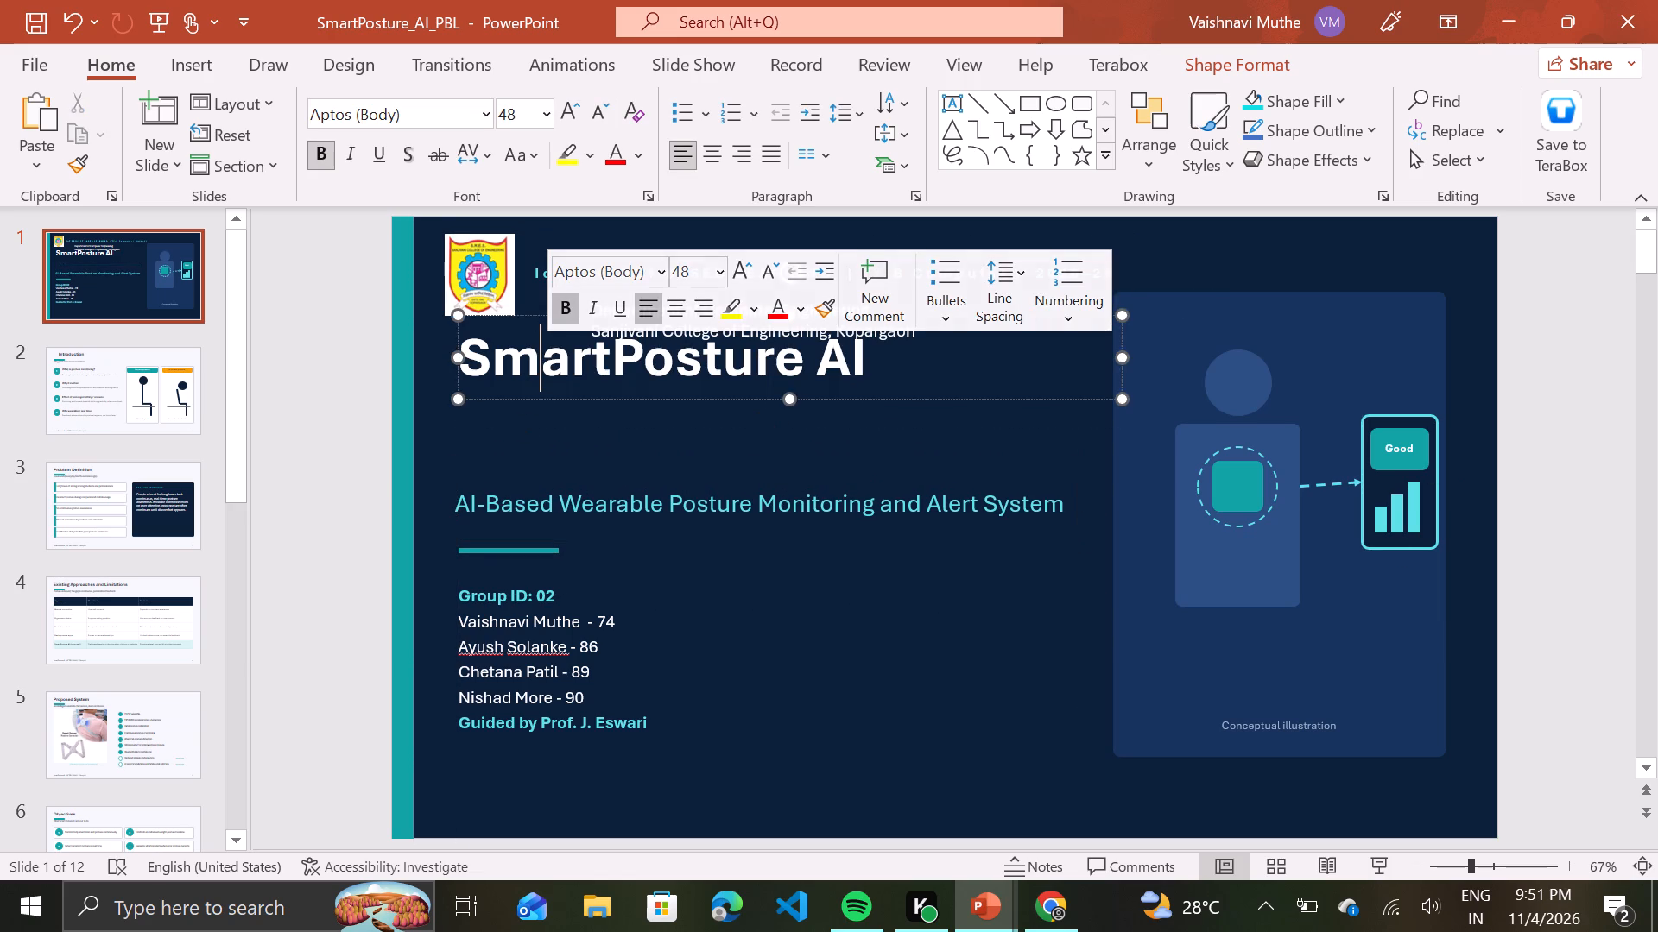
left_click_drag(526, 326, 535, 386)
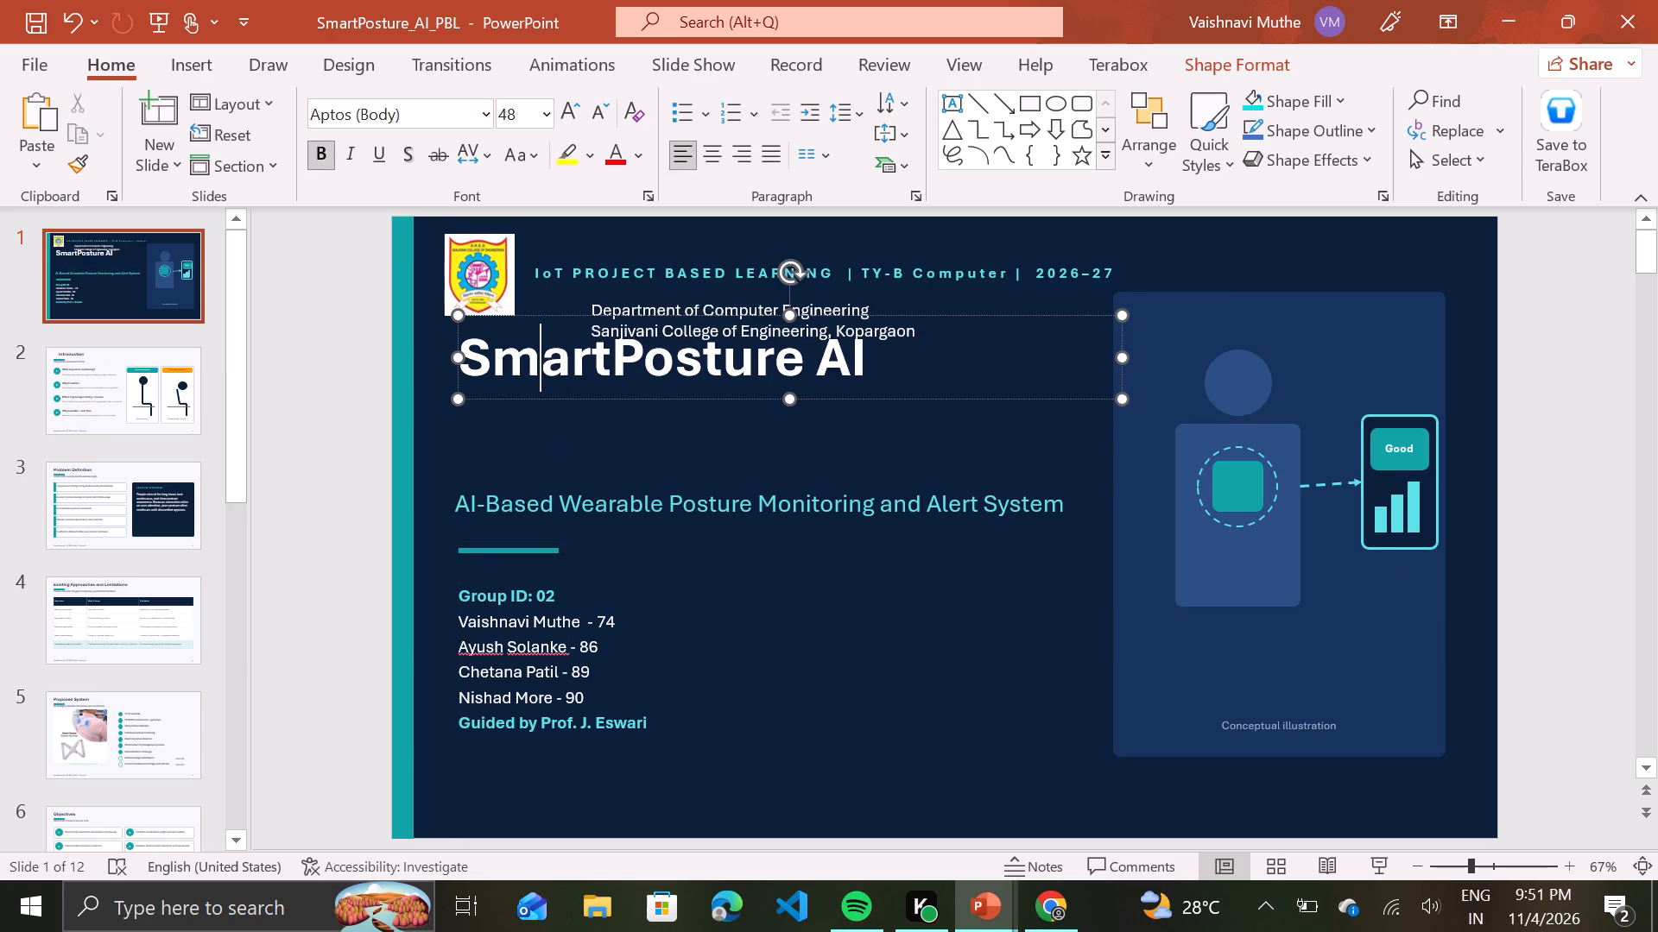
left_click_drag(535, 386, 535, 375)
left_click_drag(559, 399, 563, 461)
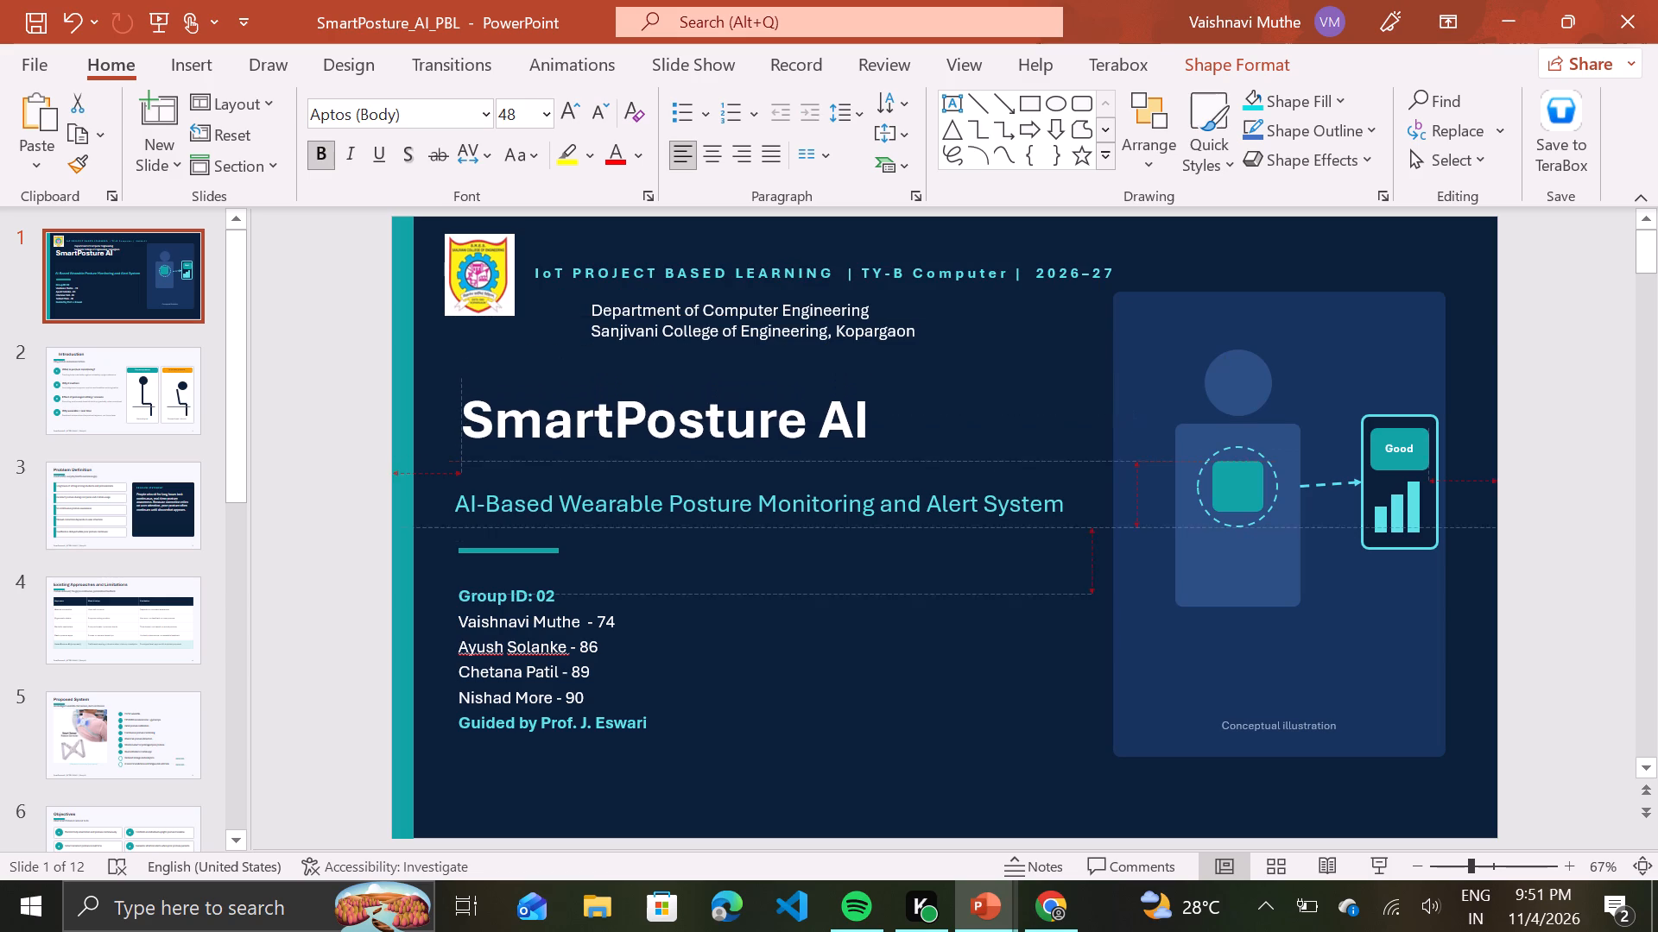
left_click_drag(563, 461, 563, 469)
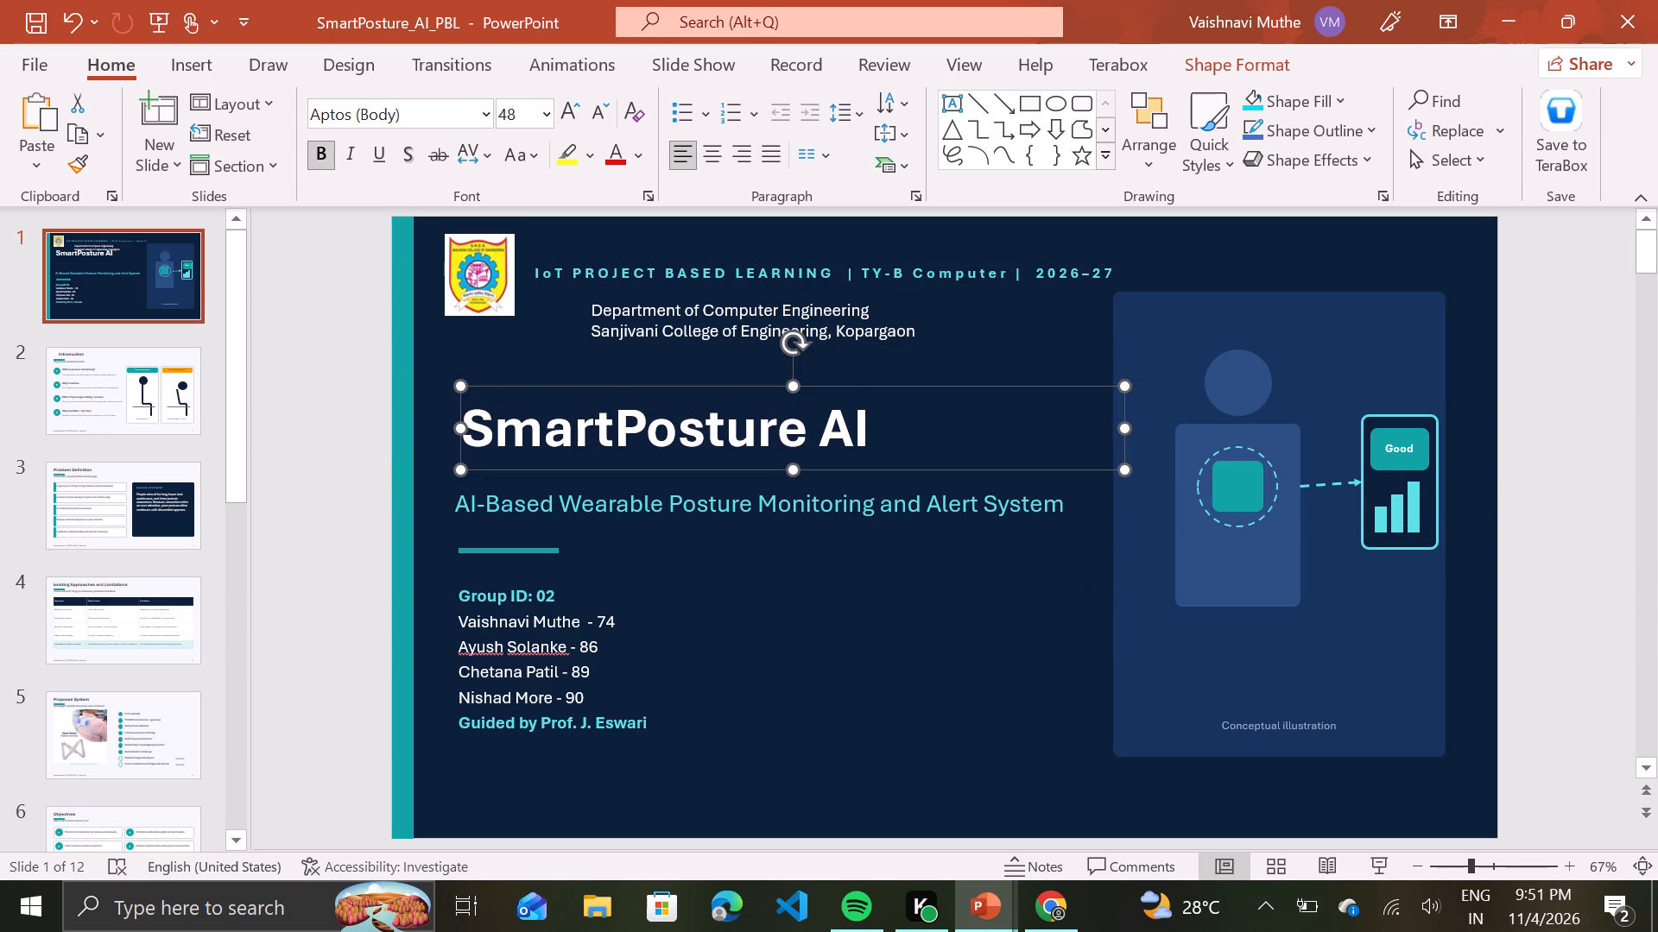
Shift the department and college text box slightly right and up, closer beneath the header line.
left_click(740, 312)
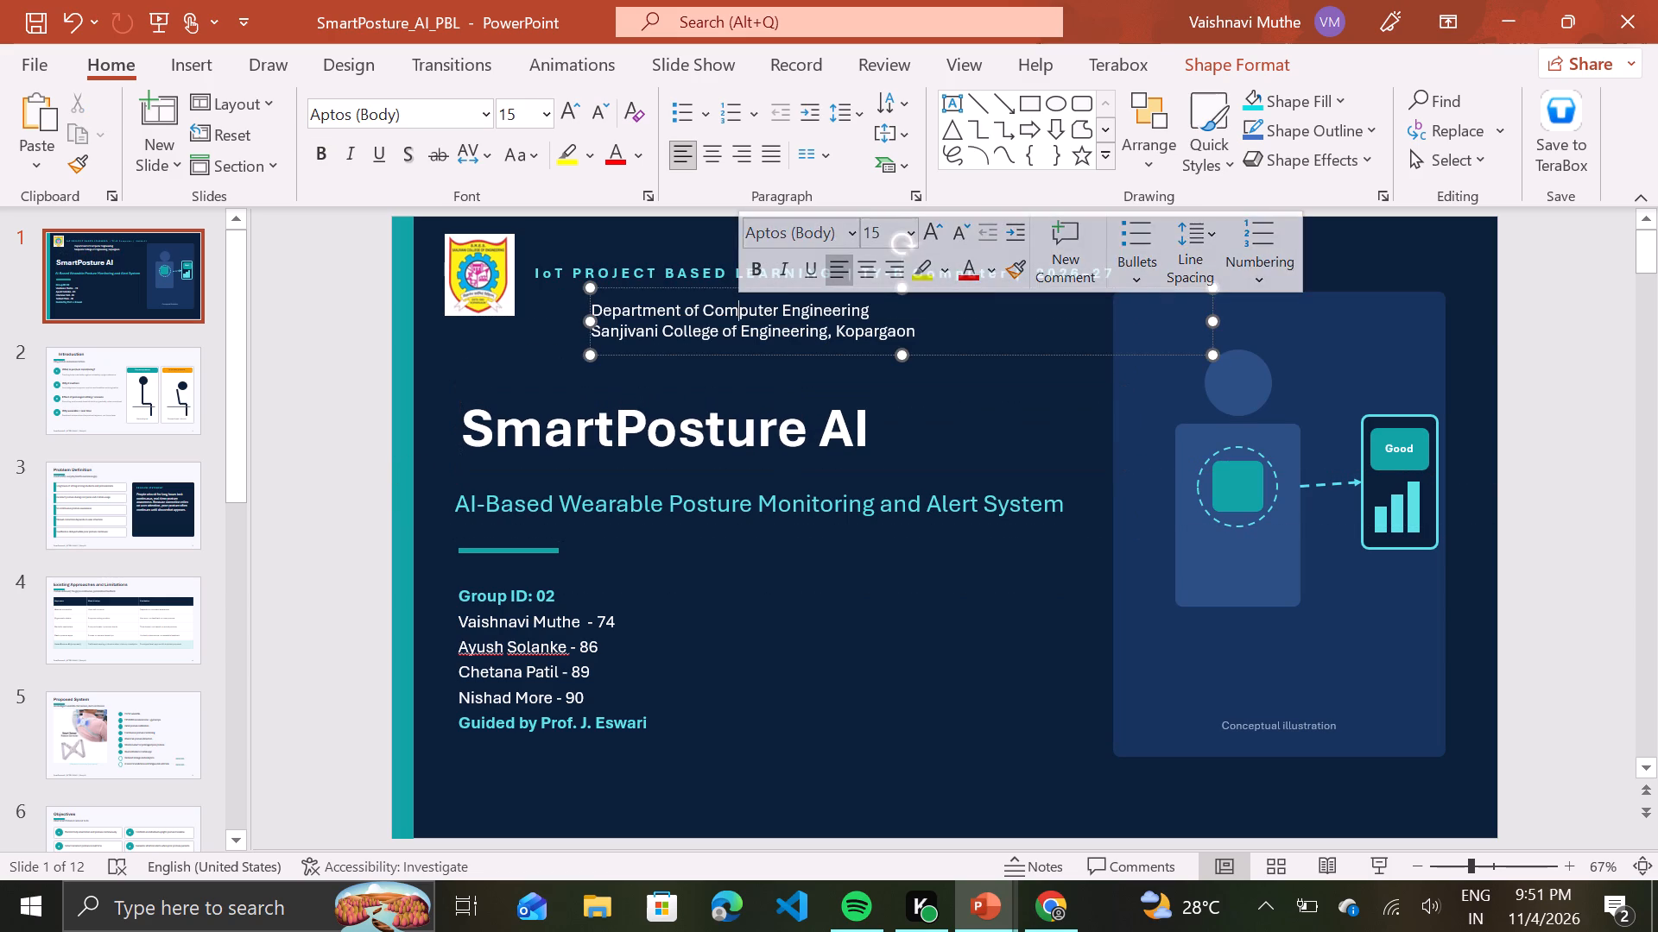
left_click_drag(696, 287, 720, 278)
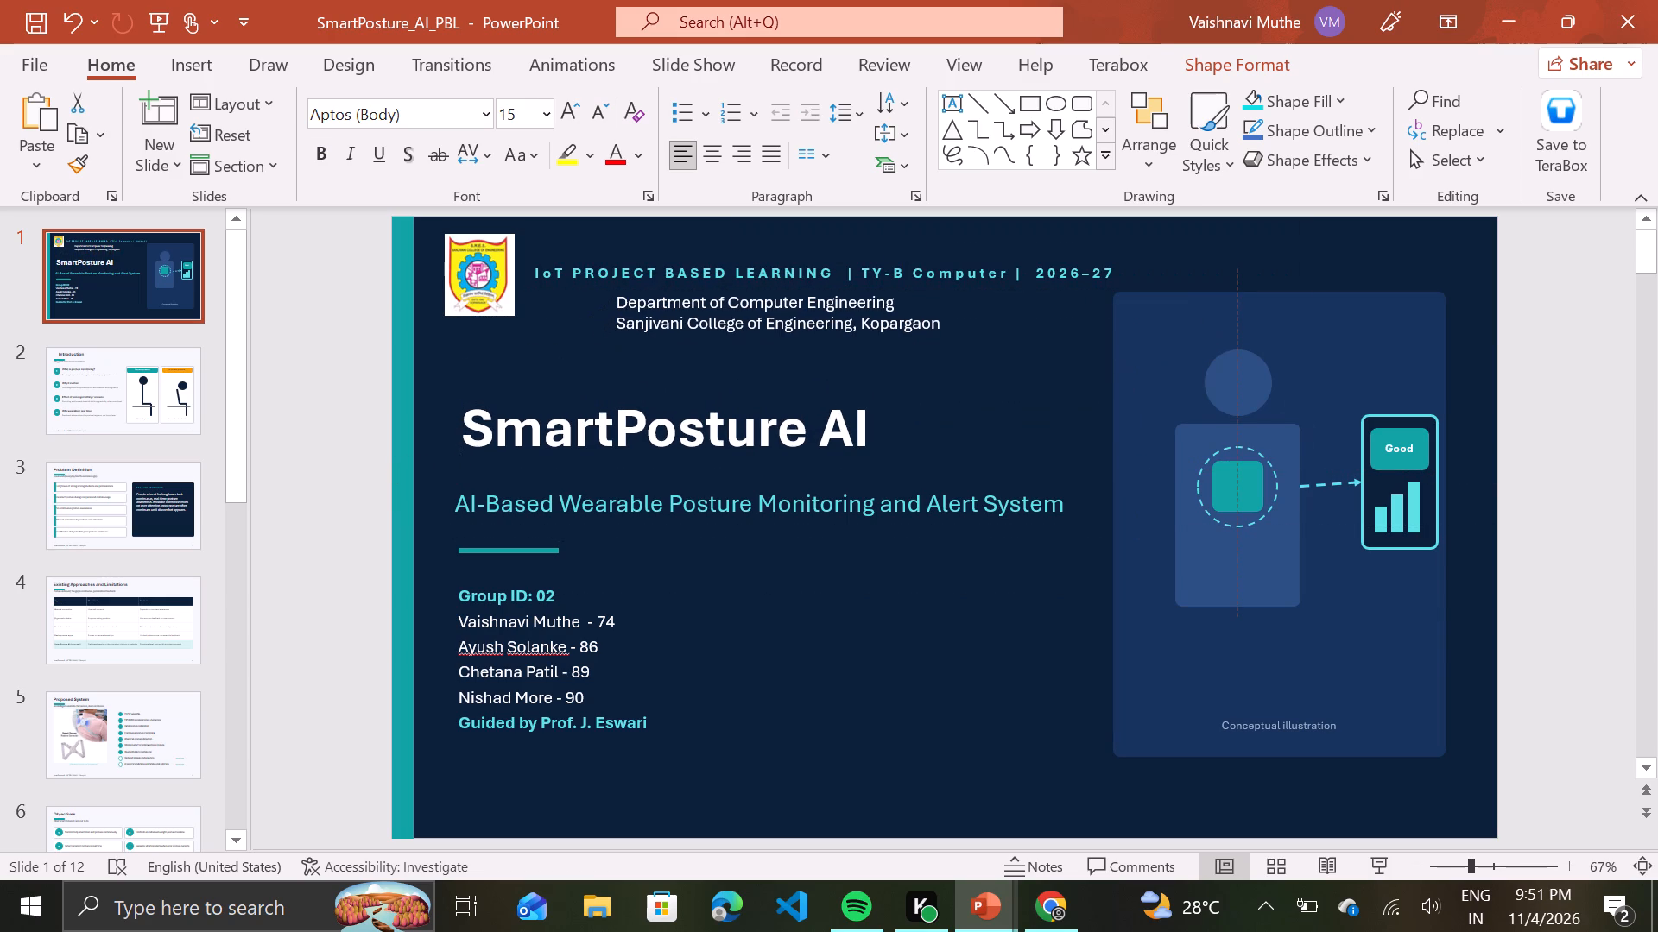
left_click_drag(720, 278, 727, 284)
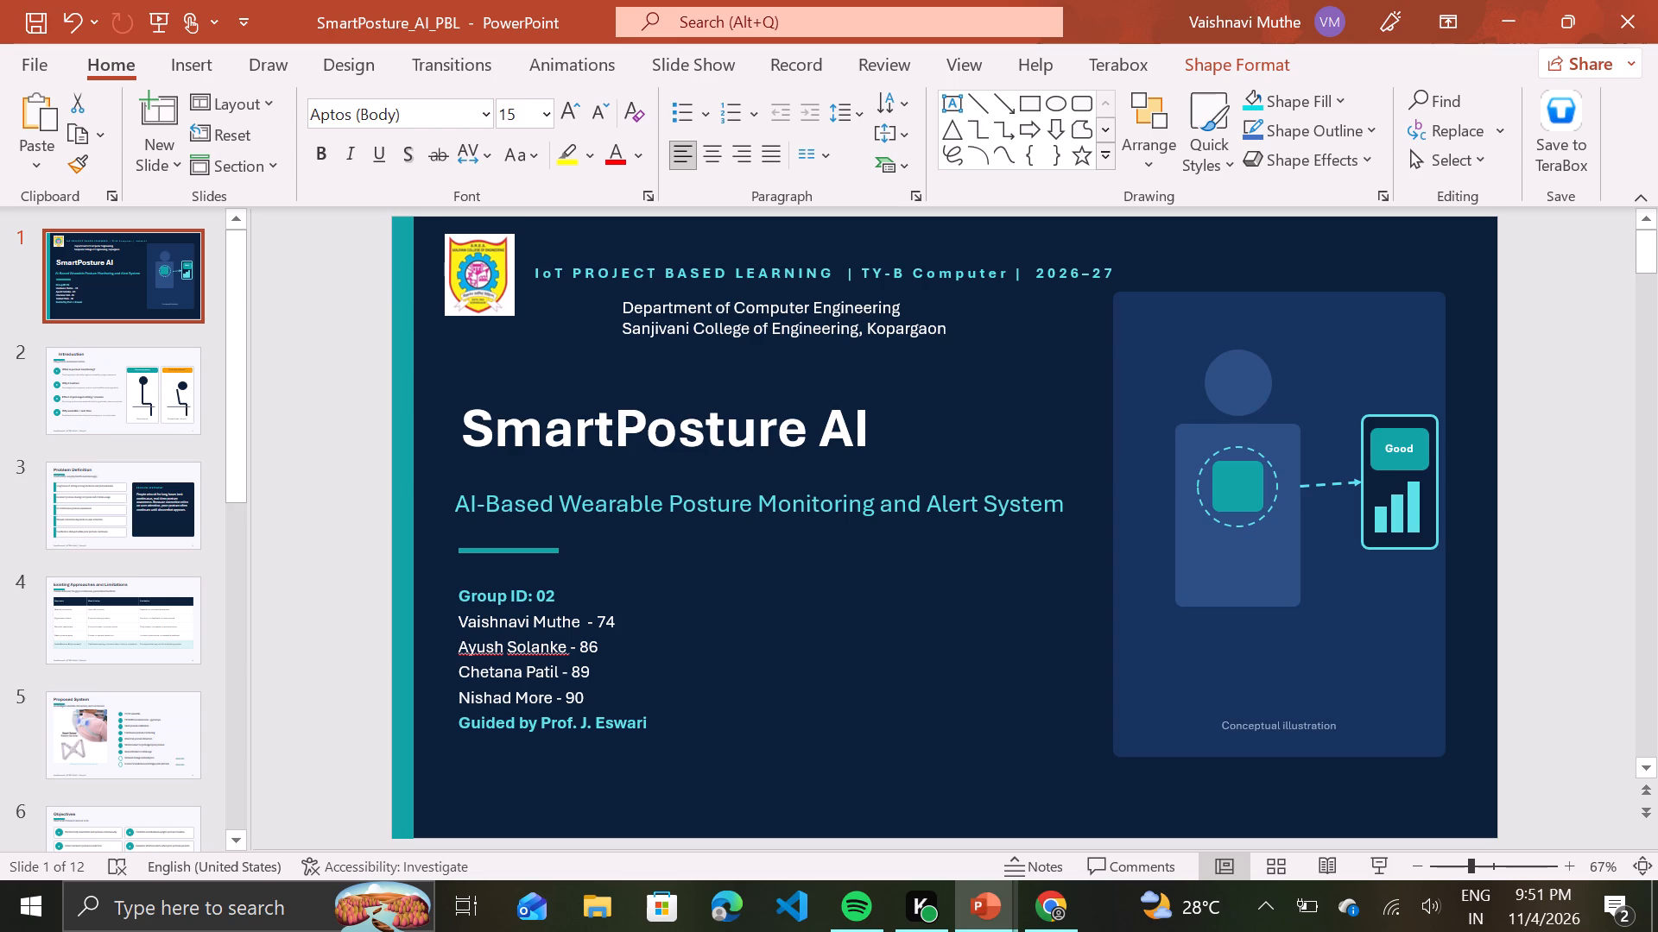
left_click_drag(727, 284, 727, 282)
left_click_drag(727, 282, 726, 282)
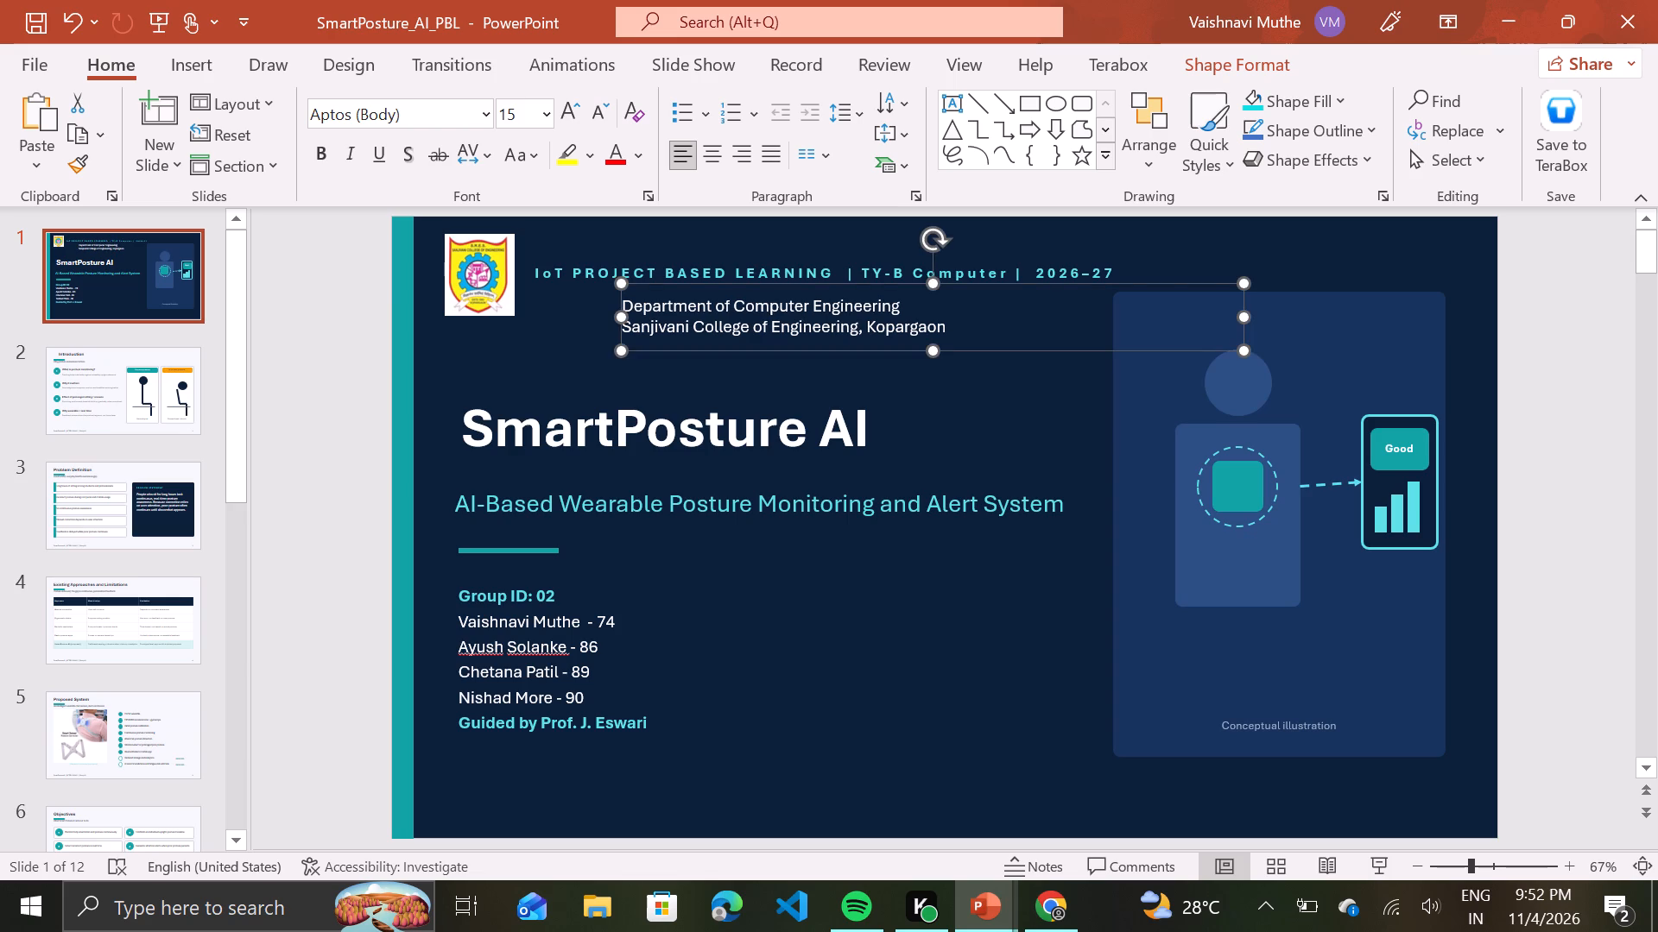
Reorder the text box so "Department of Computer Engineering" follows "Sanjivani College of Engineering, Kopargaon", and save the presentation.
left_click_drag(899, 304, 607, 303)
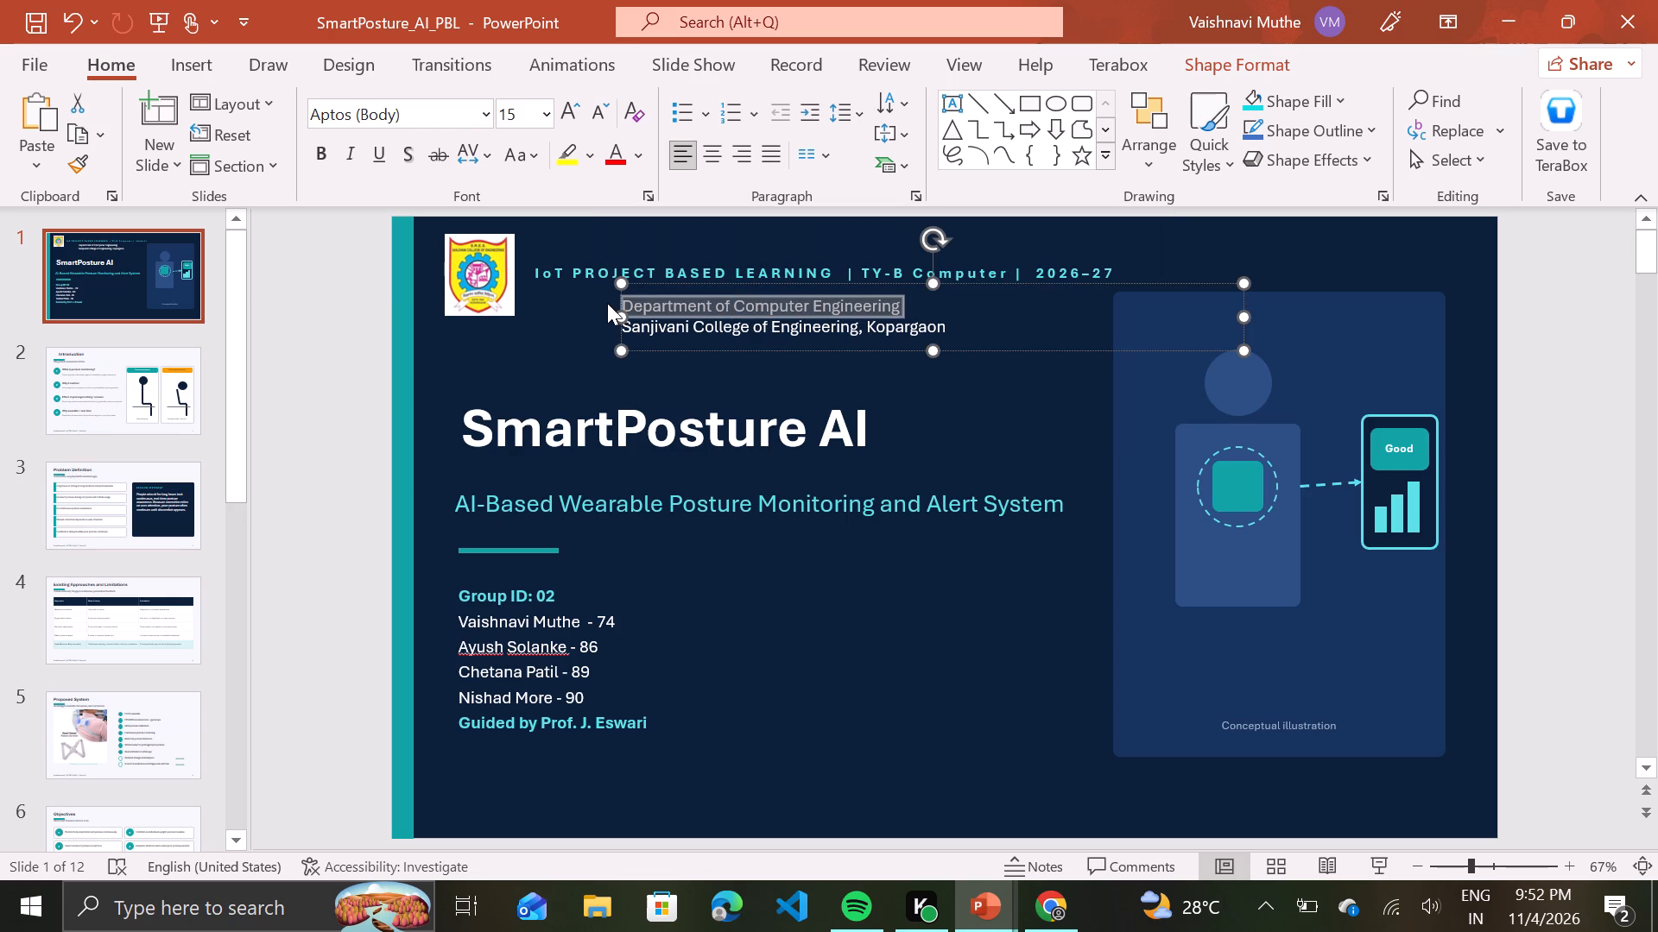
key("ctrl+c")
key("BackSpace")
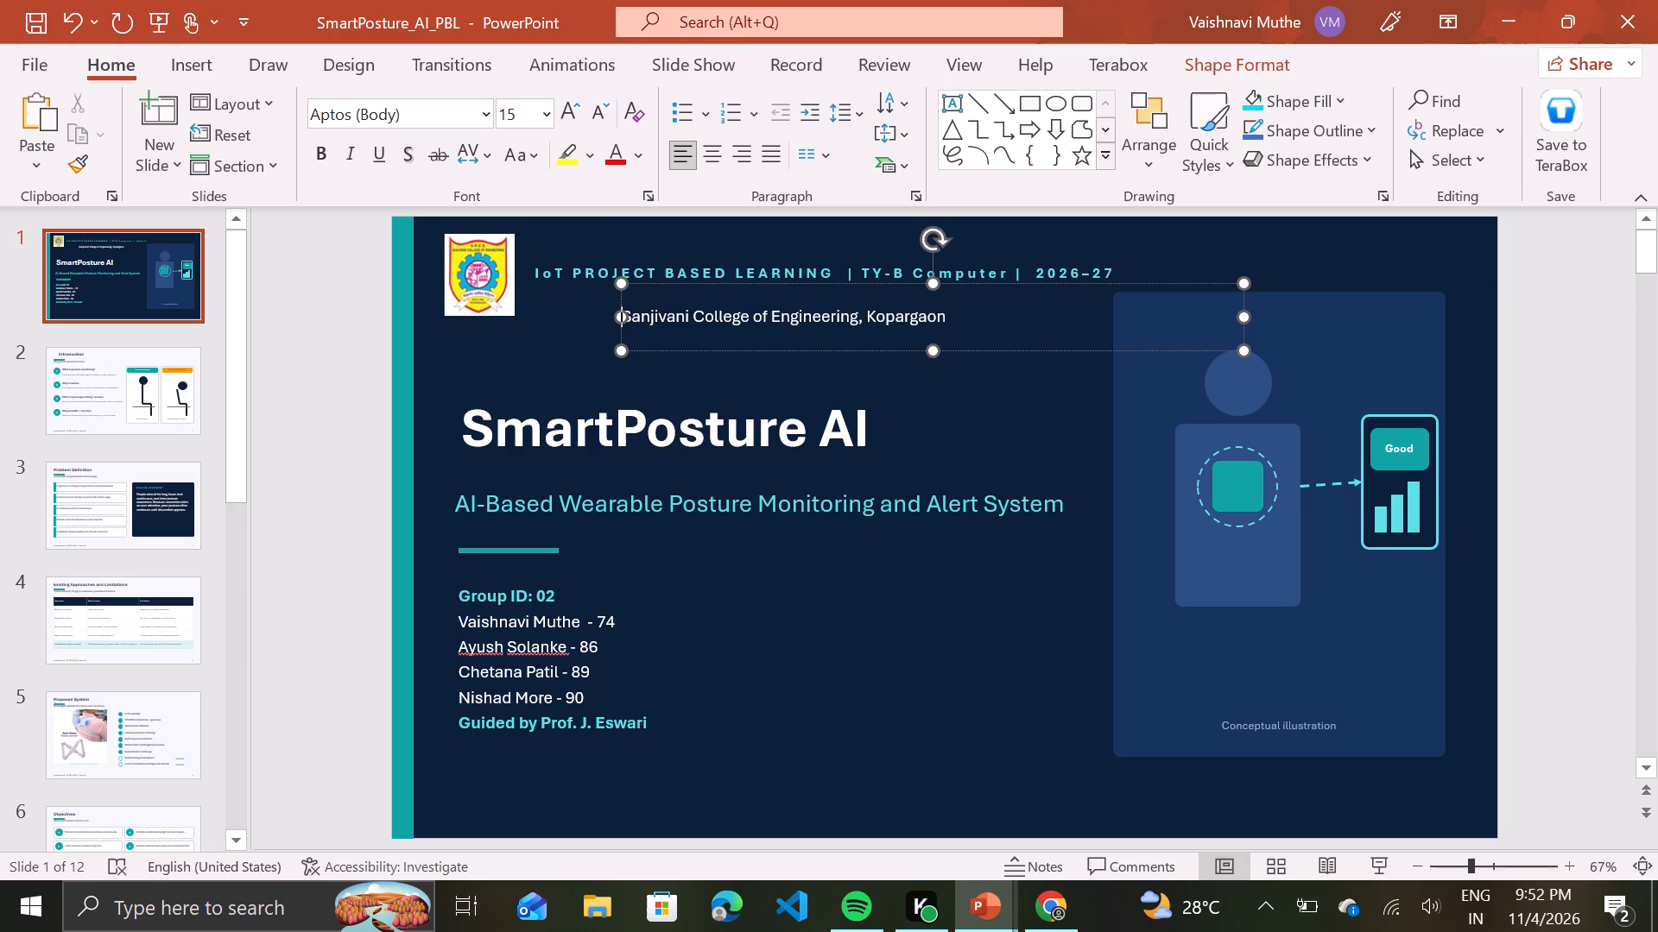
left_click(954, 318)
left_click(945, 318)
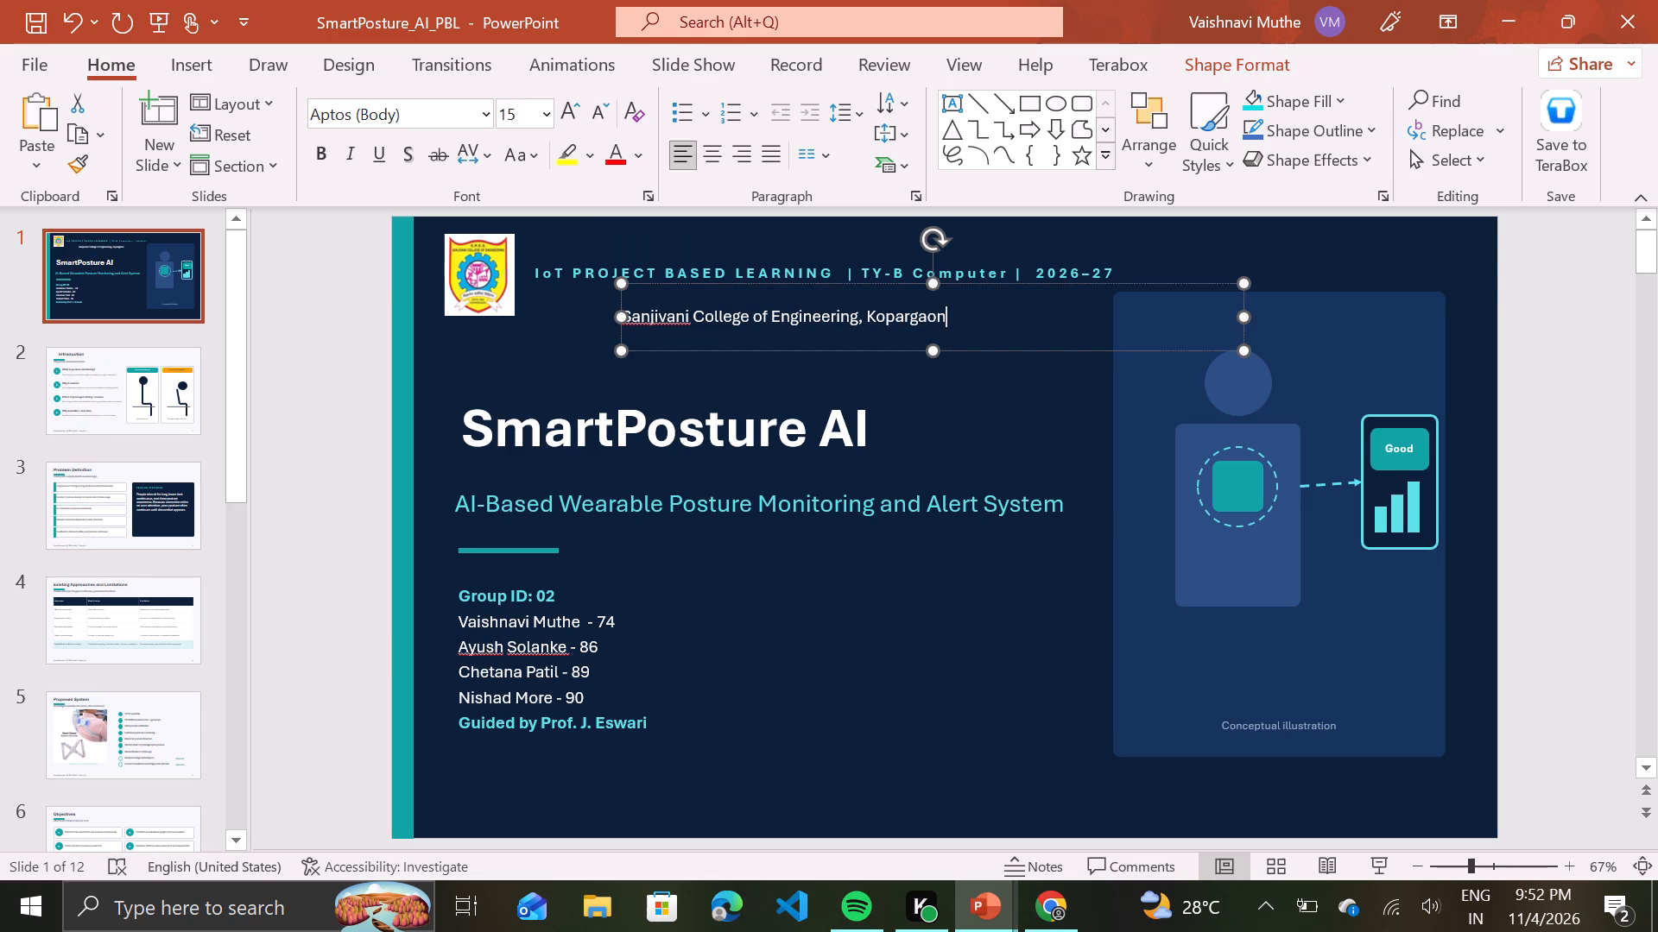
key("Return")
key("ctrl+v")
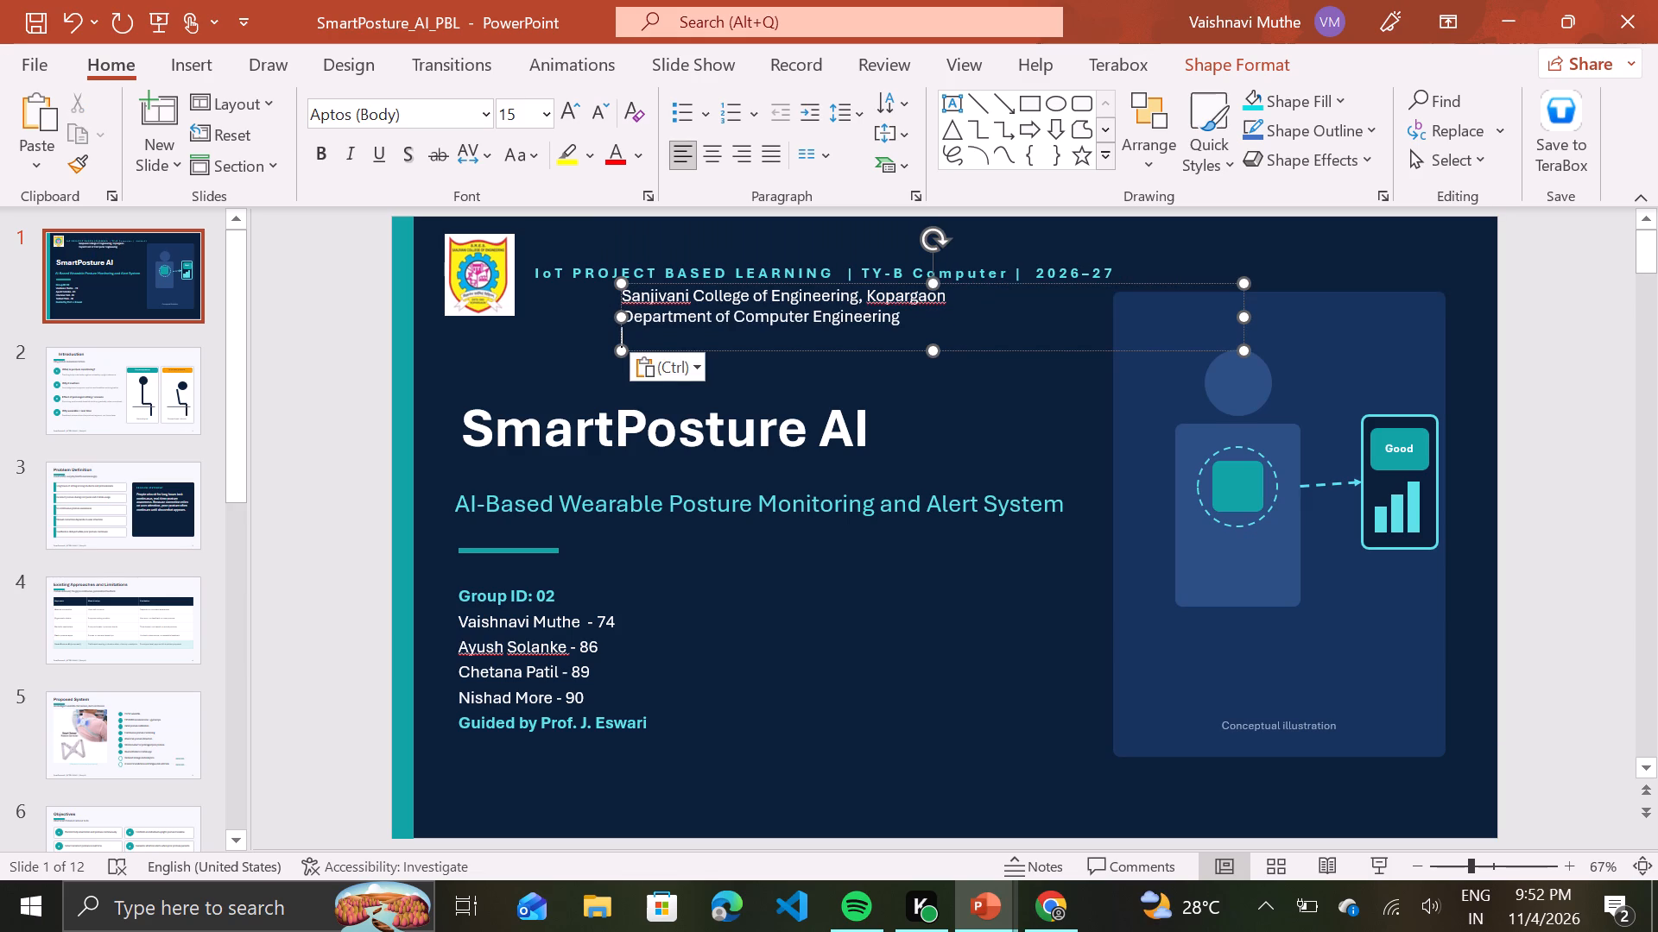
key("ctrl+s")
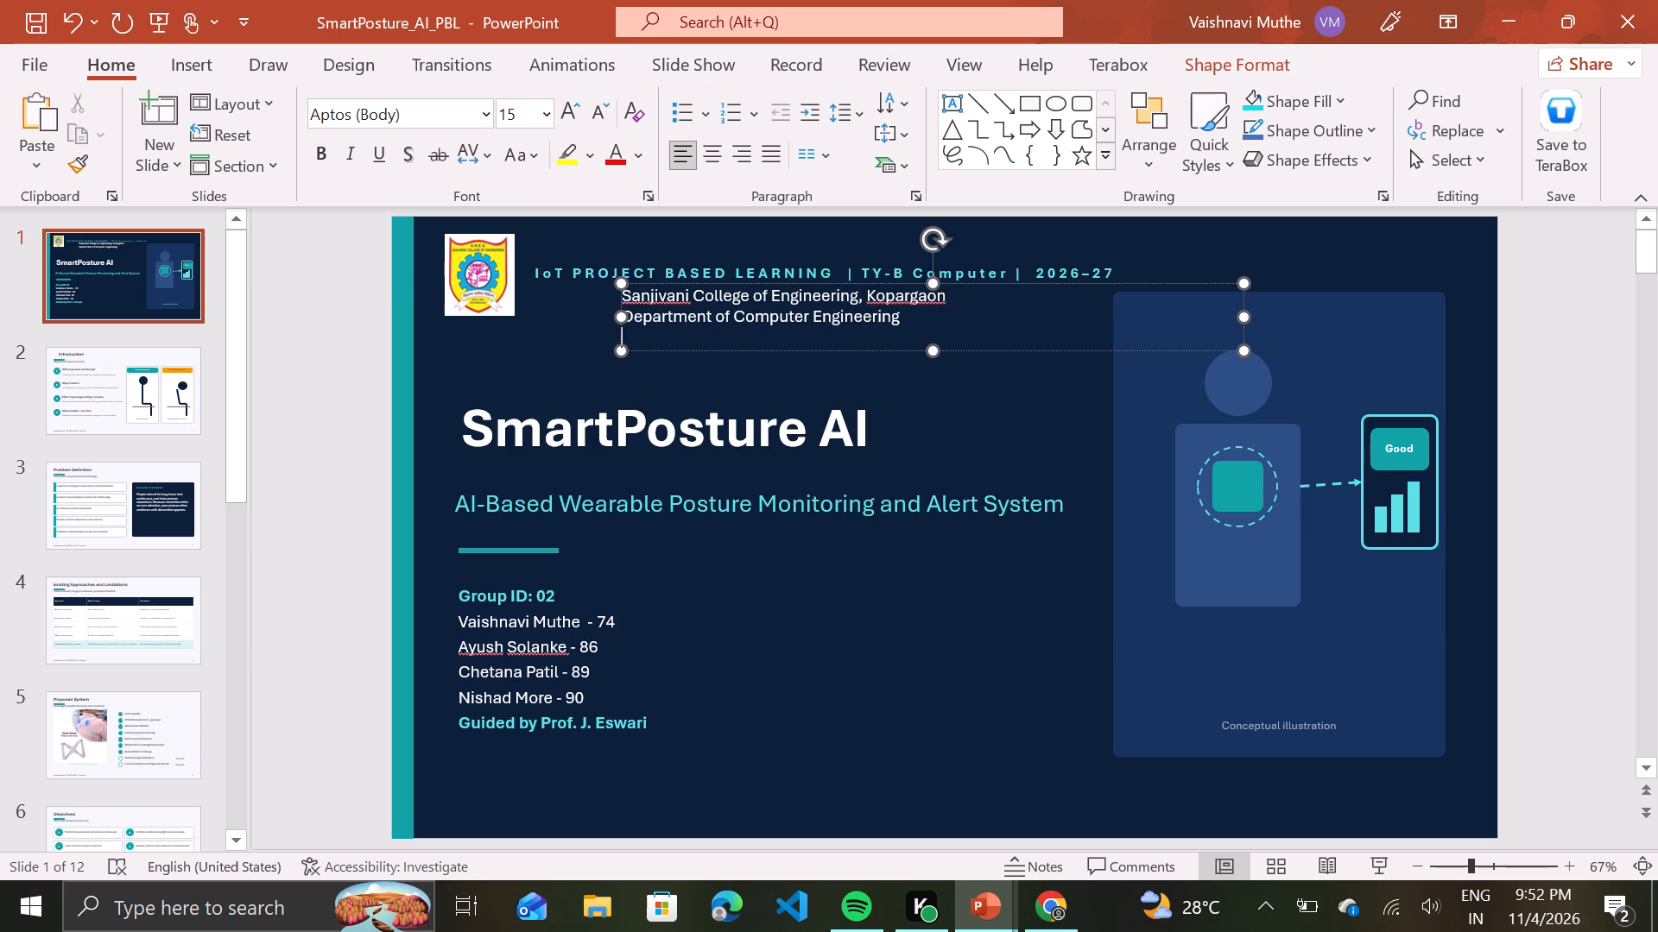
Set the Sanjivani College of Engineering line to font size 20 and shift its text box slightly left and down.
left_click_drag(941, 298, 768, 290)
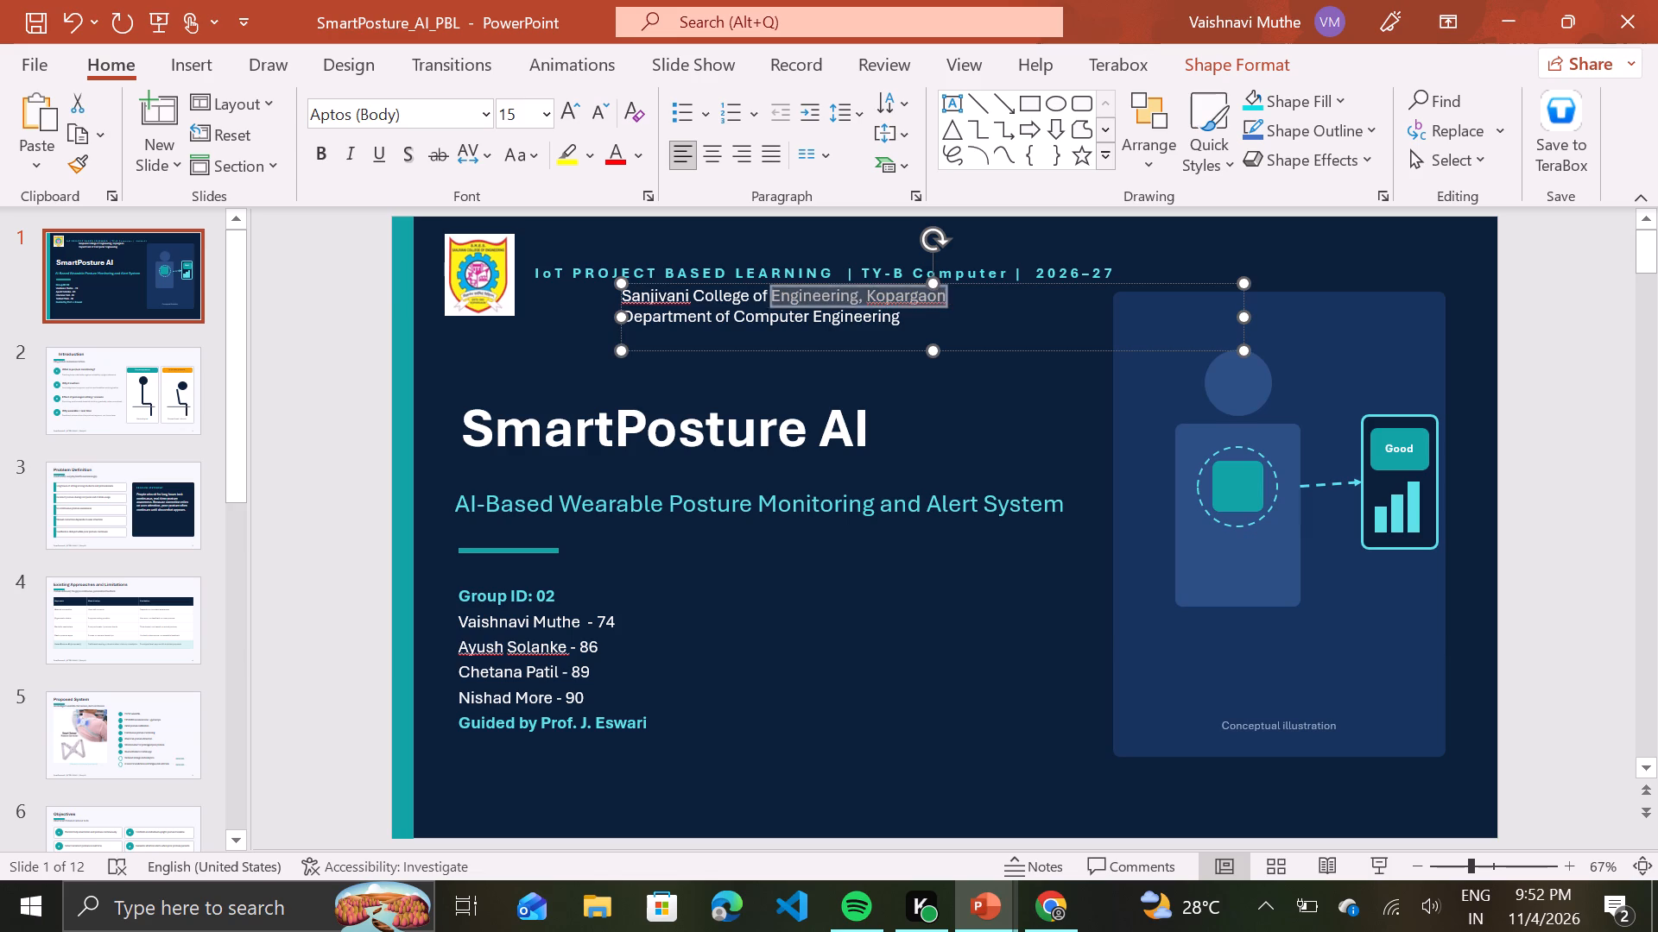
left_click_drag(768, 290, 632, 282)
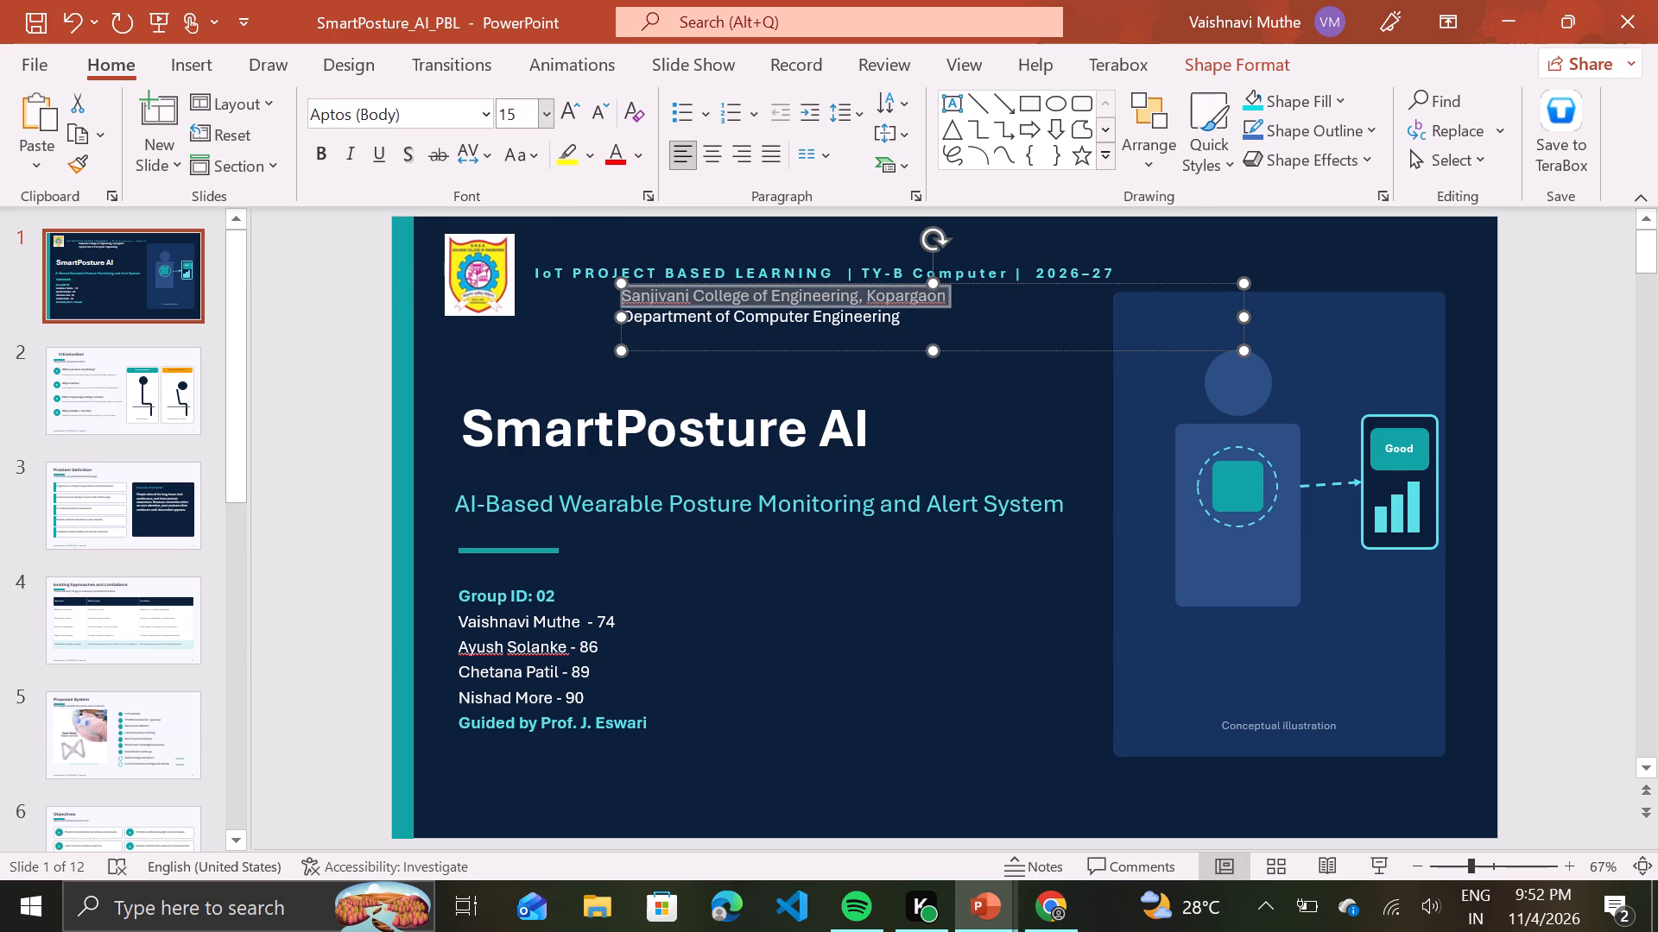
left_click(534, 123)
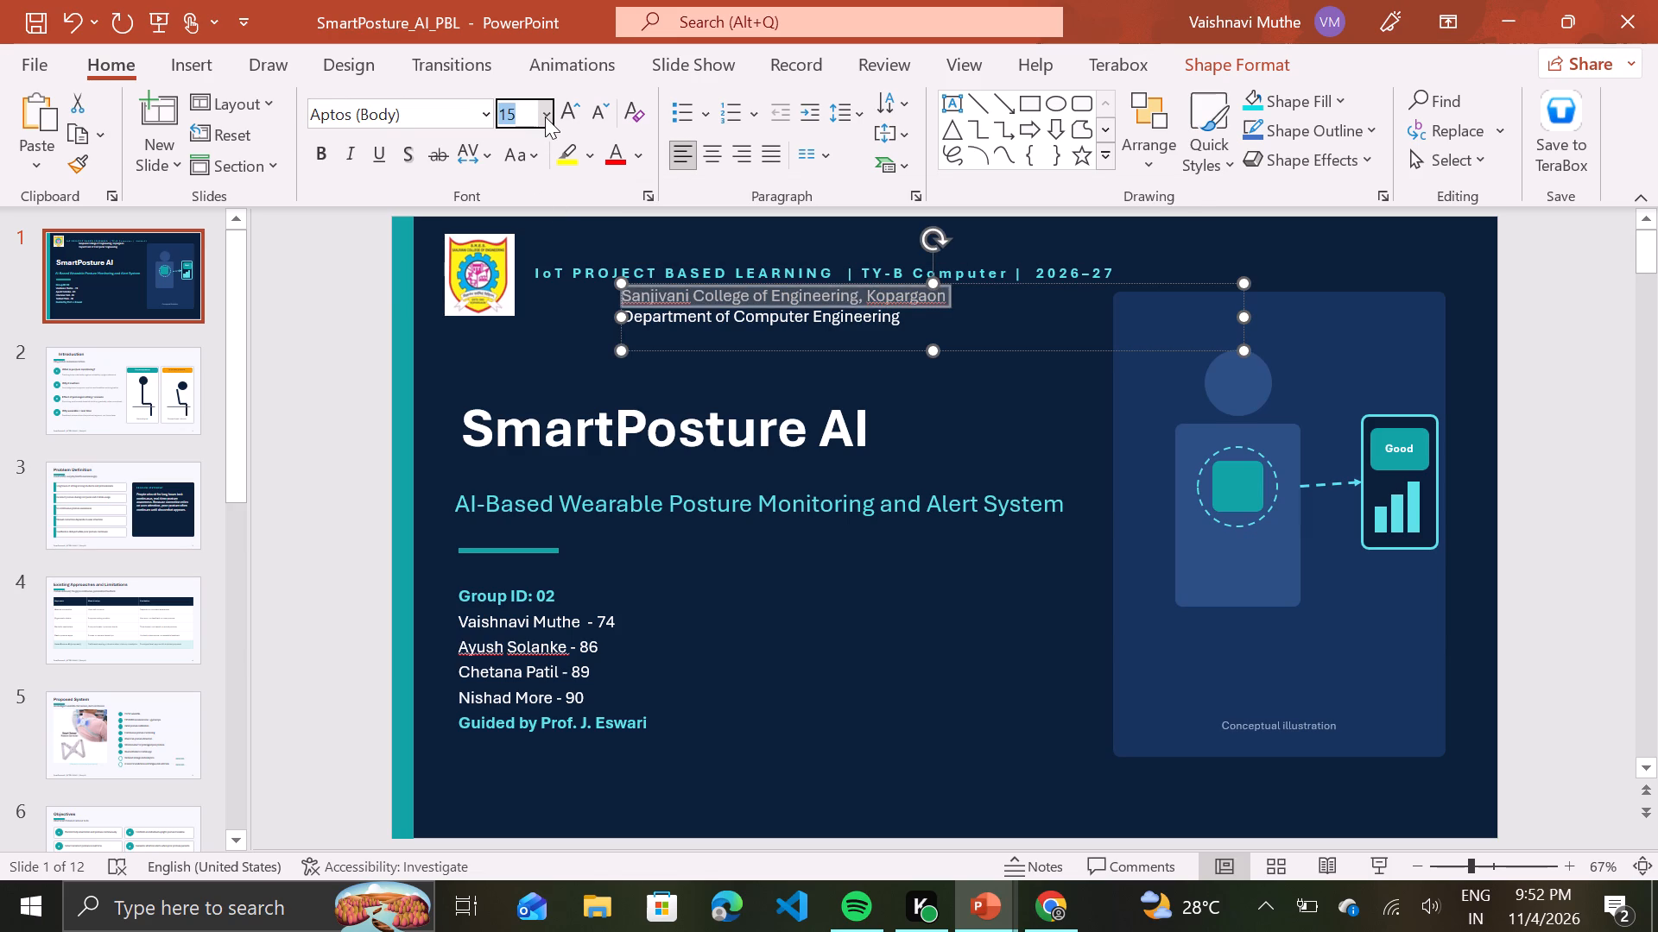
left_click(546, 116)
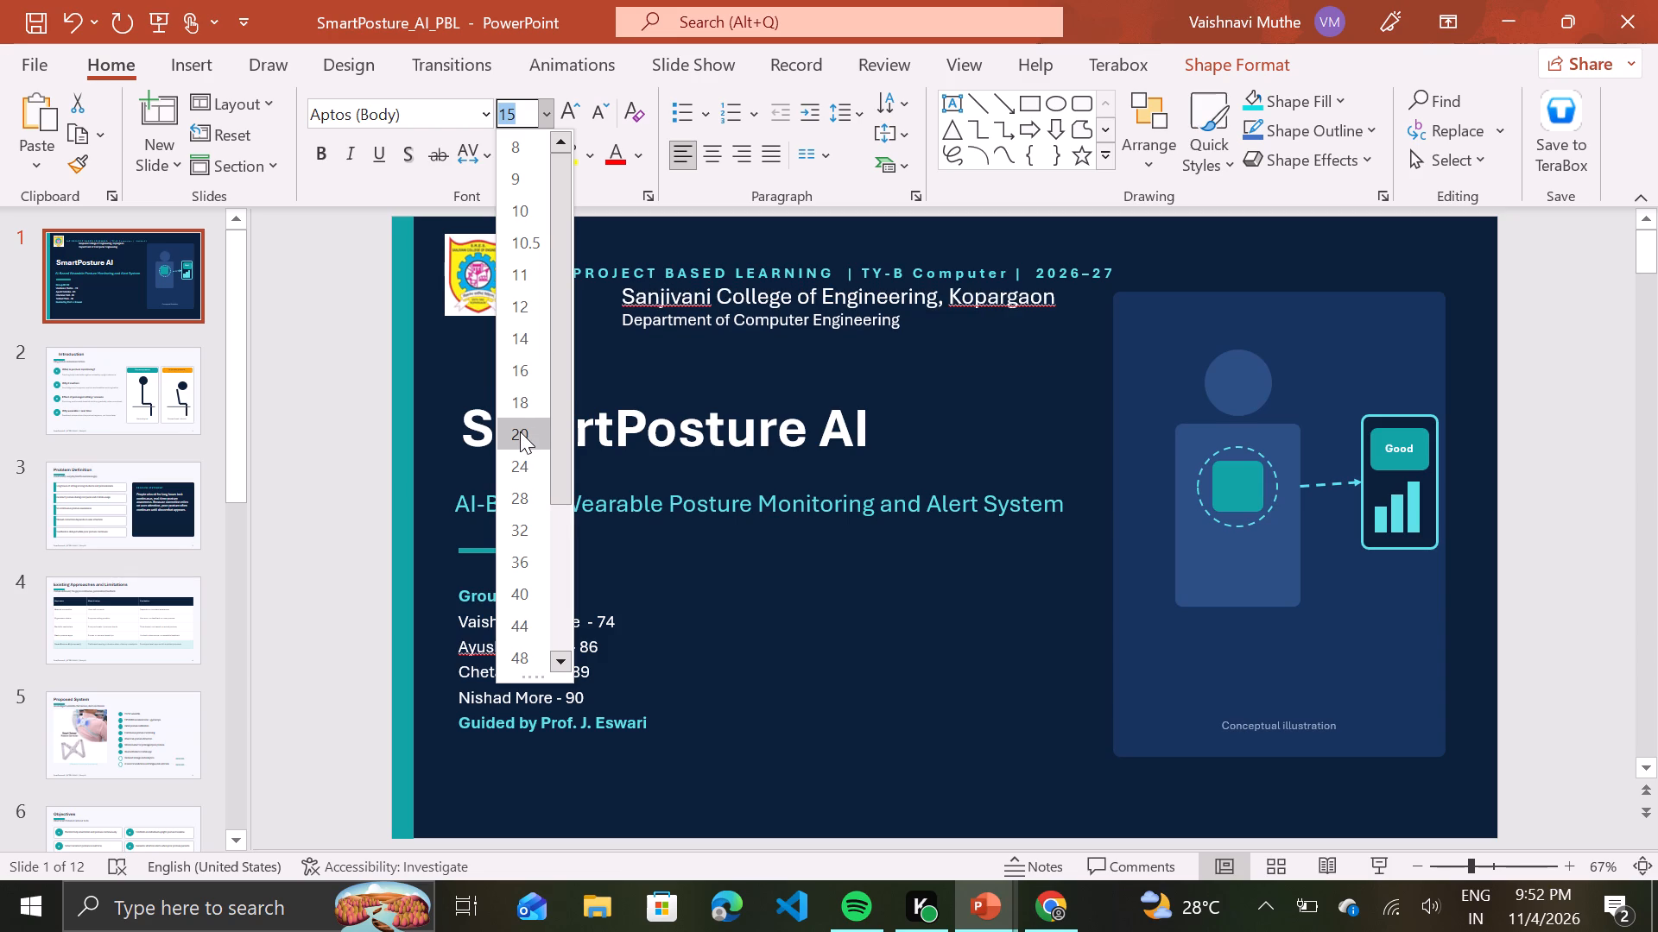
left_click(520, 431)
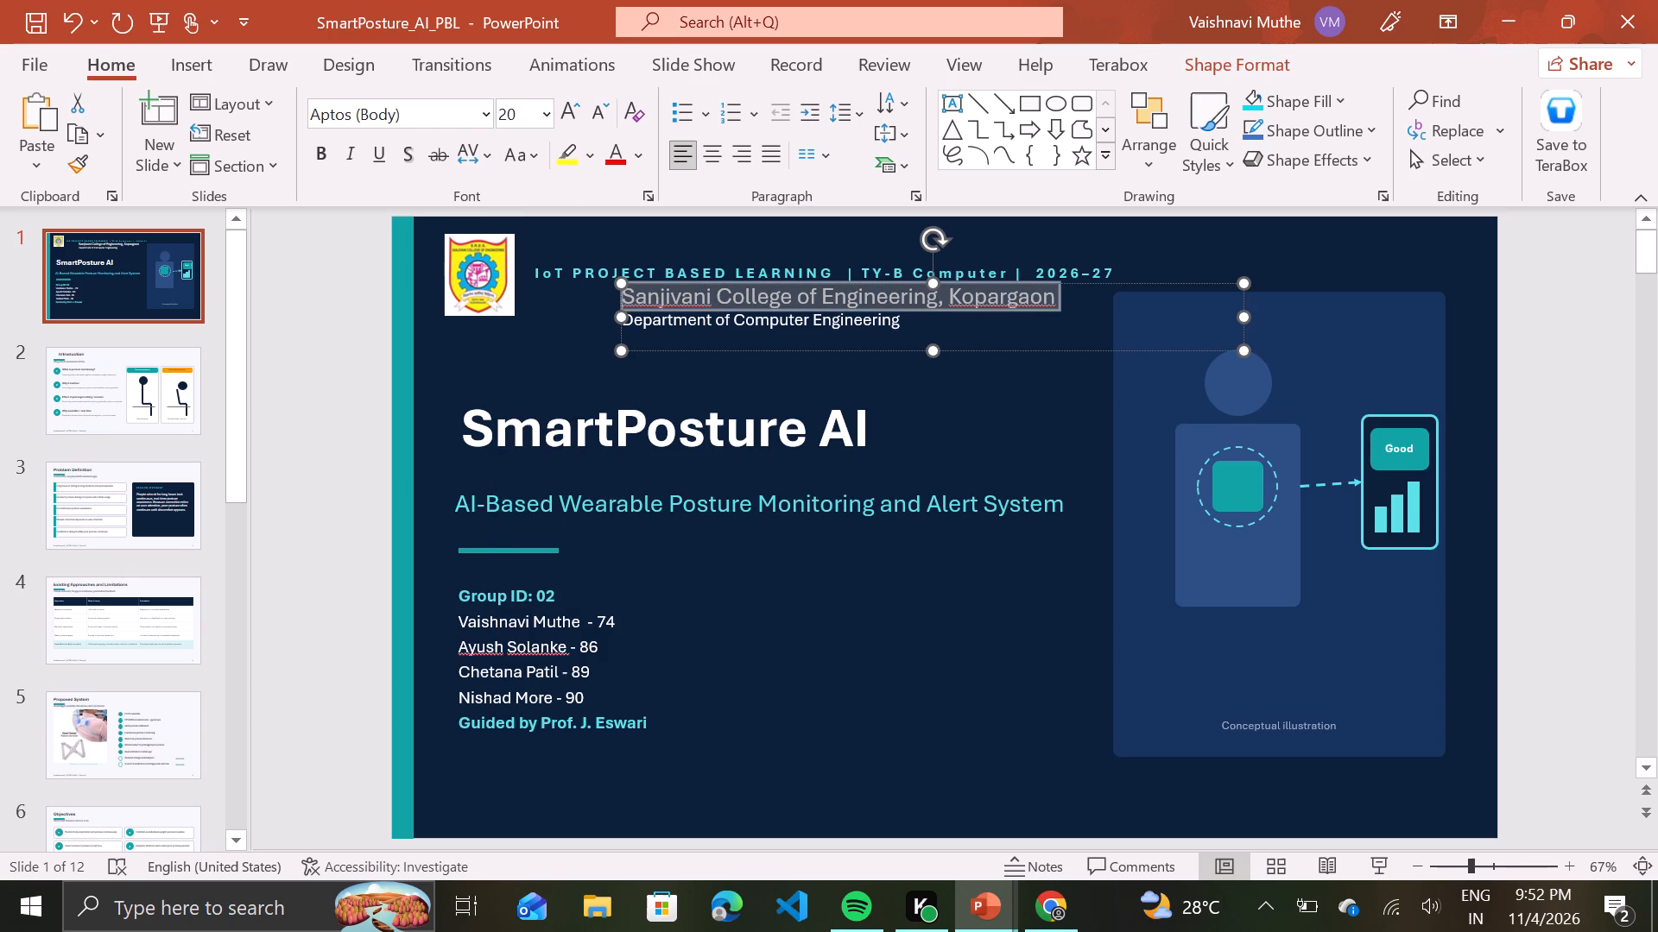
left_click_drag(711, 281, 681, 294)
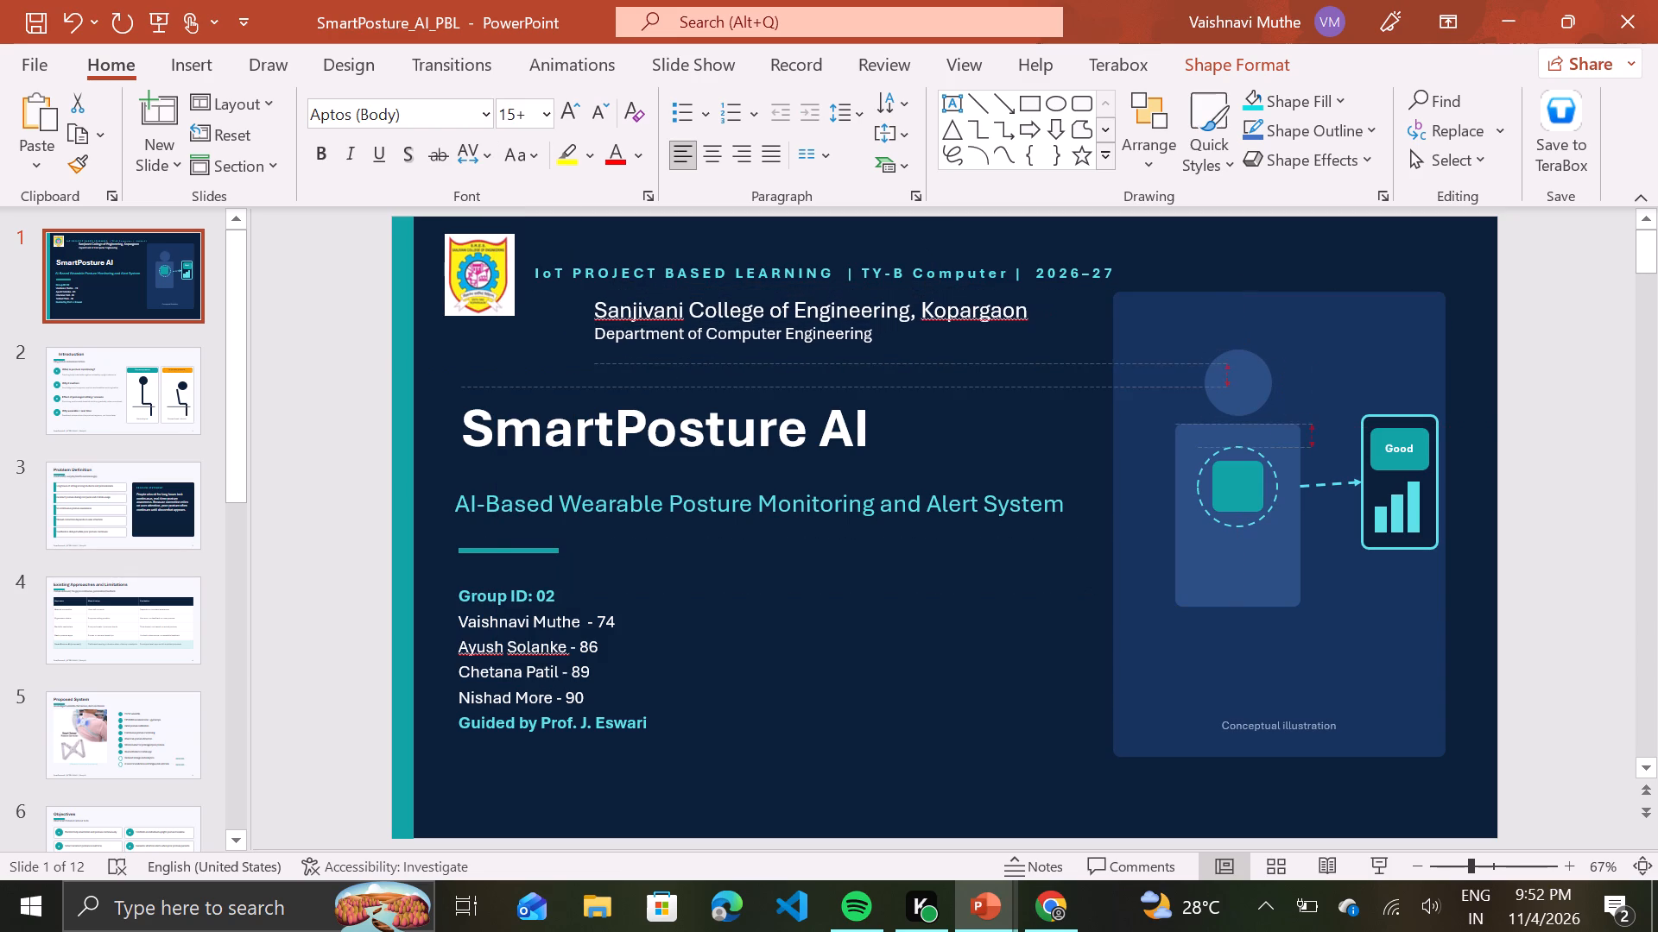
left_click_drag(681, 294, 670, 295)
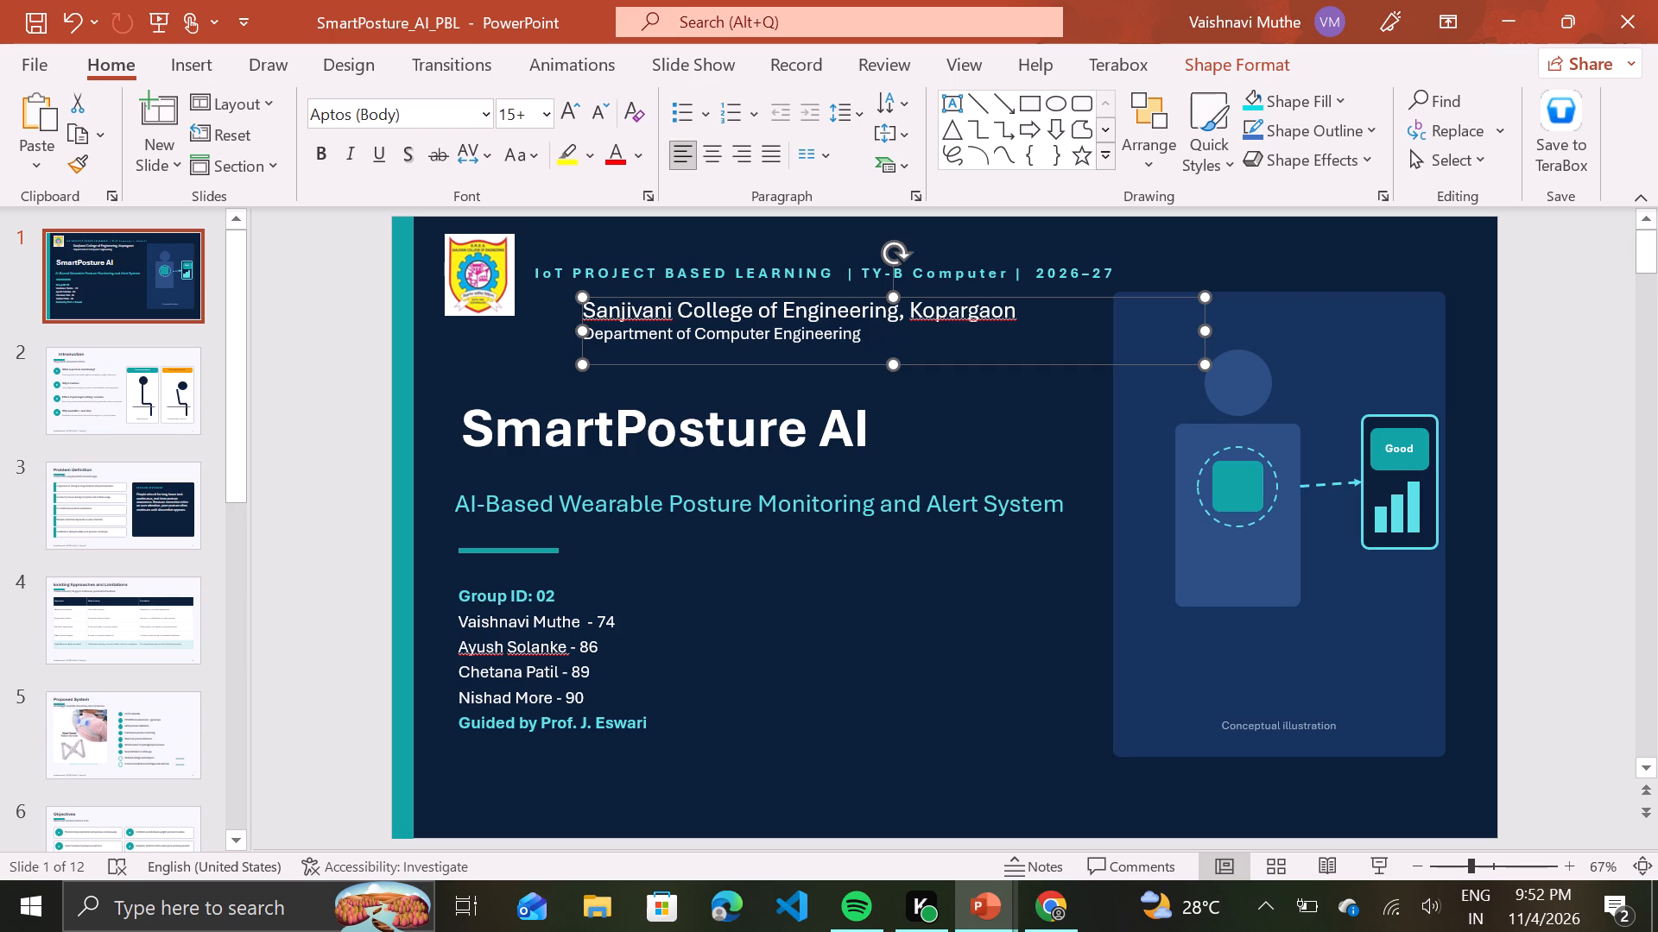
Delete the "Department of Computer Engineering" line from beneath the college name and deselect the text box.
left_click_drag(859, 333, 588, 334)
key("BackSpace")
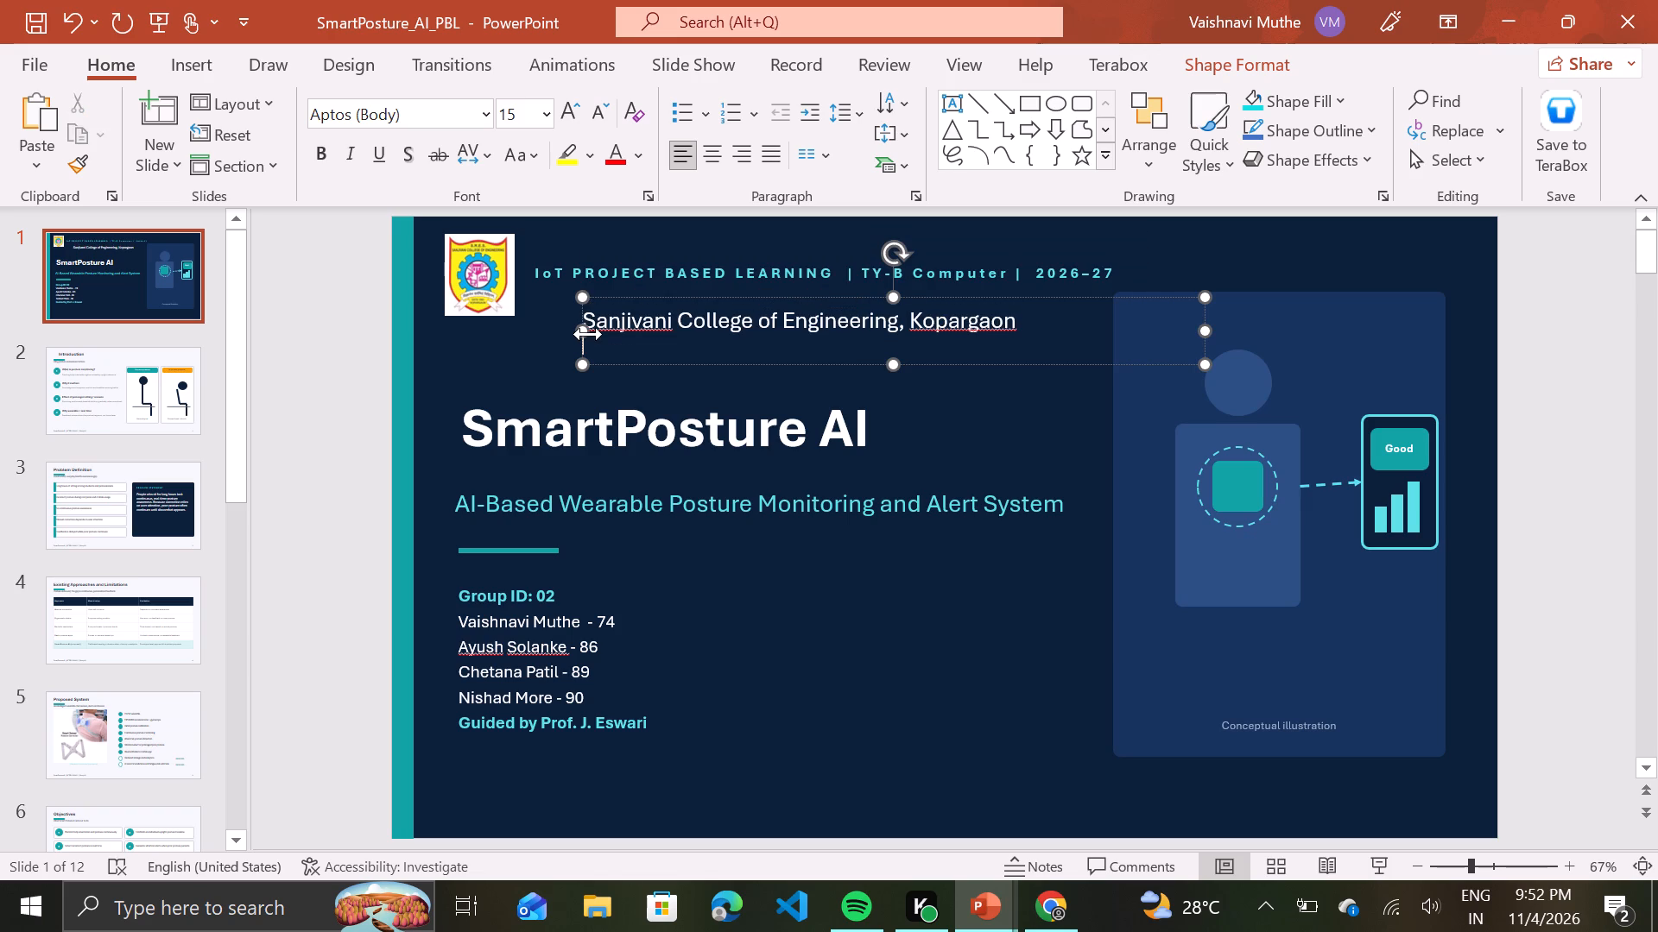
left_click(1026, 440)
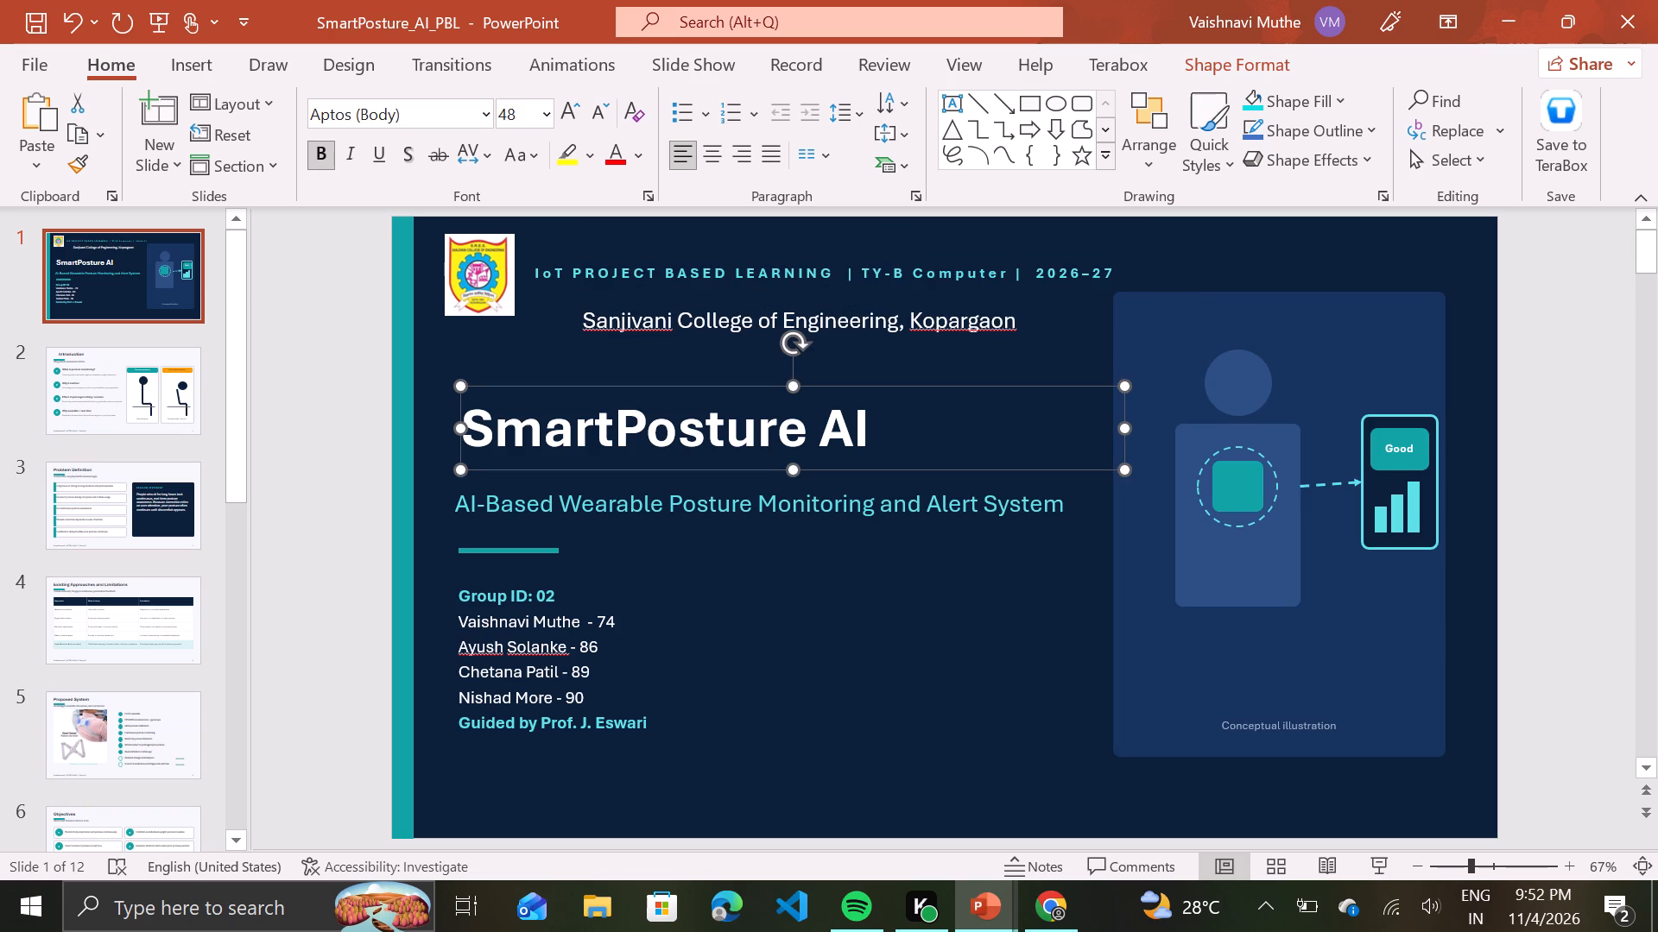
left_click(997, 723)
left_click(924, 779)
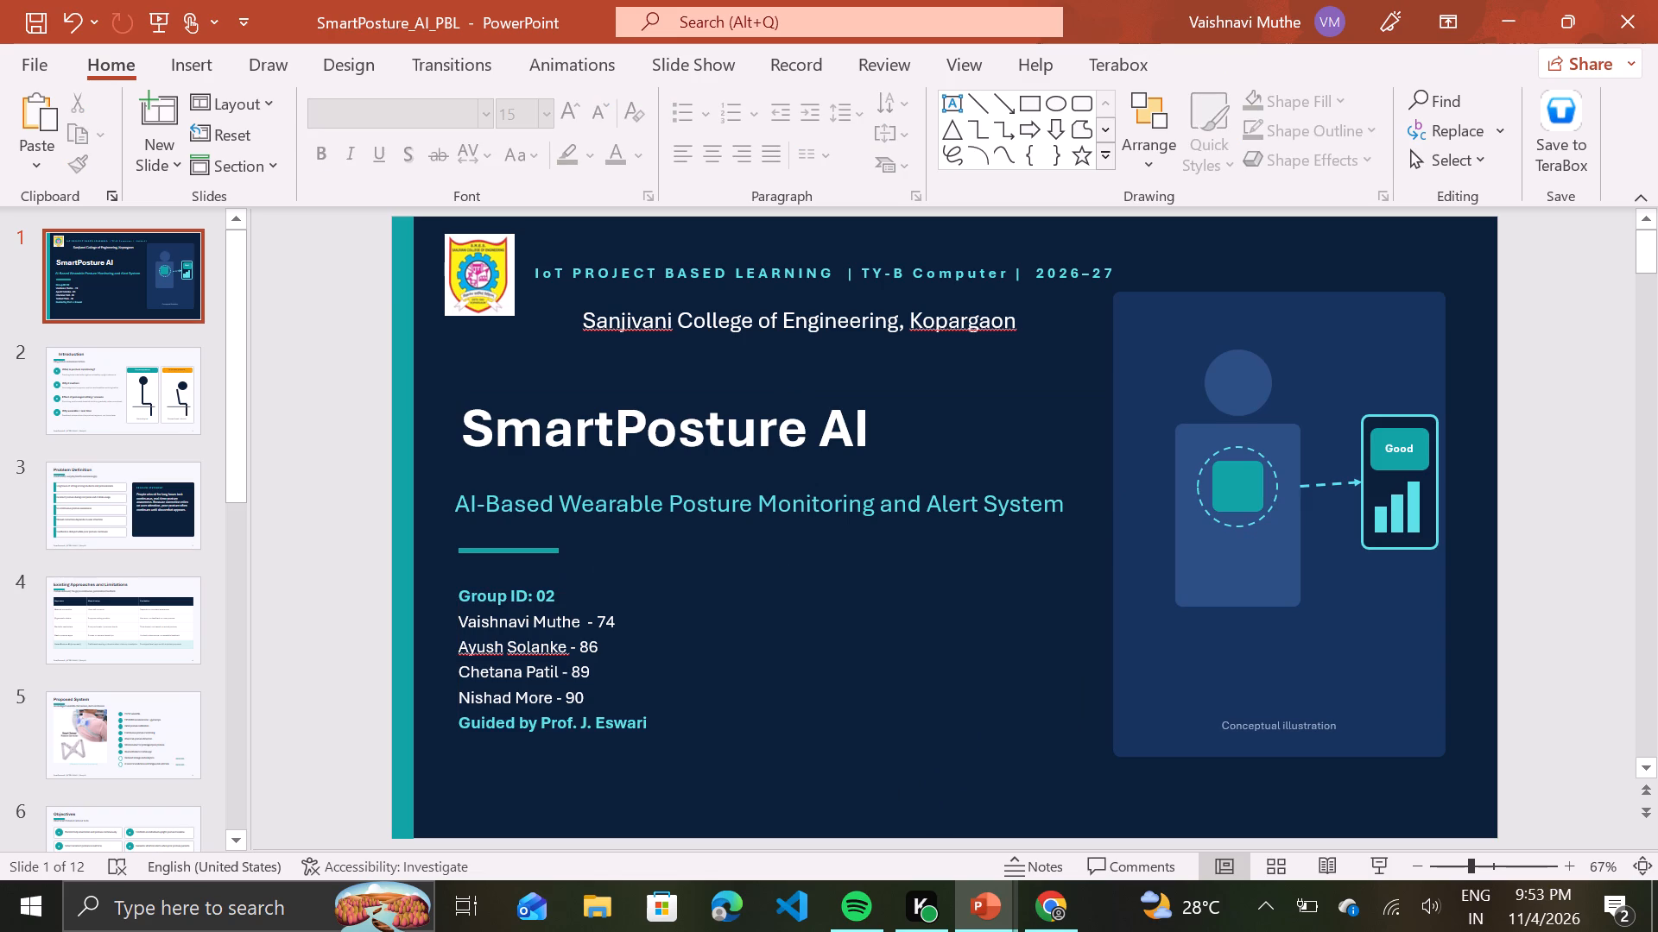
Move the subtitle text box up beneath the SmartPosture AI title, aligning its left edge with the title's.
left_click_drag(569, 494, 620, 493)
left_click_drag(560, 465, 575, 464)
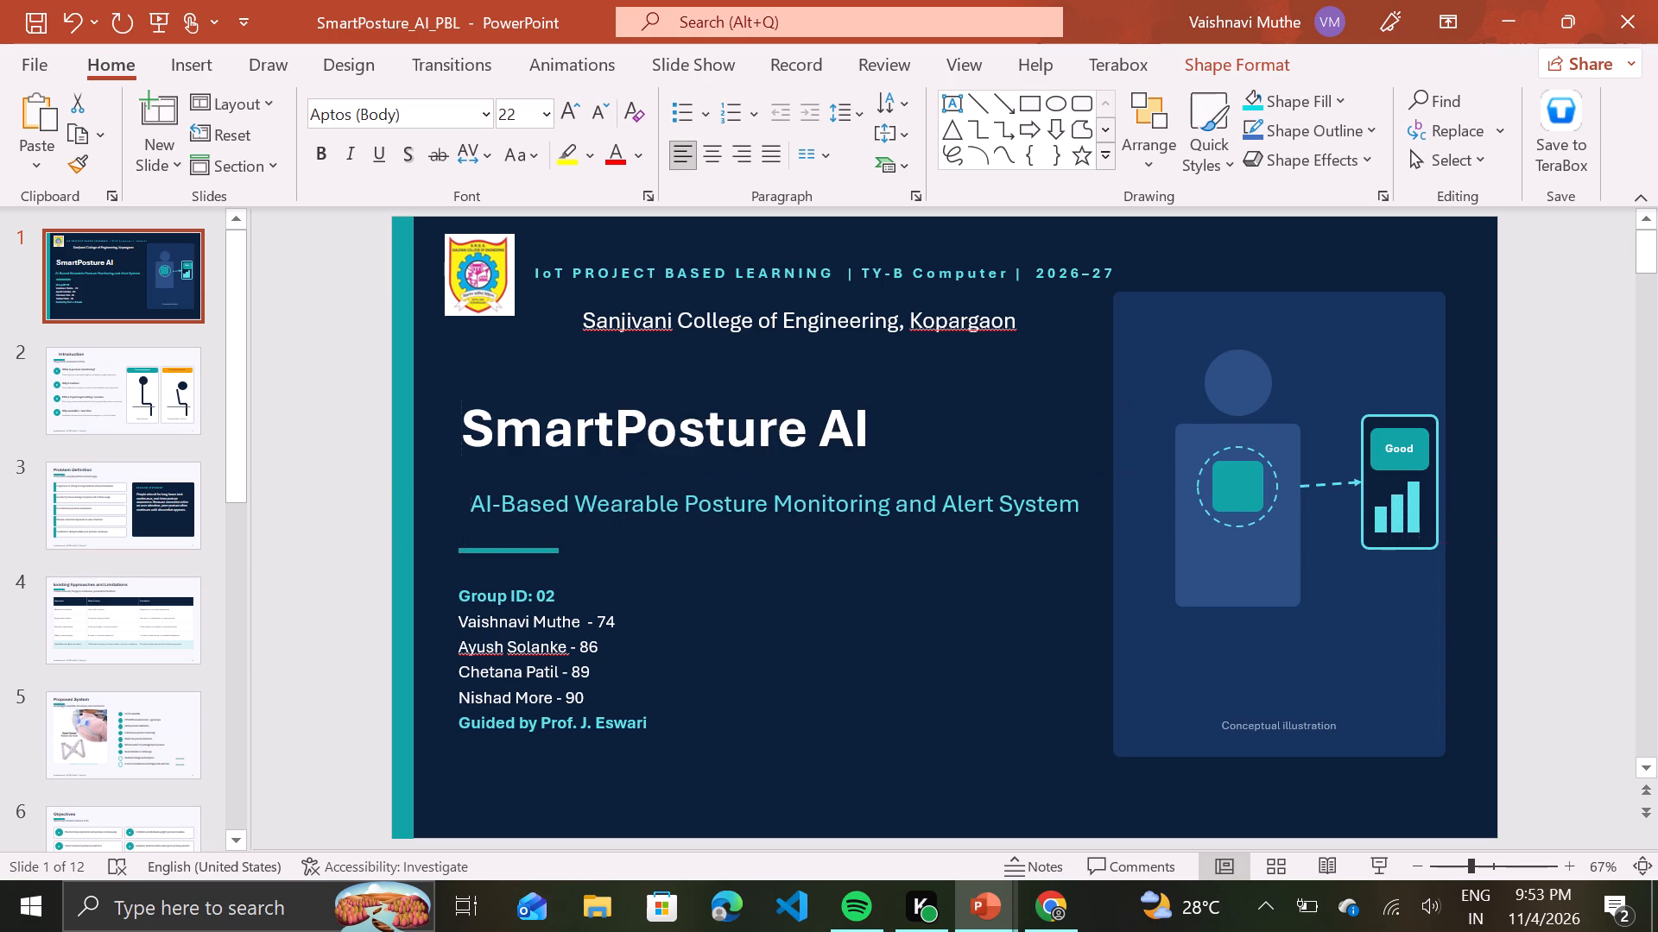
left_click_drag(575, 464, 573, 464)
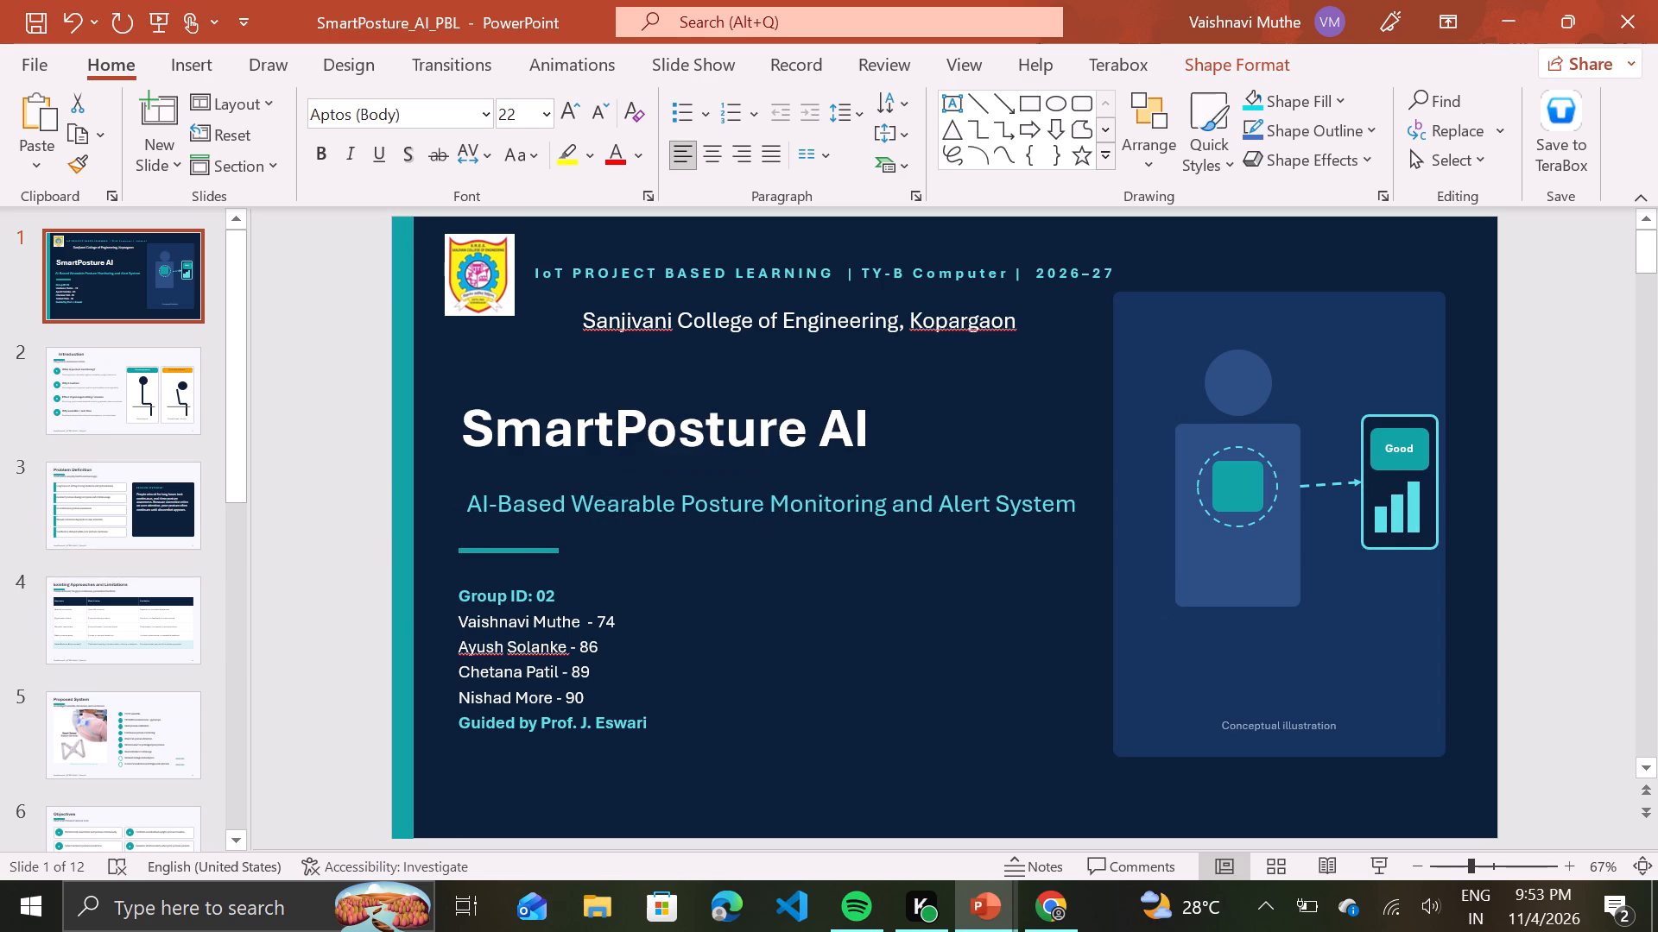
left_click_drag(573, 464, 575, 464)
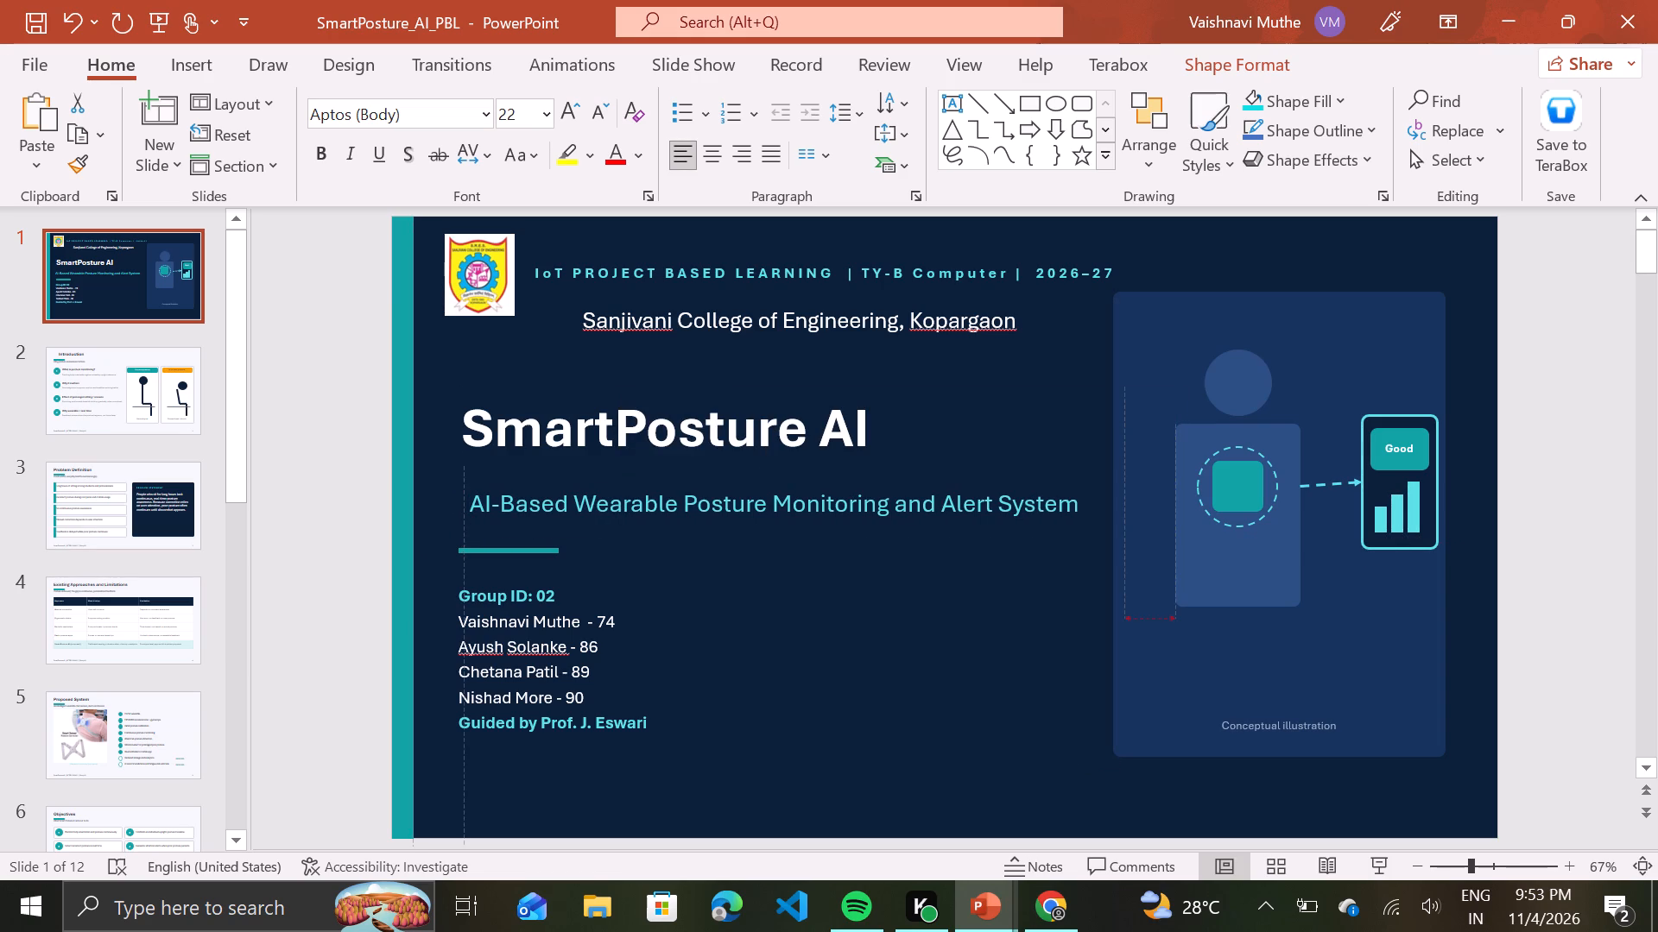
left_click_drag(575, 464, 576, 464)
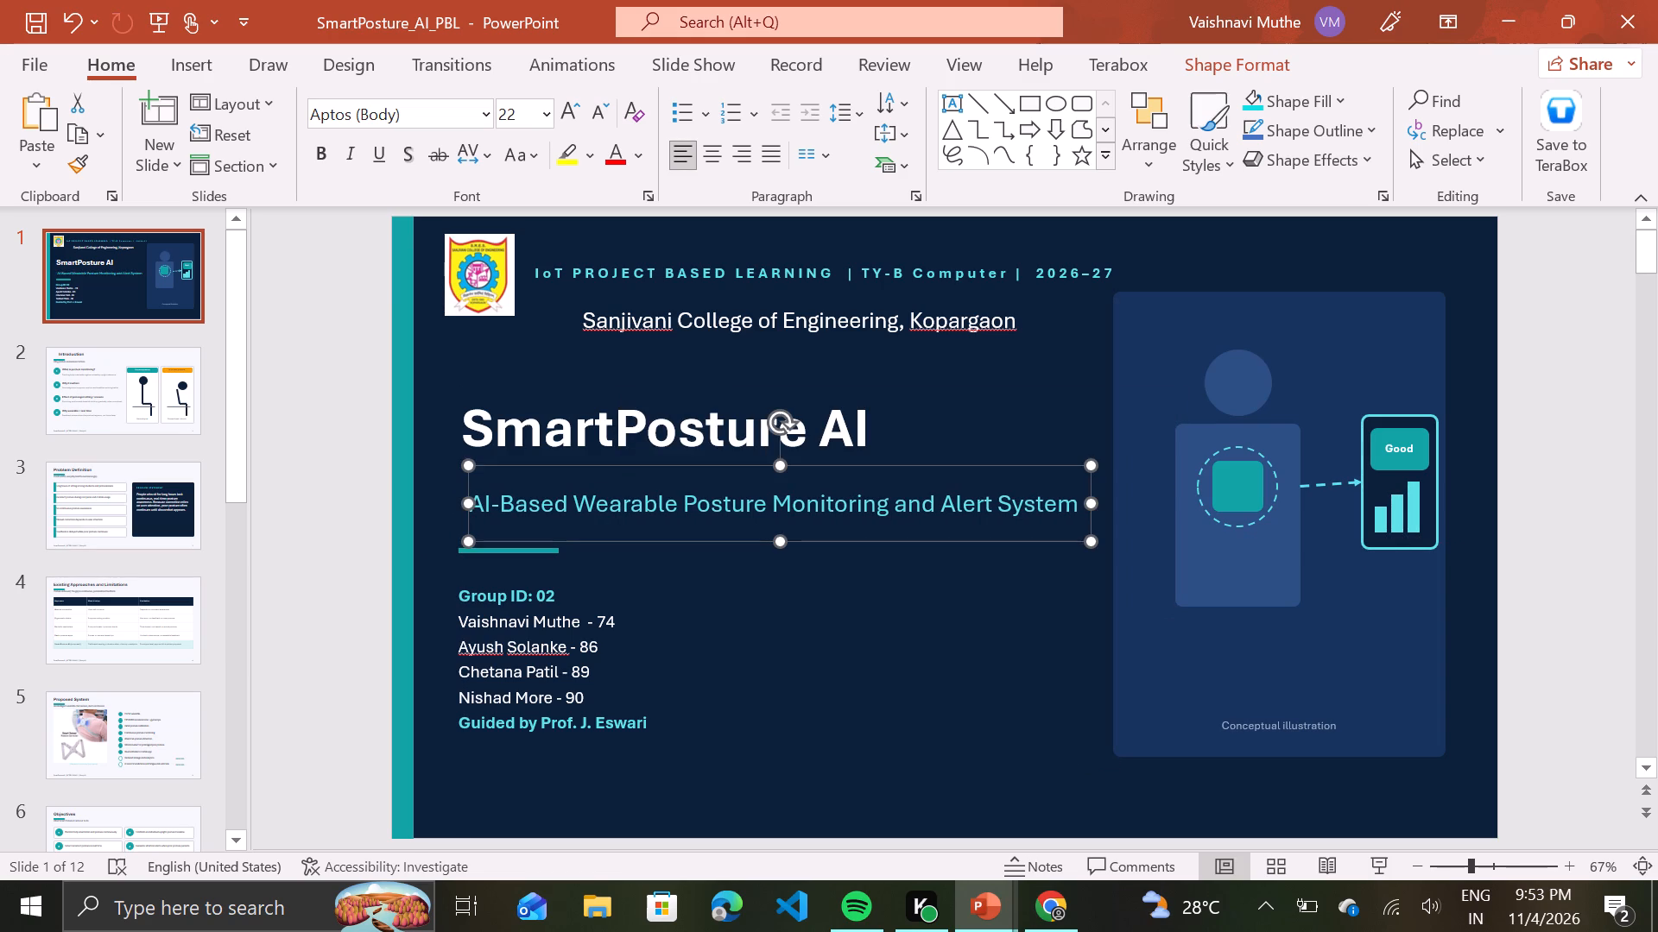
left_click_drag(509, 546, 515, 546)
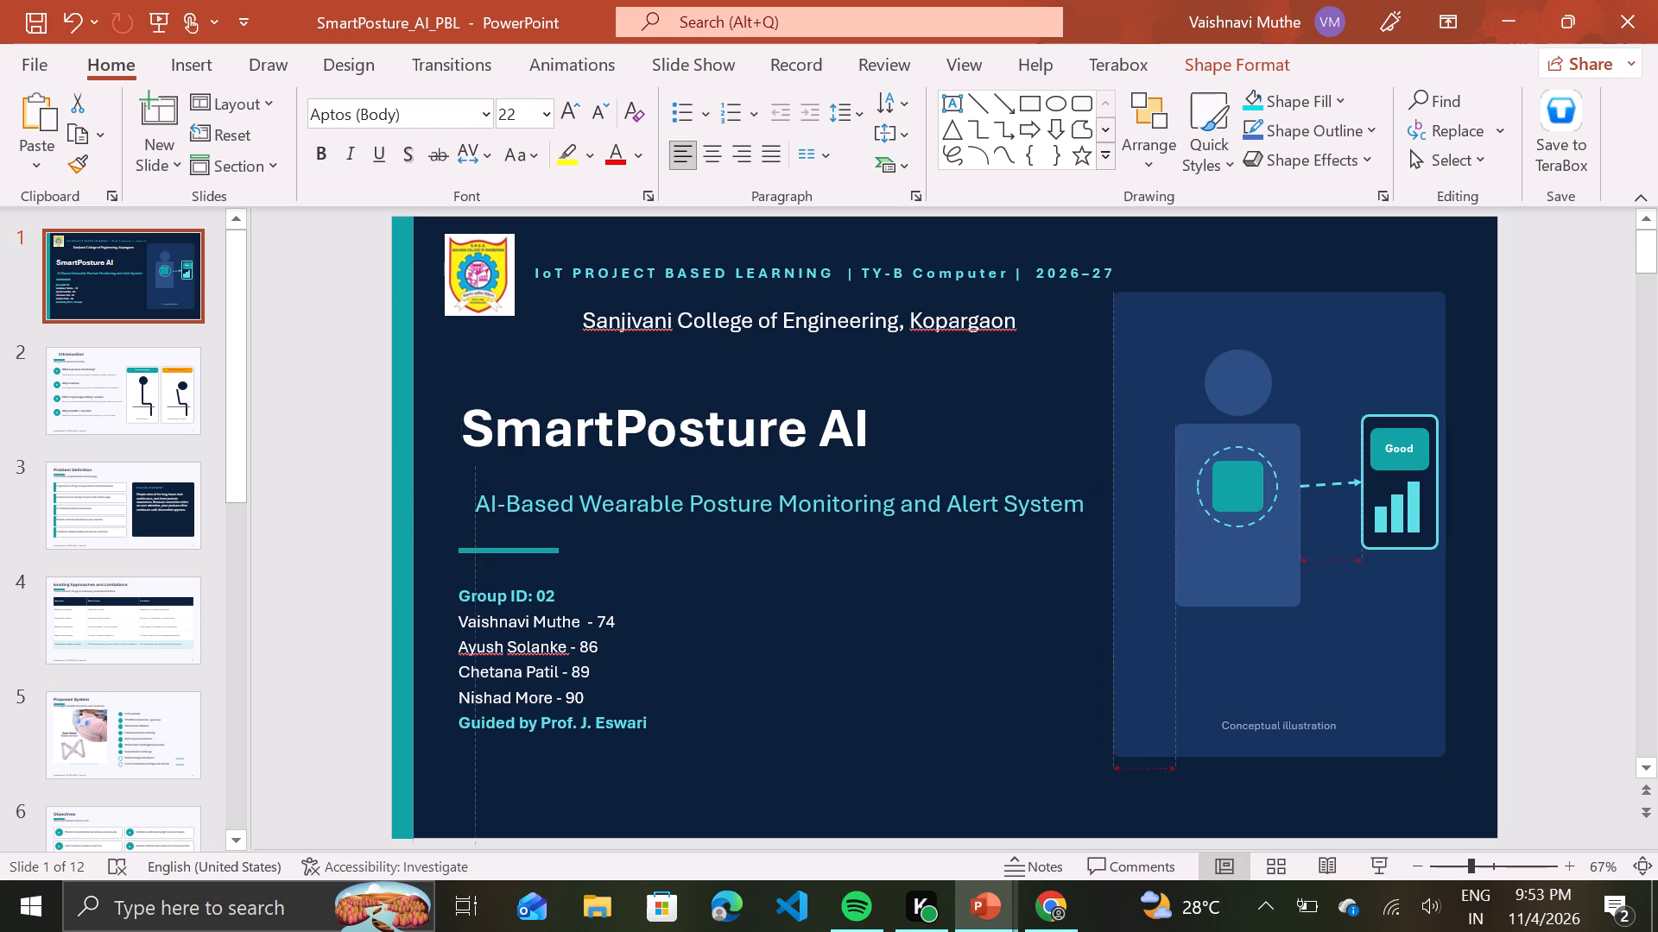
left_click_drag(515, 546, 506, 541)
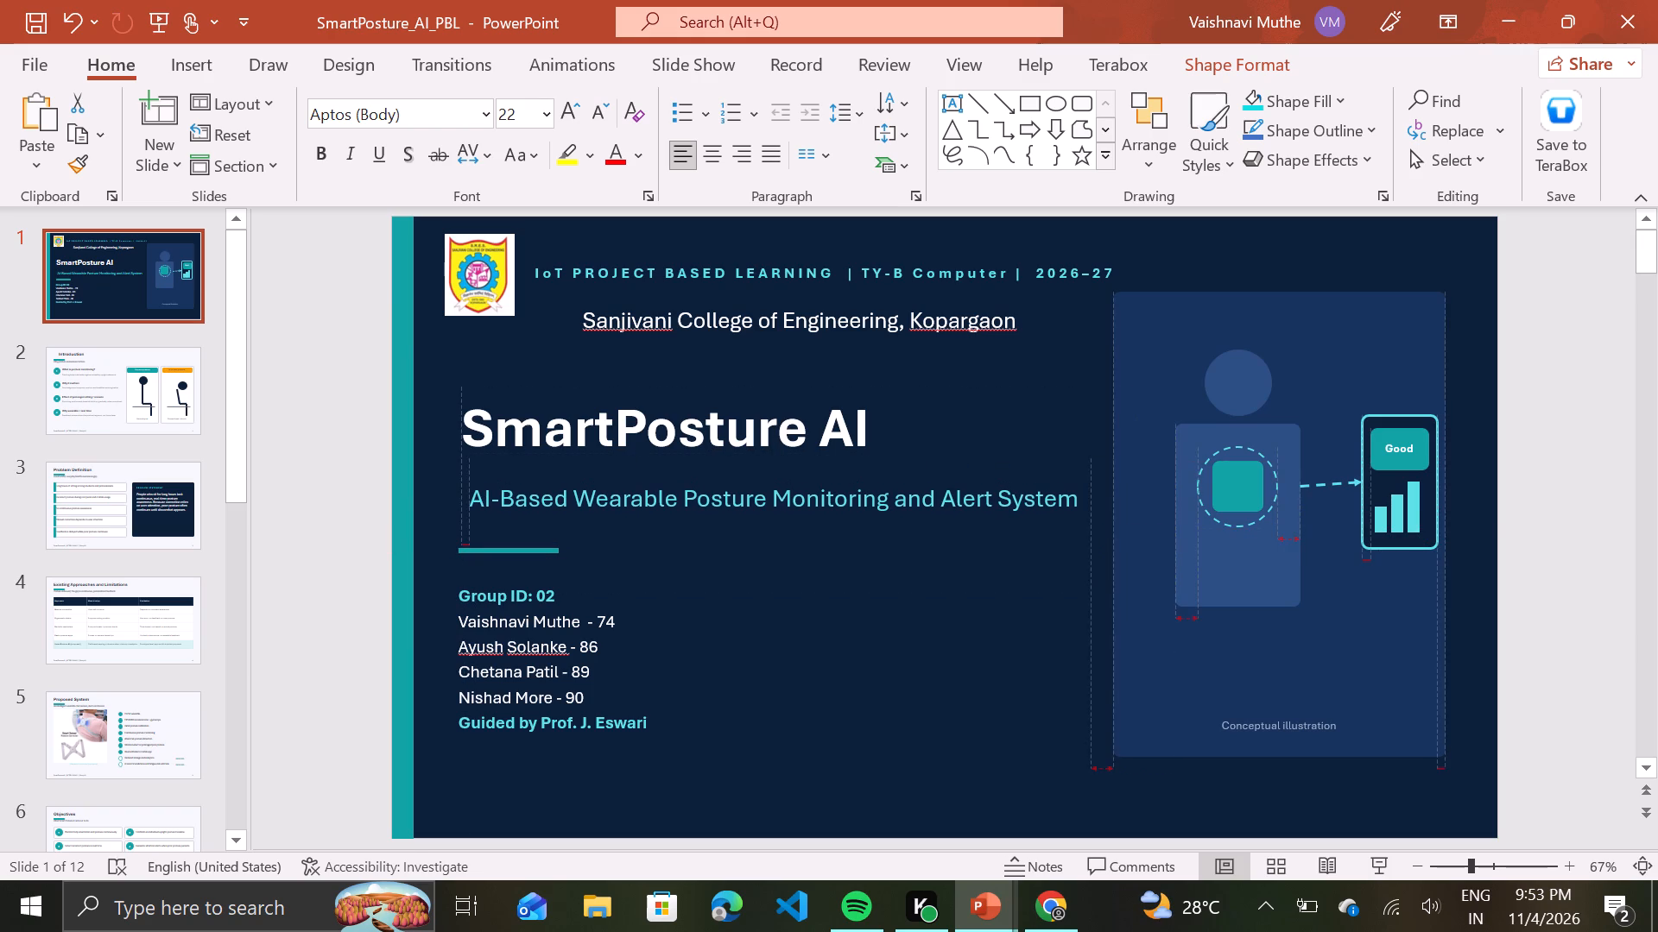
left_click_drag(506, 541, 506, 529)
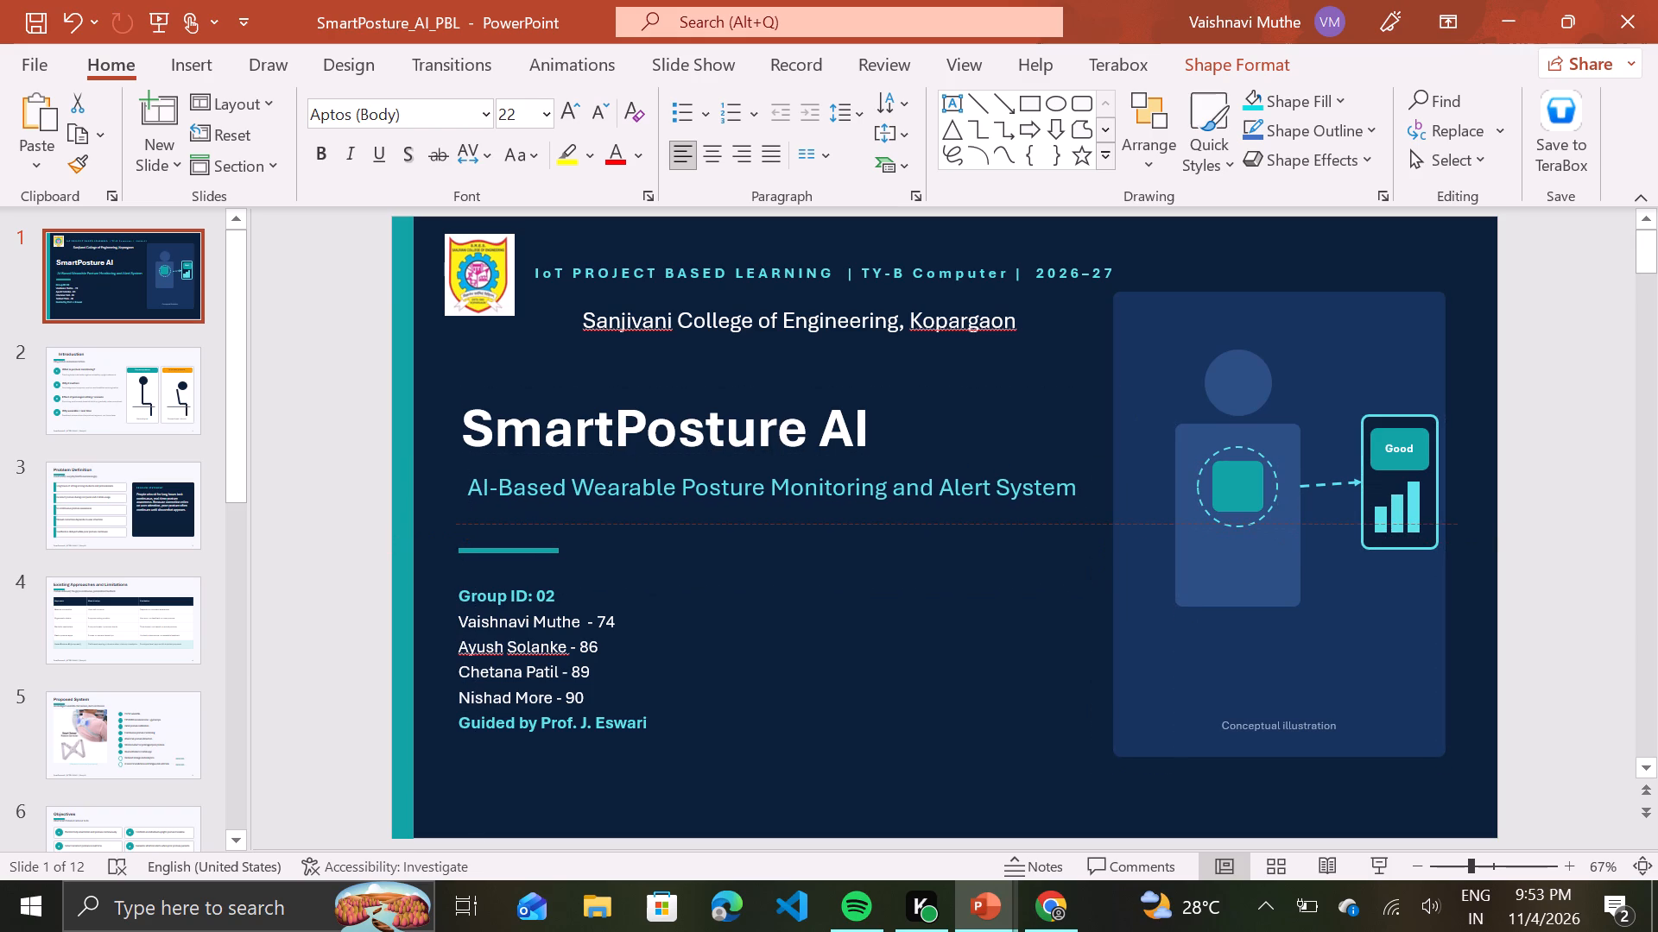
left_click_drag(506, 529, 506, 532)
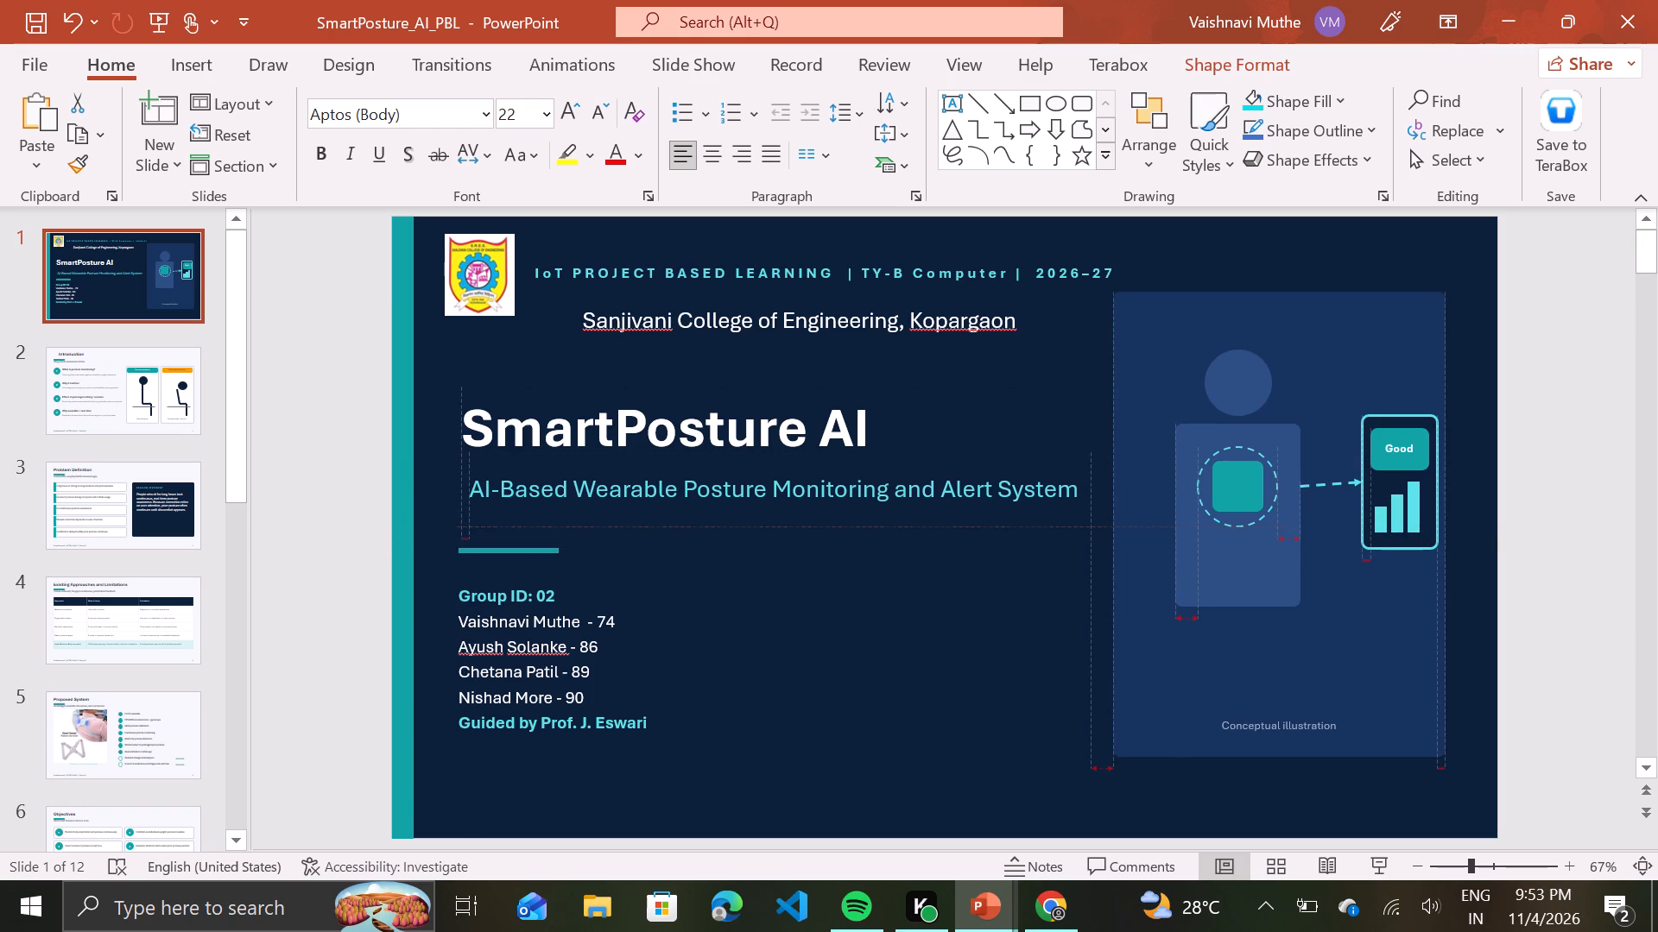
left_click_drag(506, 532, 509, 530)
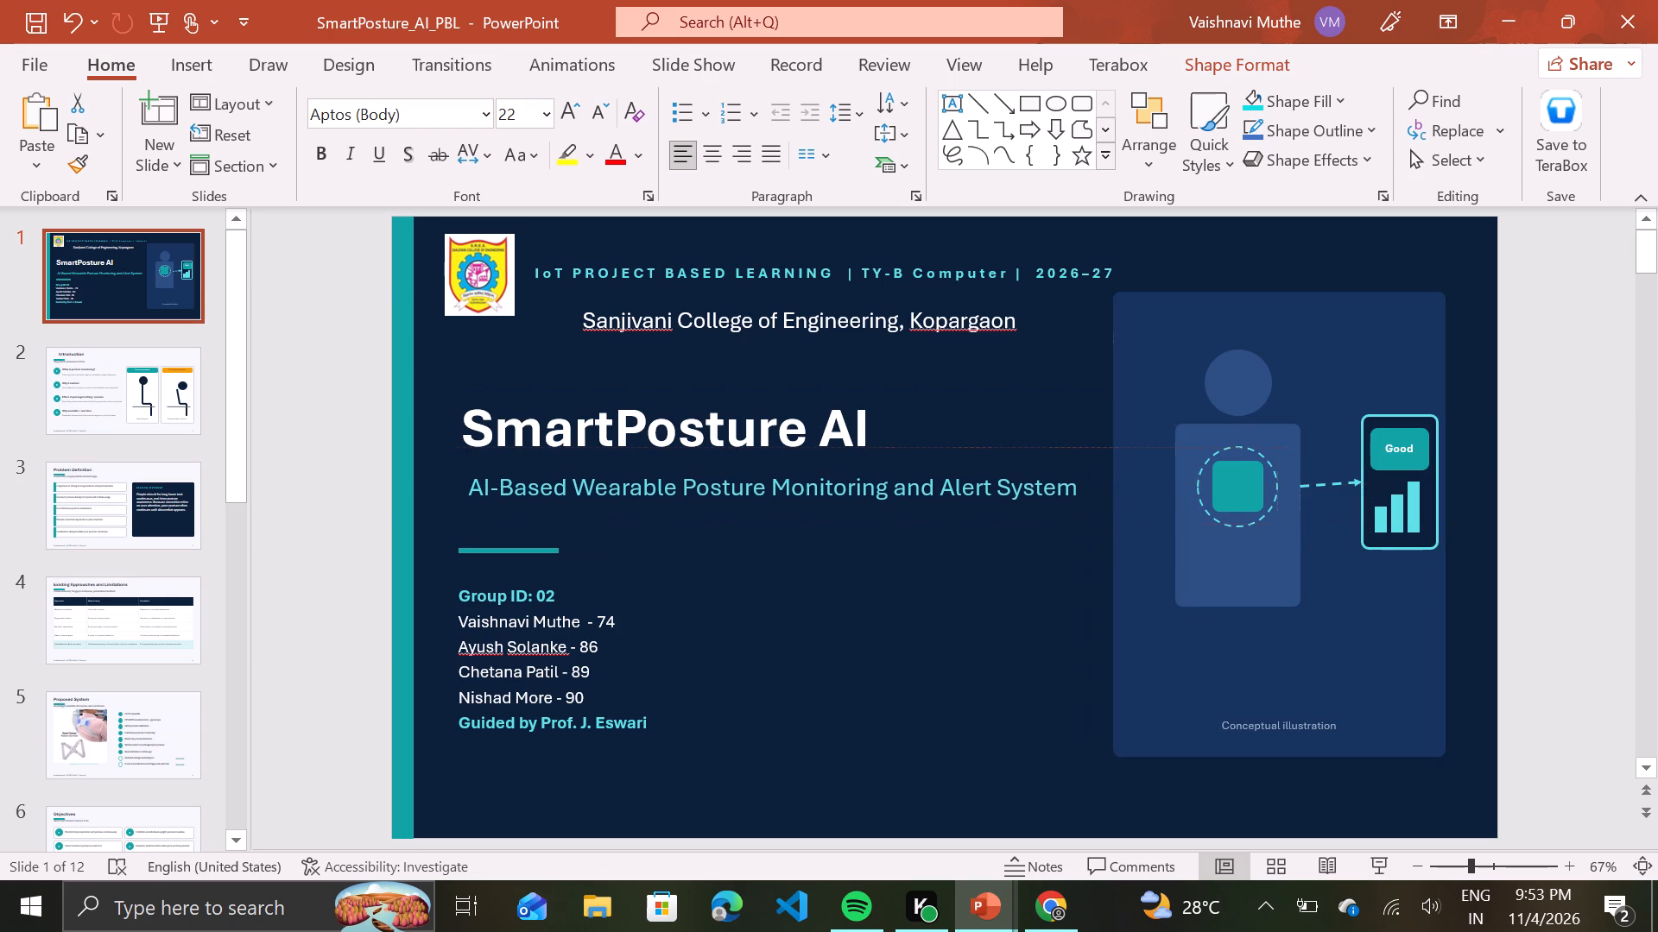
left_click_drag(509, 530, 504, 532)
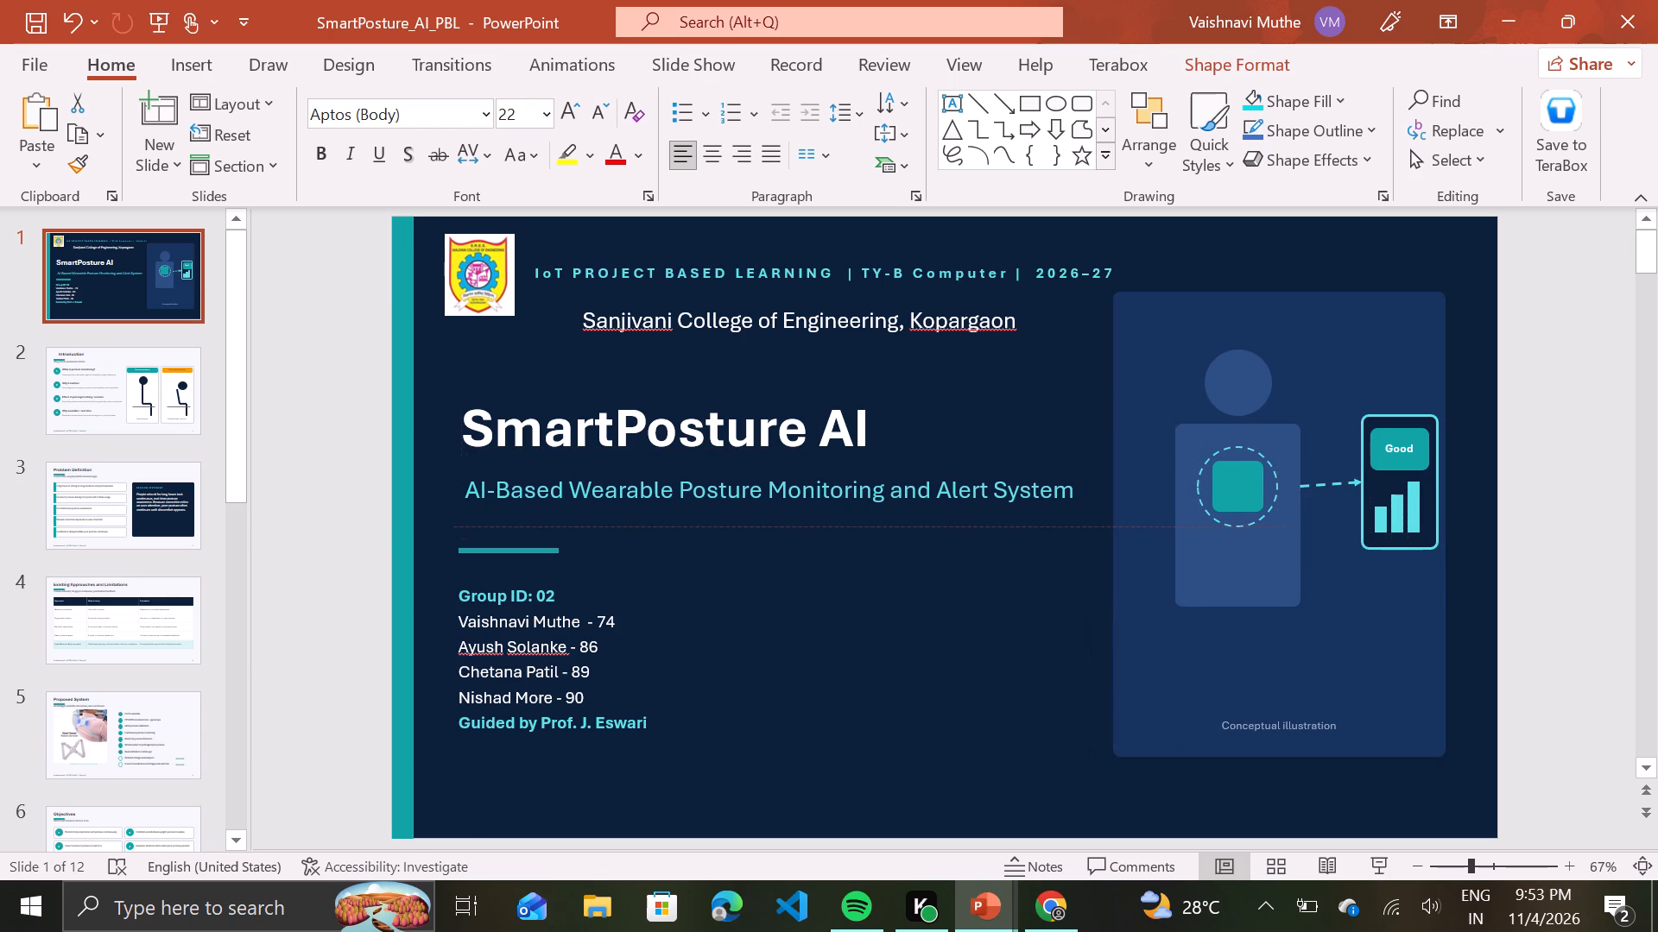
left_click_drag(504, 532, 501, 532)
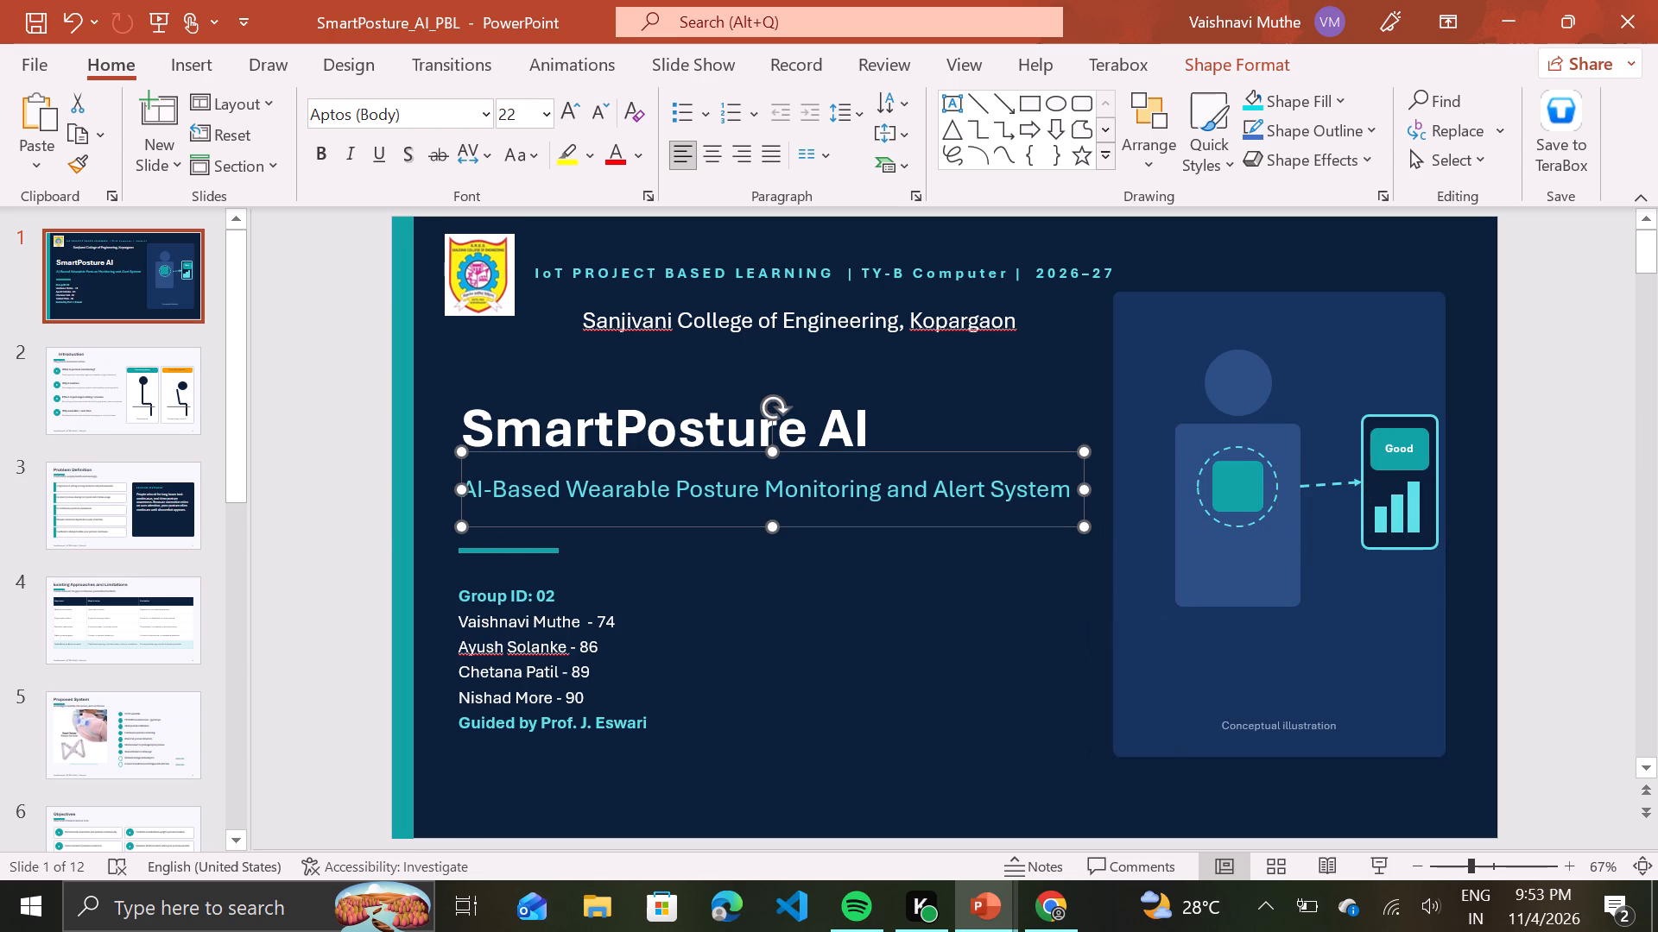
Move the teal divider line slightly up, closer beneath the subtitle.
left_click(501, 551)
left_click(486, 551)
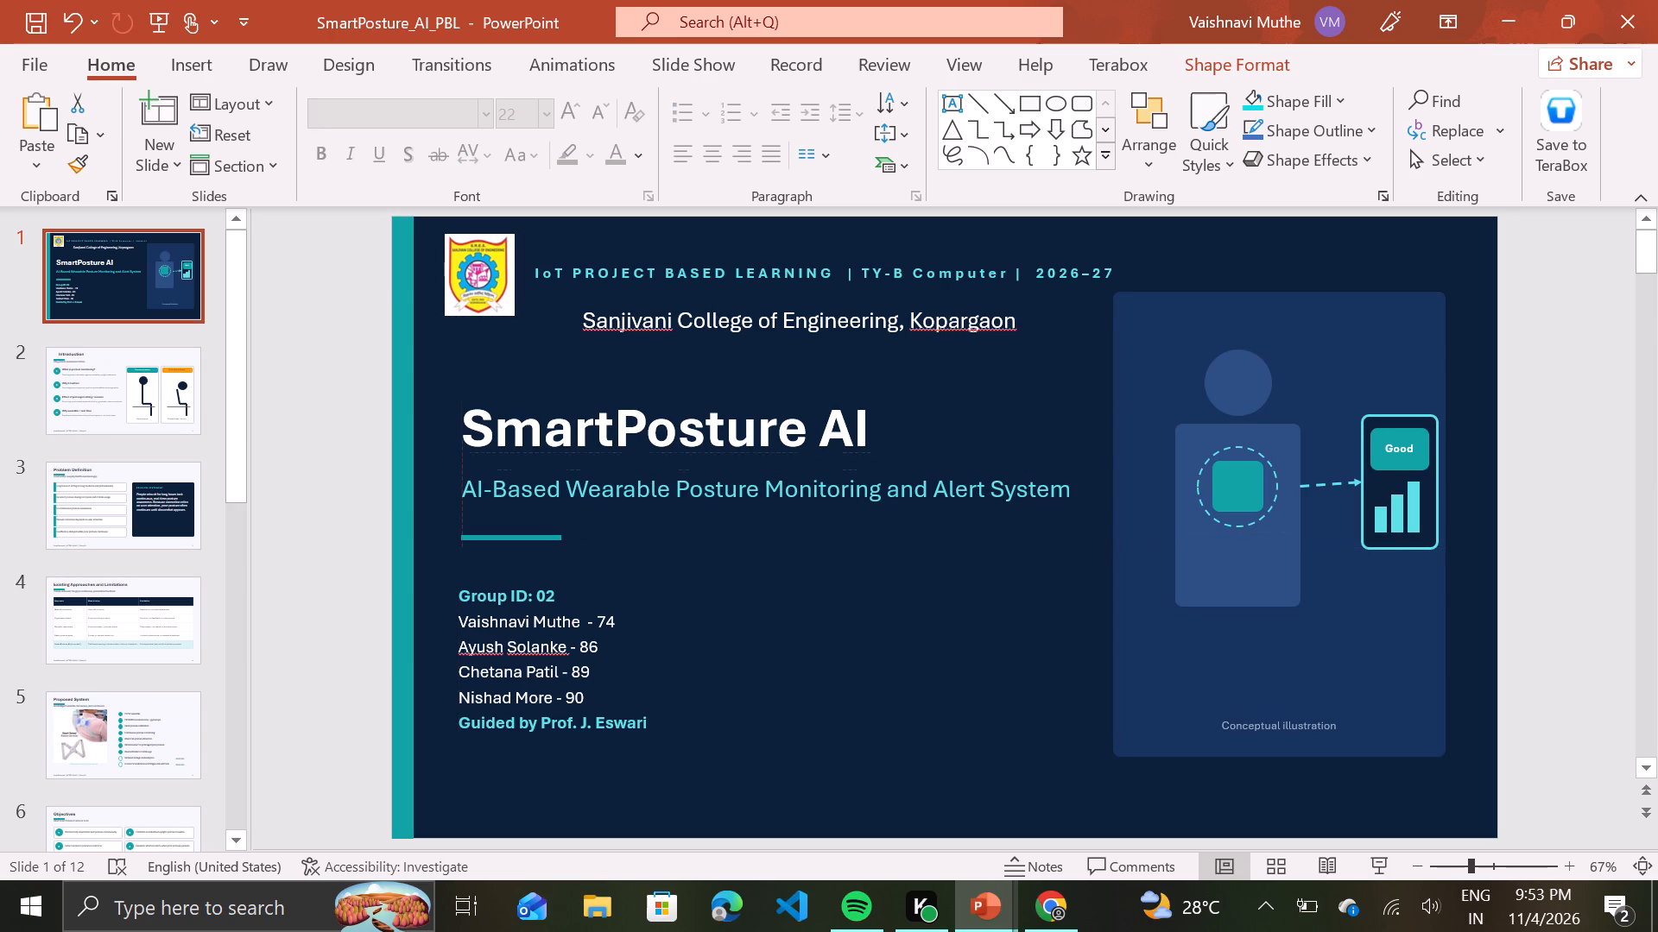
Move the group details text box slightly up toward the divider line, keeping its left alignment.
left_click(498, 620)
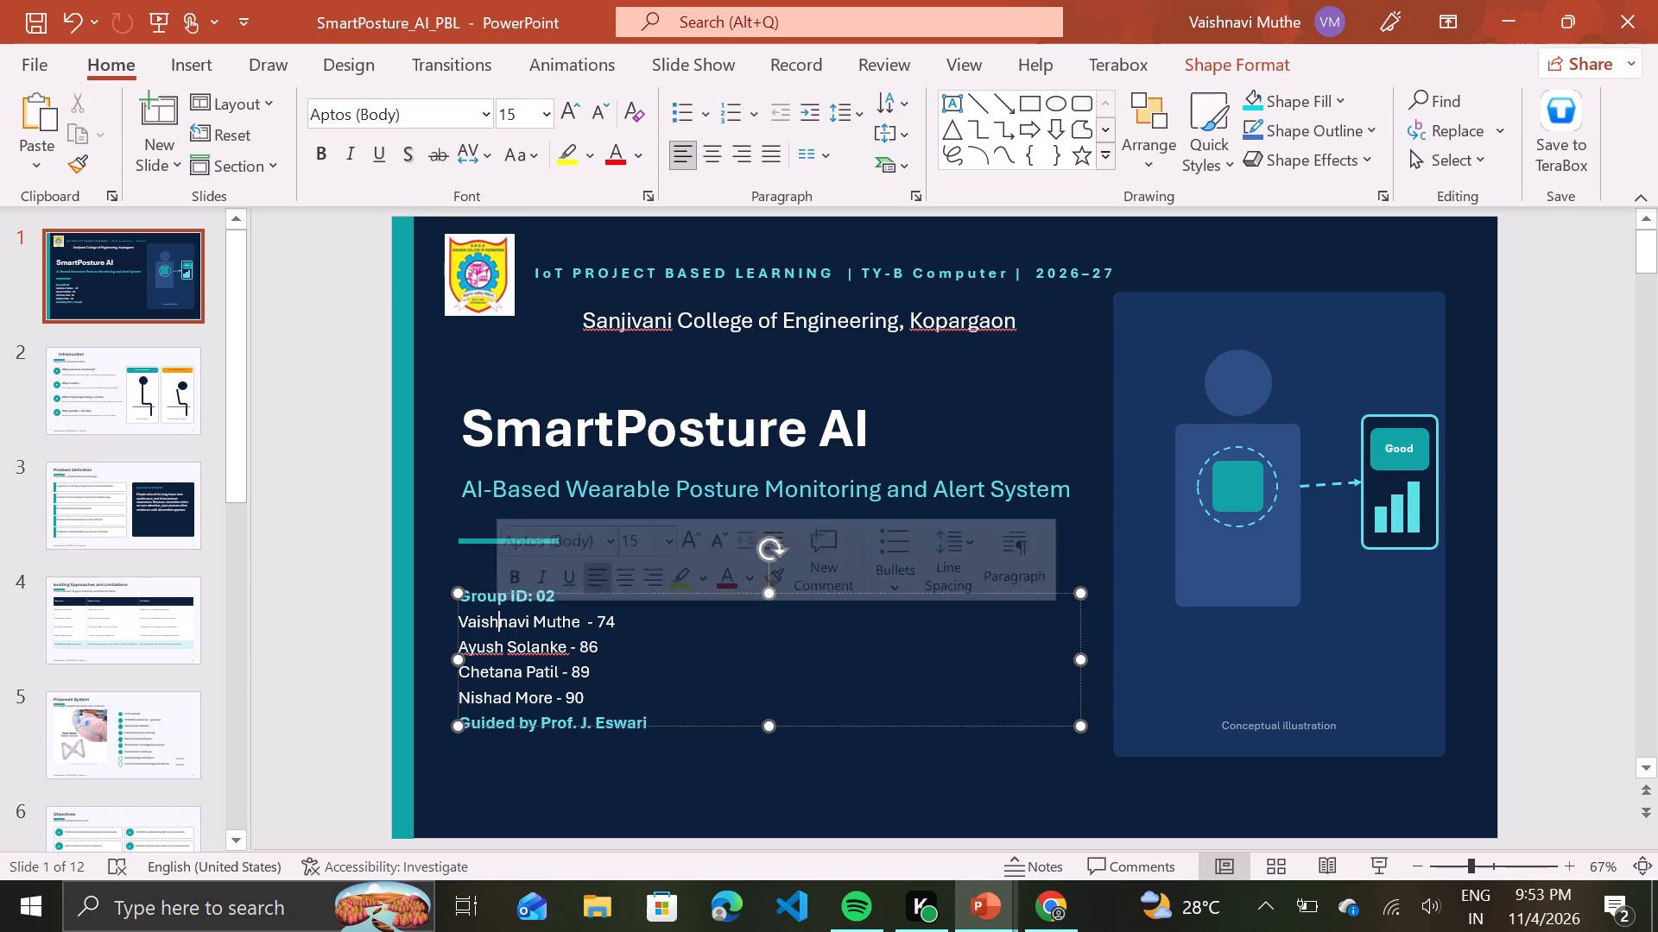
left_click_drag(575, 725, 577, 713)
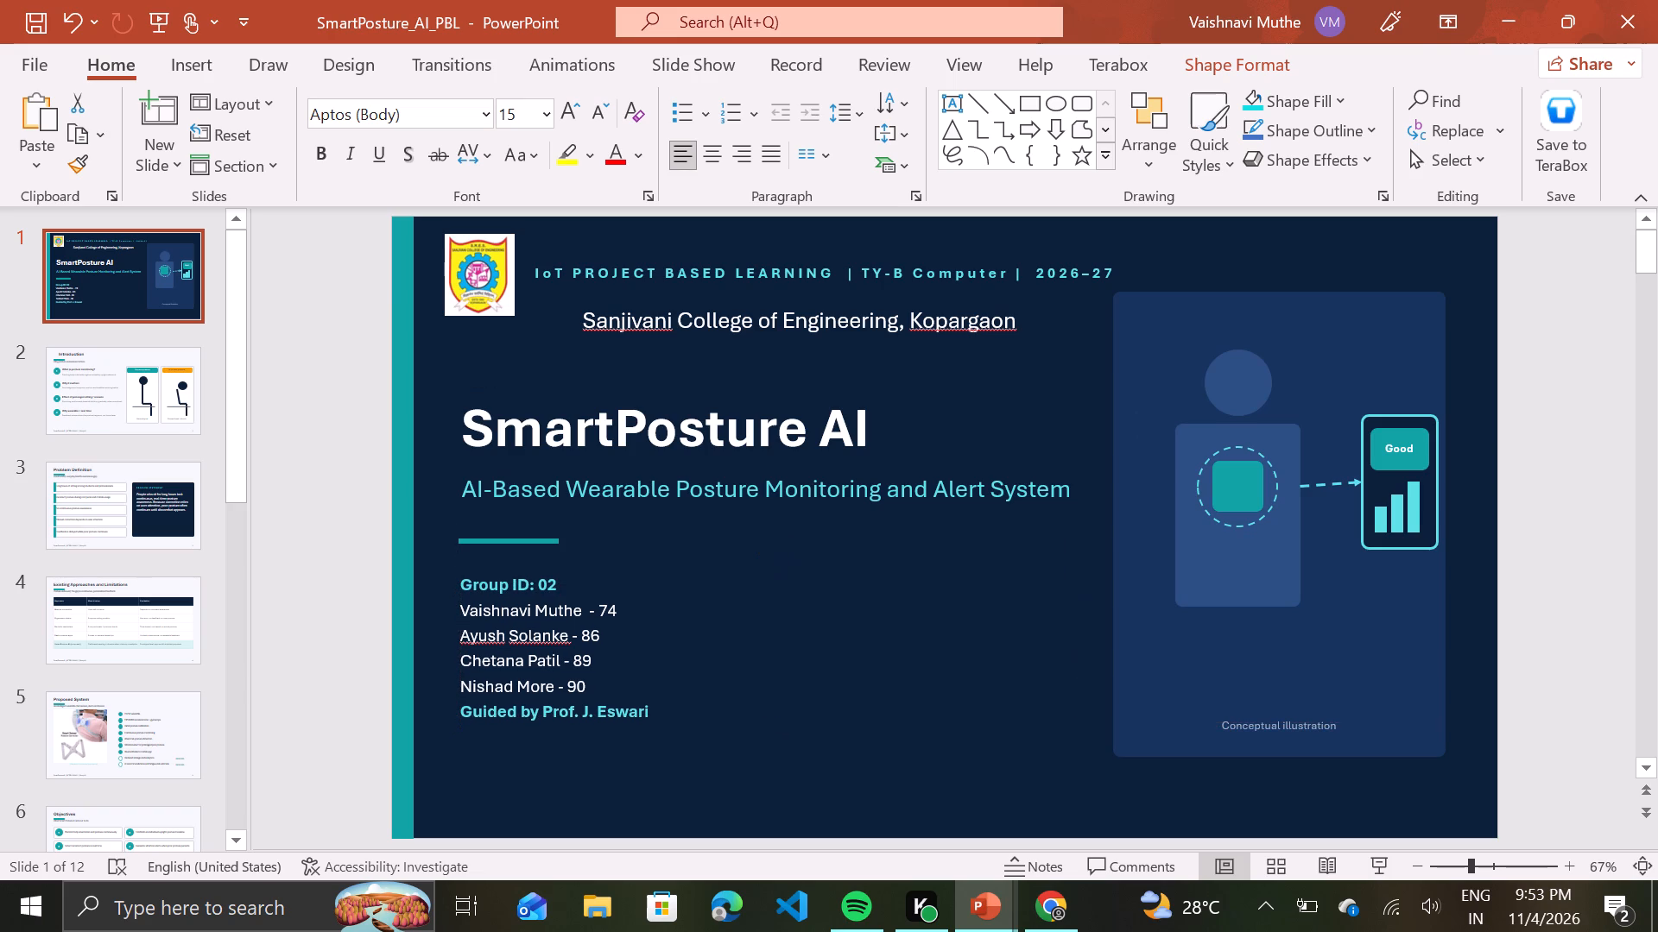
left_click_drag(577, 713, 576, 725)
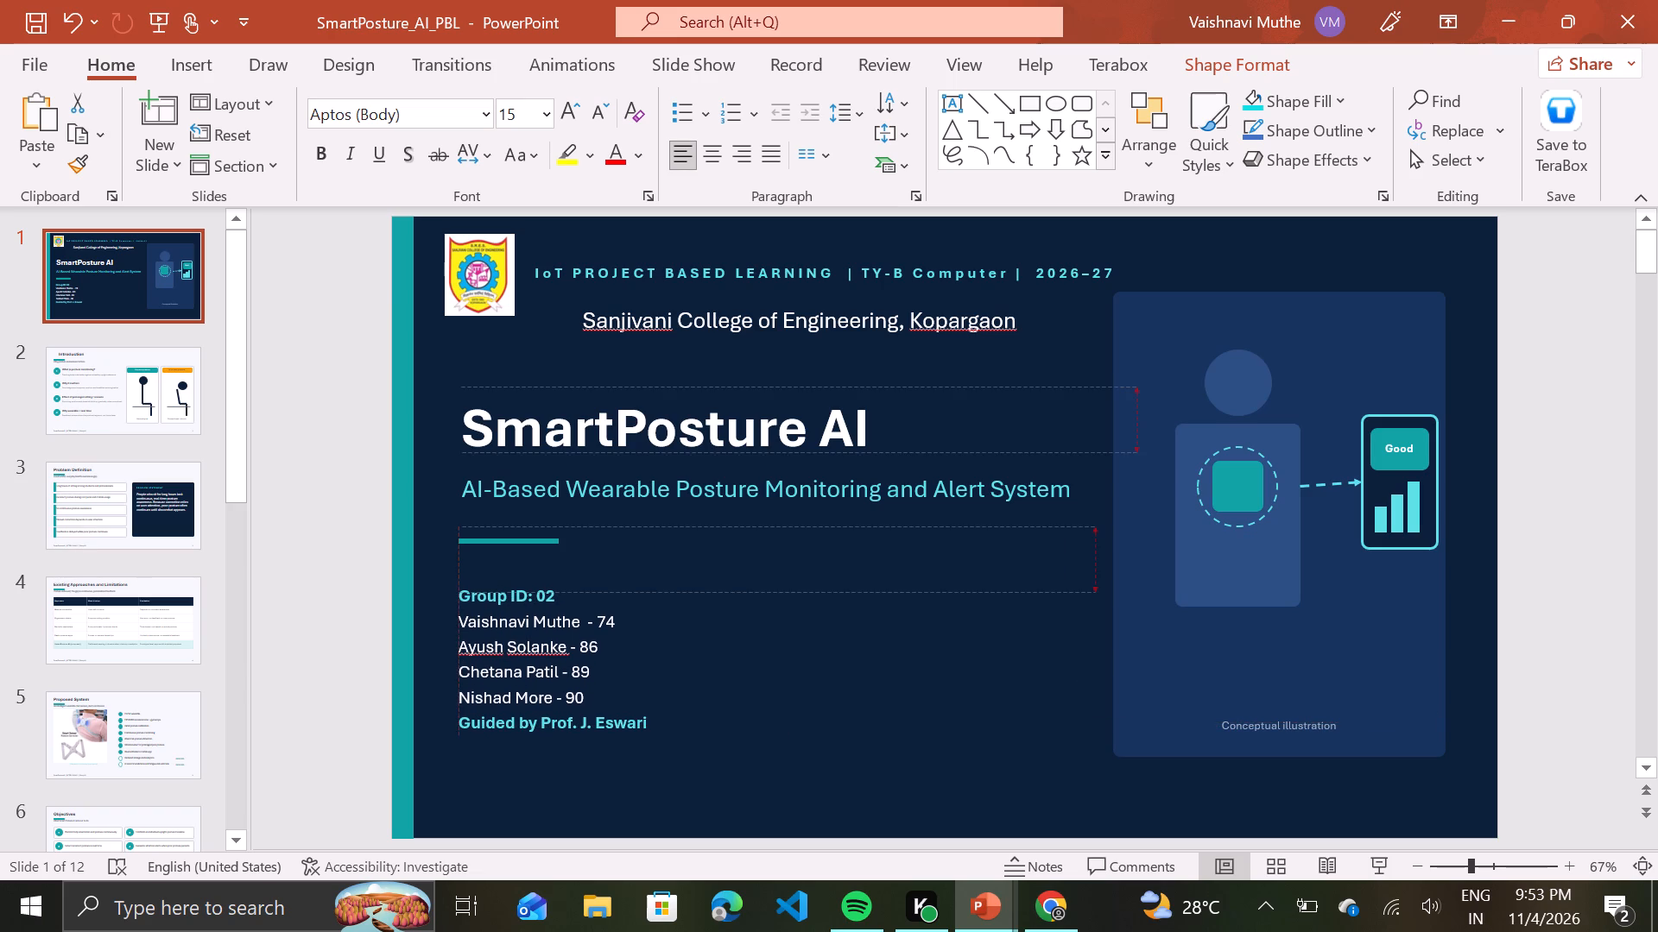
left_click_drag(576, 725, 573, 715)
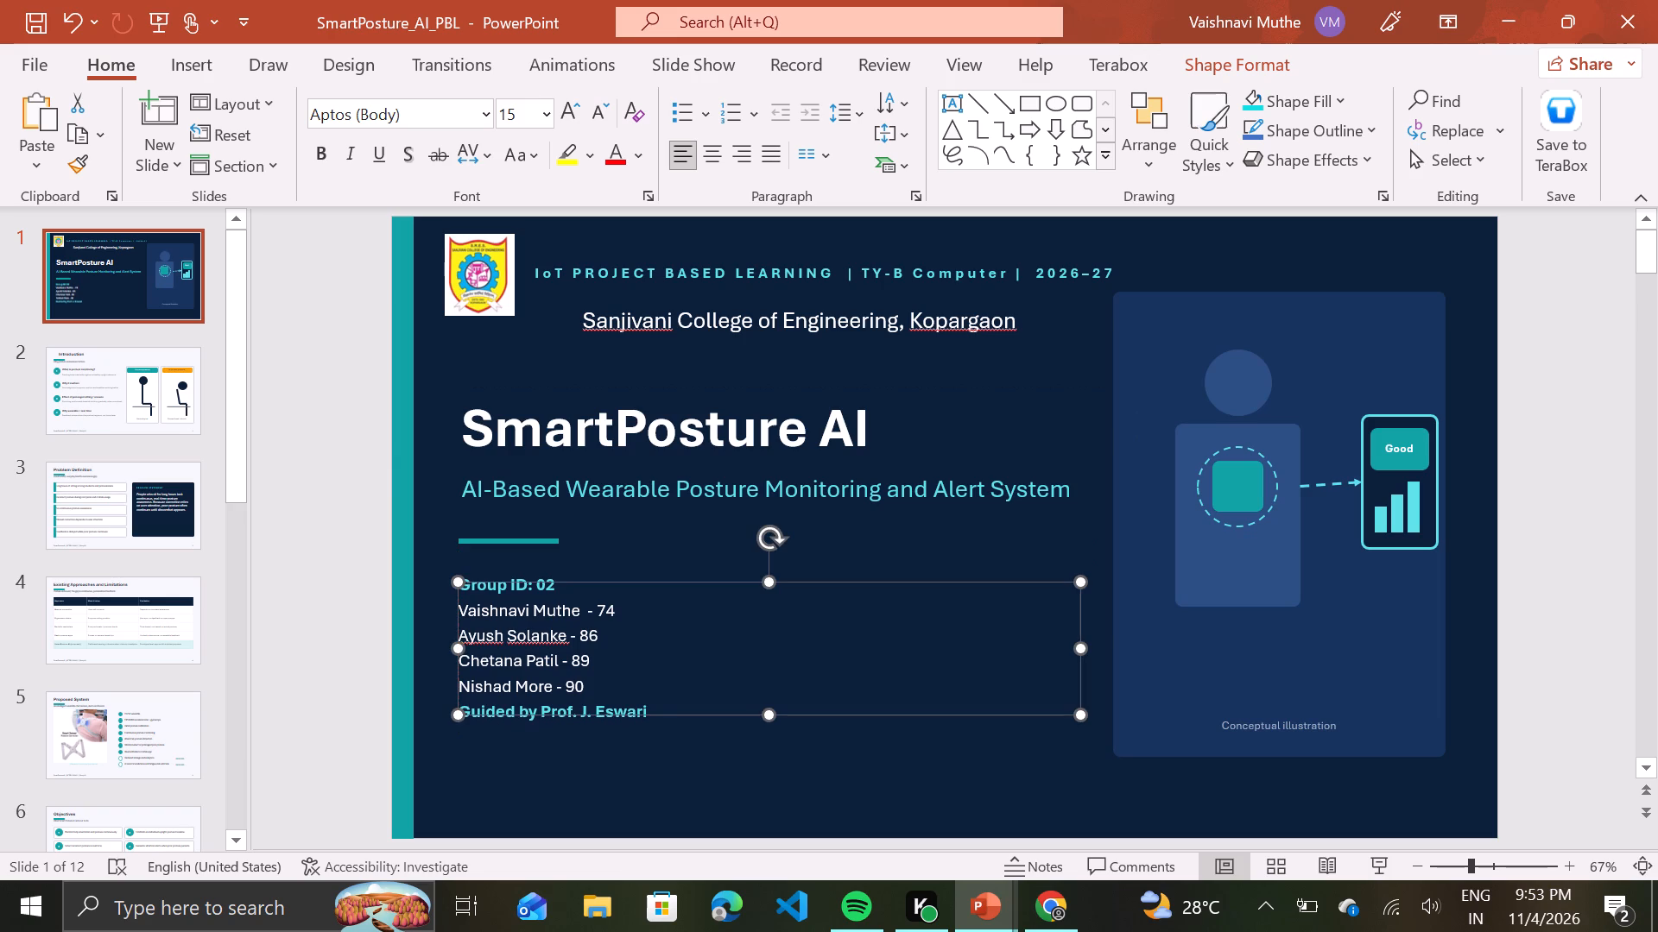
Insert a blank line between the last group member and the "Guided by" line.
left_click(582, 691)
key("Return")
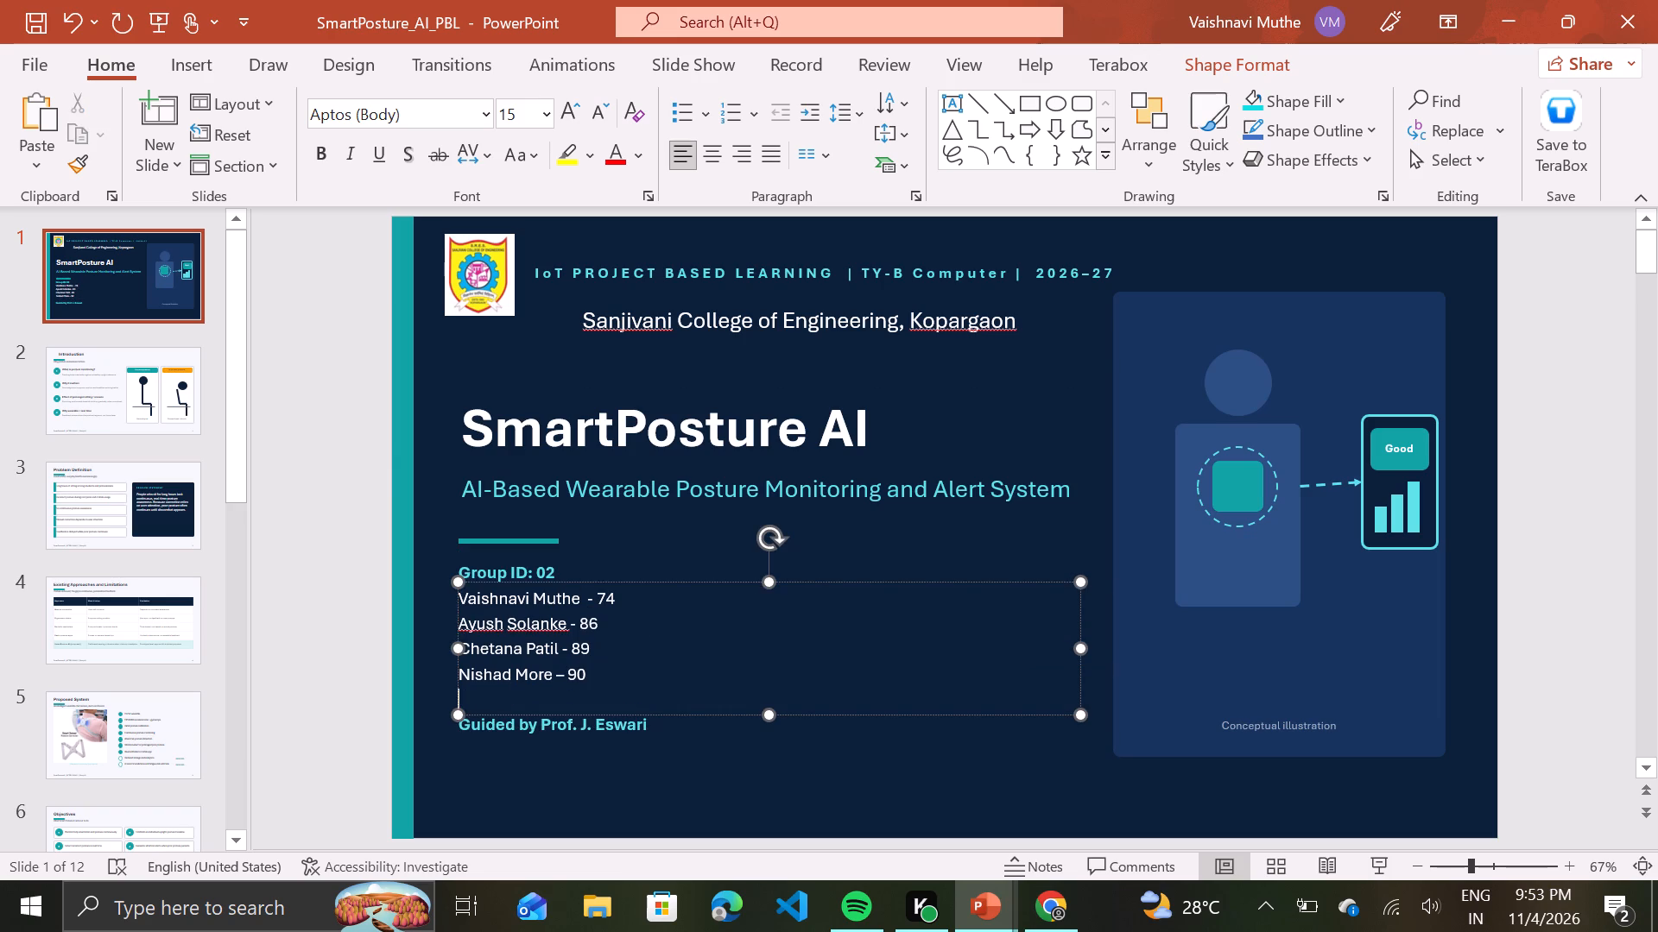
left_click(668, 797)
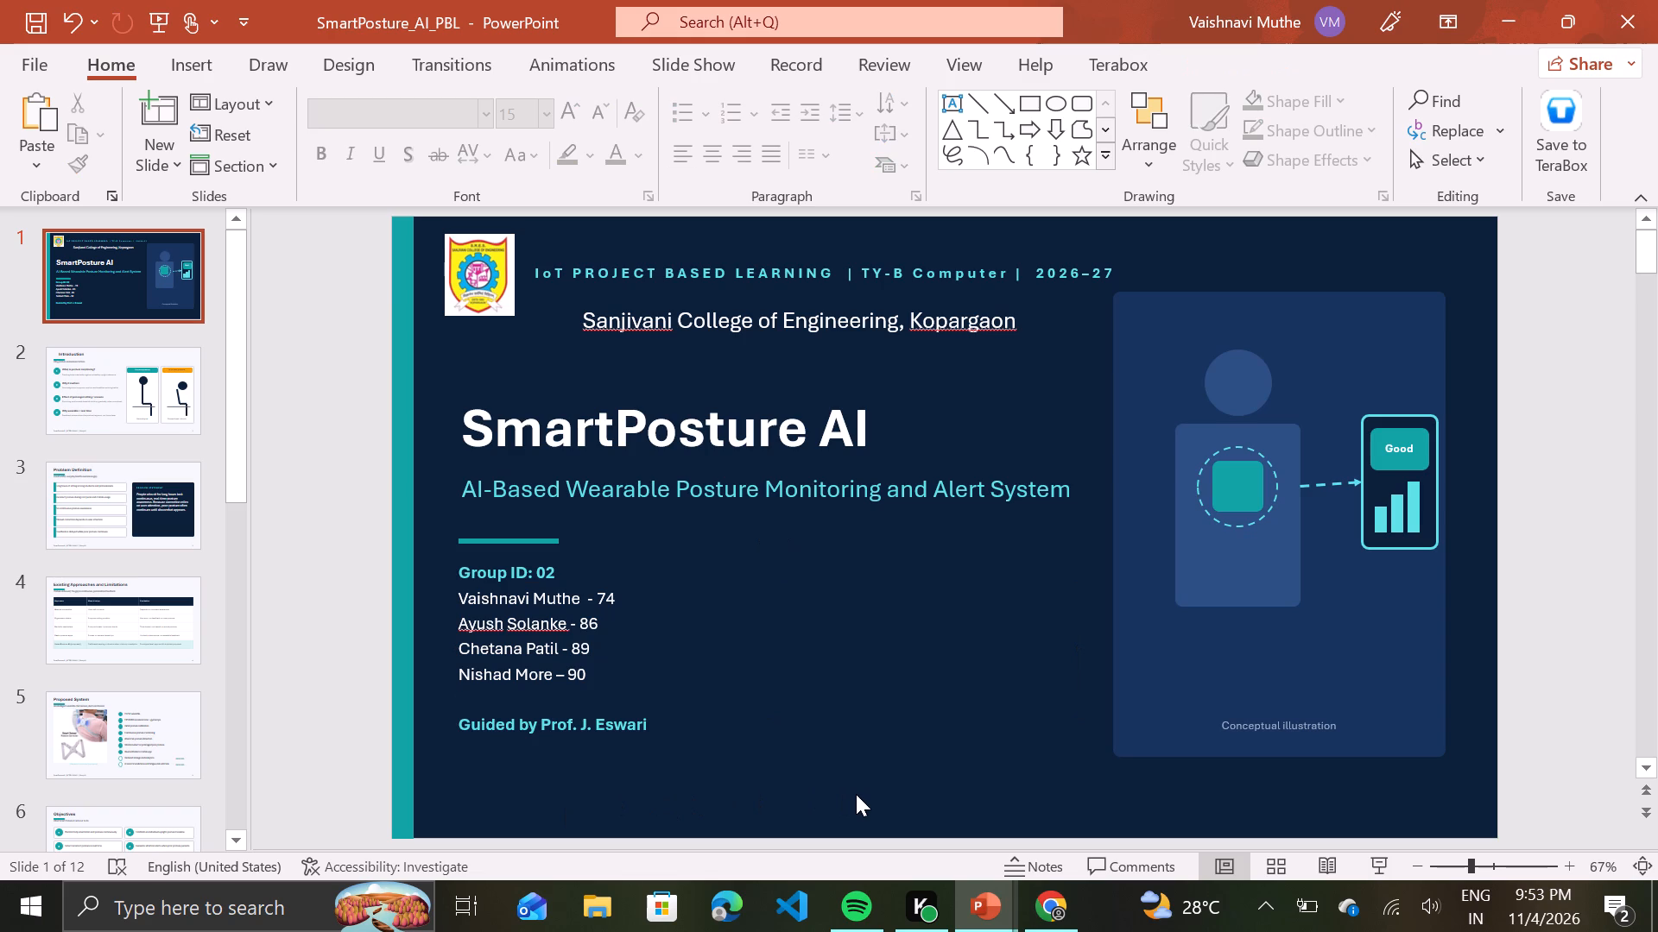
Shift the group details text box slightly down to leave more space beneath the teal divider, keeping its left alignment.
left_click(545, 660)
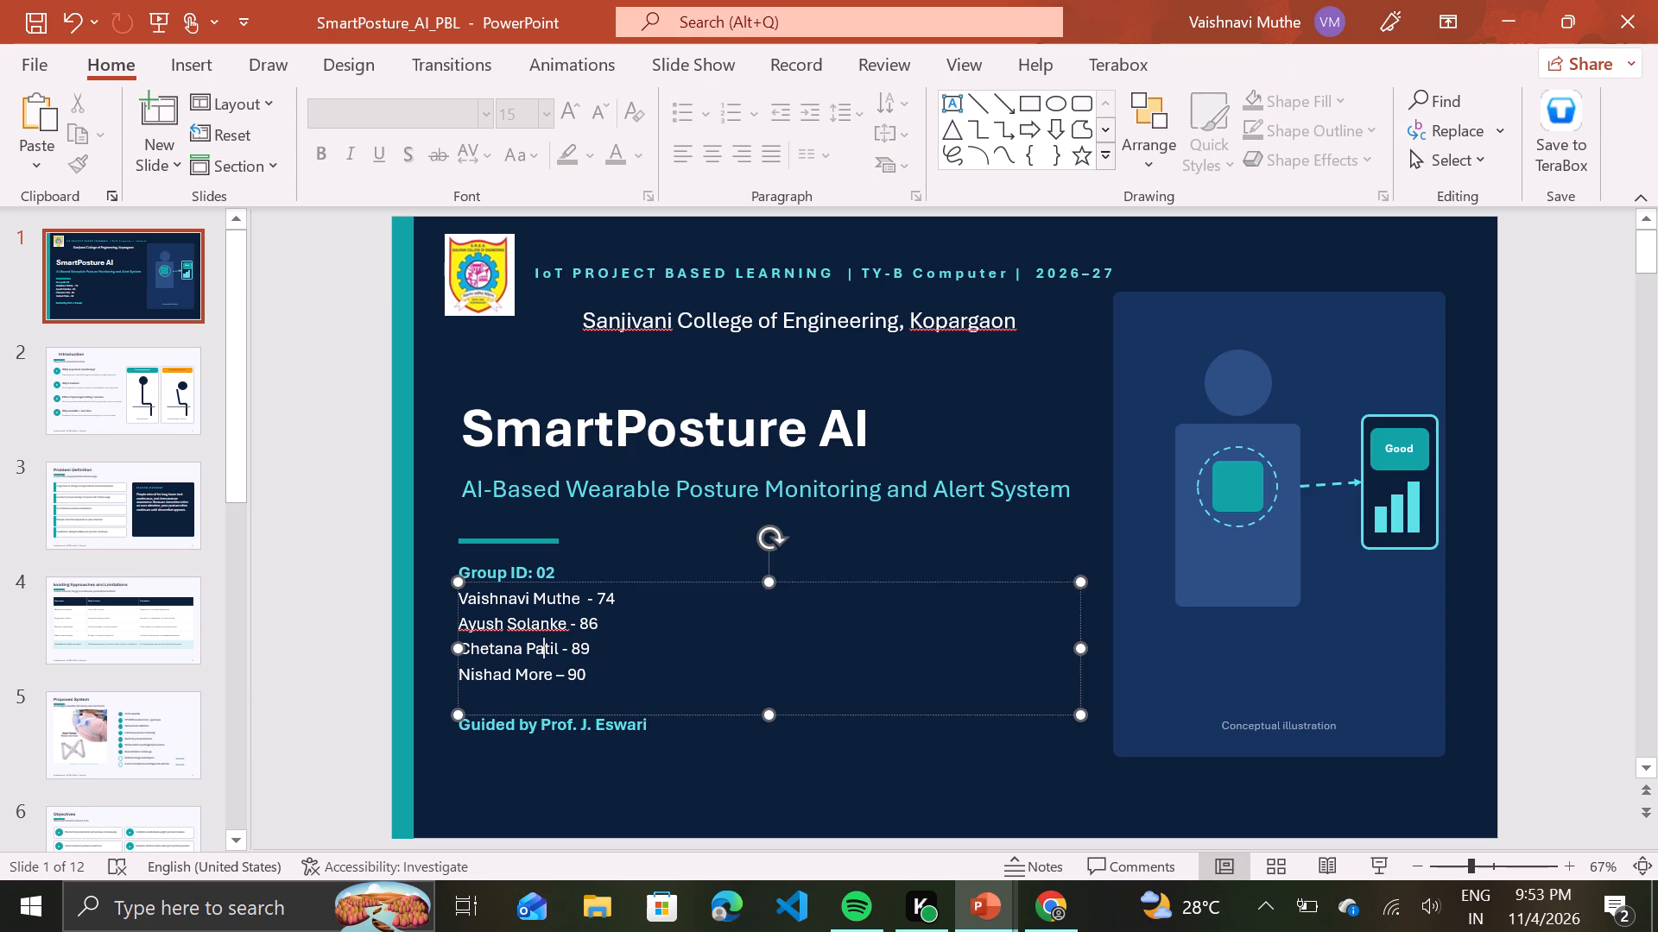
left_click_drag(489, 582, 489, 590)
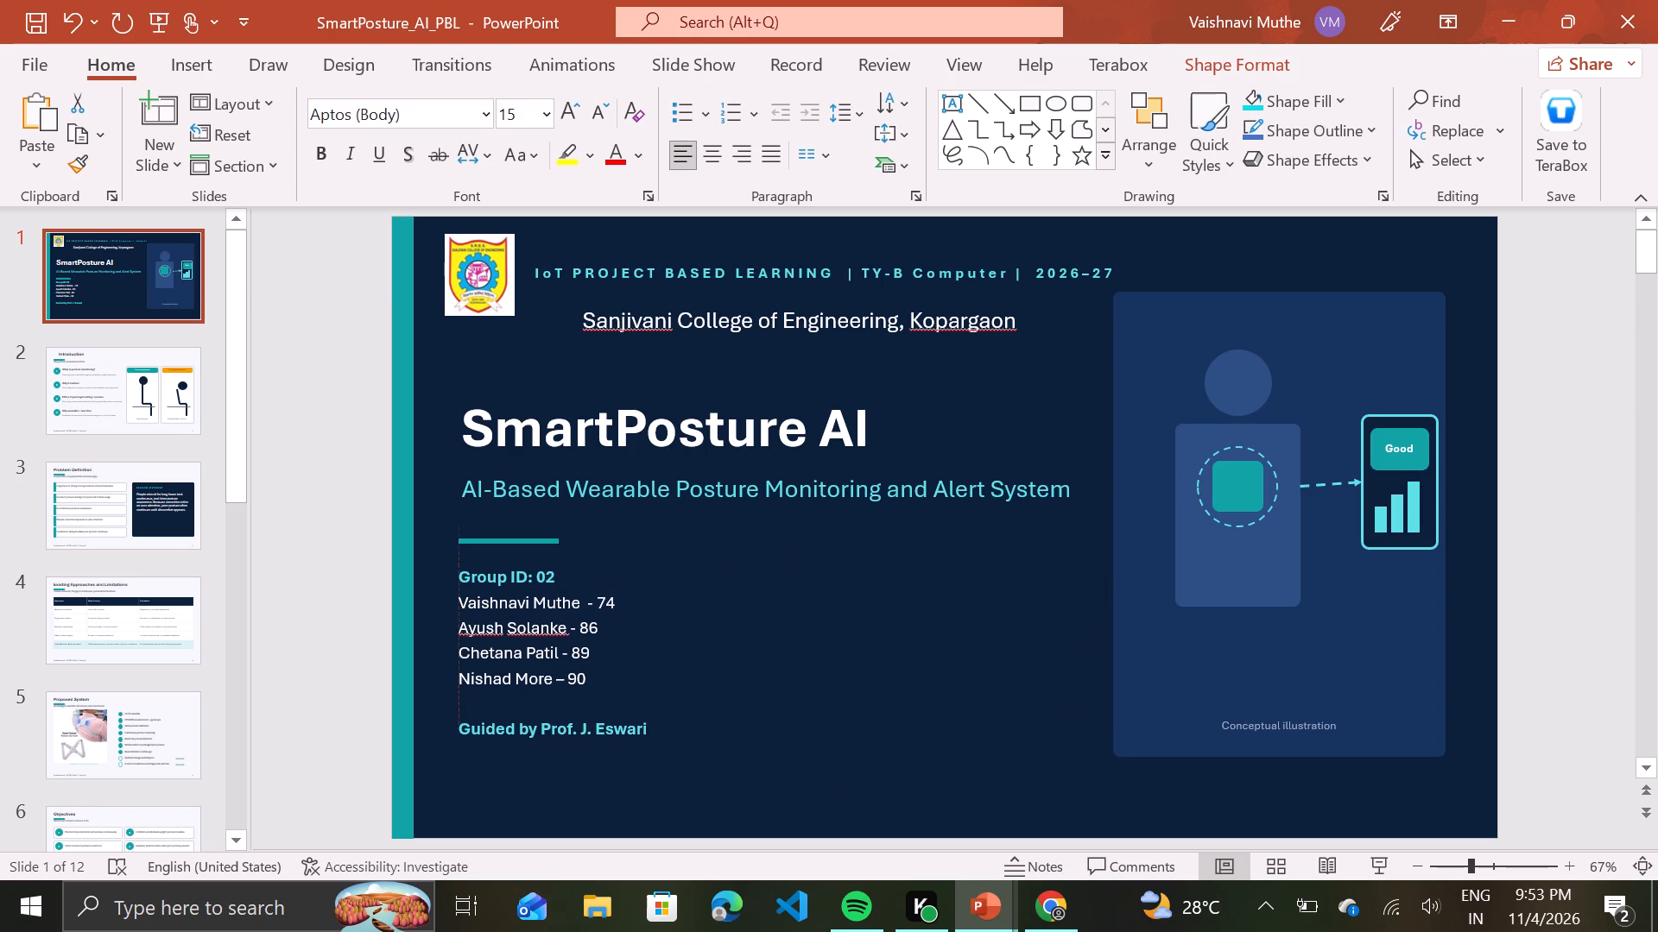
left_click_drag(489, 590, 492, 599)
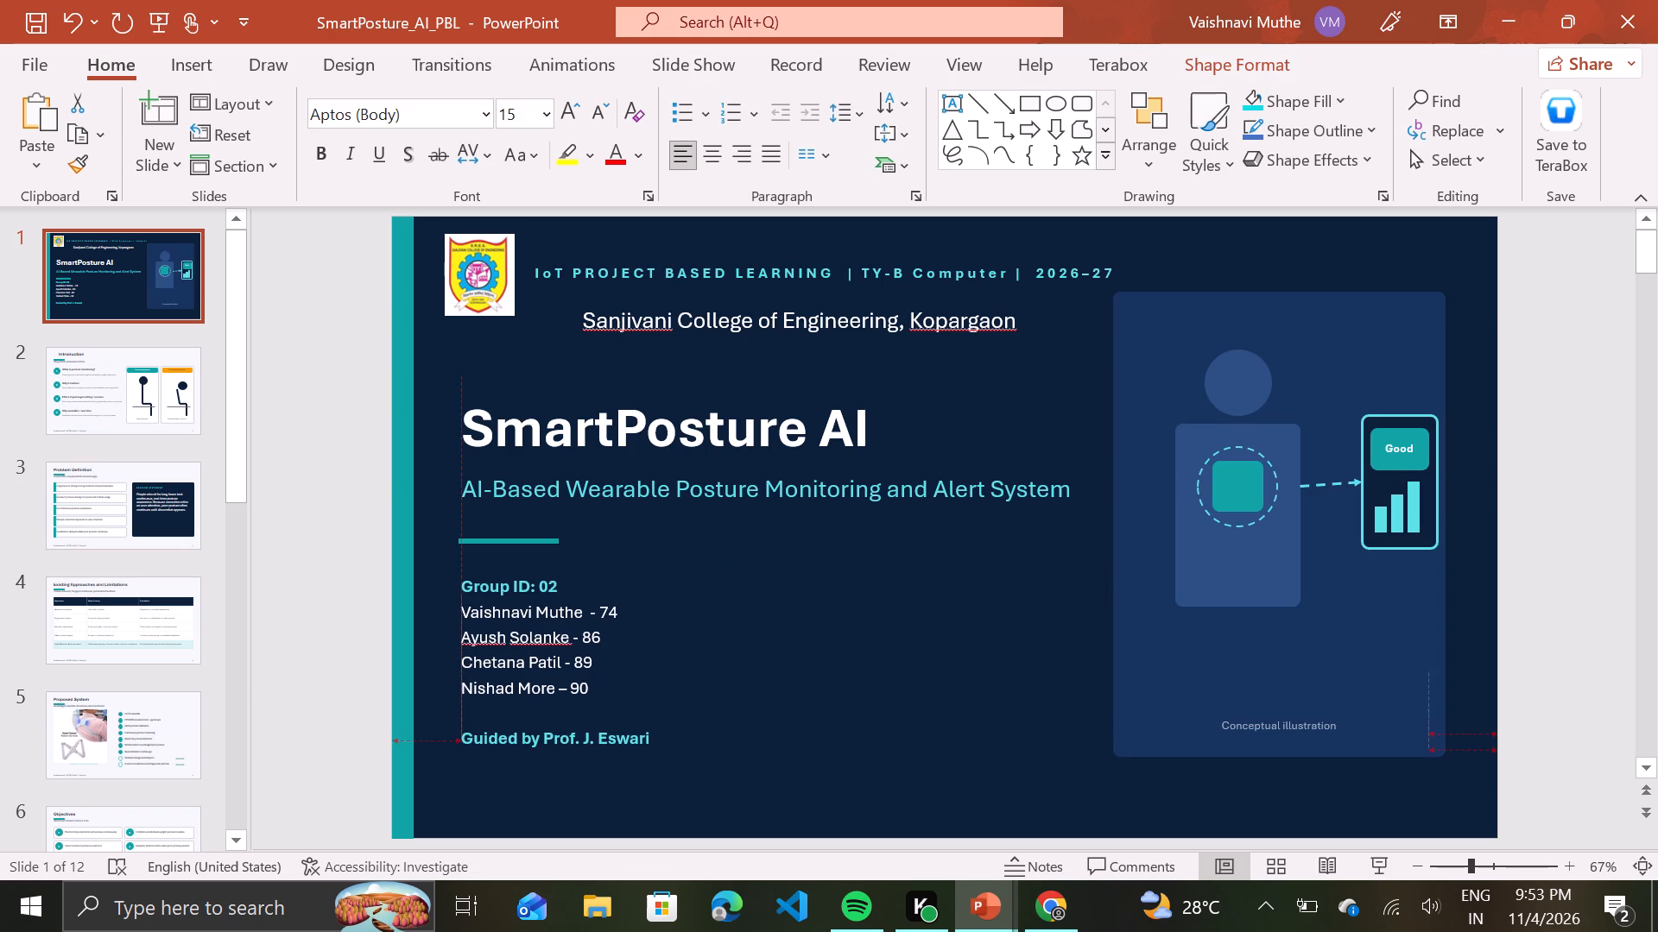
left_click_drag(492, 599, 488, 604)
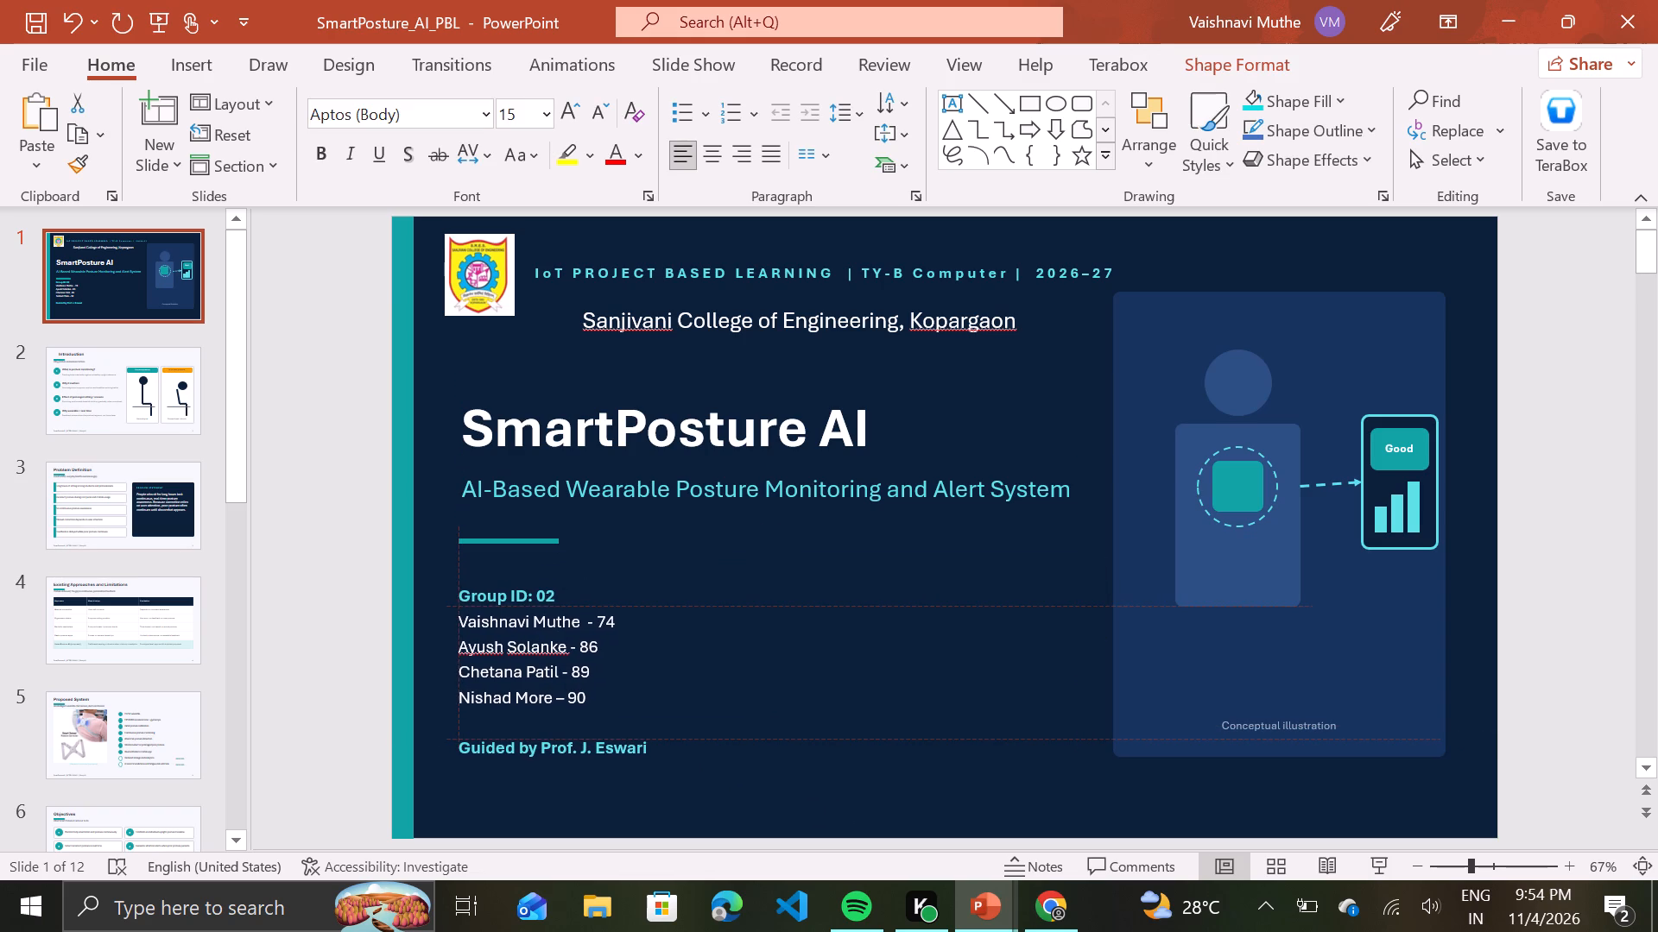
left_click_drag(488, 604, 488, 587)
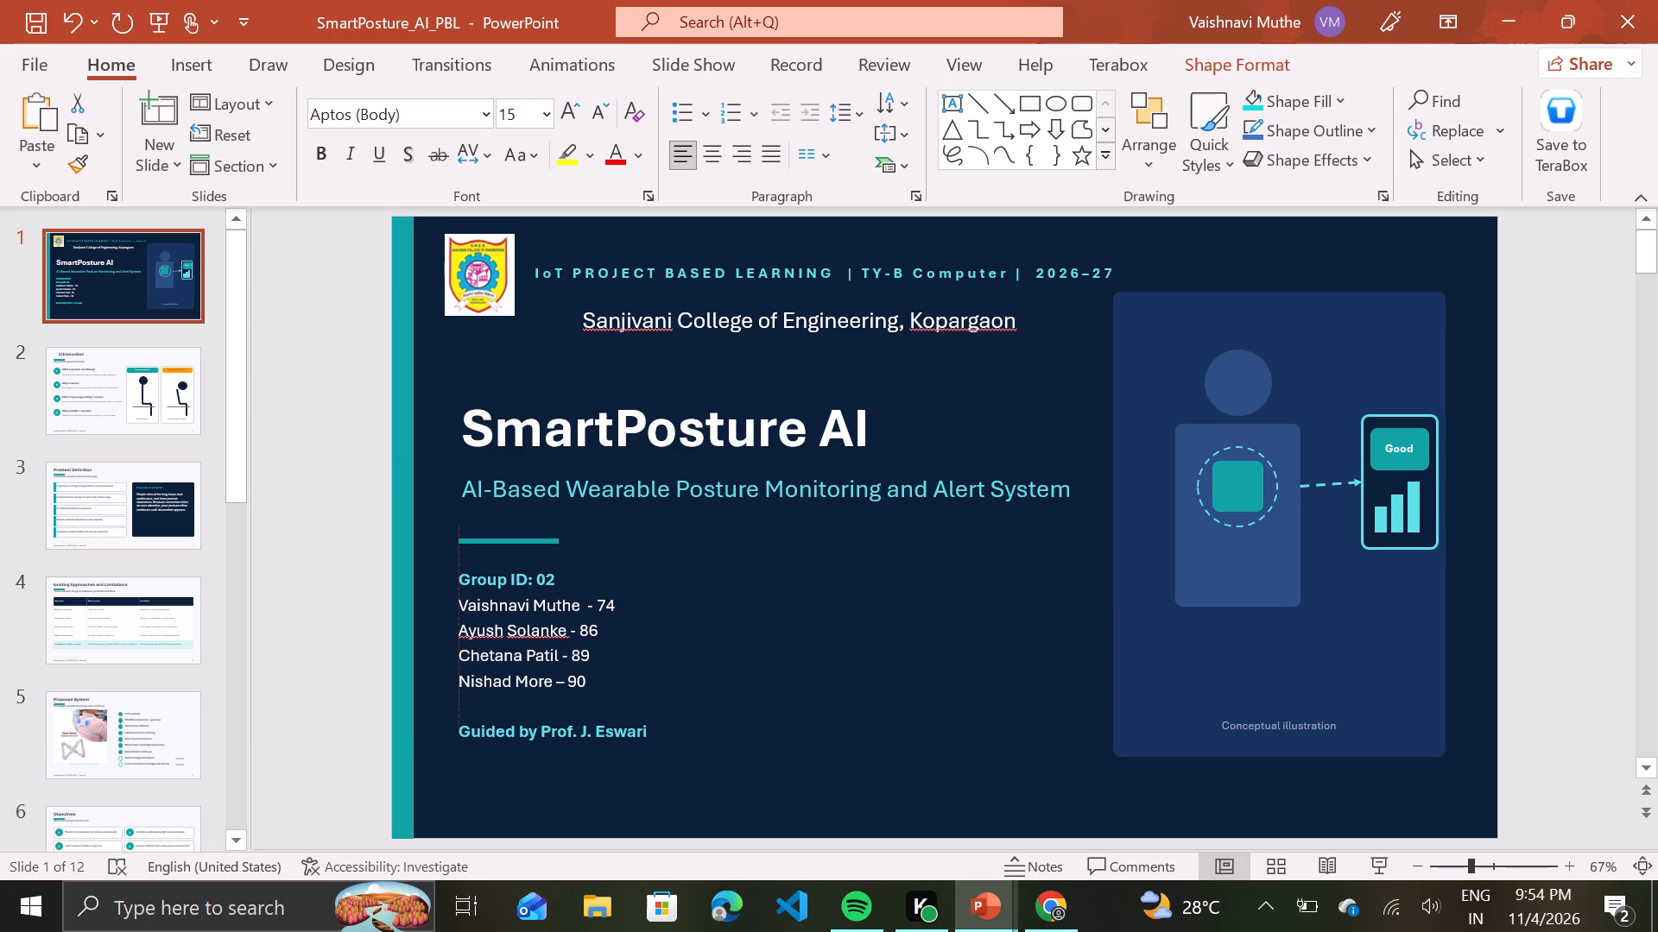
left_click_drag(488, 587, 487, 589)
left_click(660, 794)
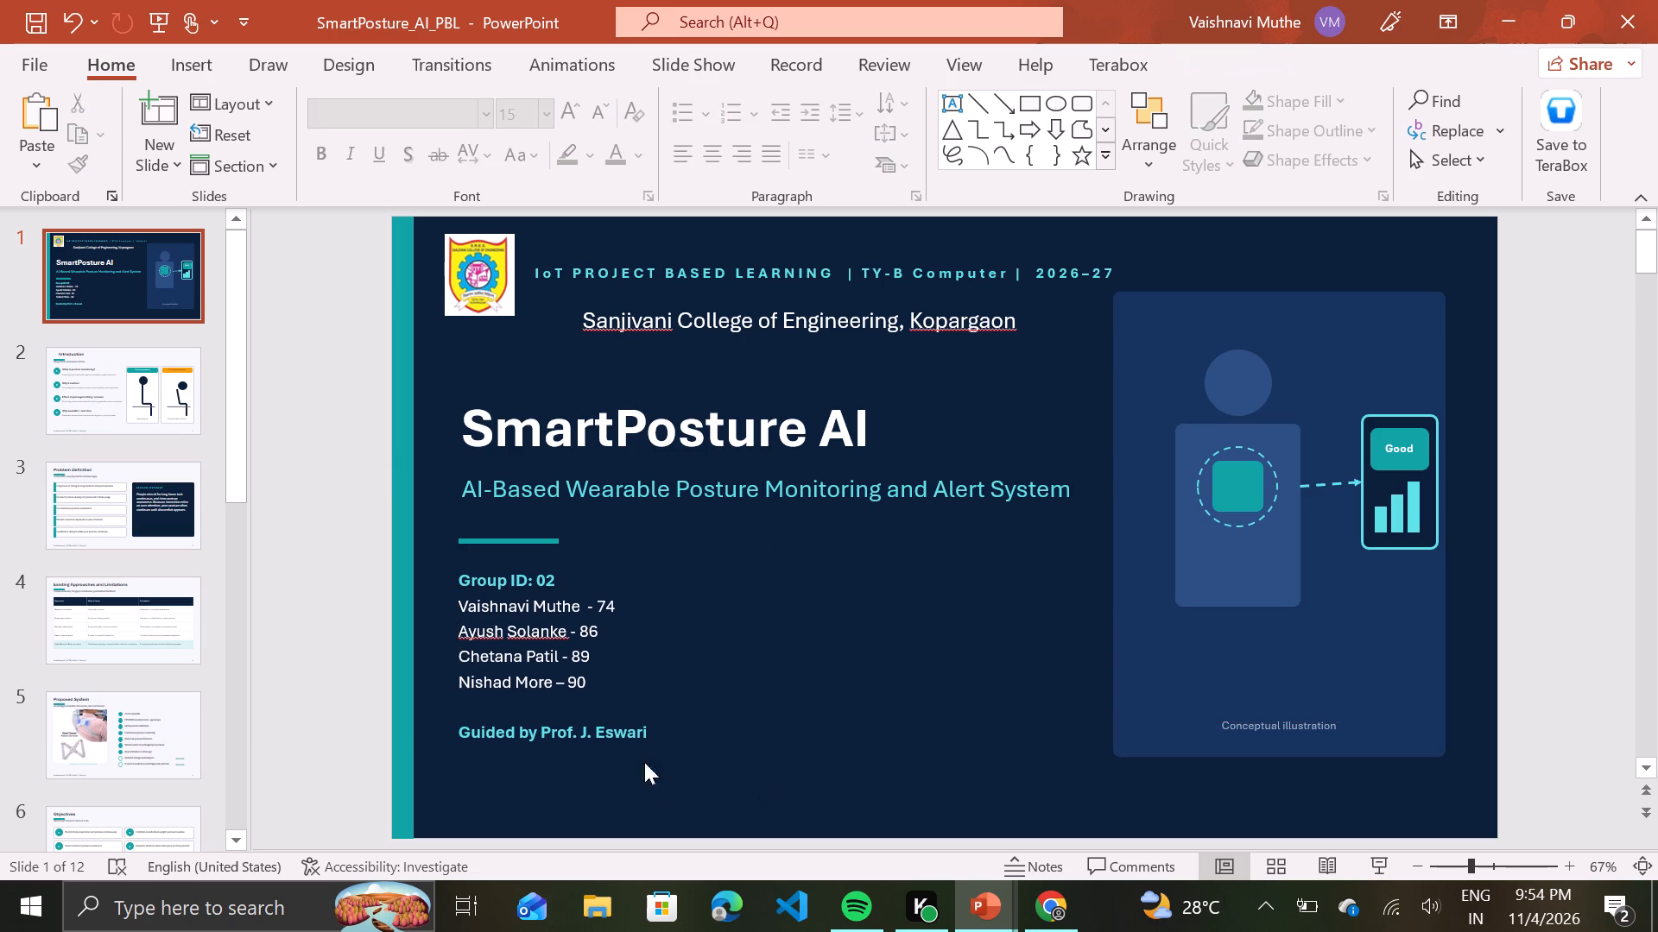
left_click(591, 737)
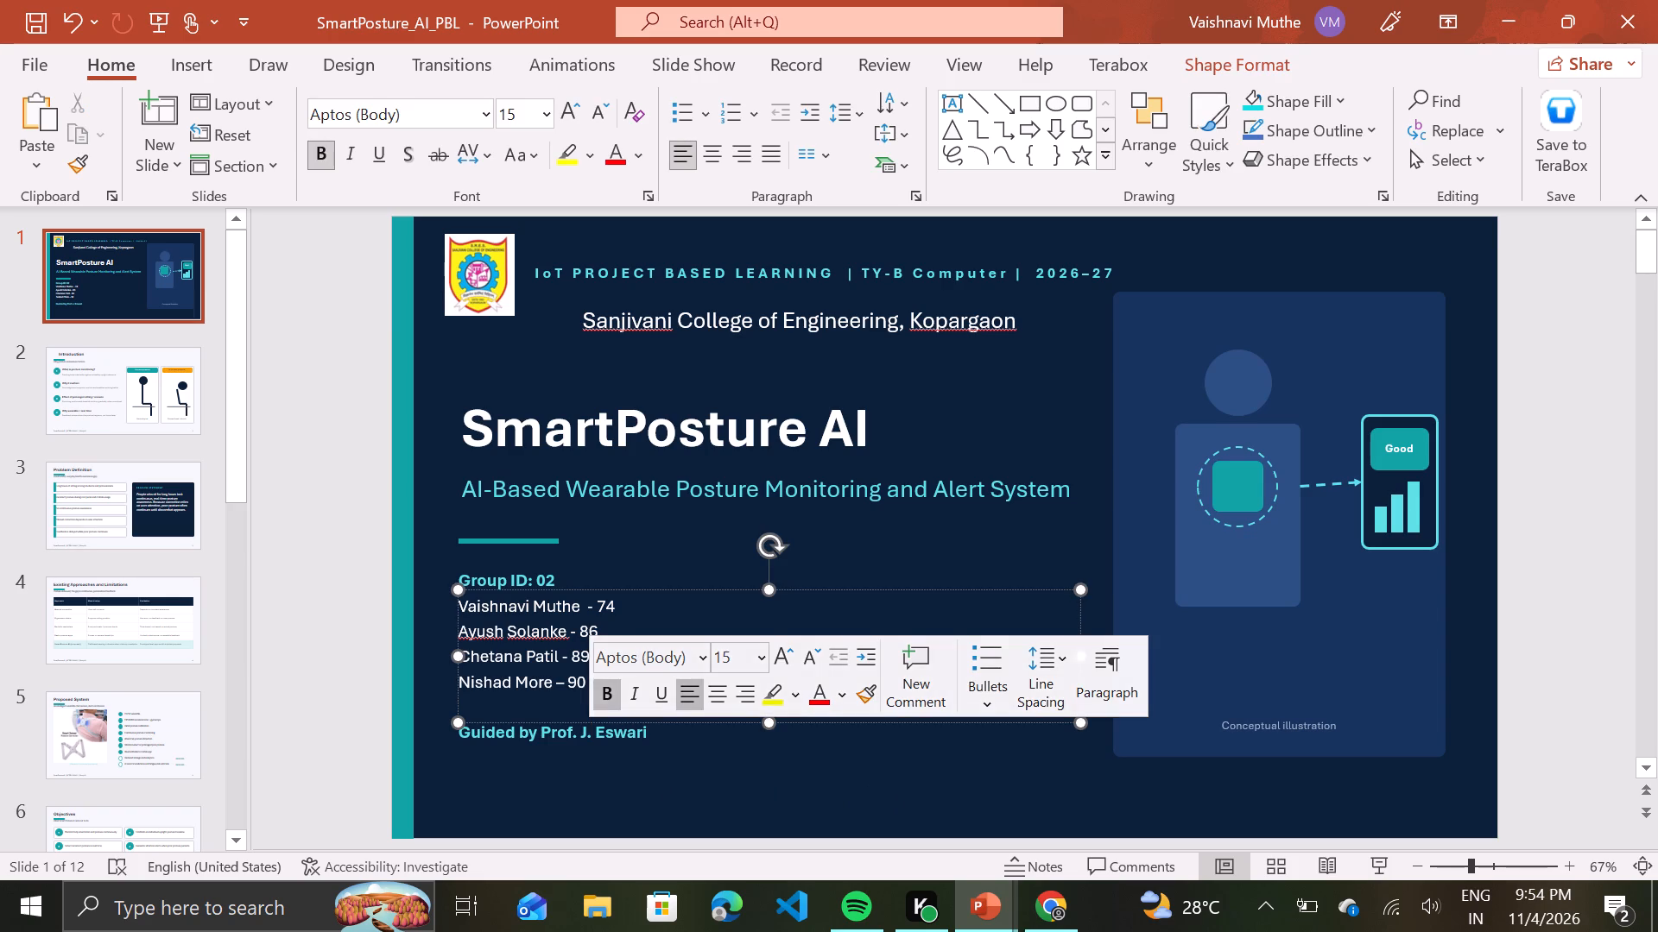
left_click(638, 776)
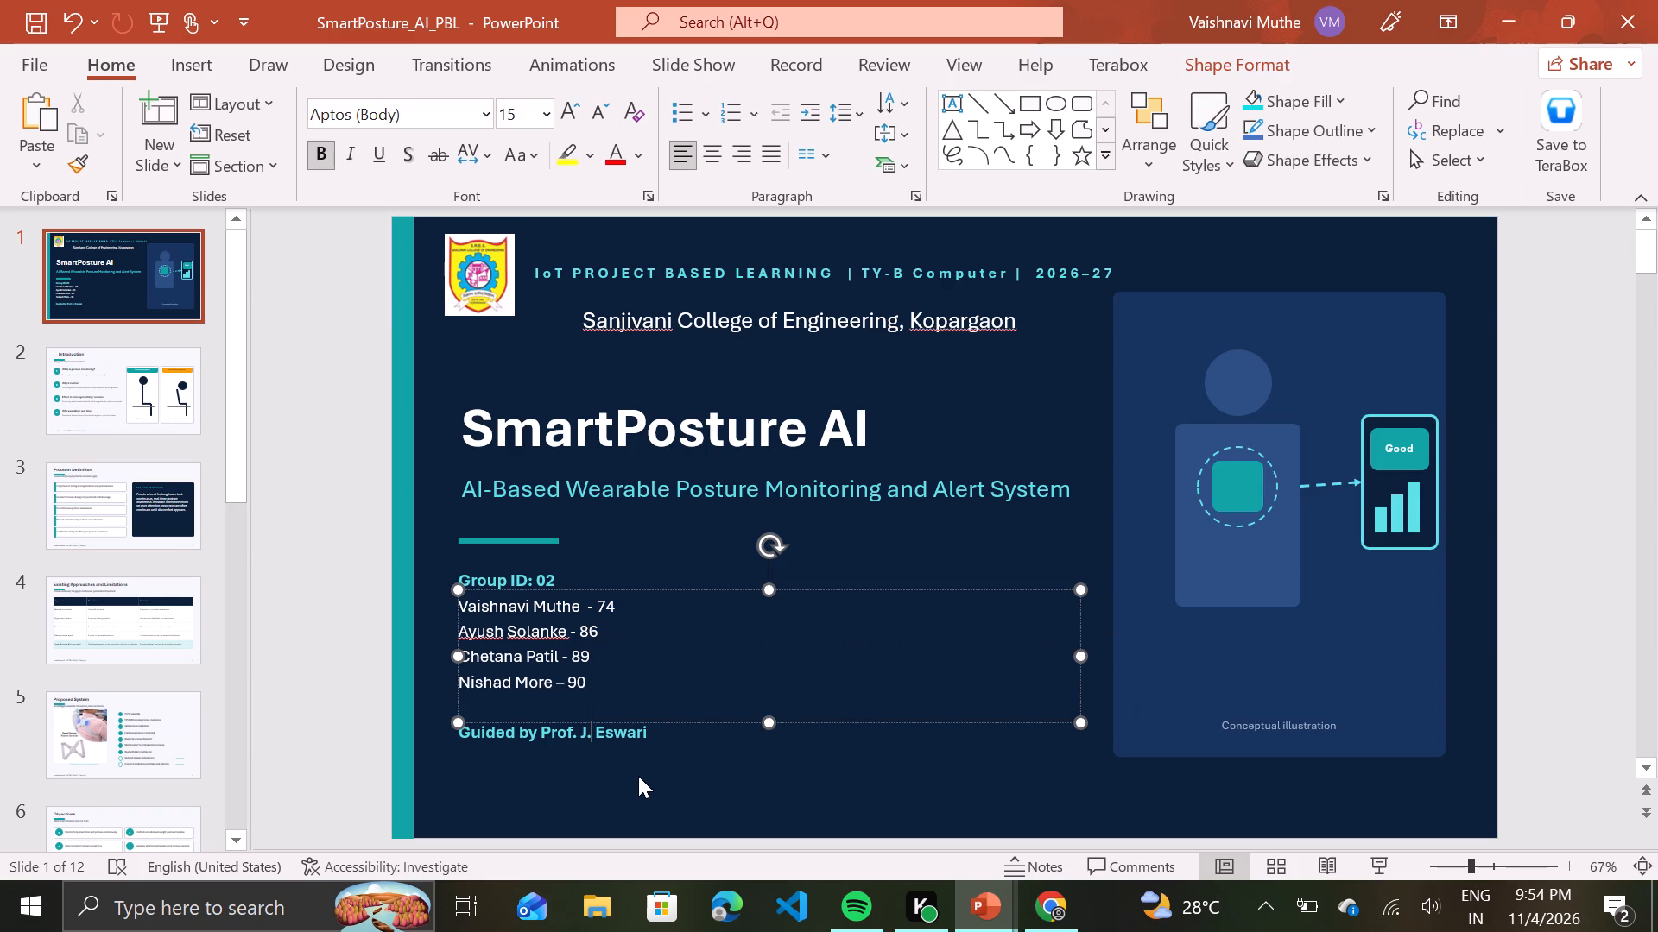
Move the SmartPosture AI title slightly up to widen the gap above the subtitle.
left_click(674, 422)
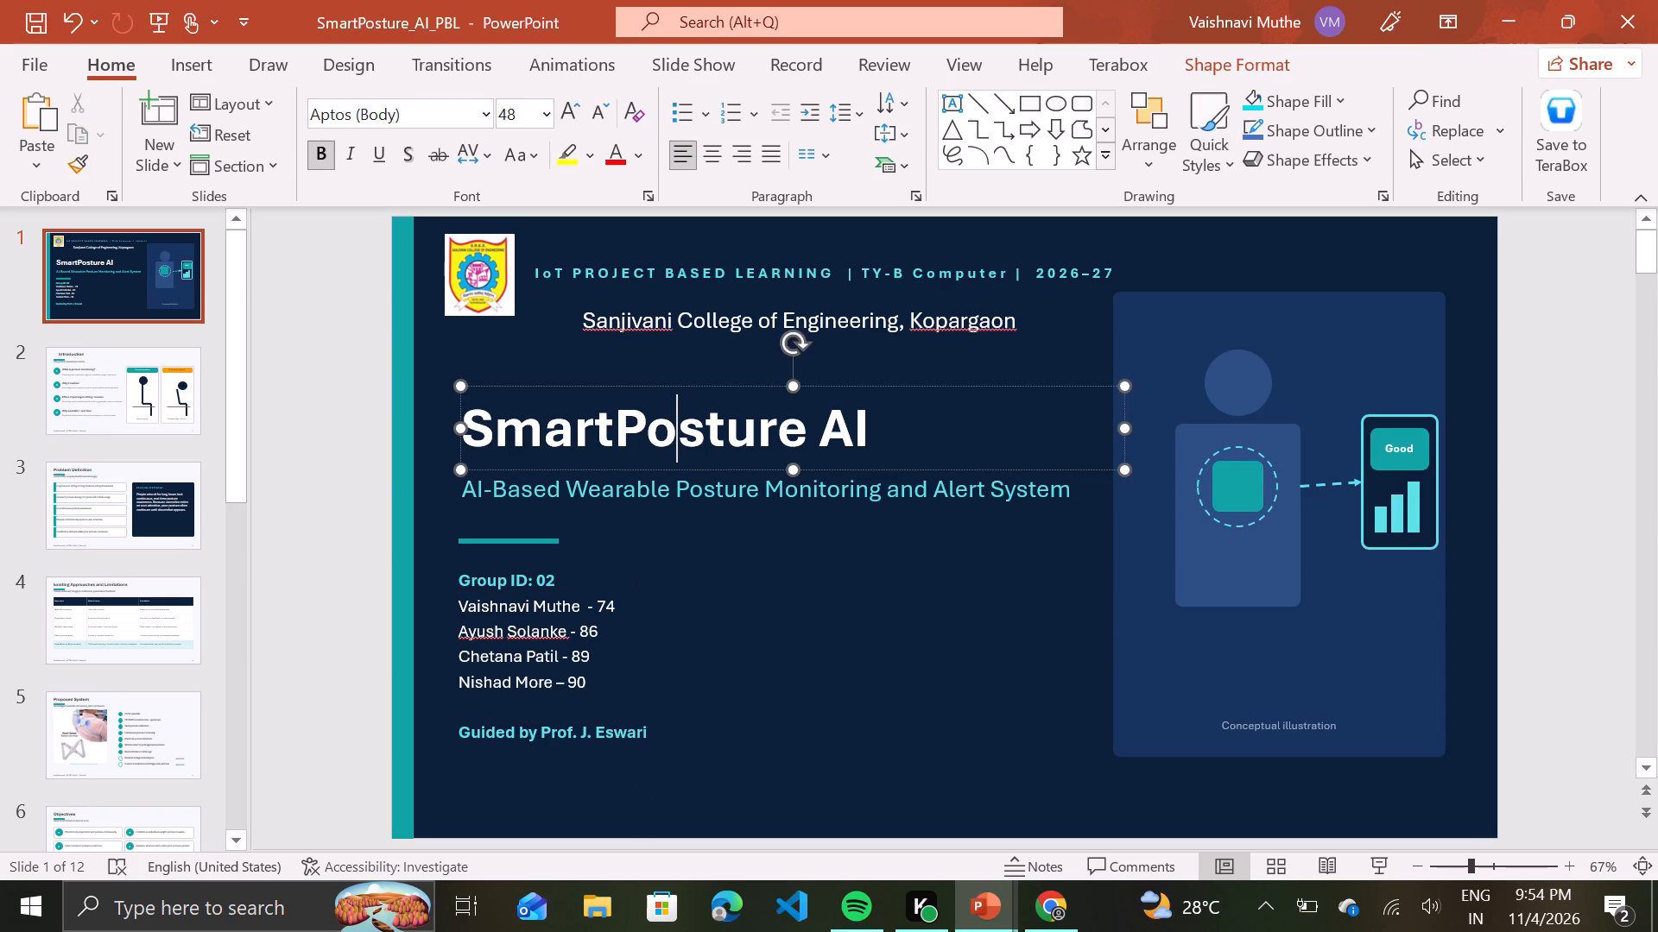
left_click_drag(611, 385, 611, 370)
left_click(880, 795)
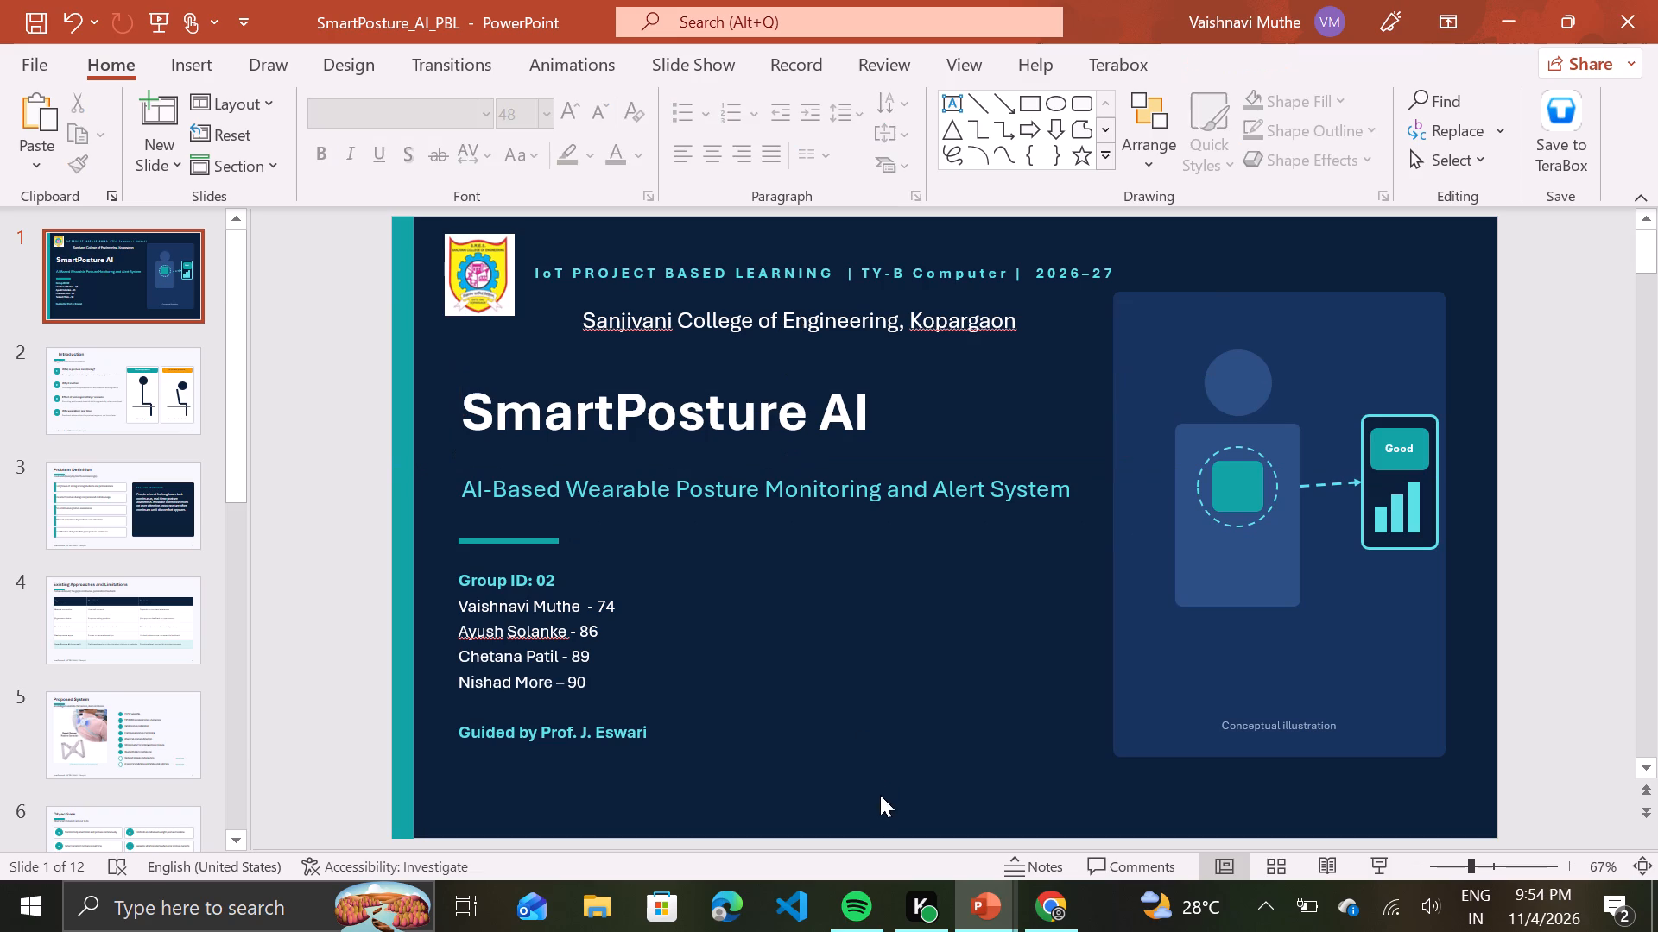
Move the college logo slightly down and right beside the header lines, and save the presentation.
left_click(496, 290)
left_click_drag(496, 290, 496, 300)
left_click_drag(496, 300, 494, 308)
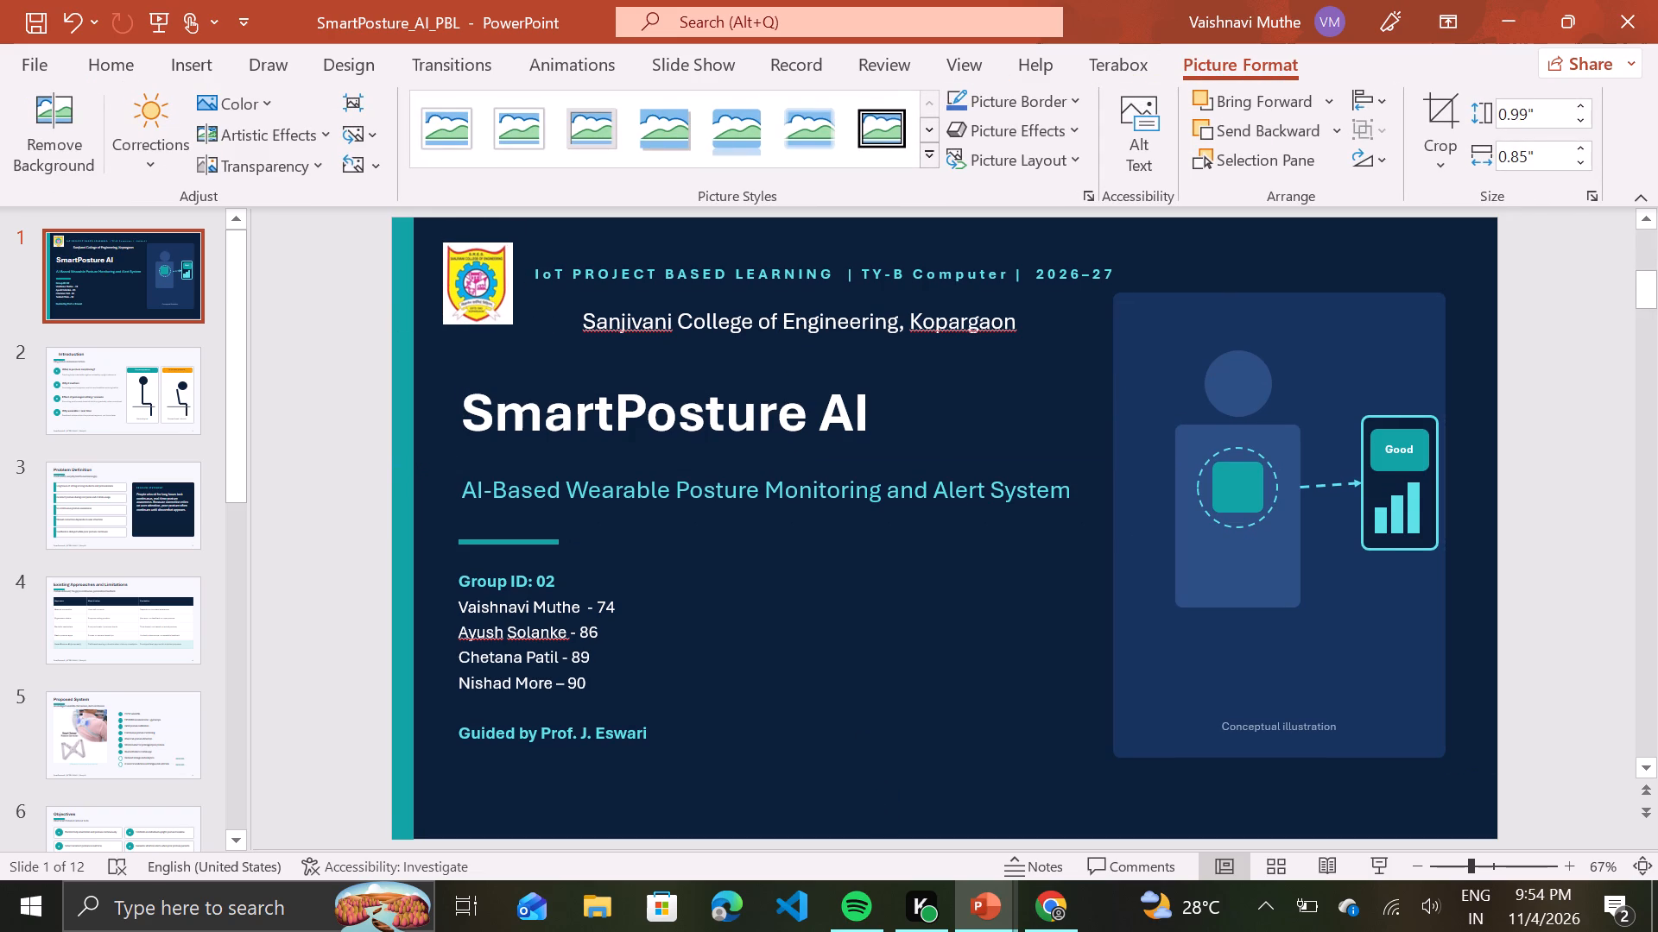
left_click_drag(494, 308, 494, 323)
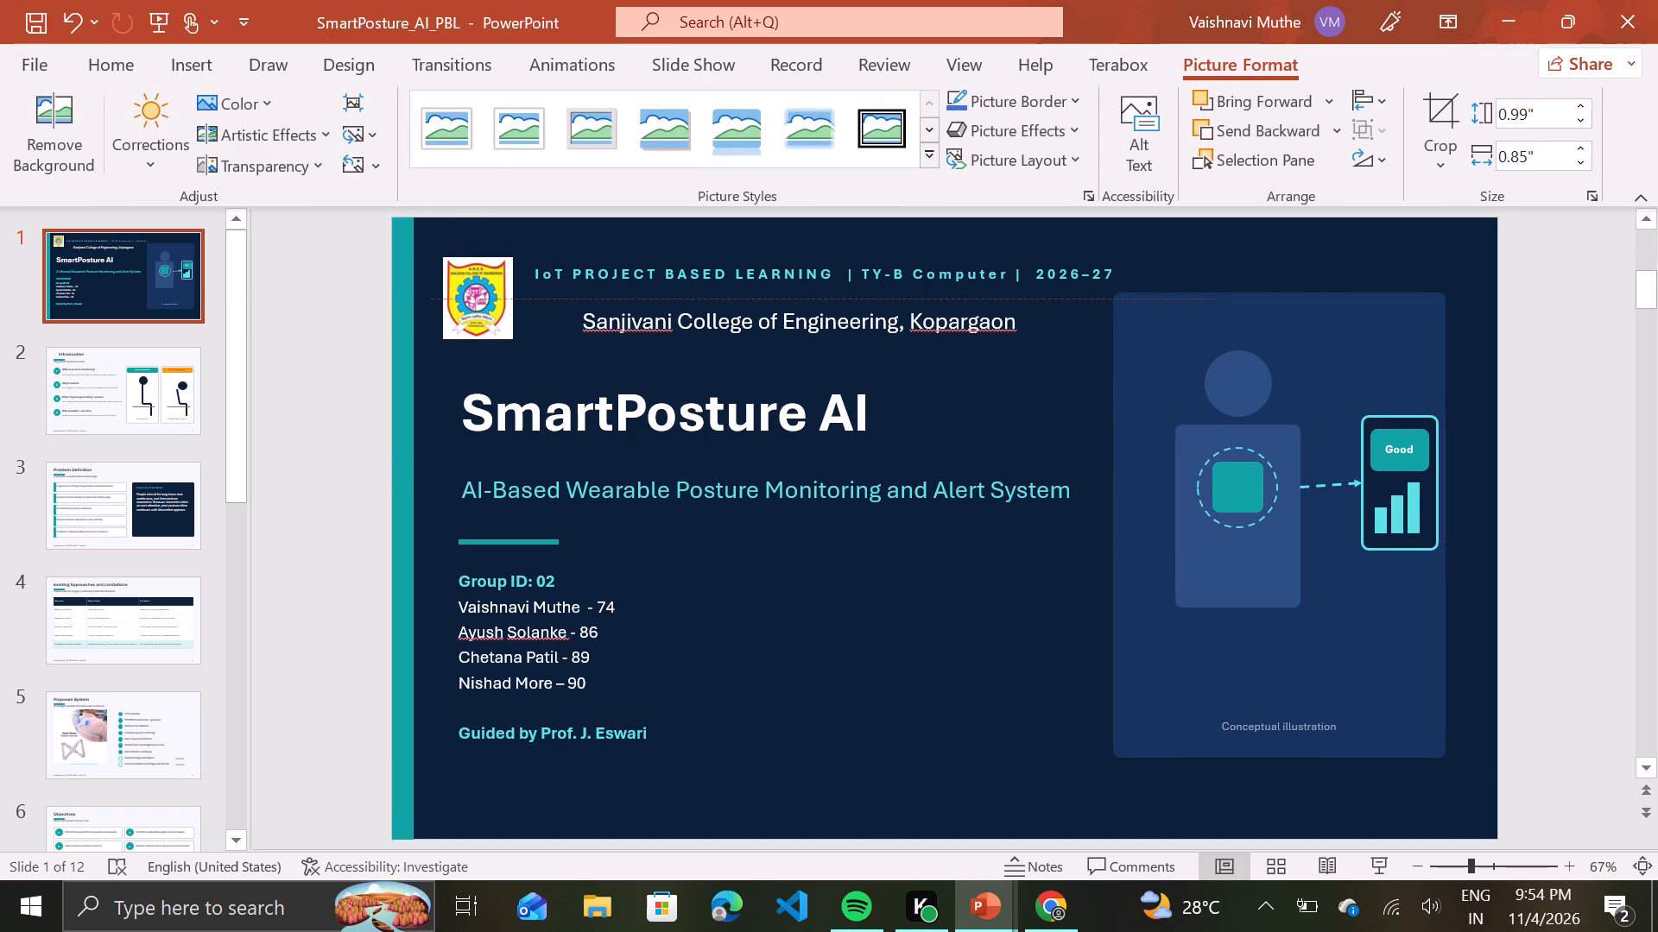
left_click_drag(494, 323, 506, 320)
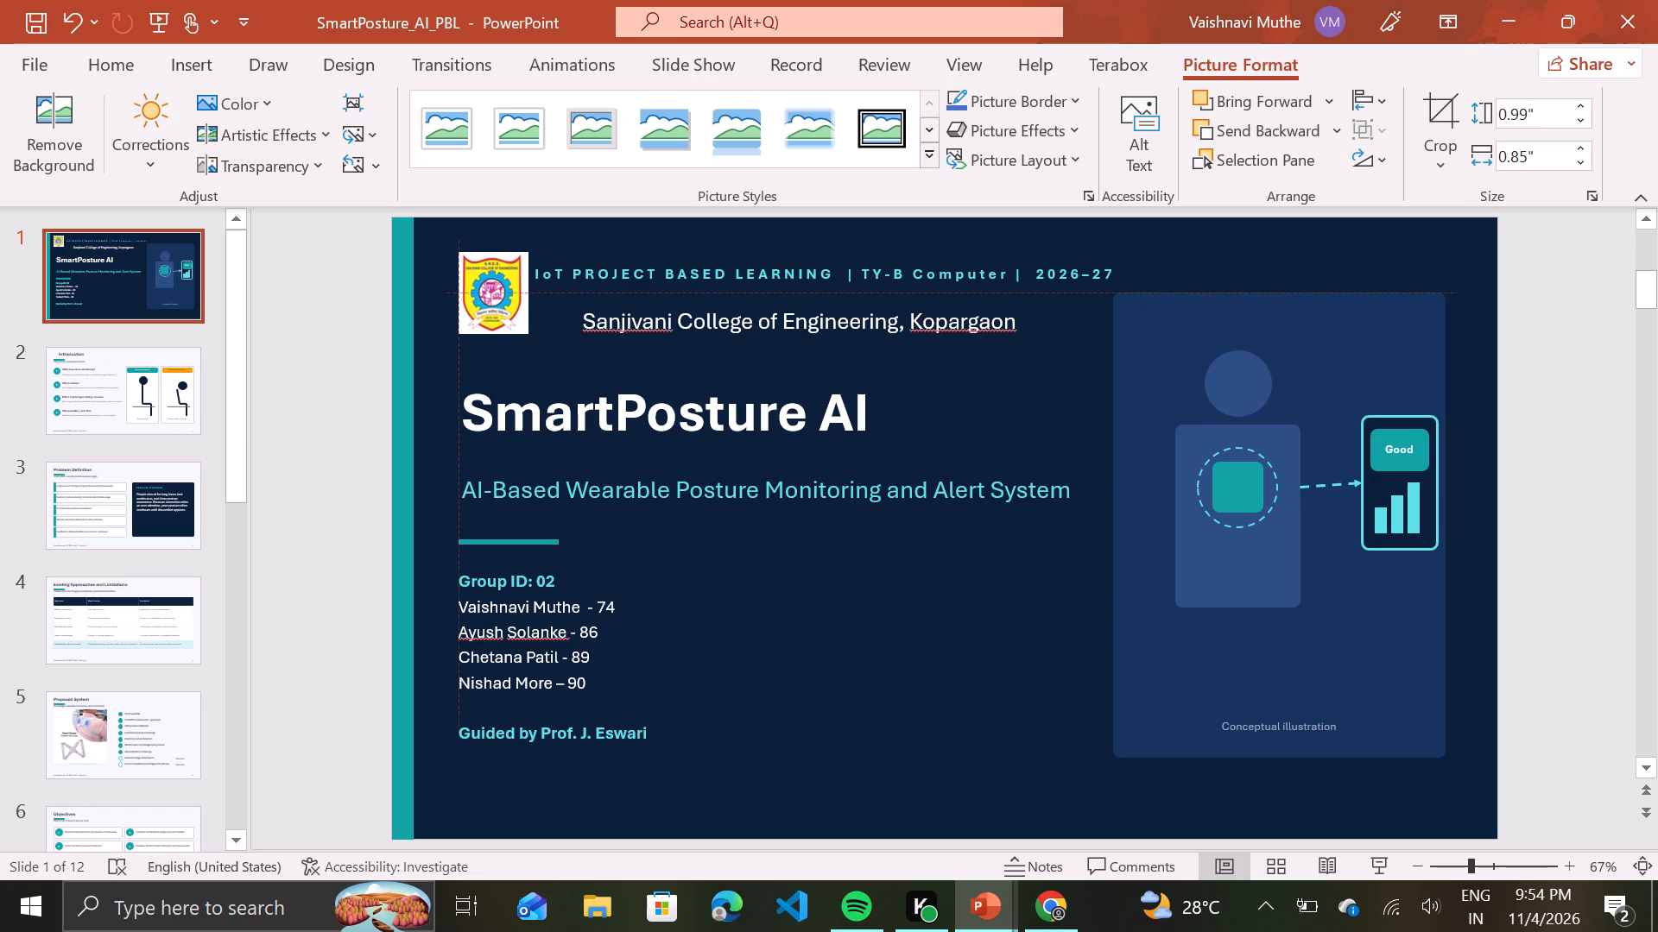
left_click_drag(506, 320, 501, 320)
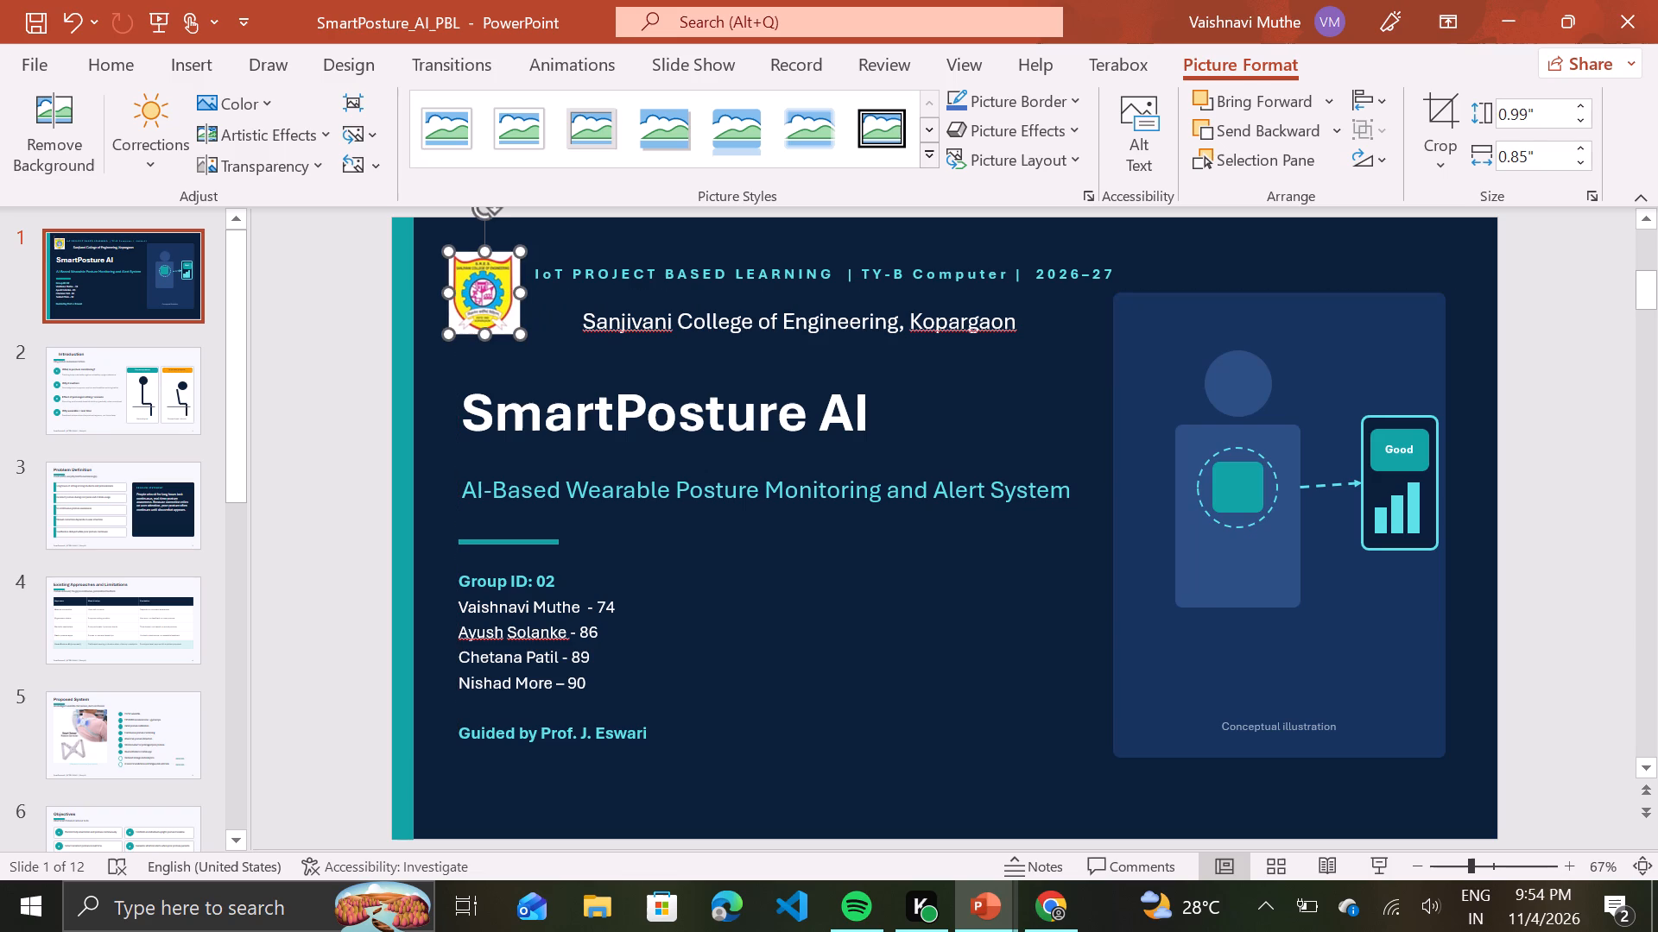
left_click(895, 706)
left_click(884, 762)
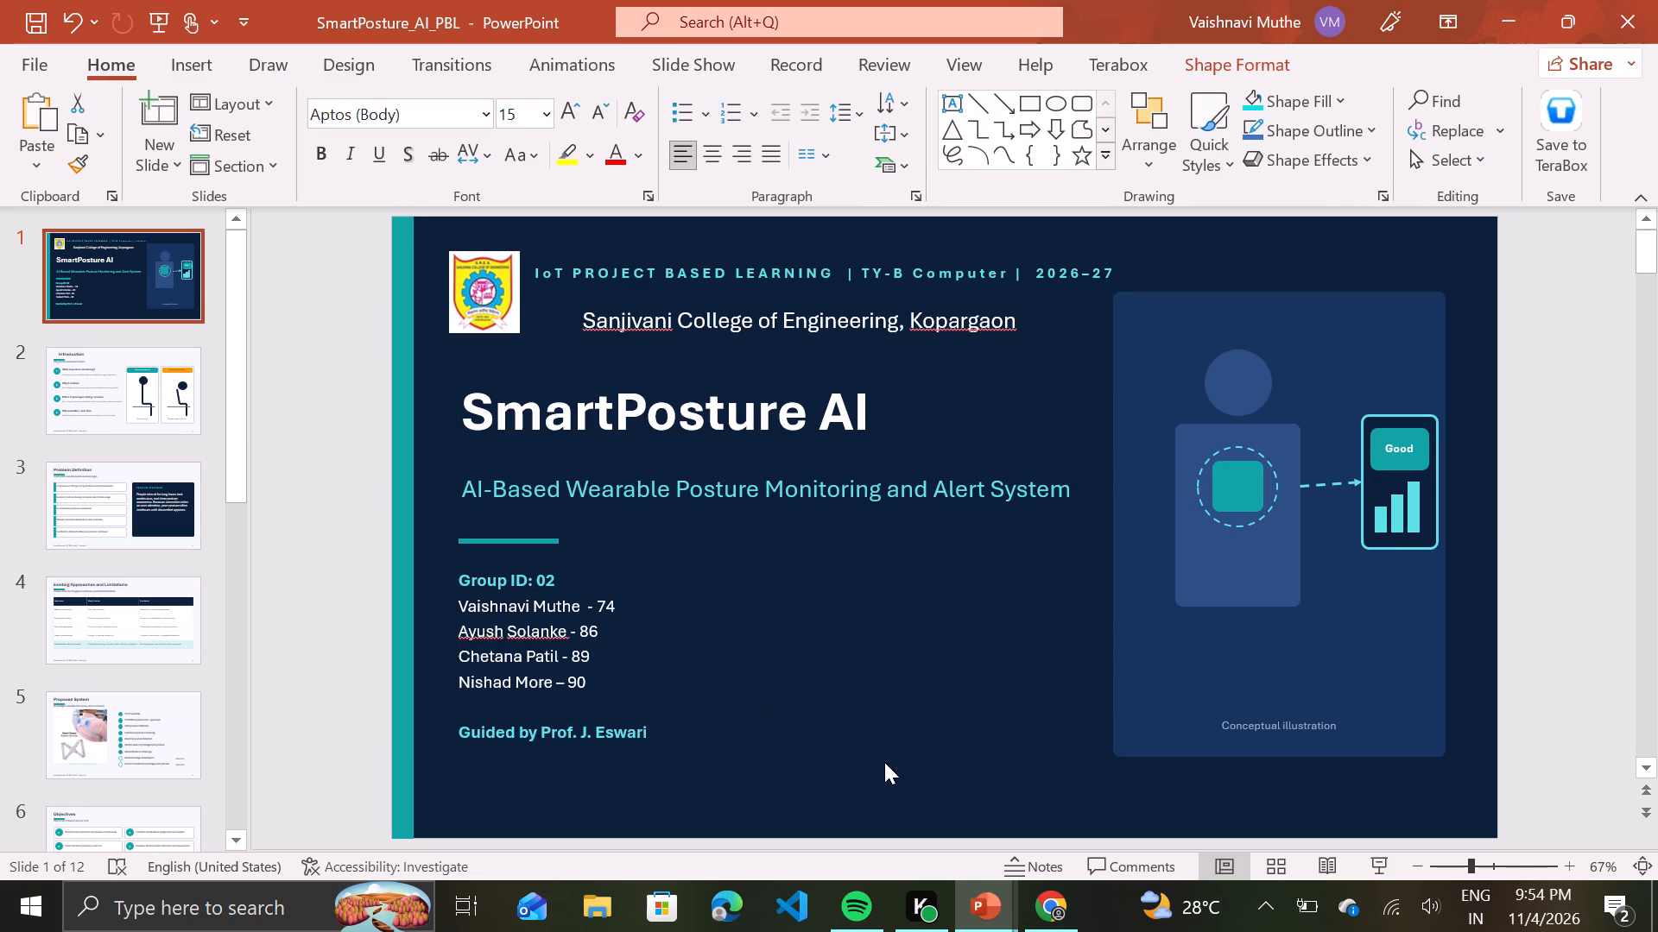
key("ctrl+s")
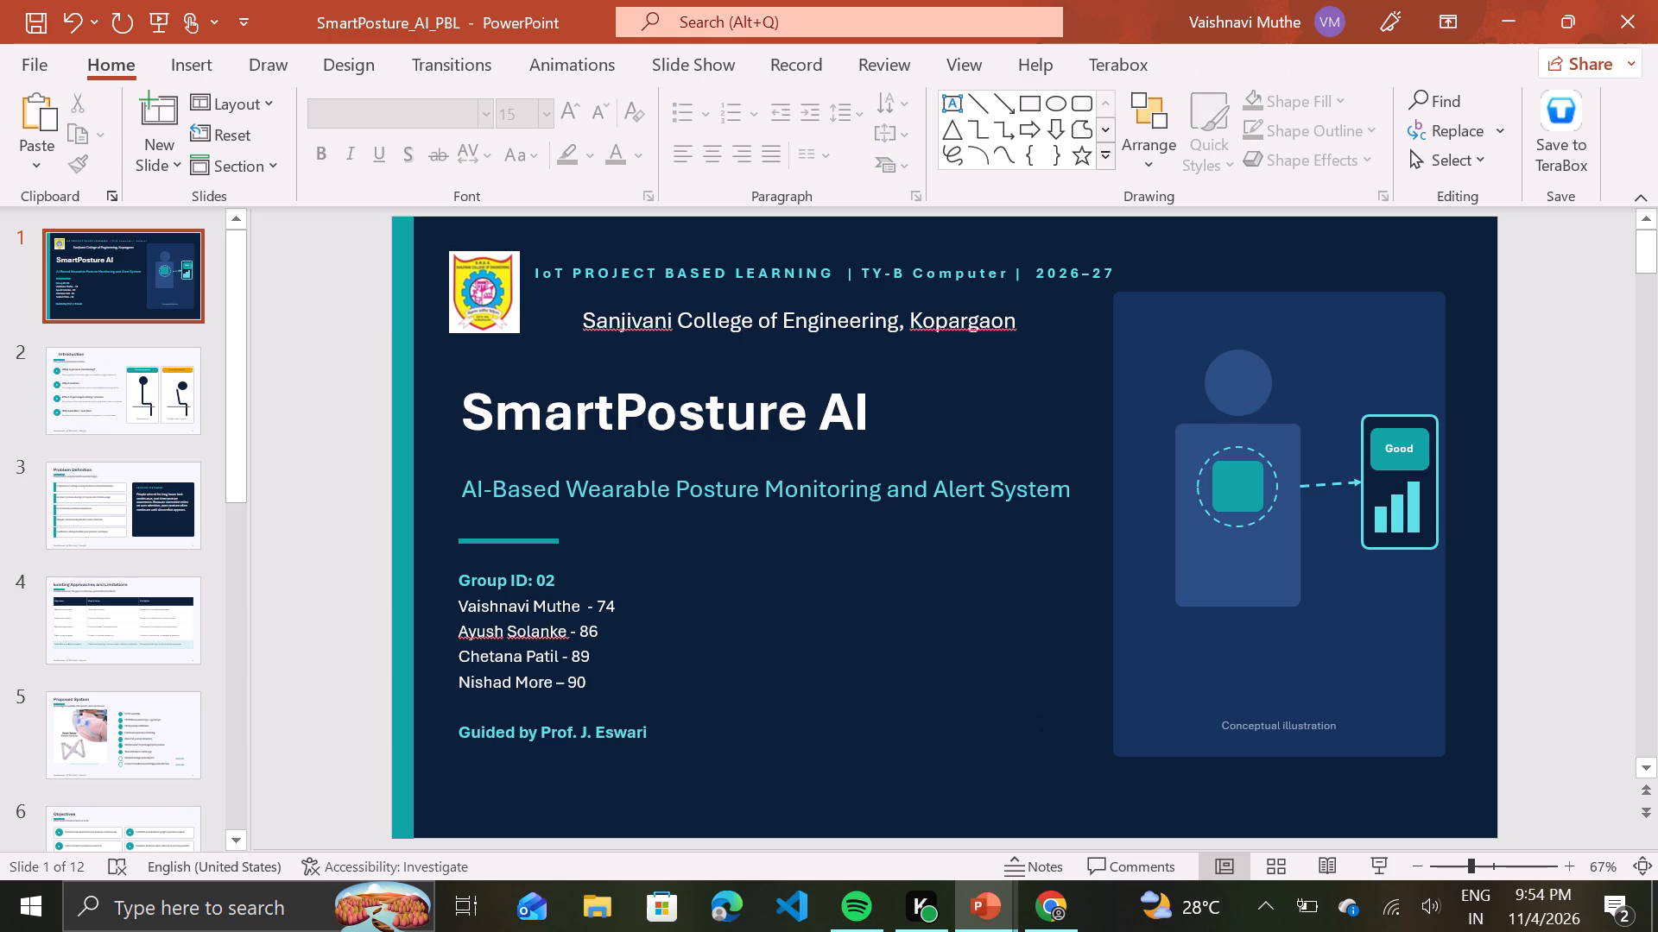
Recheck the title slide against the Introduction slide and save the presentation.
left_click(133, 406)
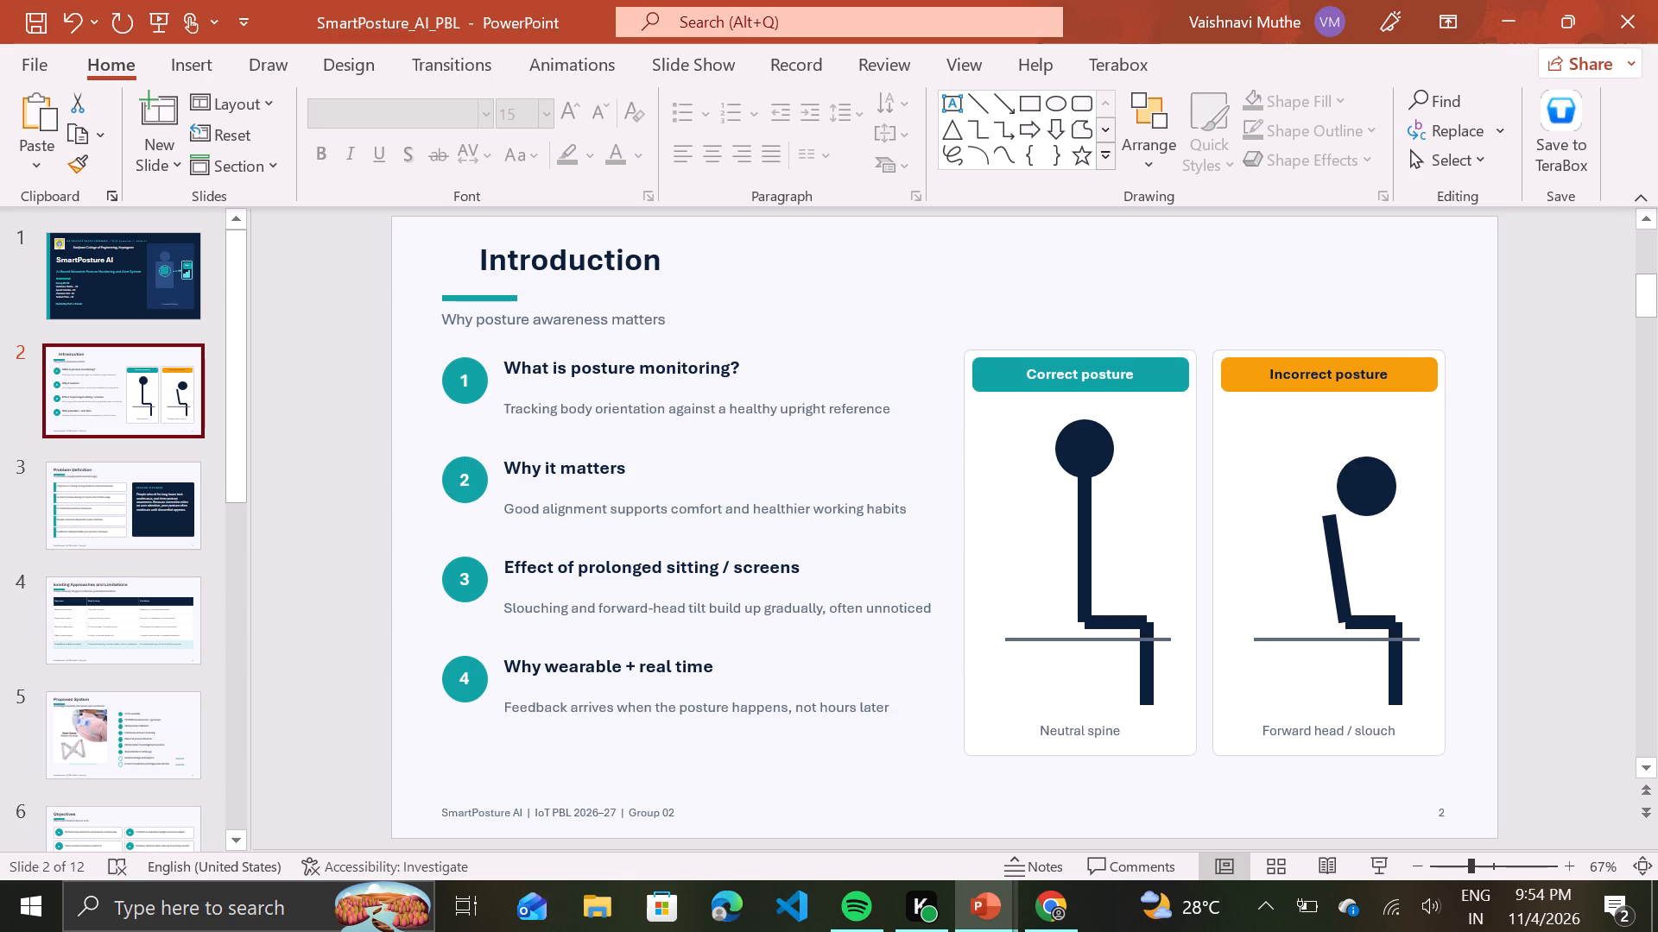
left_click(92, 258)
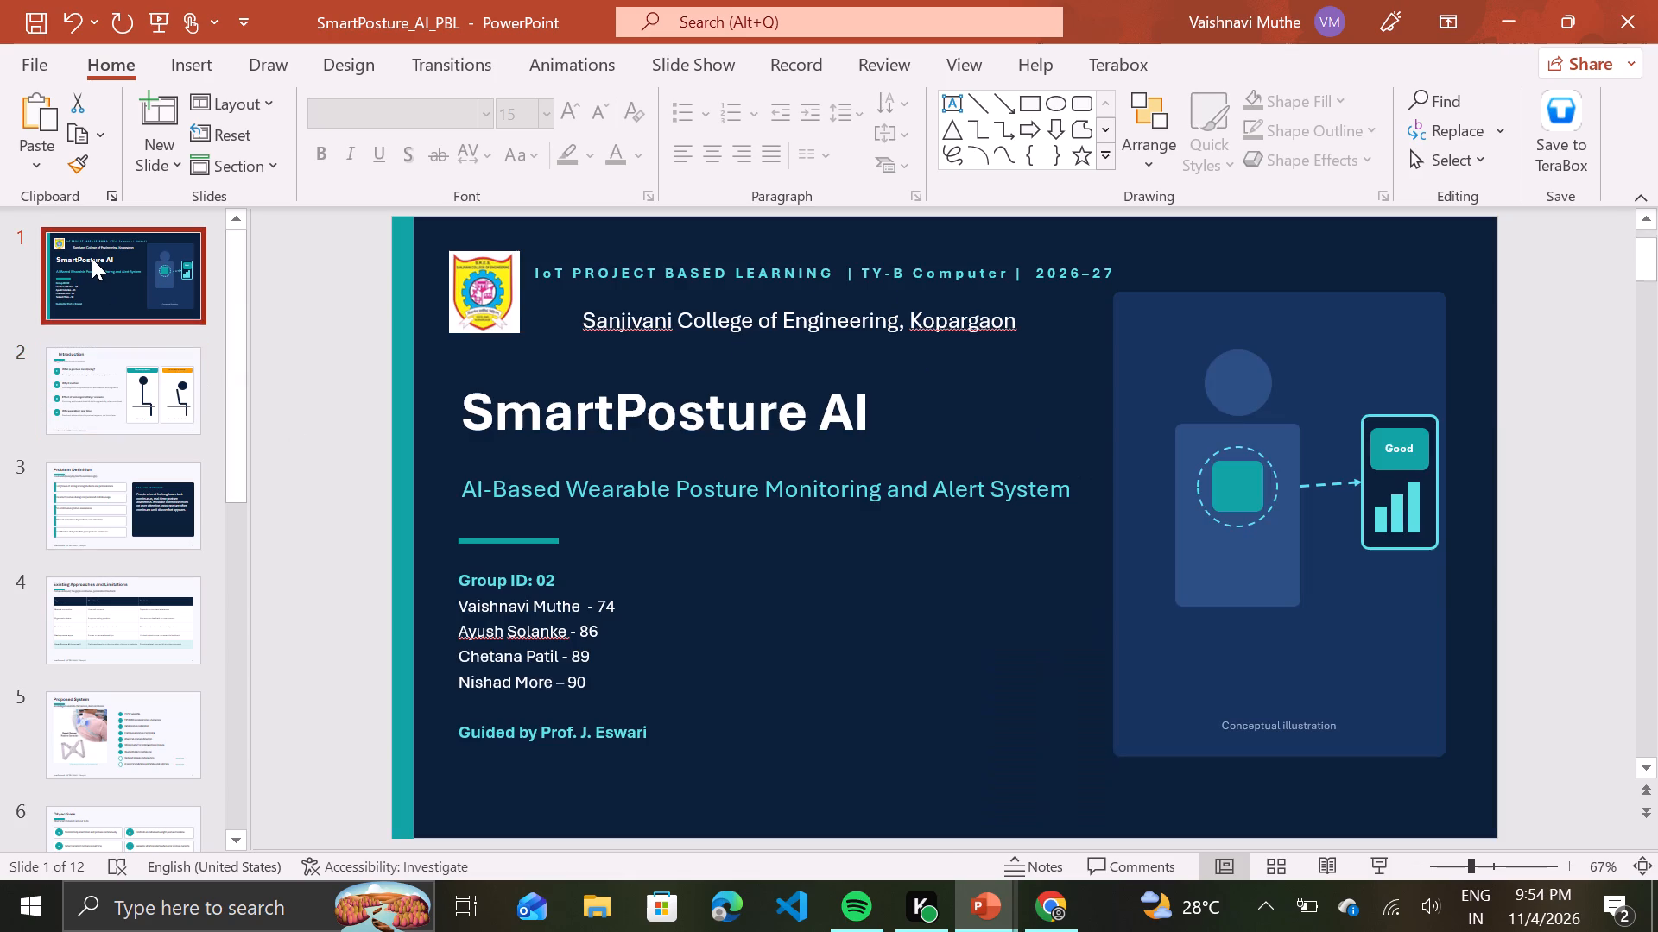
left_click(168, 408)
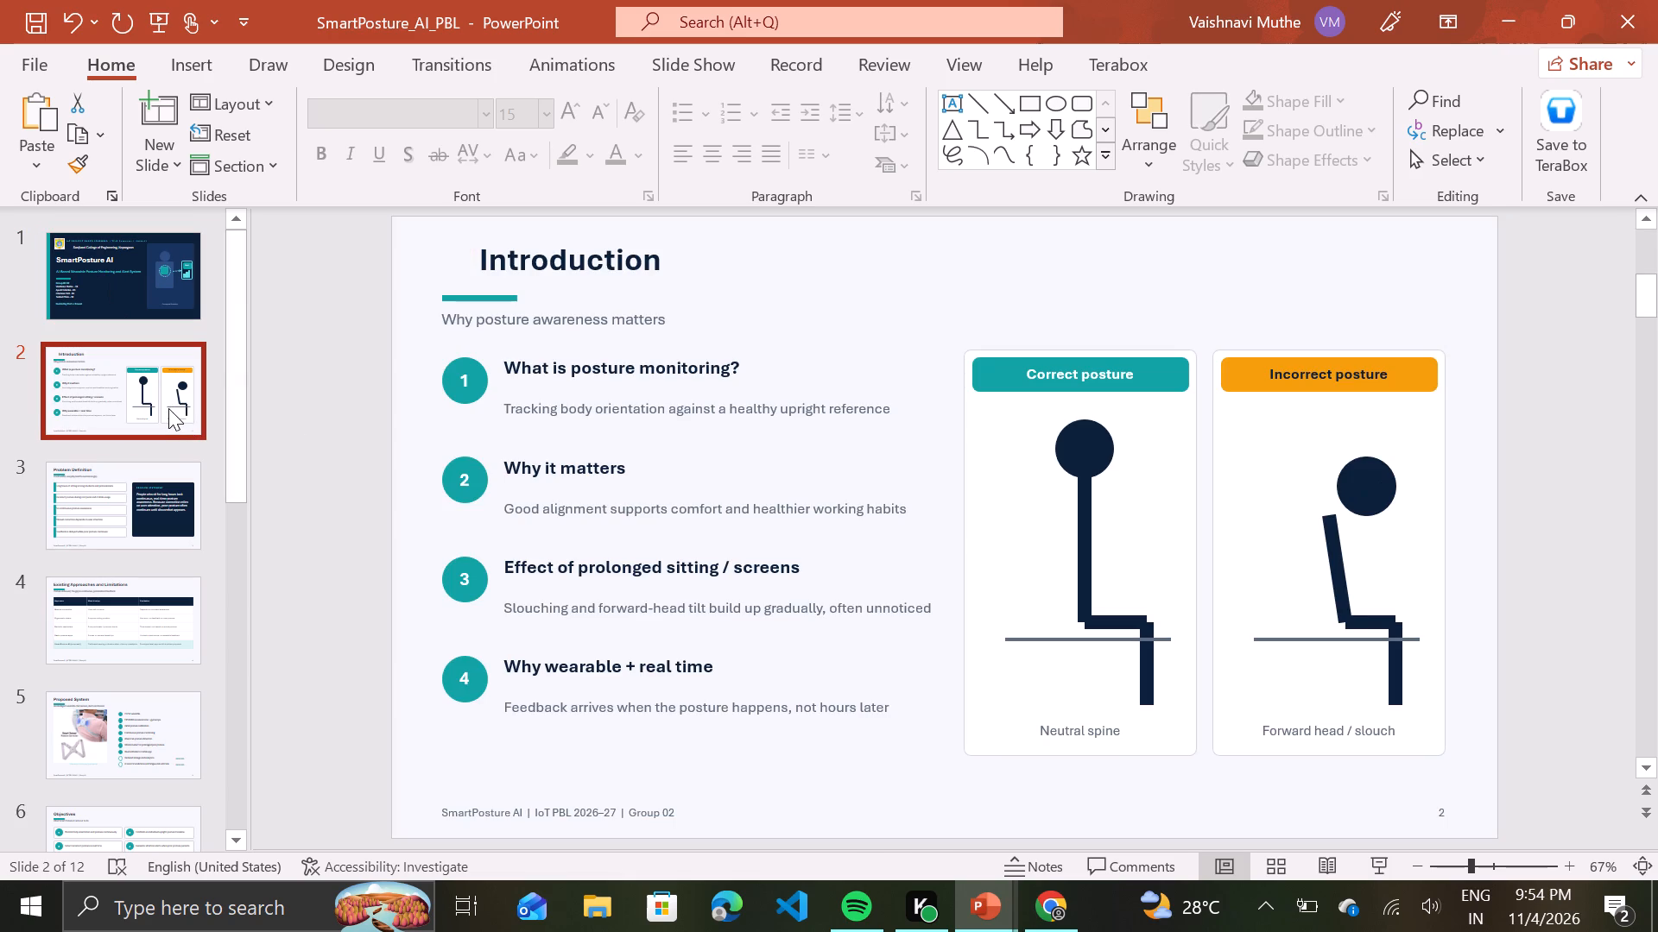
key("ctrl+s")
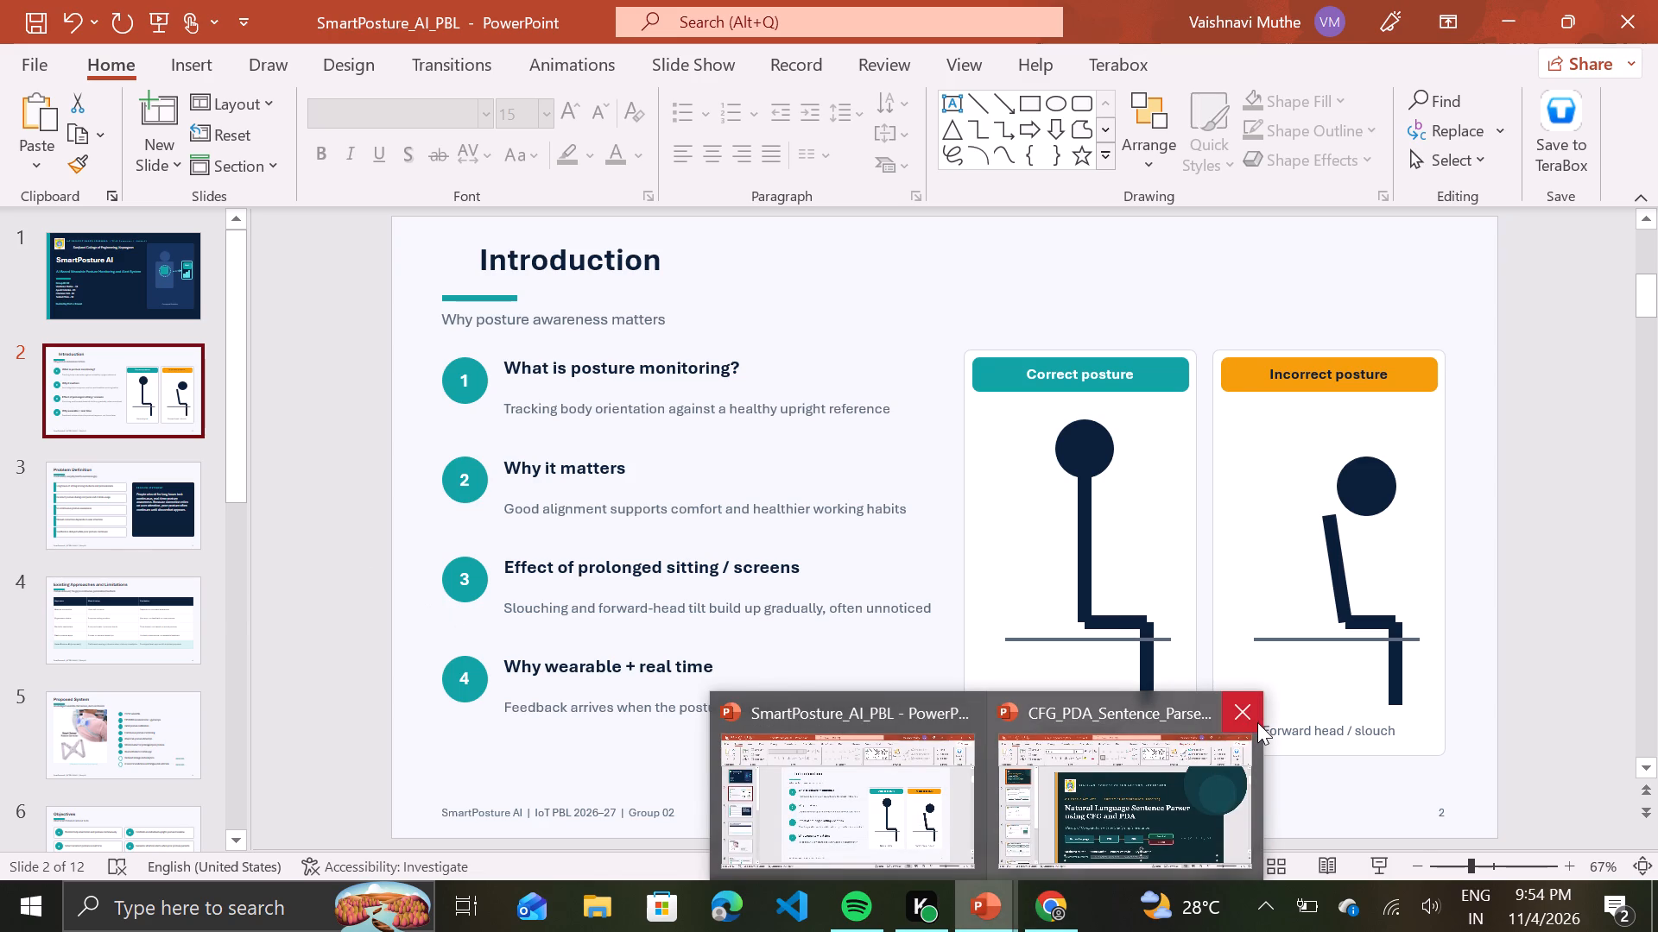
Close the other open presentation, the CFG PDA sentence parser deck.
left_click(1257, 722)
Remove the outlines from the cyan 9 block and the yellow 4 block on the SDG Goals Mapping slide.
scroll(221, 668, "down", 2)
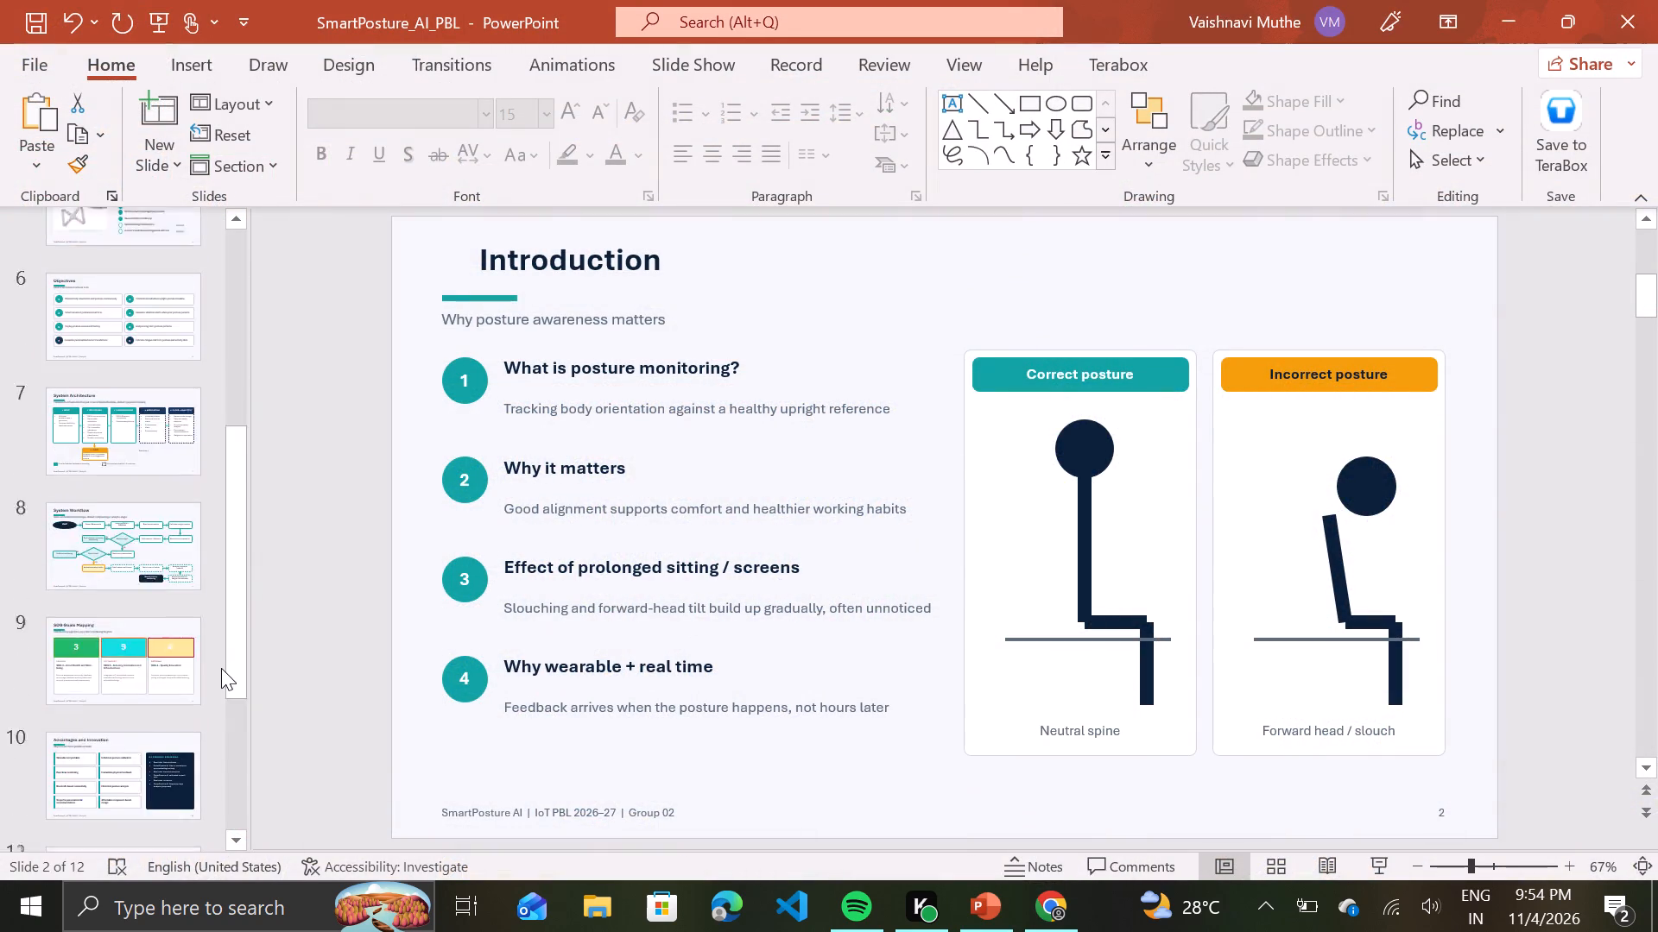
scroll(221, 668, "down", 3)
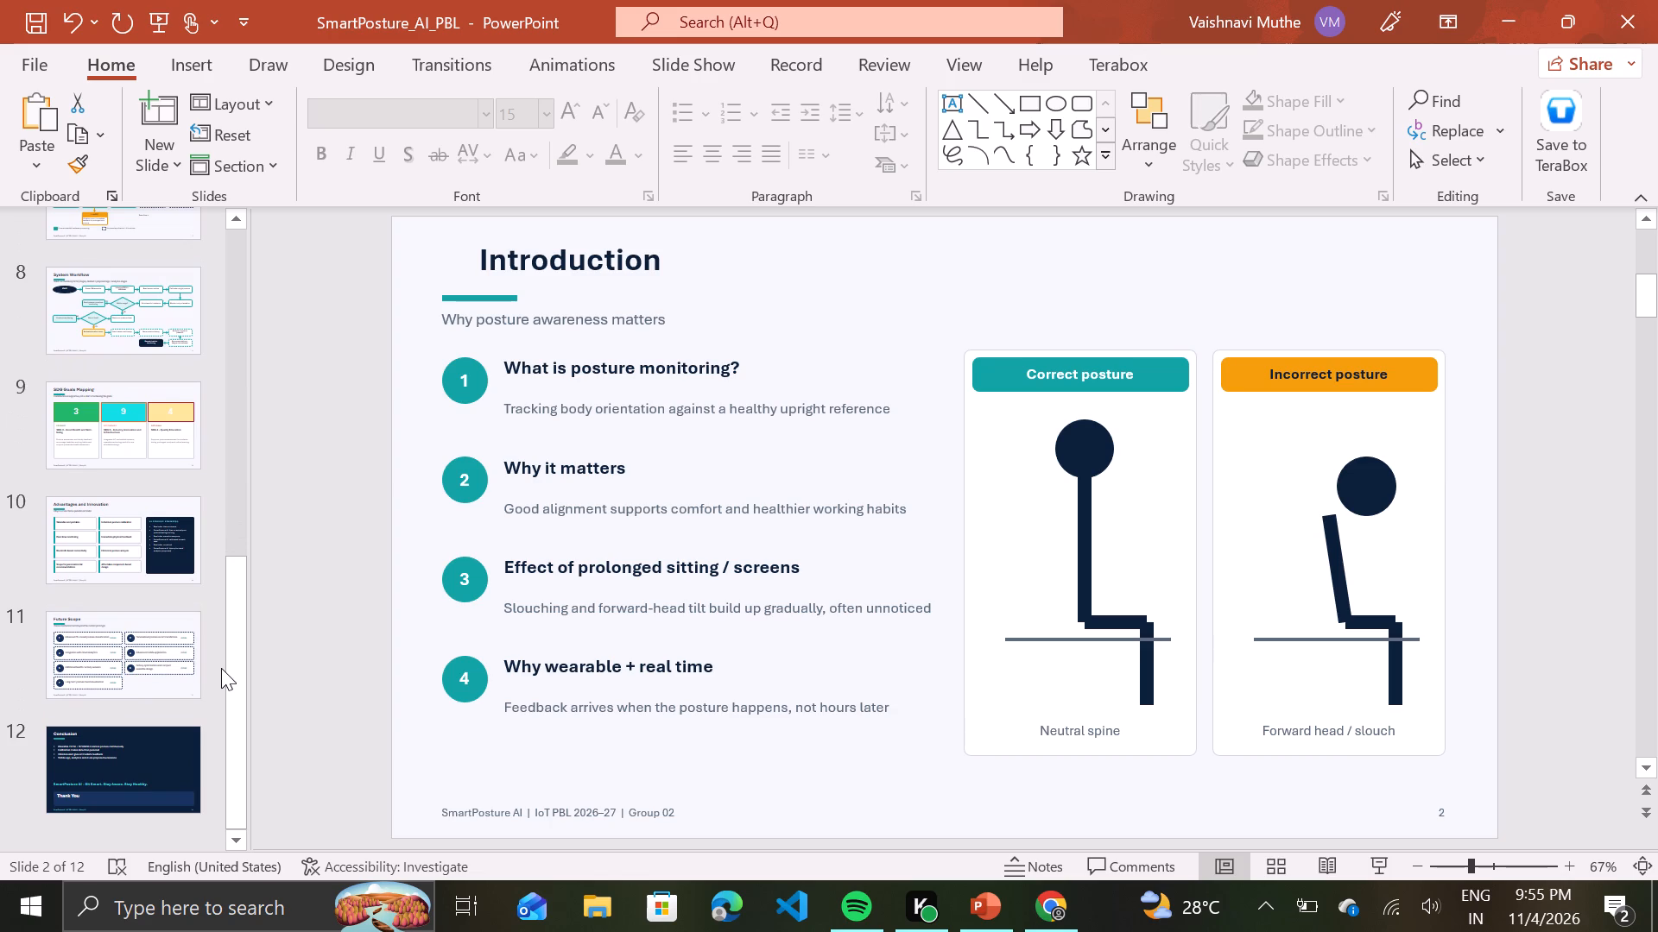
scroll(221, 668, "down", 2)
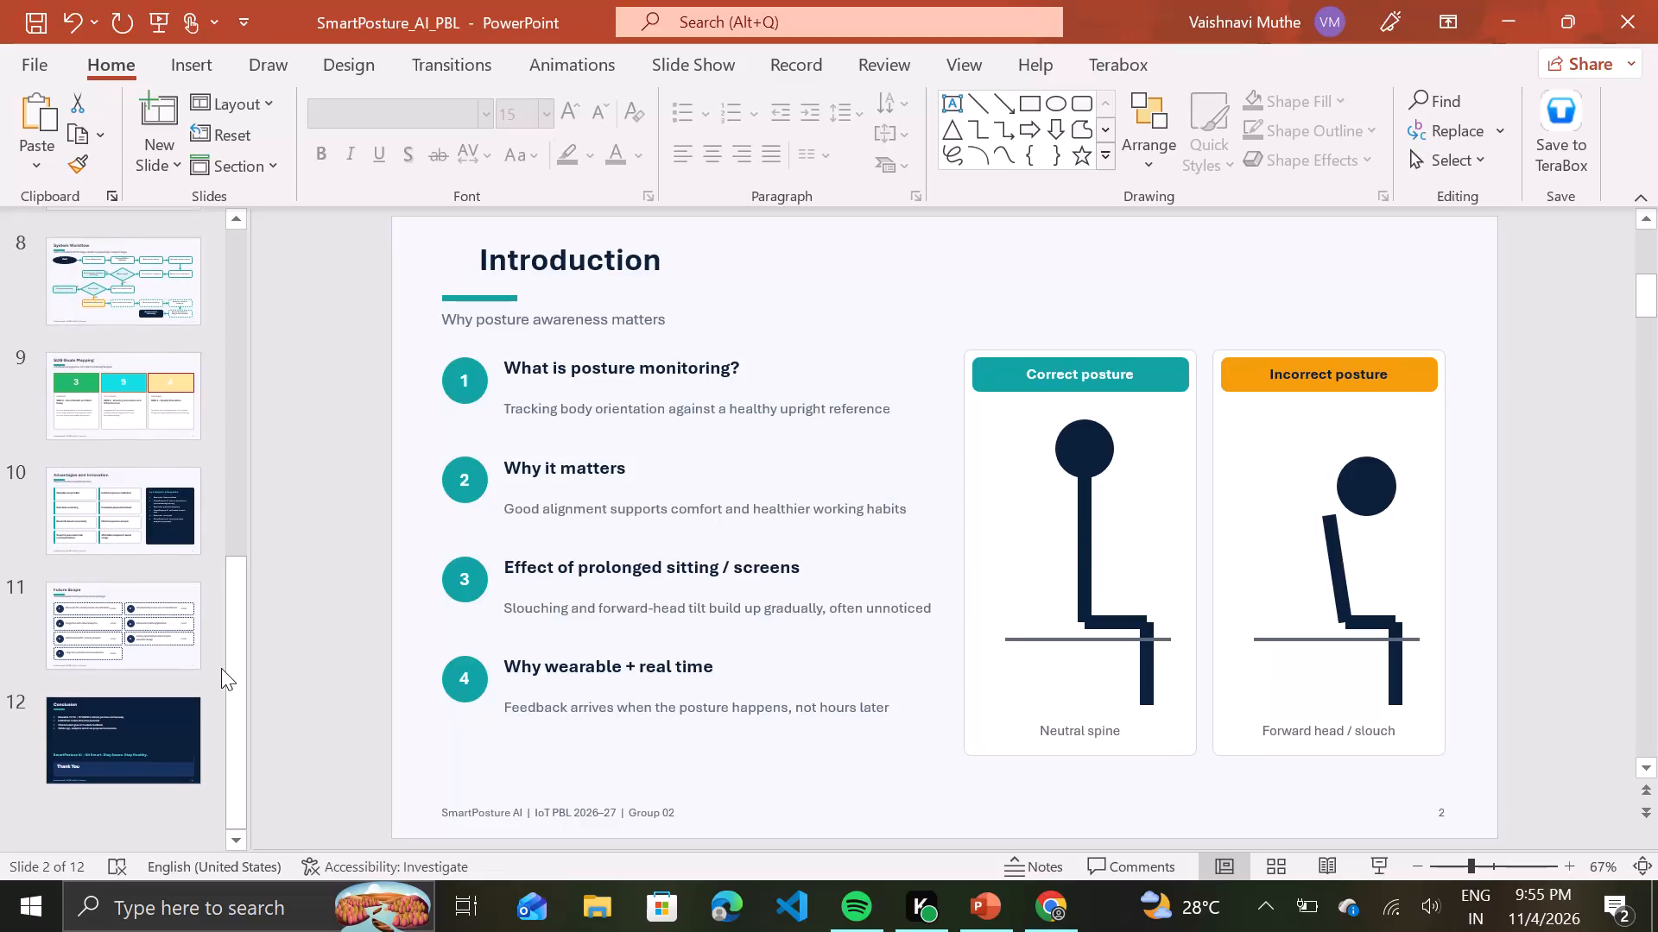
scroll(221, 668, "up", 1)
left_click(188, 558)
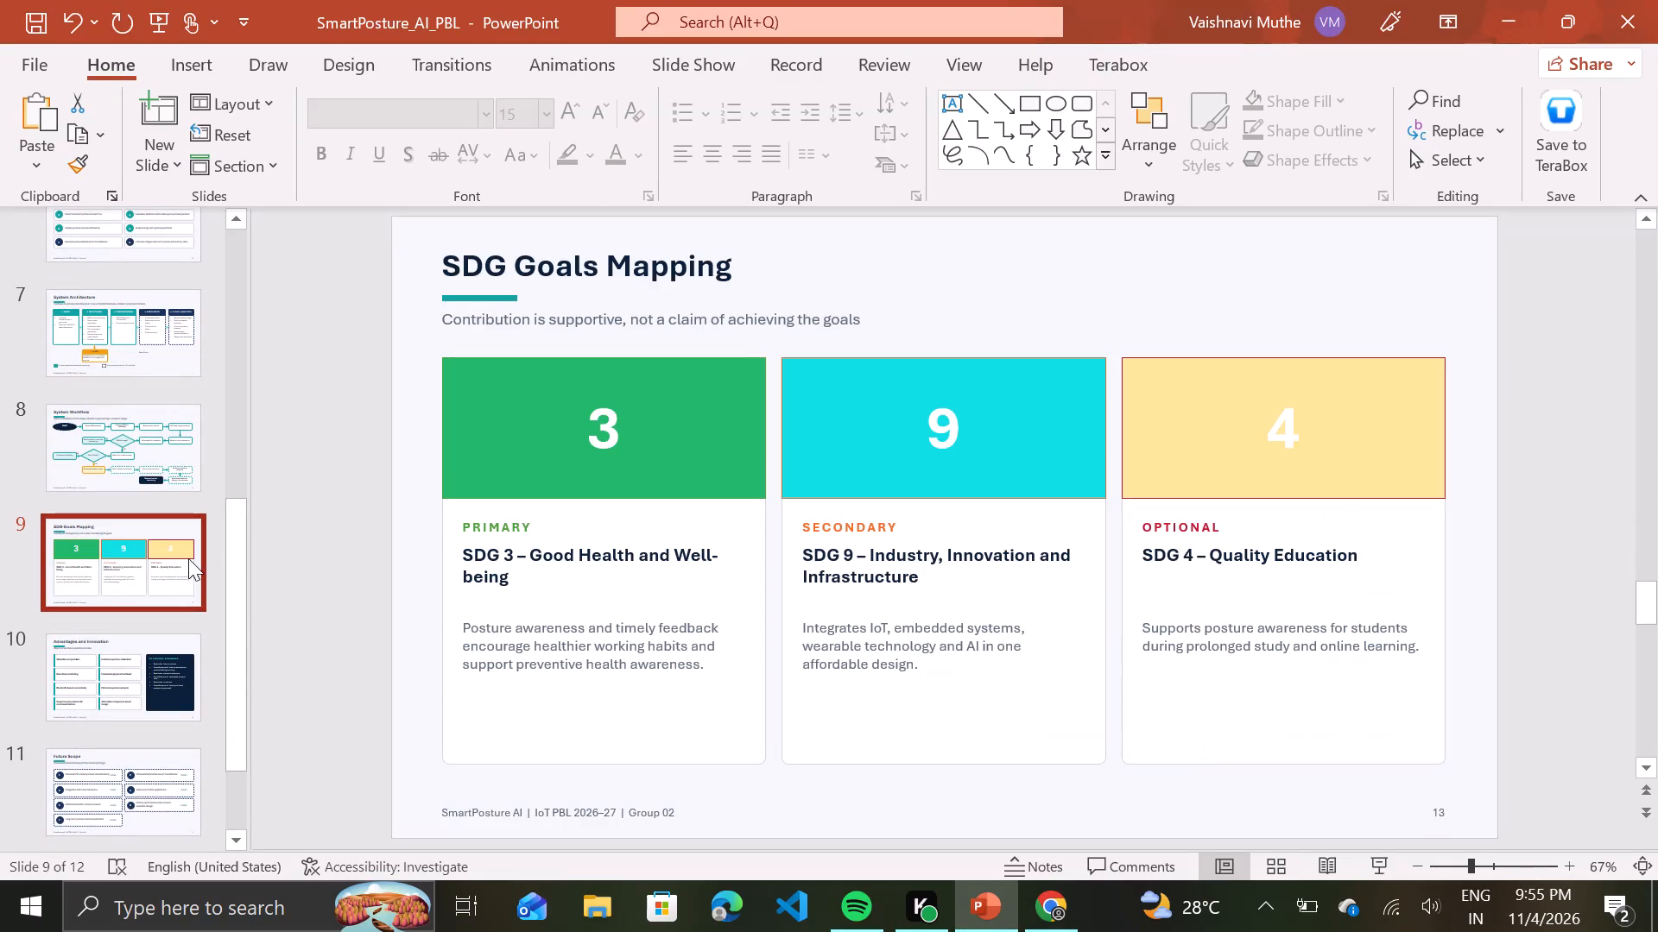
left_click(794, 481)
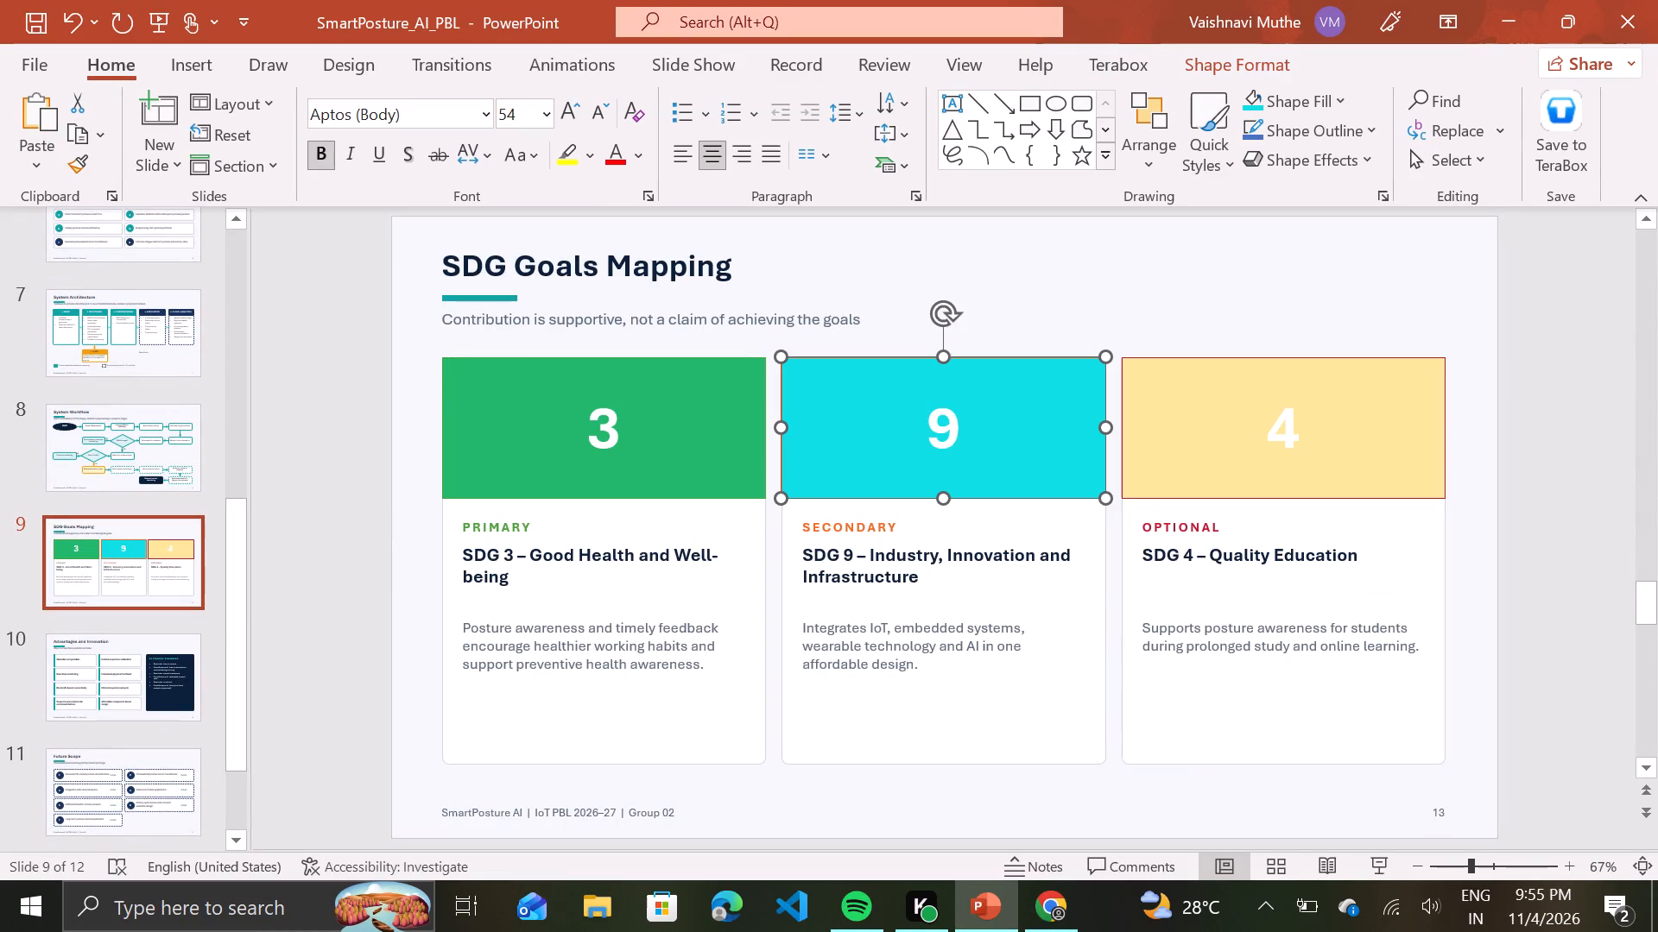
left_click(1295, 125)
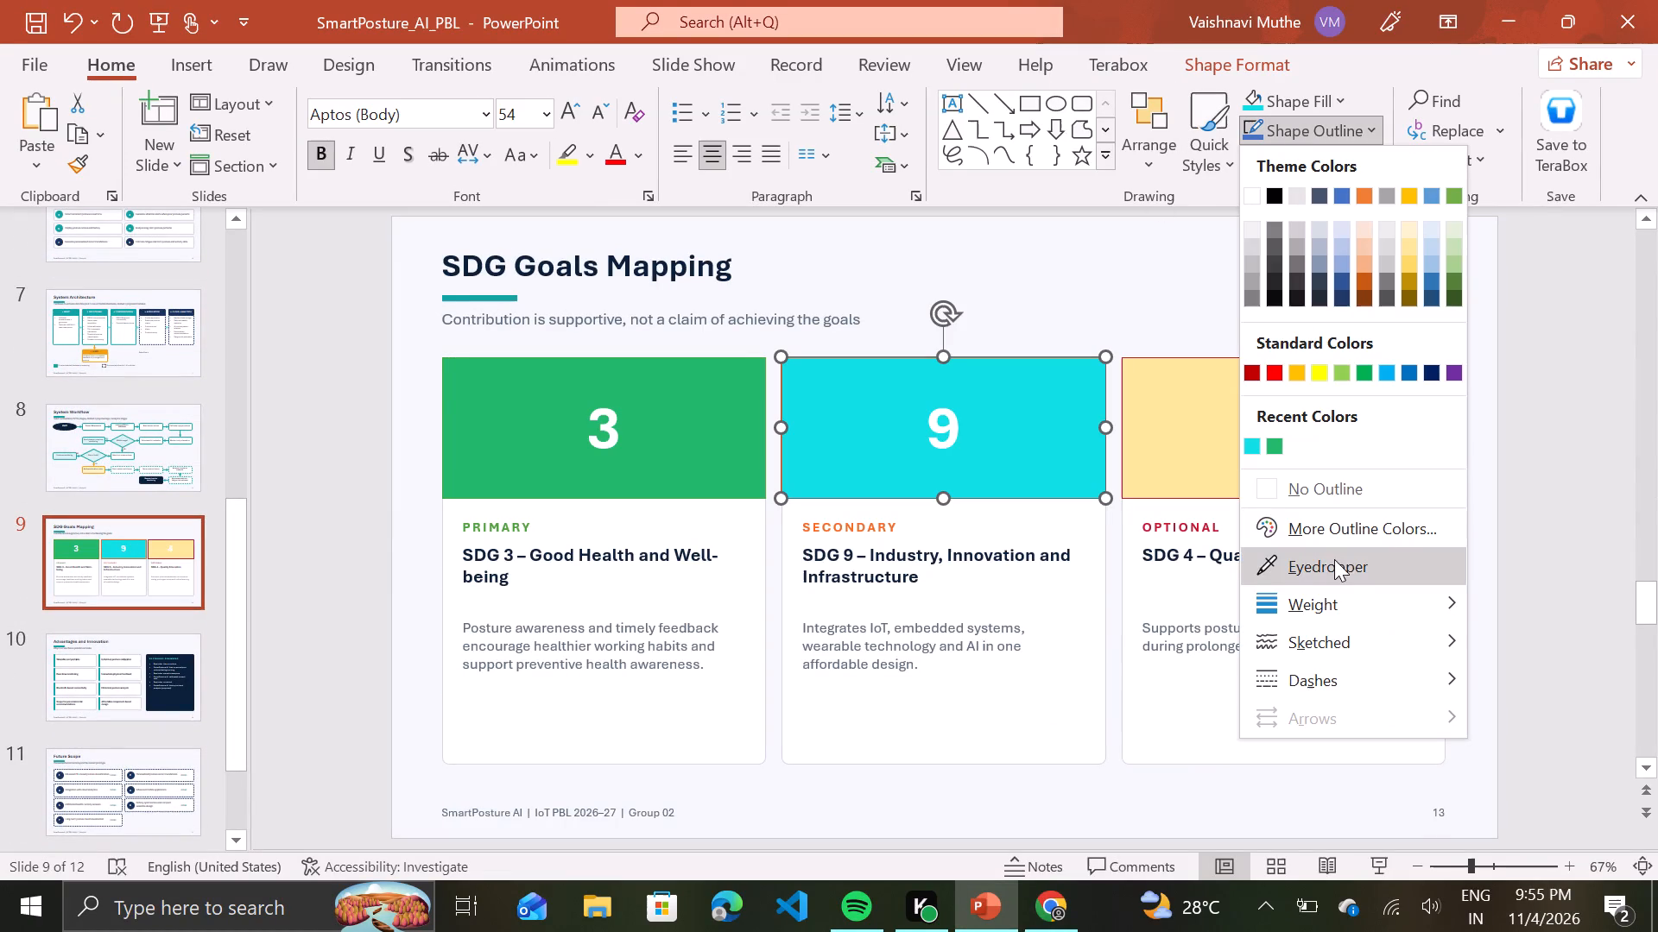
left_click(1351, 480)
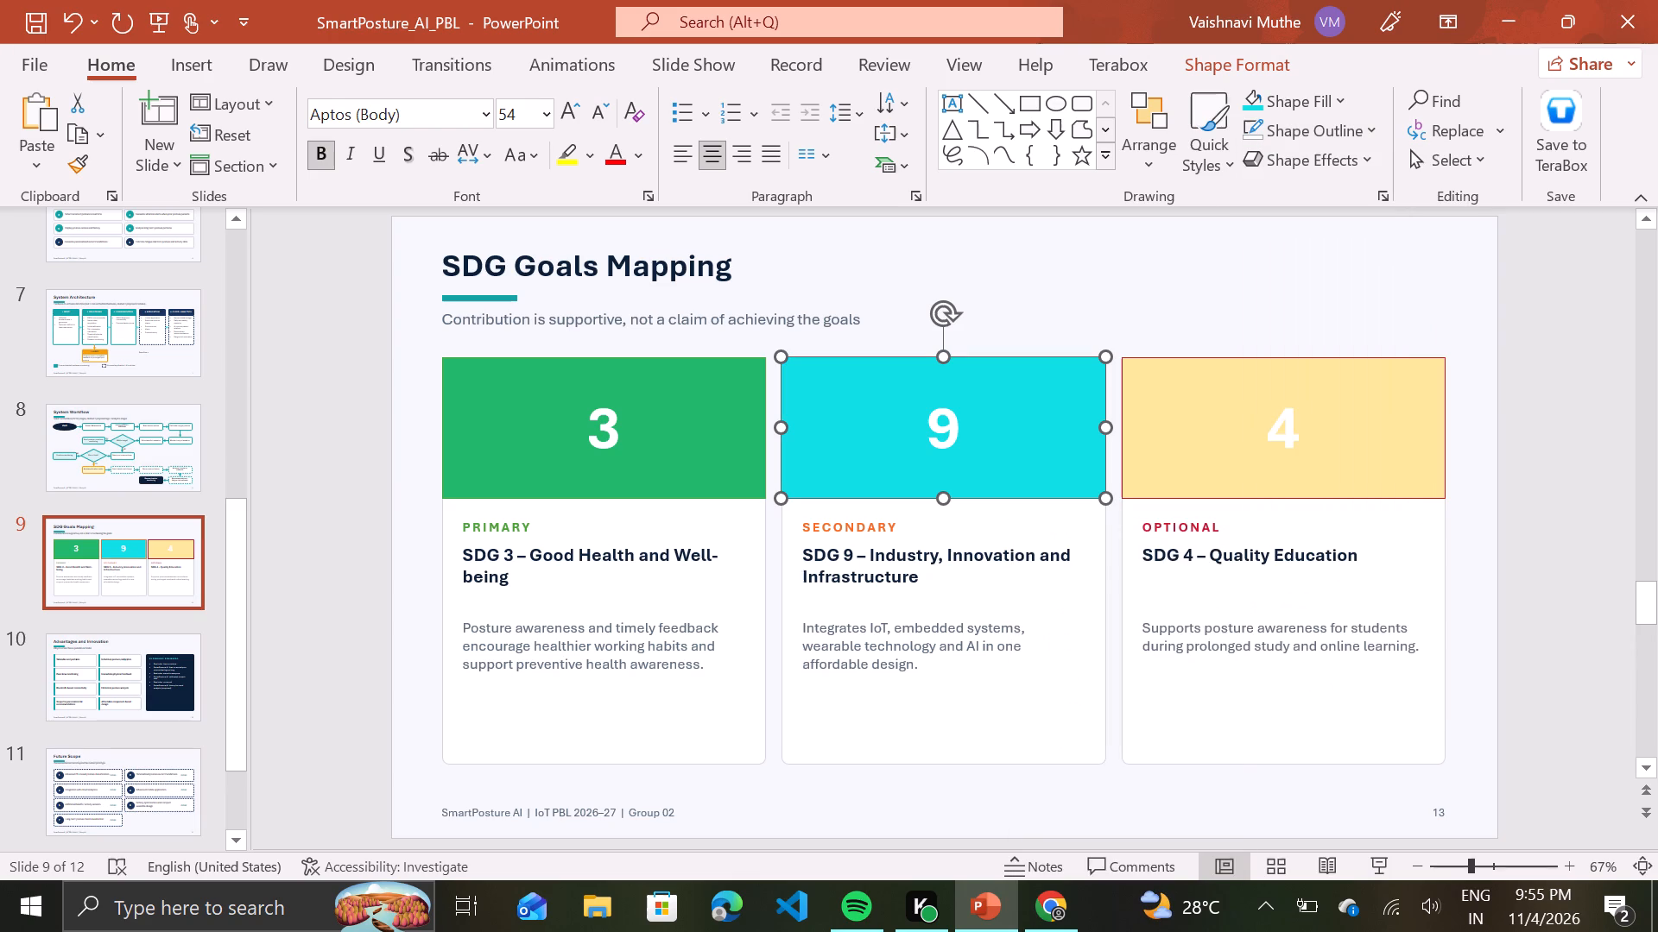
left_click(1207, 324)
left_click(1247, 427)
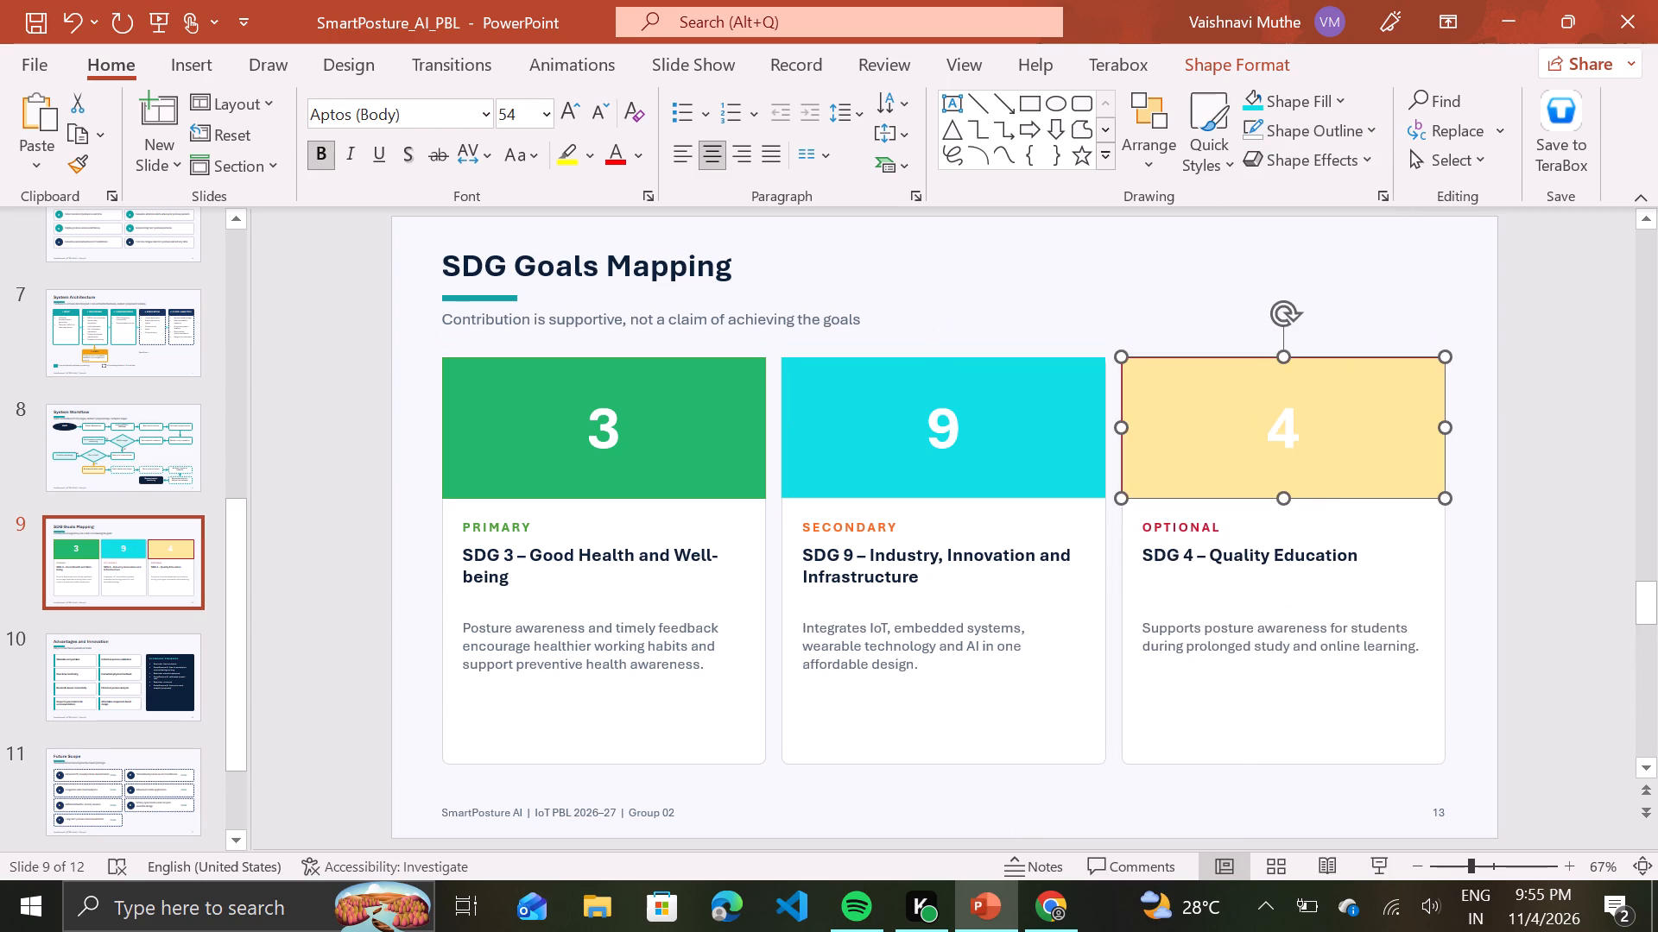
left_click(1307, 123)
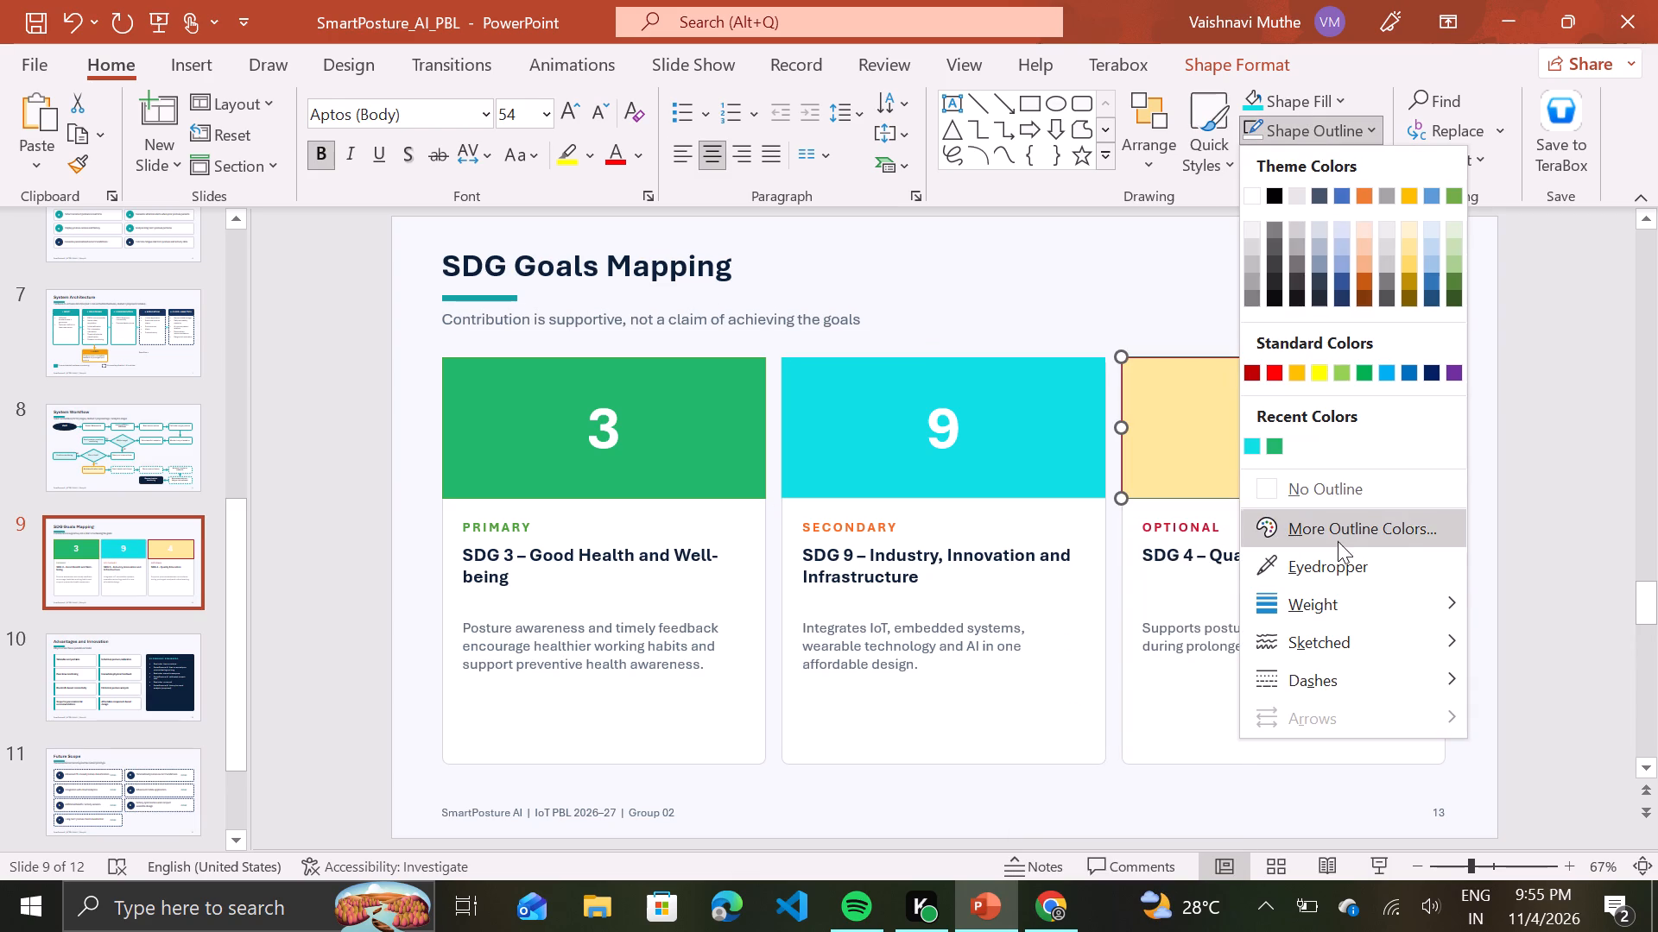
left_click(1323, 492)
left_click(1135, 314)
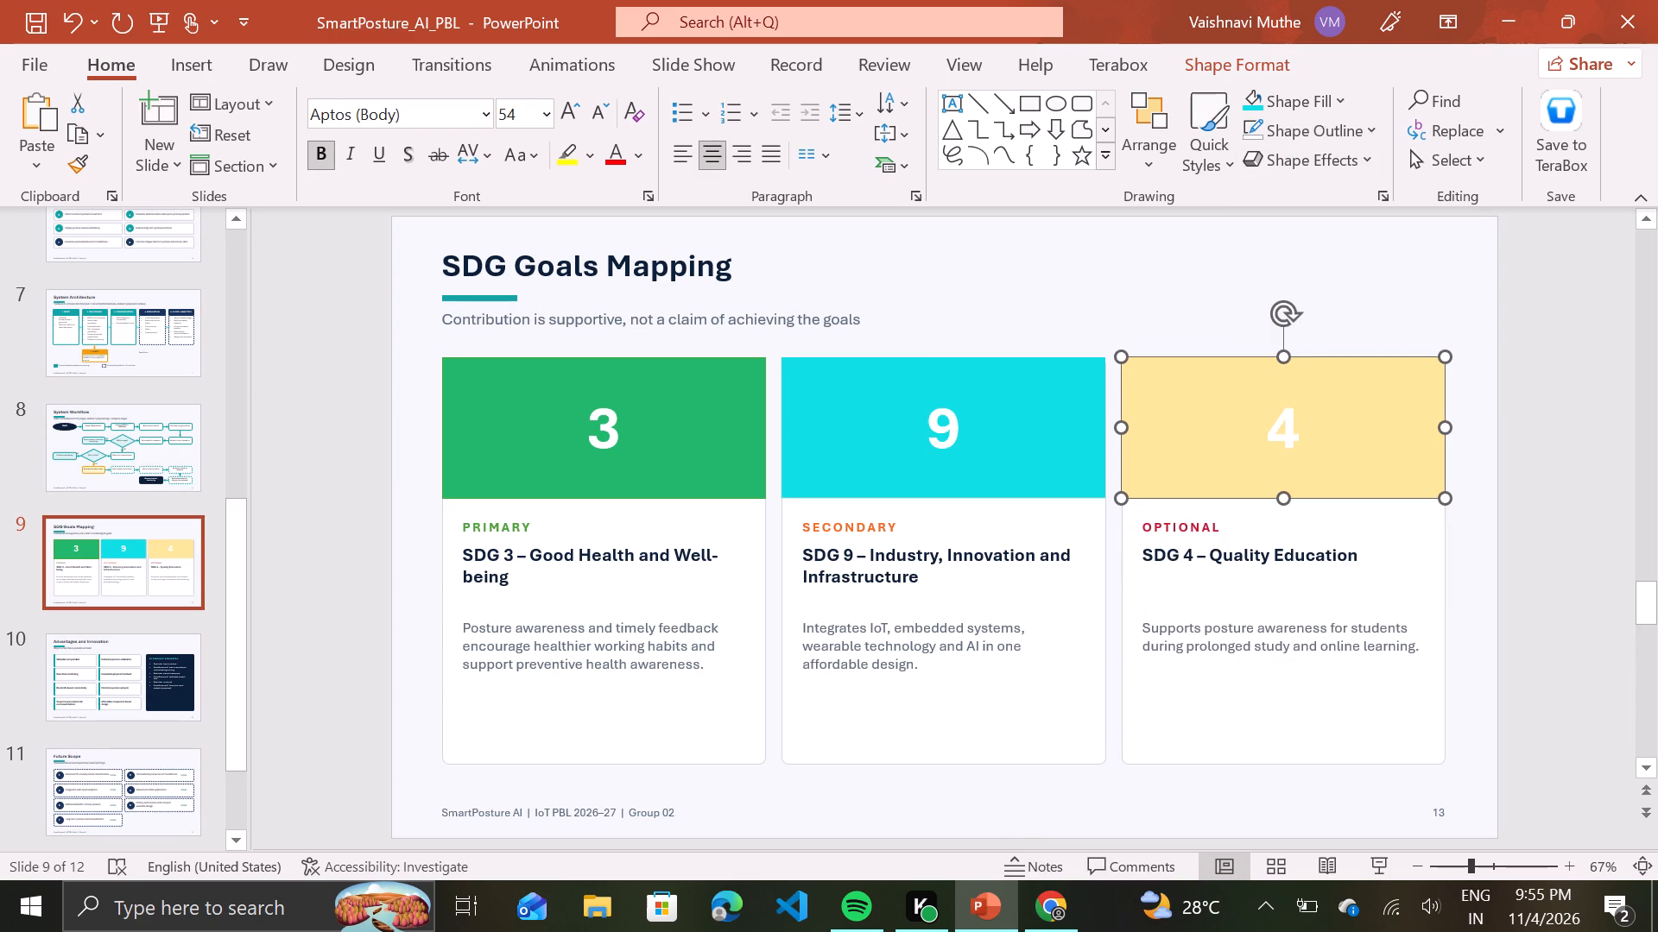
left_click(1591, 475)
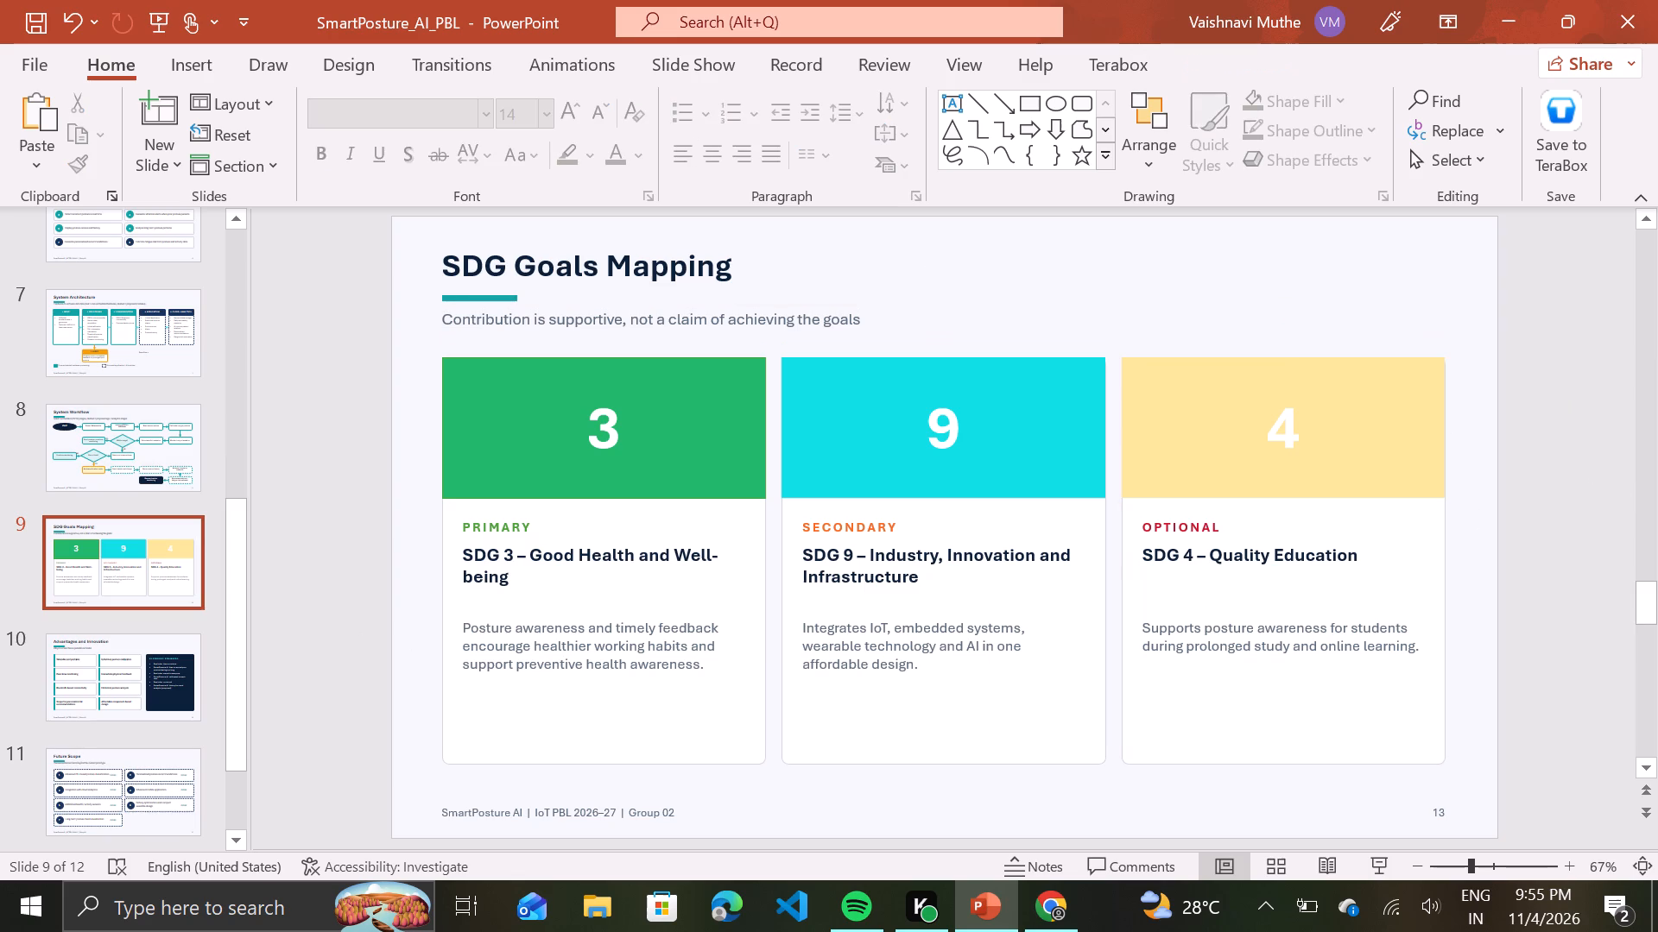
Clear the PRIMARY, SECONDARY and OPTIONAL labels above the three SDG card headings.
left_click(514, 530)
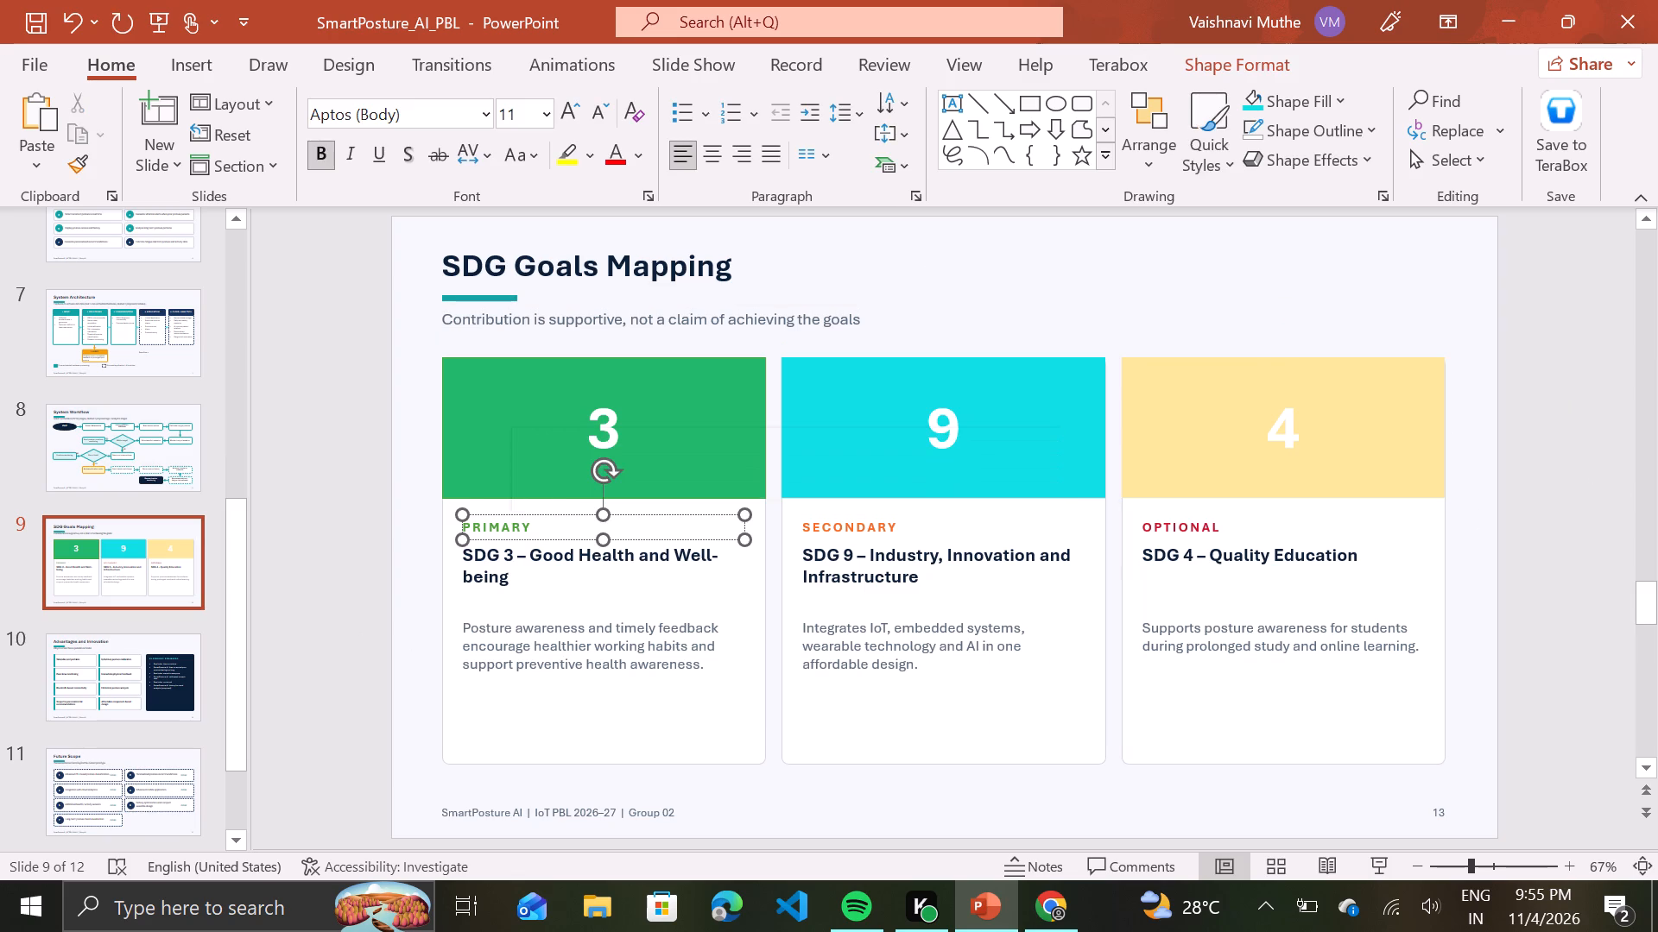
key("ctrl+a")
key("BackSpace")
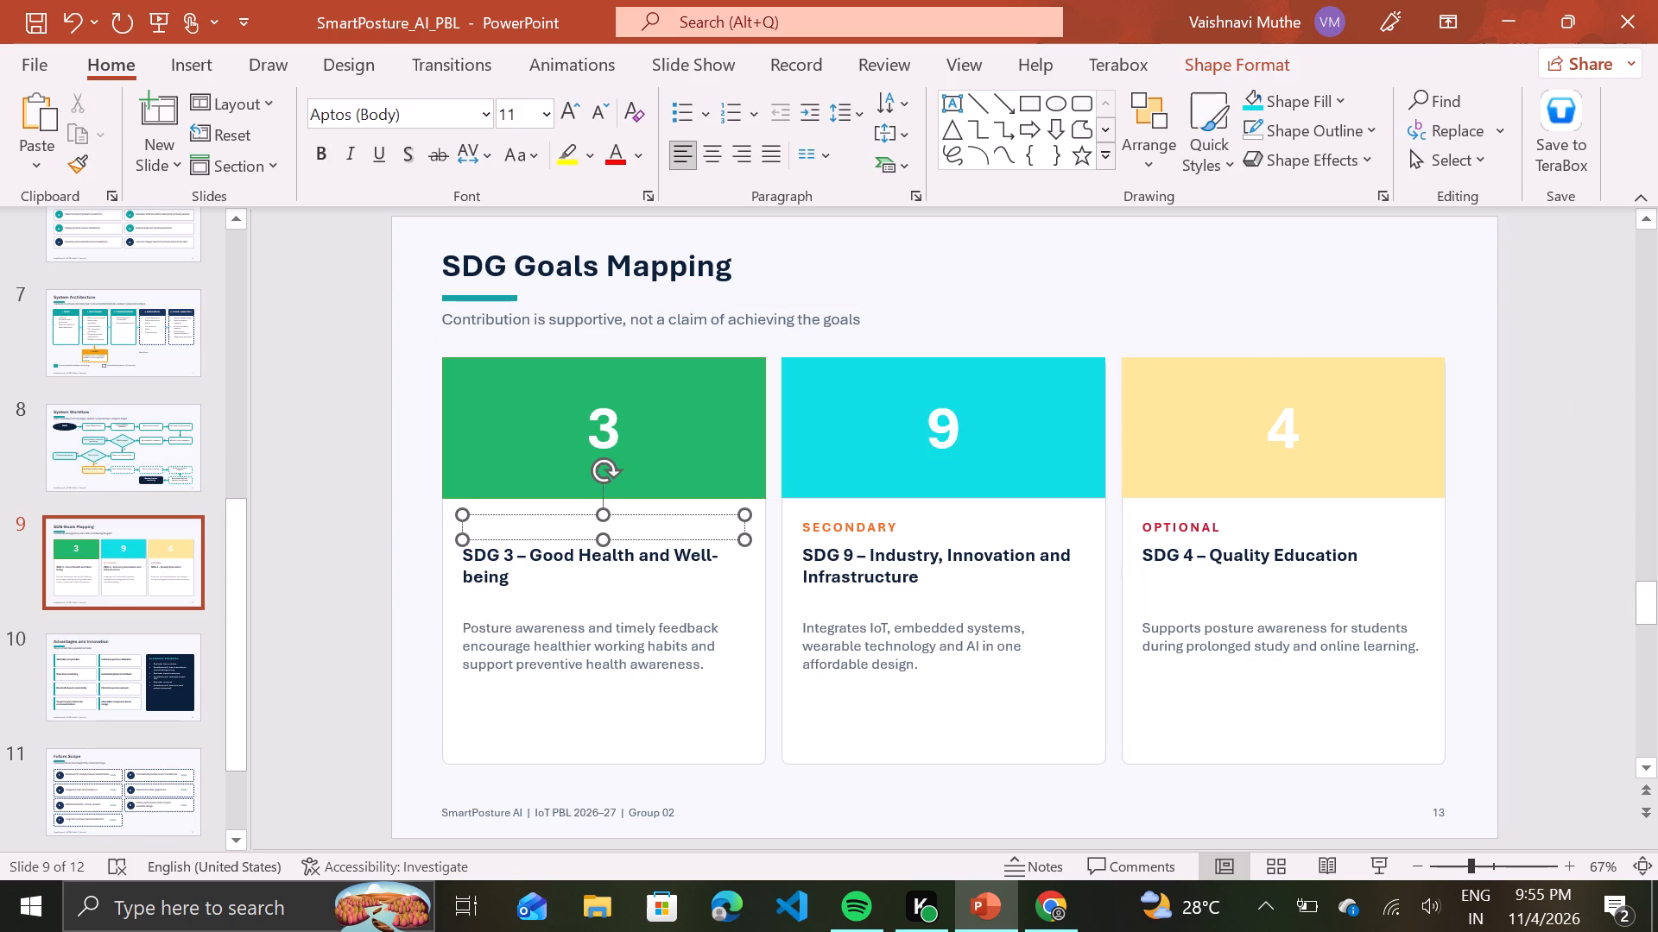
left_click(825, 520)
key("ctrl+a")
key("BackSpace")
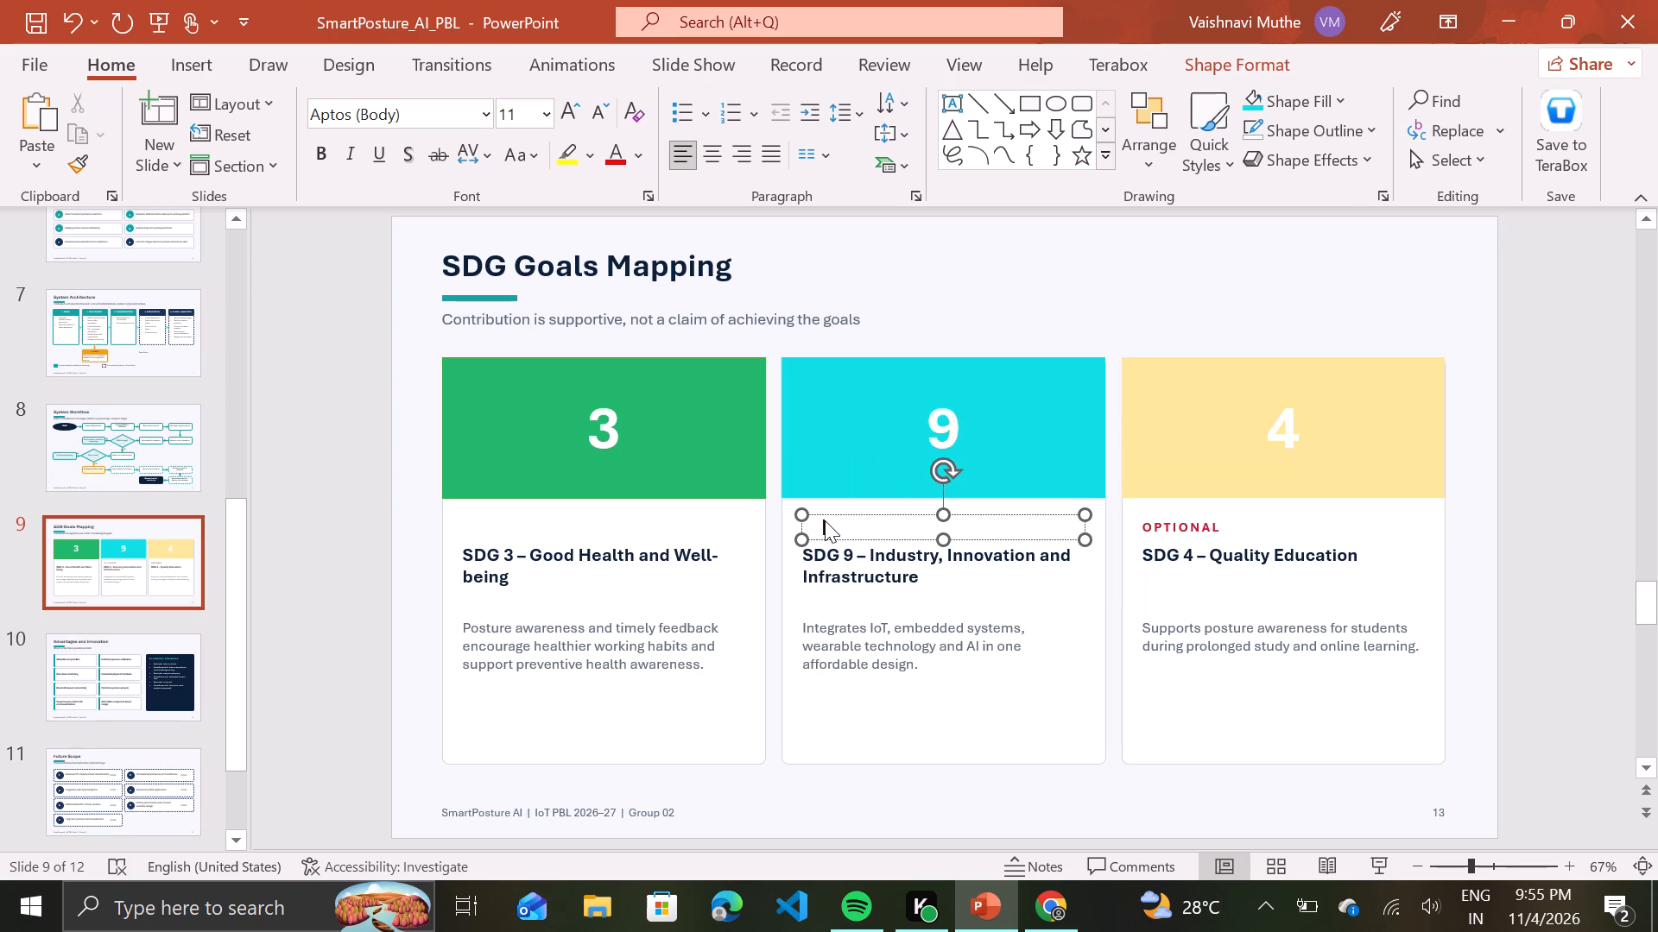
left_click(1205, 532)
key("ctrl+a")
key("BackSpace")
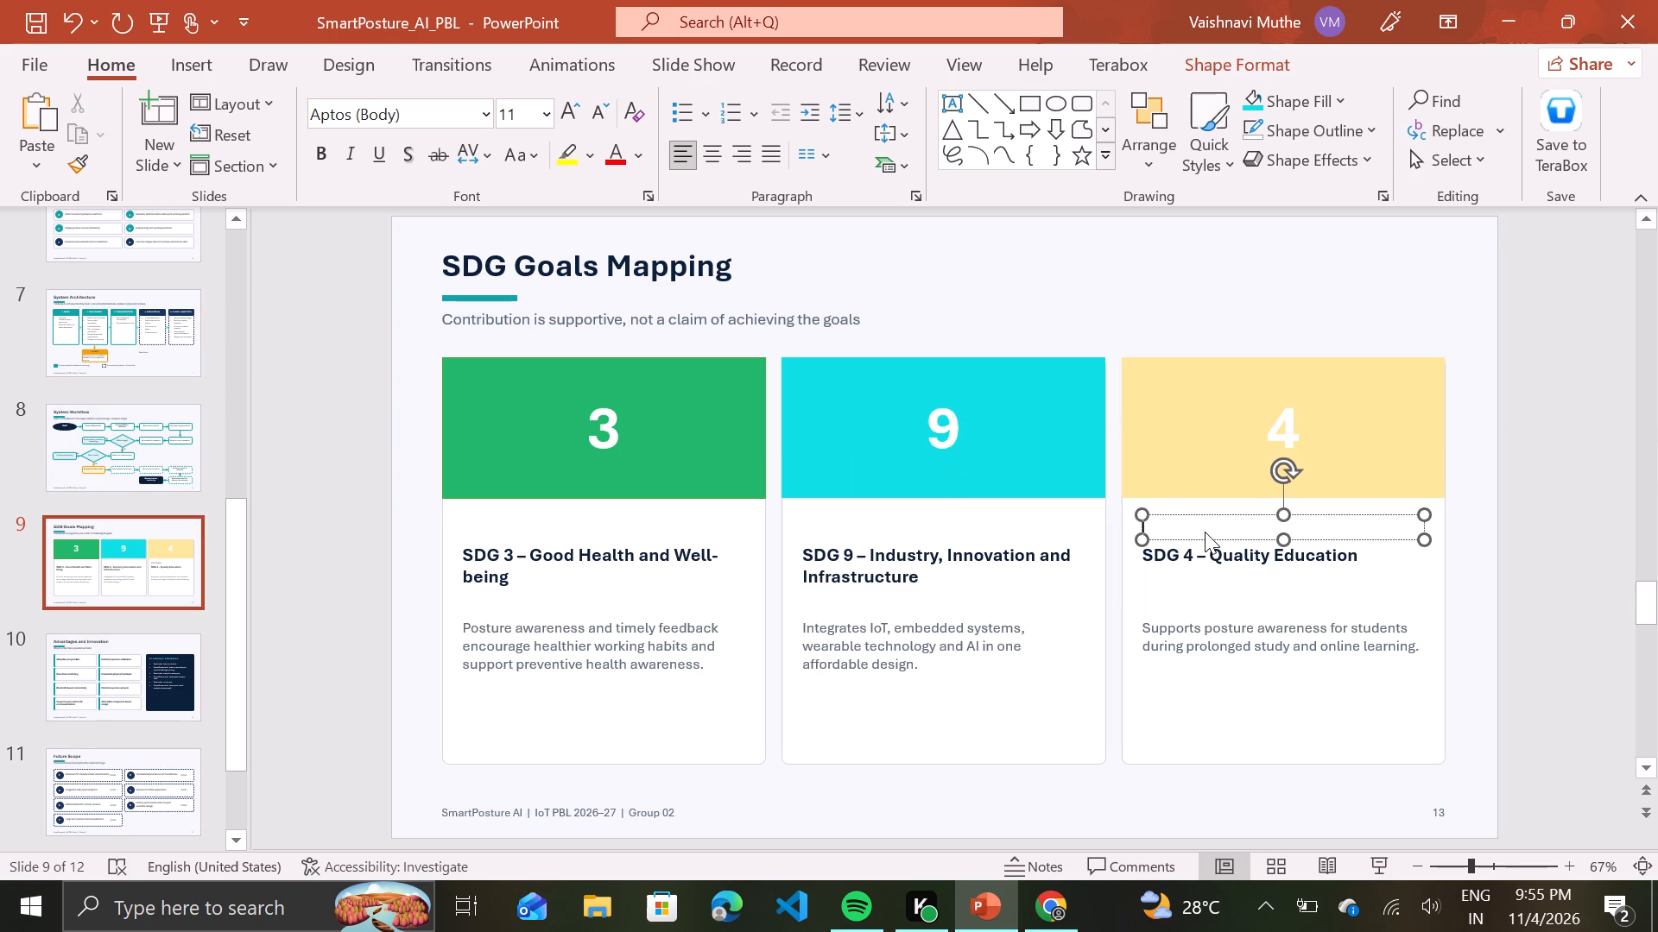
left_click(1616, 656)
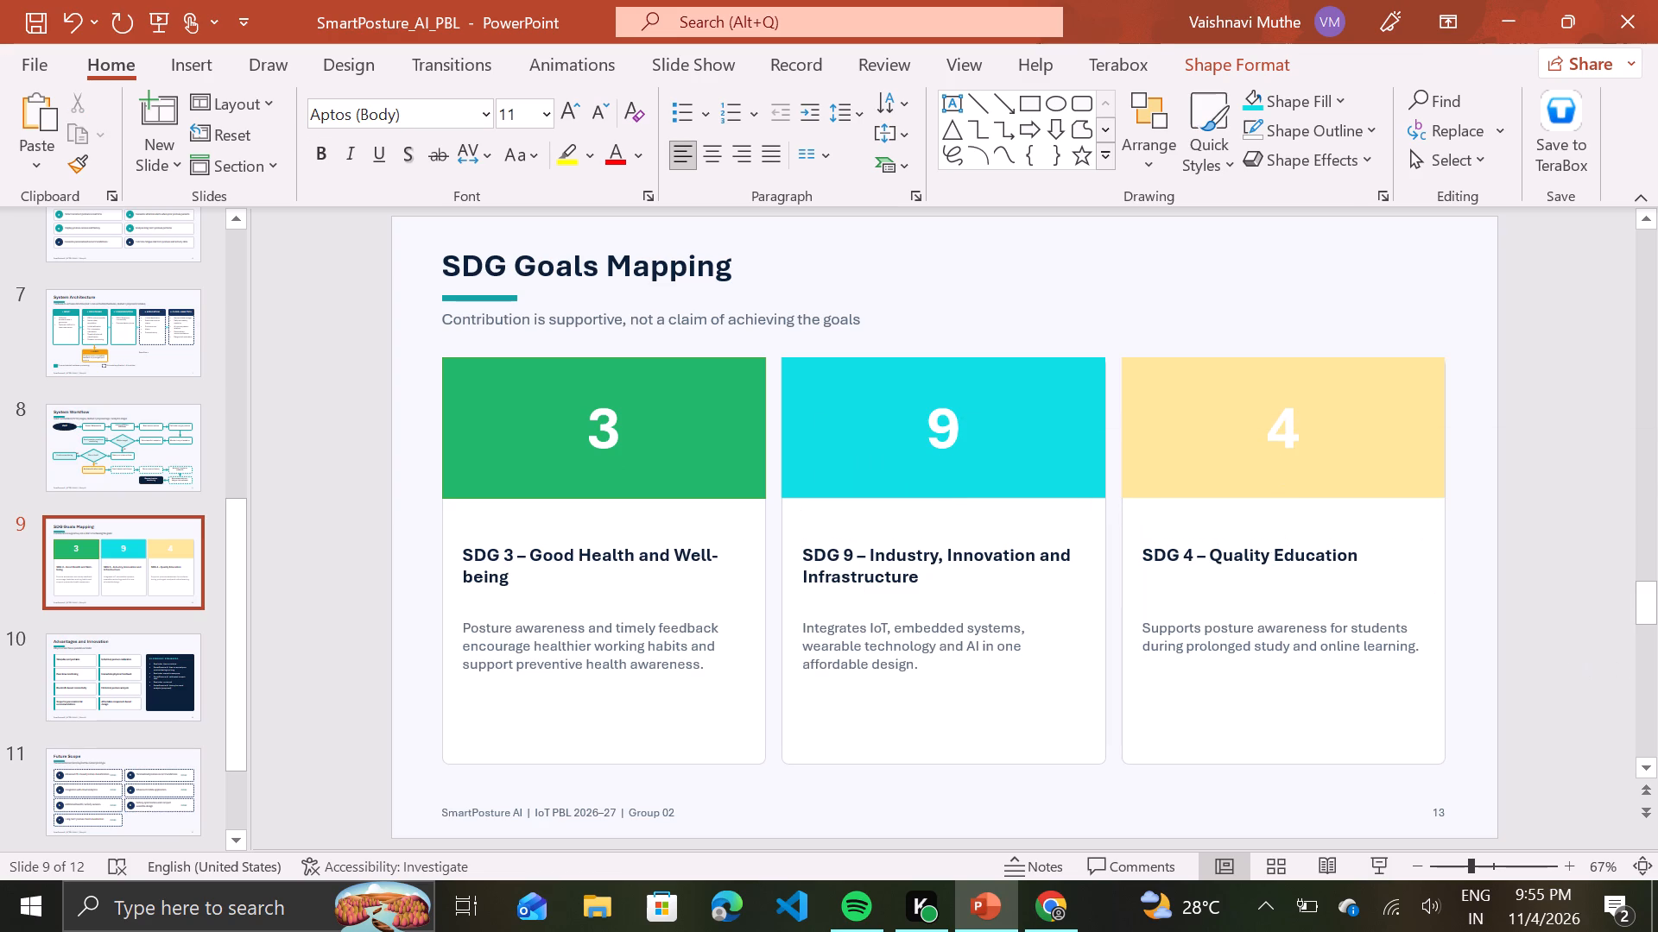
Clear the subtitle text "Contribution is supportive, not a claim of achieving the goals" under the SDG Goals Mapping title.
left_click(826, 324)
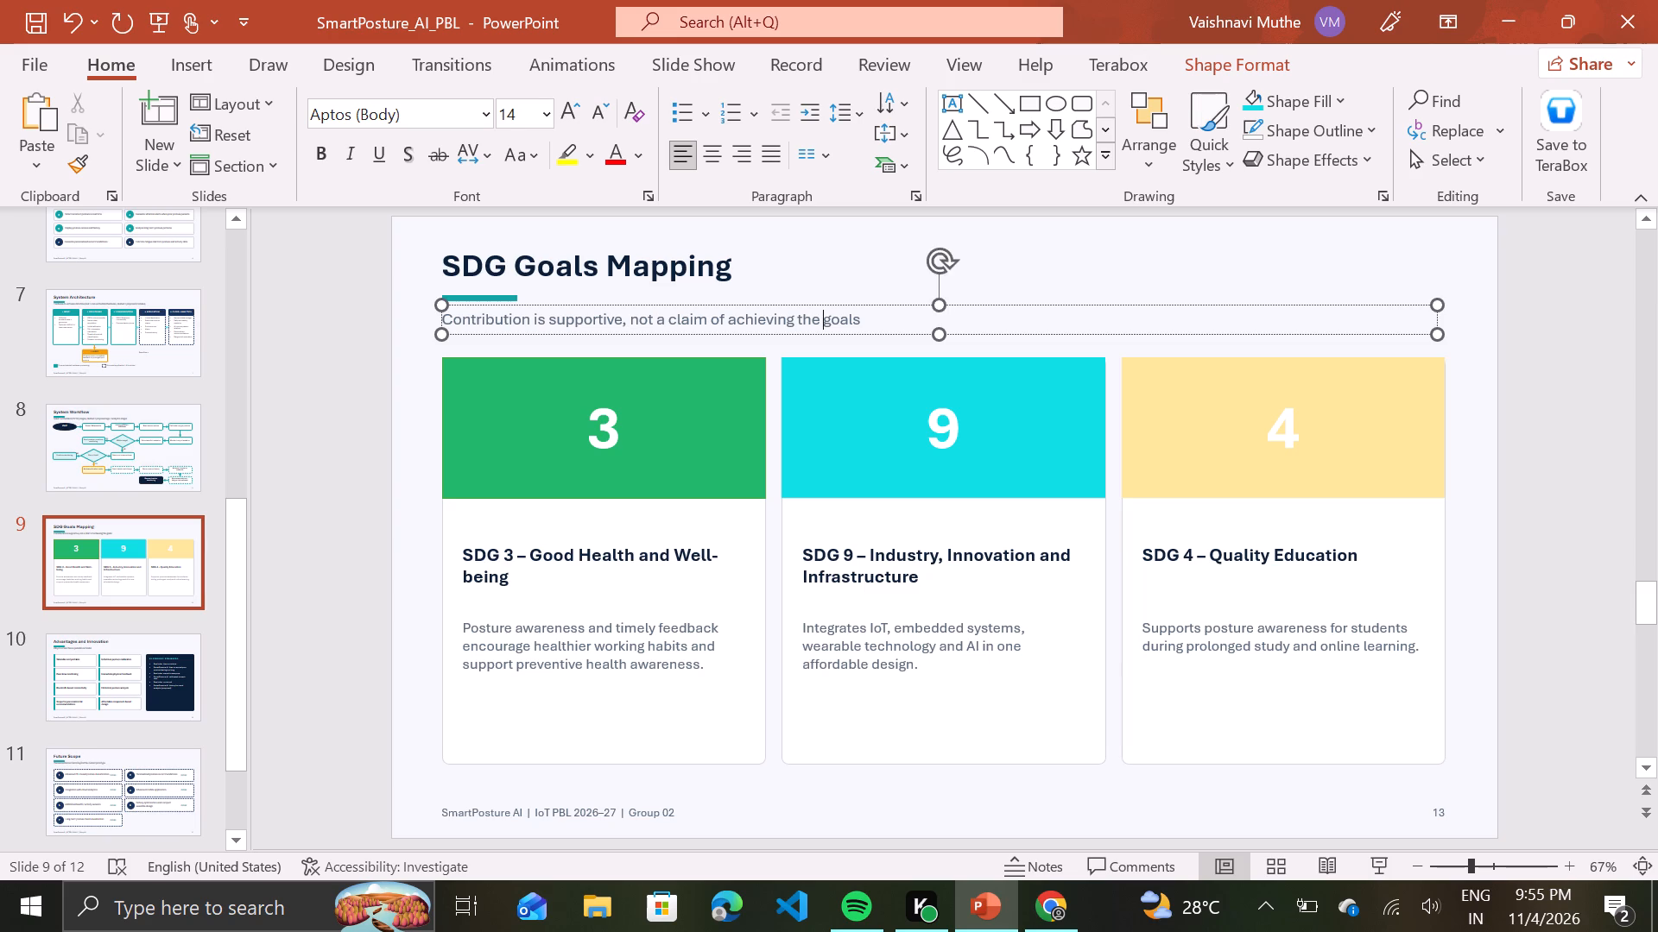
key("ctrl+a")
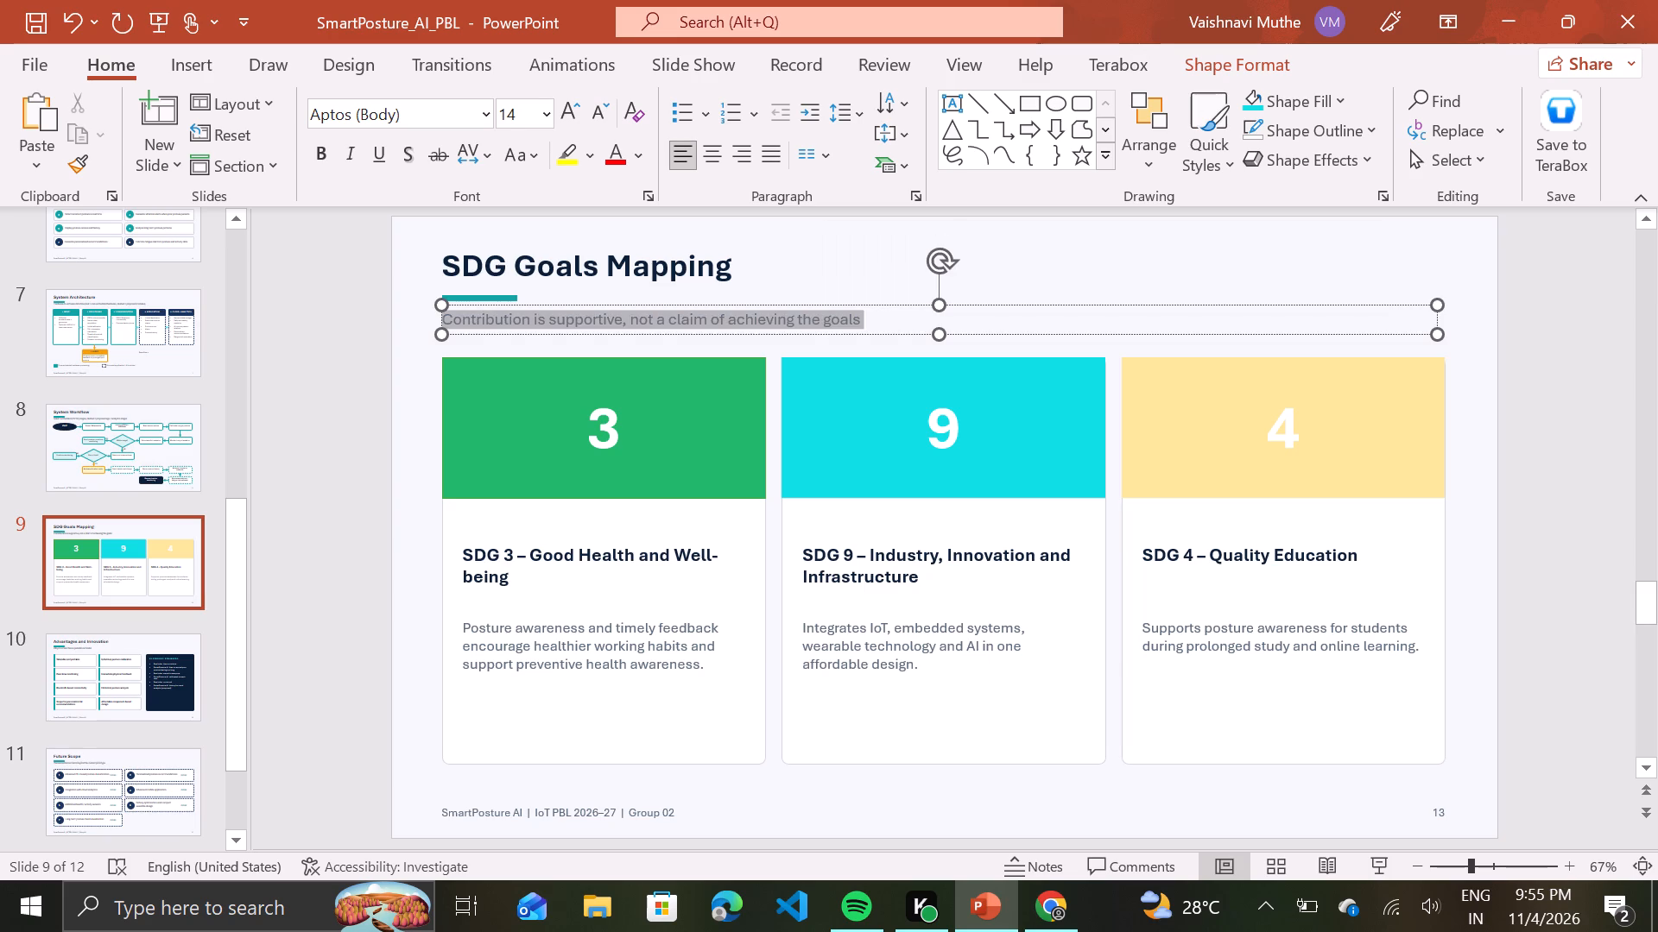
key("BackSpace")
left_click(339, 472)
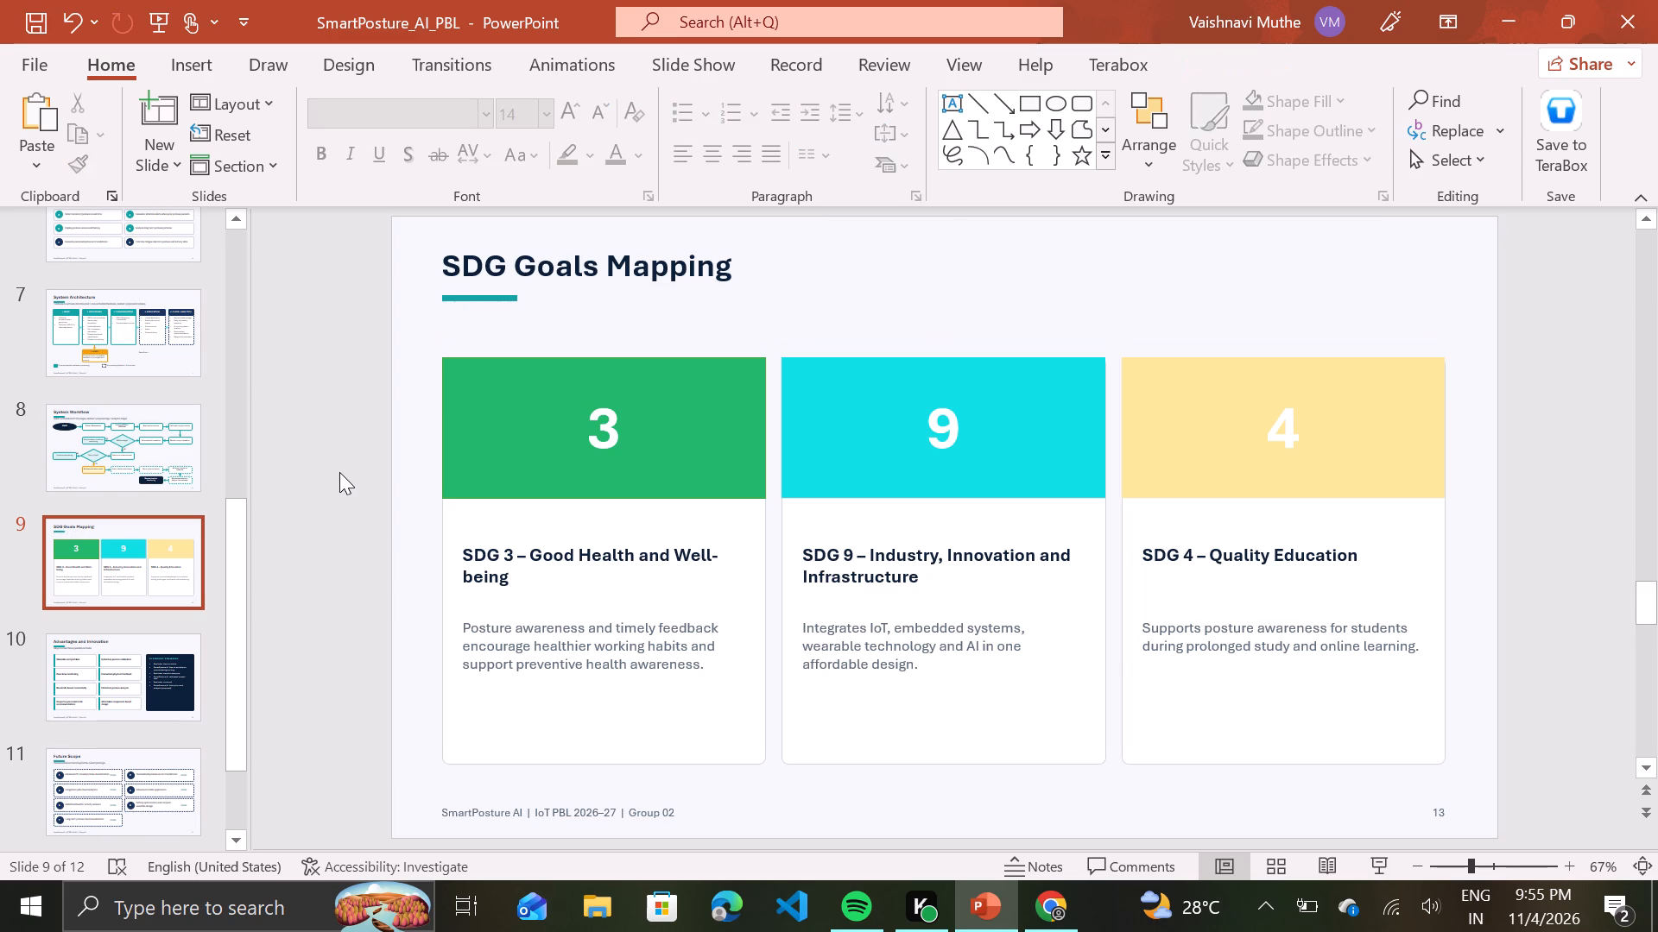
Move the teal accent line and the SDG Goals Mapping title slightly down towards the cards, keeping both left-aligned with them.
left_click(459, 298)
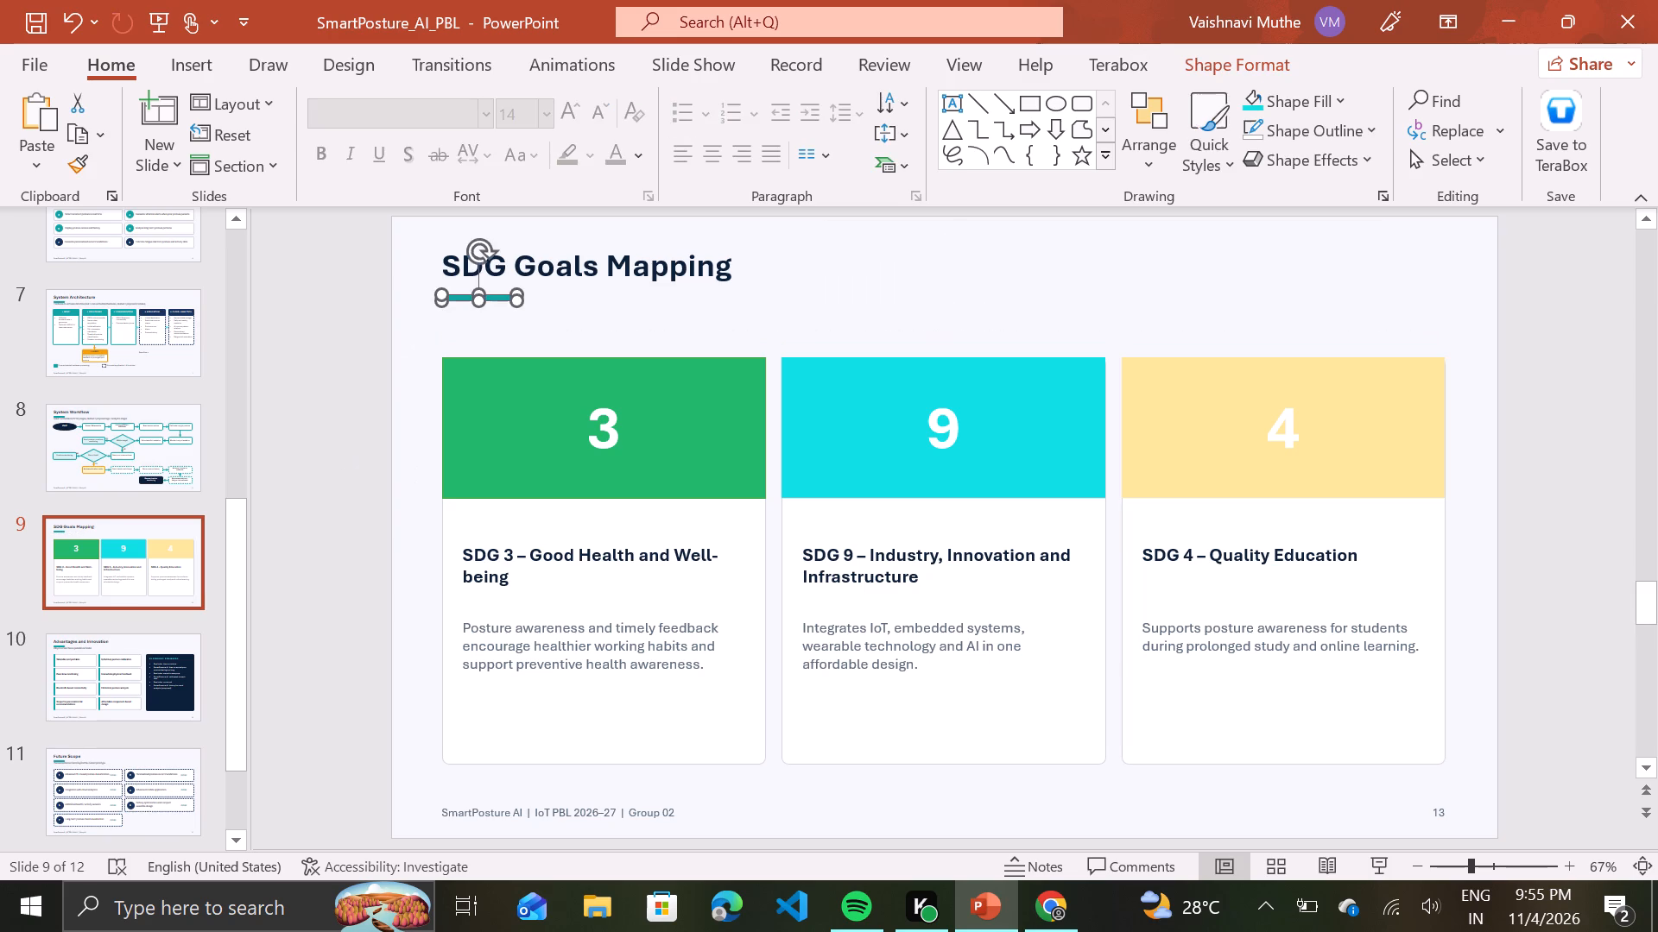
left_click_drag(459, 298, 460, 317)
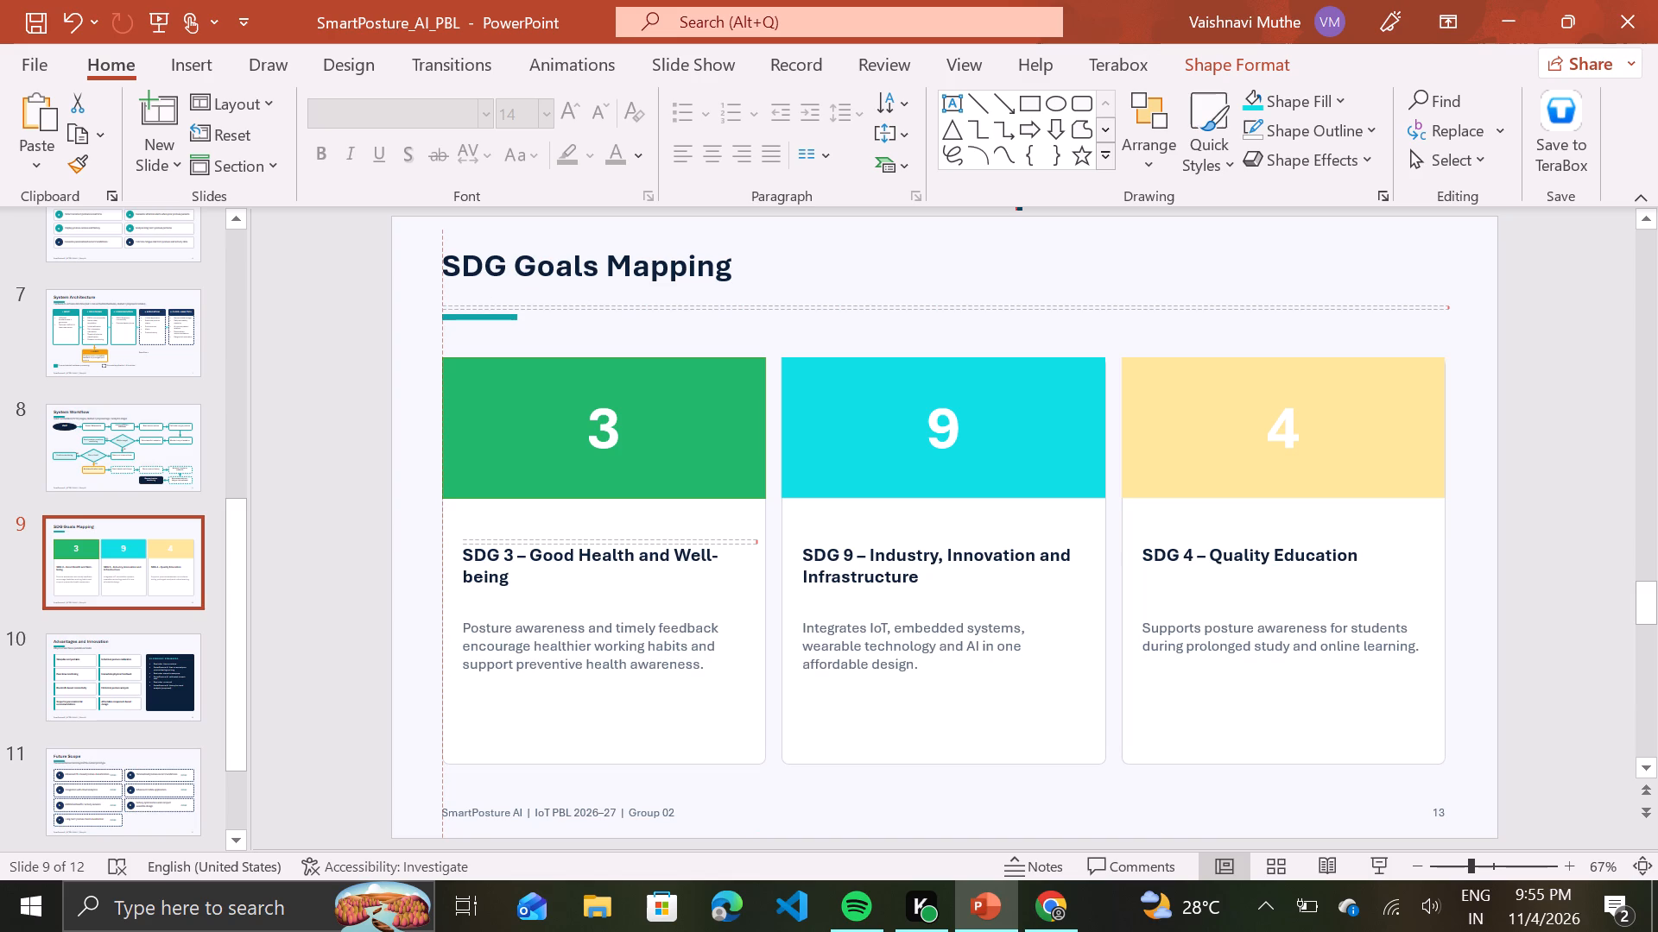
left_click_drag(460, 317, 462, 308)
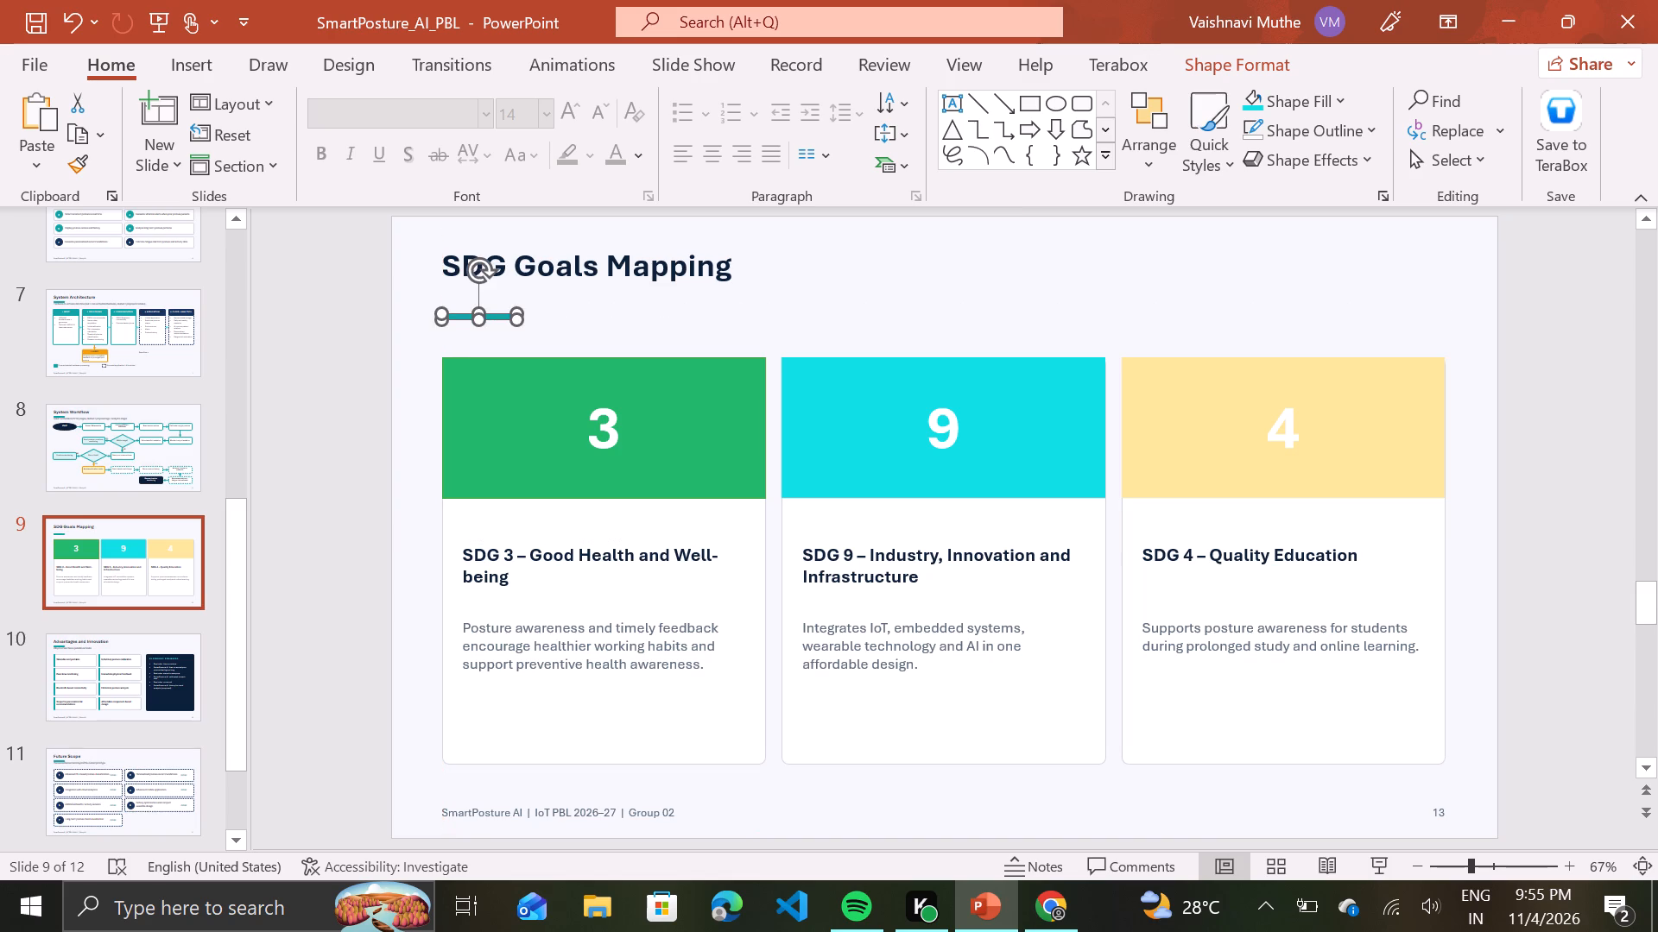
left_click(539, 268)
left_click_drag(543, 290, 544, 312)
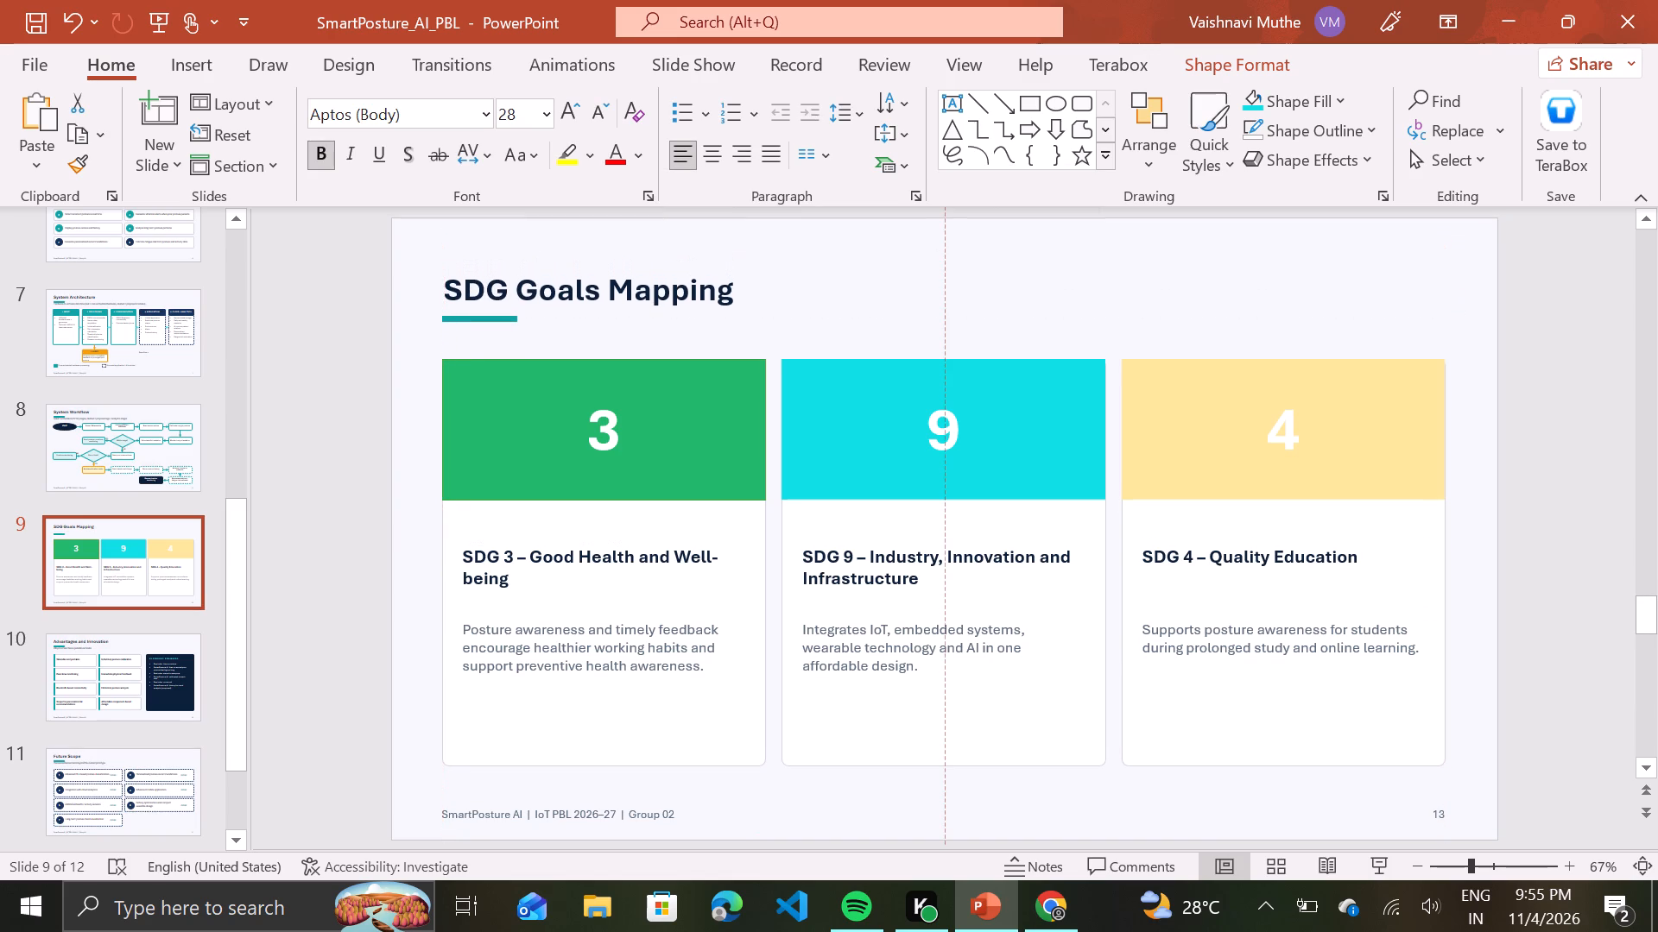
left_click_drag(544, 312, 539, 312)
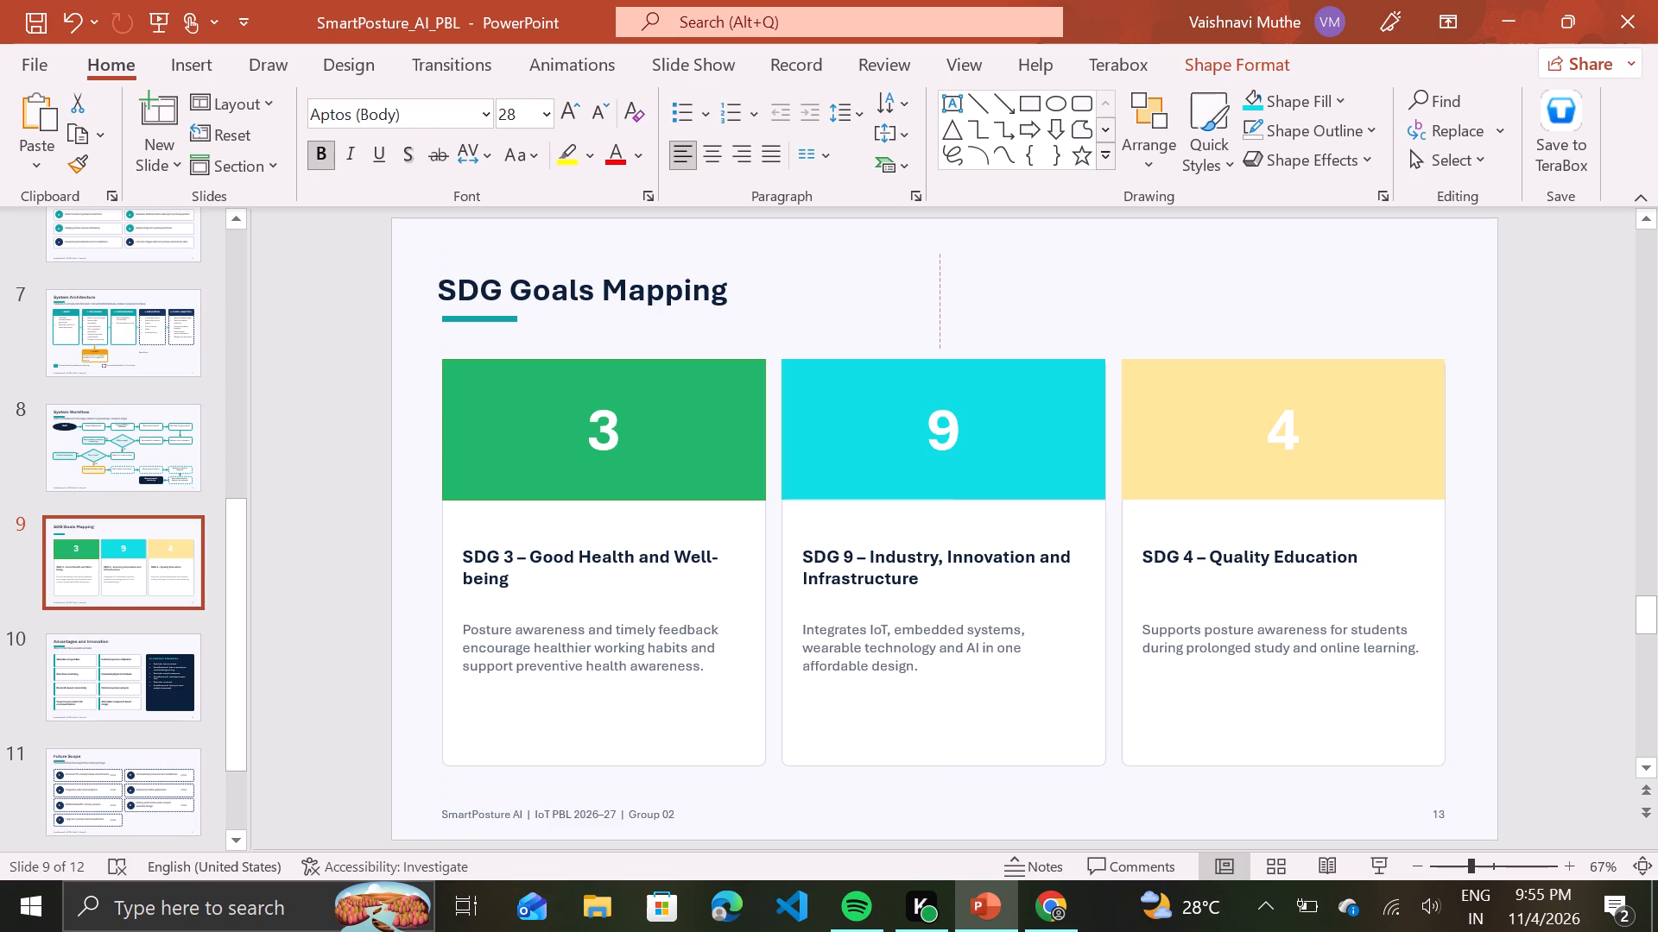
left_click_drag(539, 312, 543, 312)
left_click(334, 366)
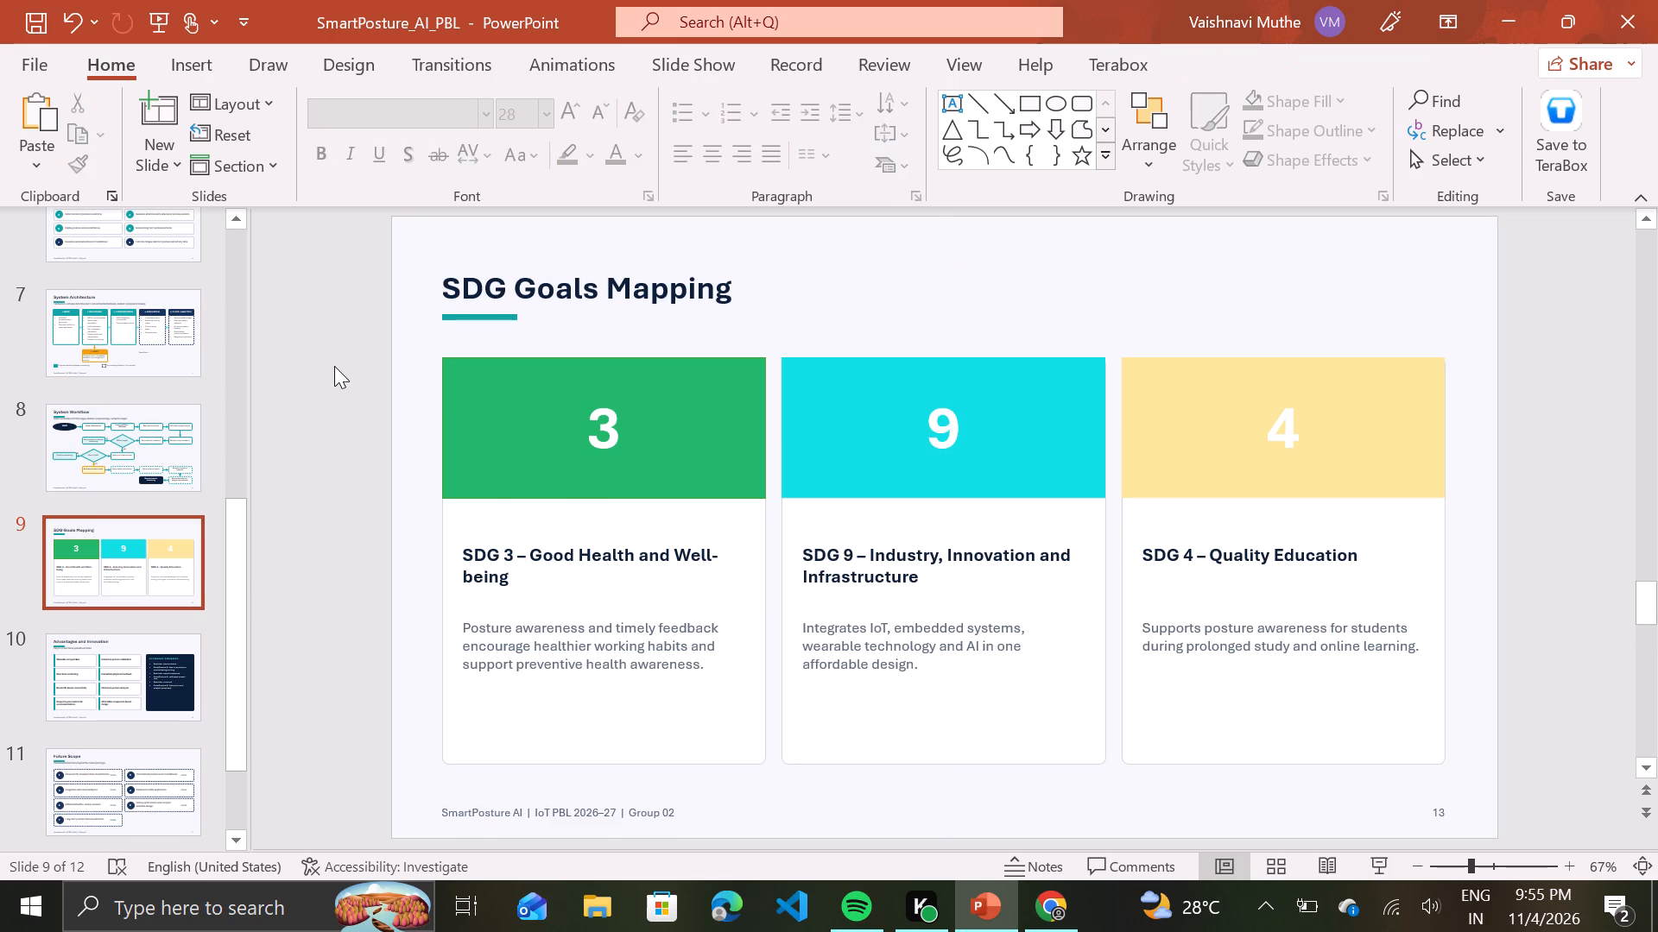
Delete the FUTURE tag from card 1, "Advanced ML-based posture classification", on the Future Scope slide.
scroll(334, 366, "down", 1)
scroll(334, 366, "up", 1)
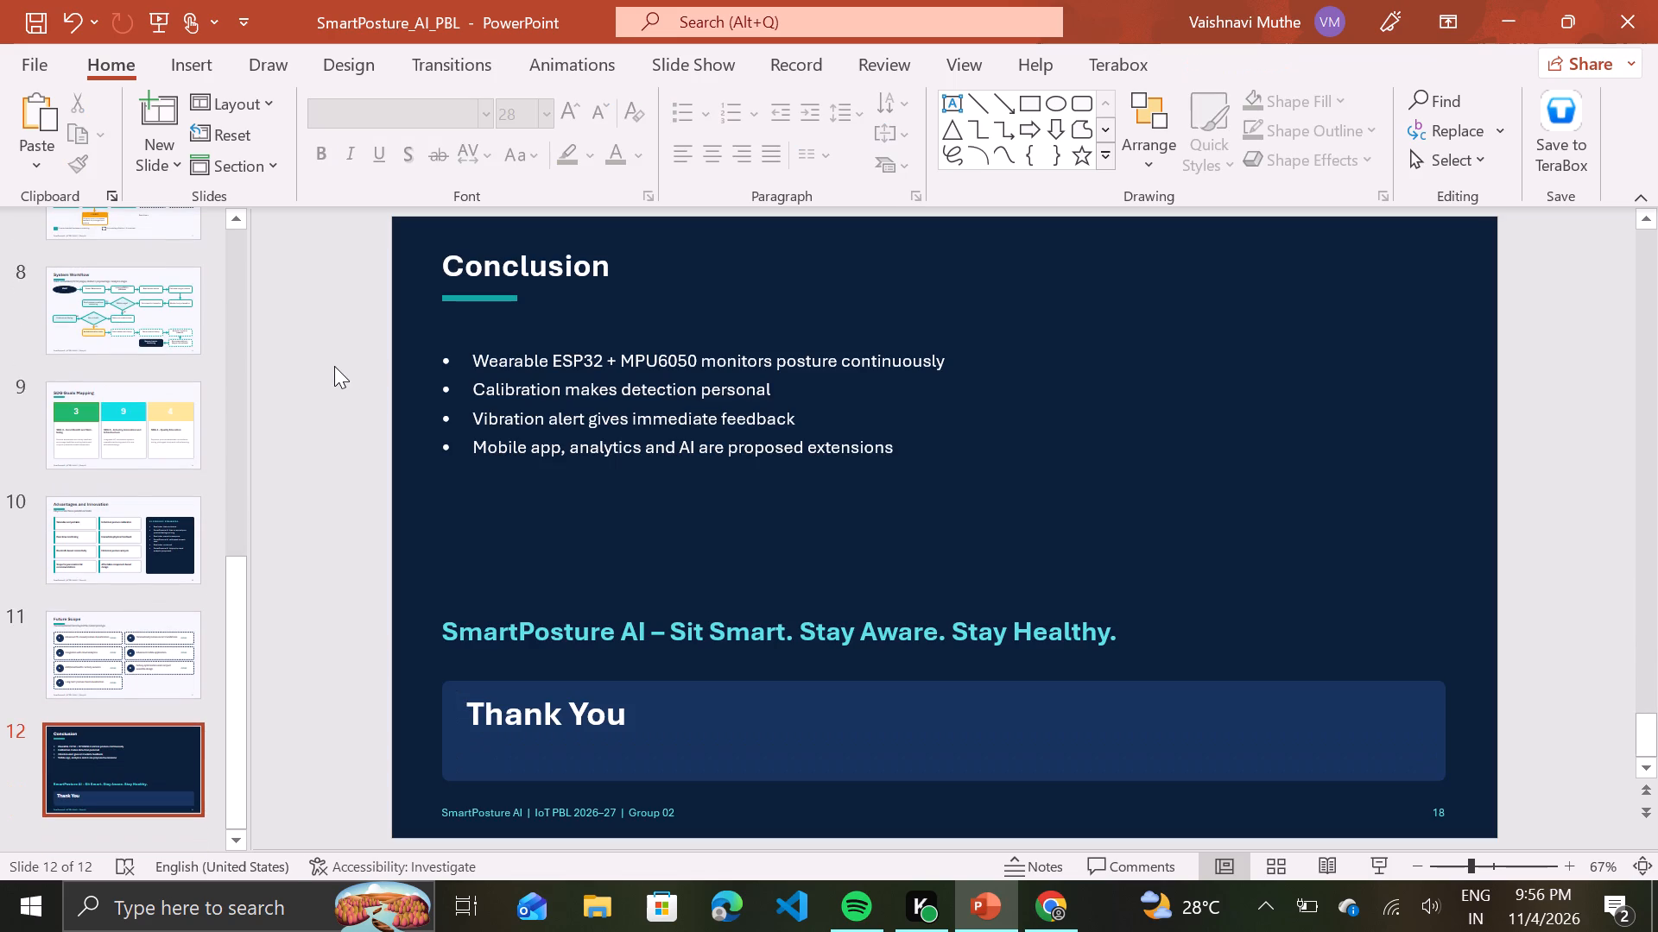
scroll(334, 366, "up", 3)
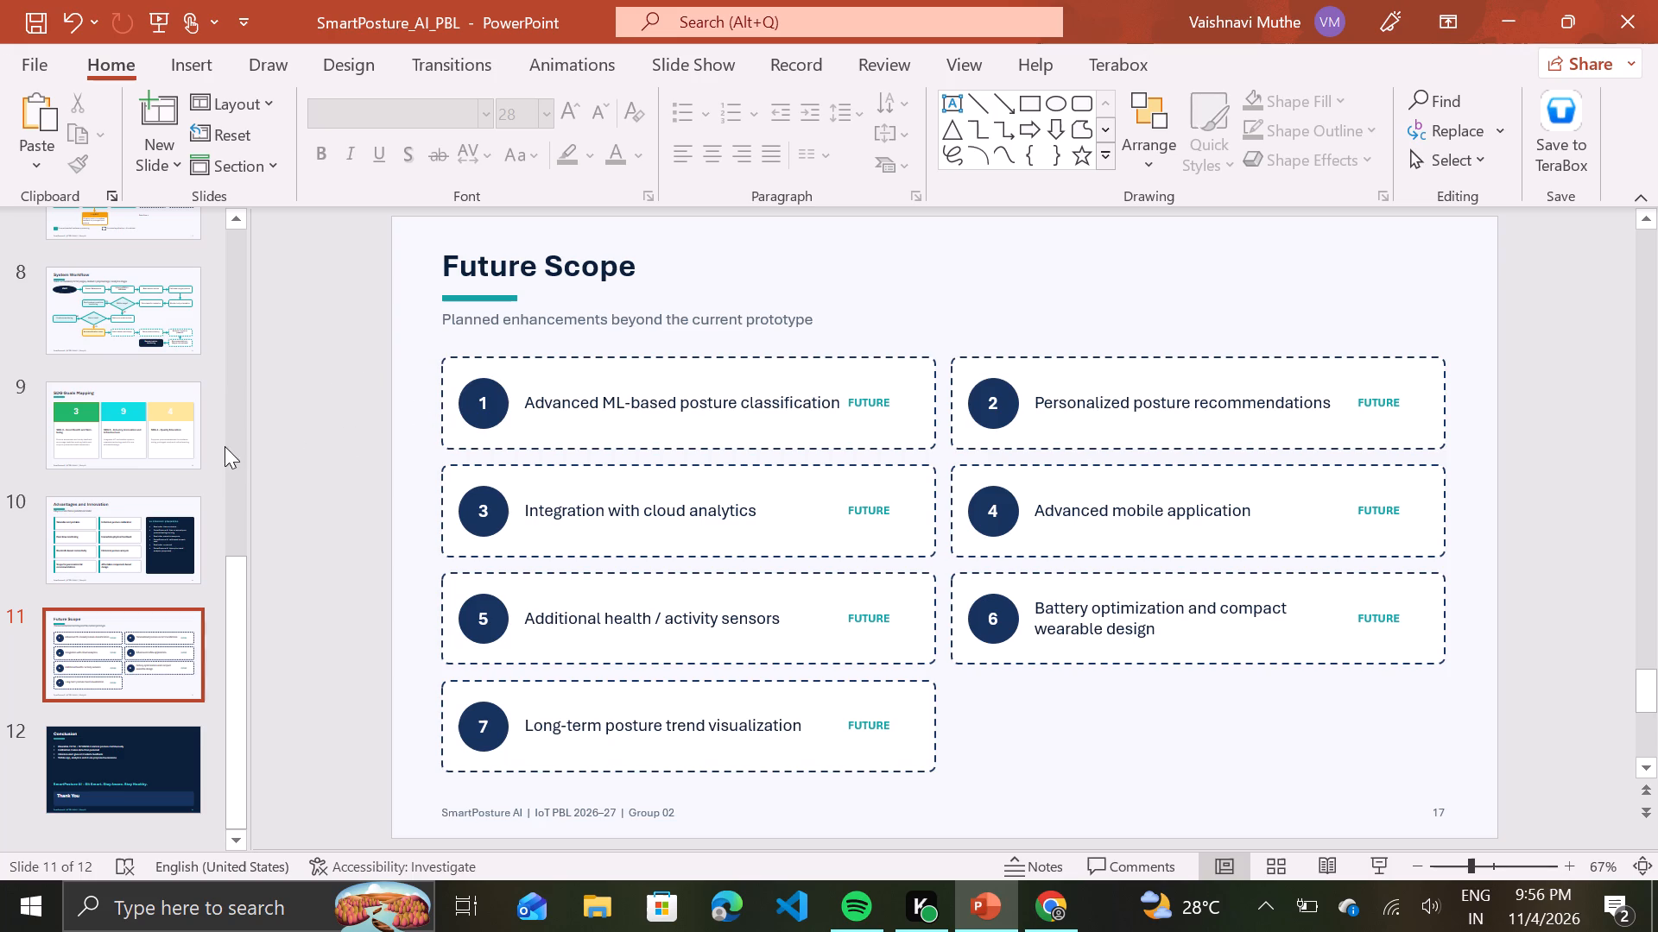
left_click(884, 407)
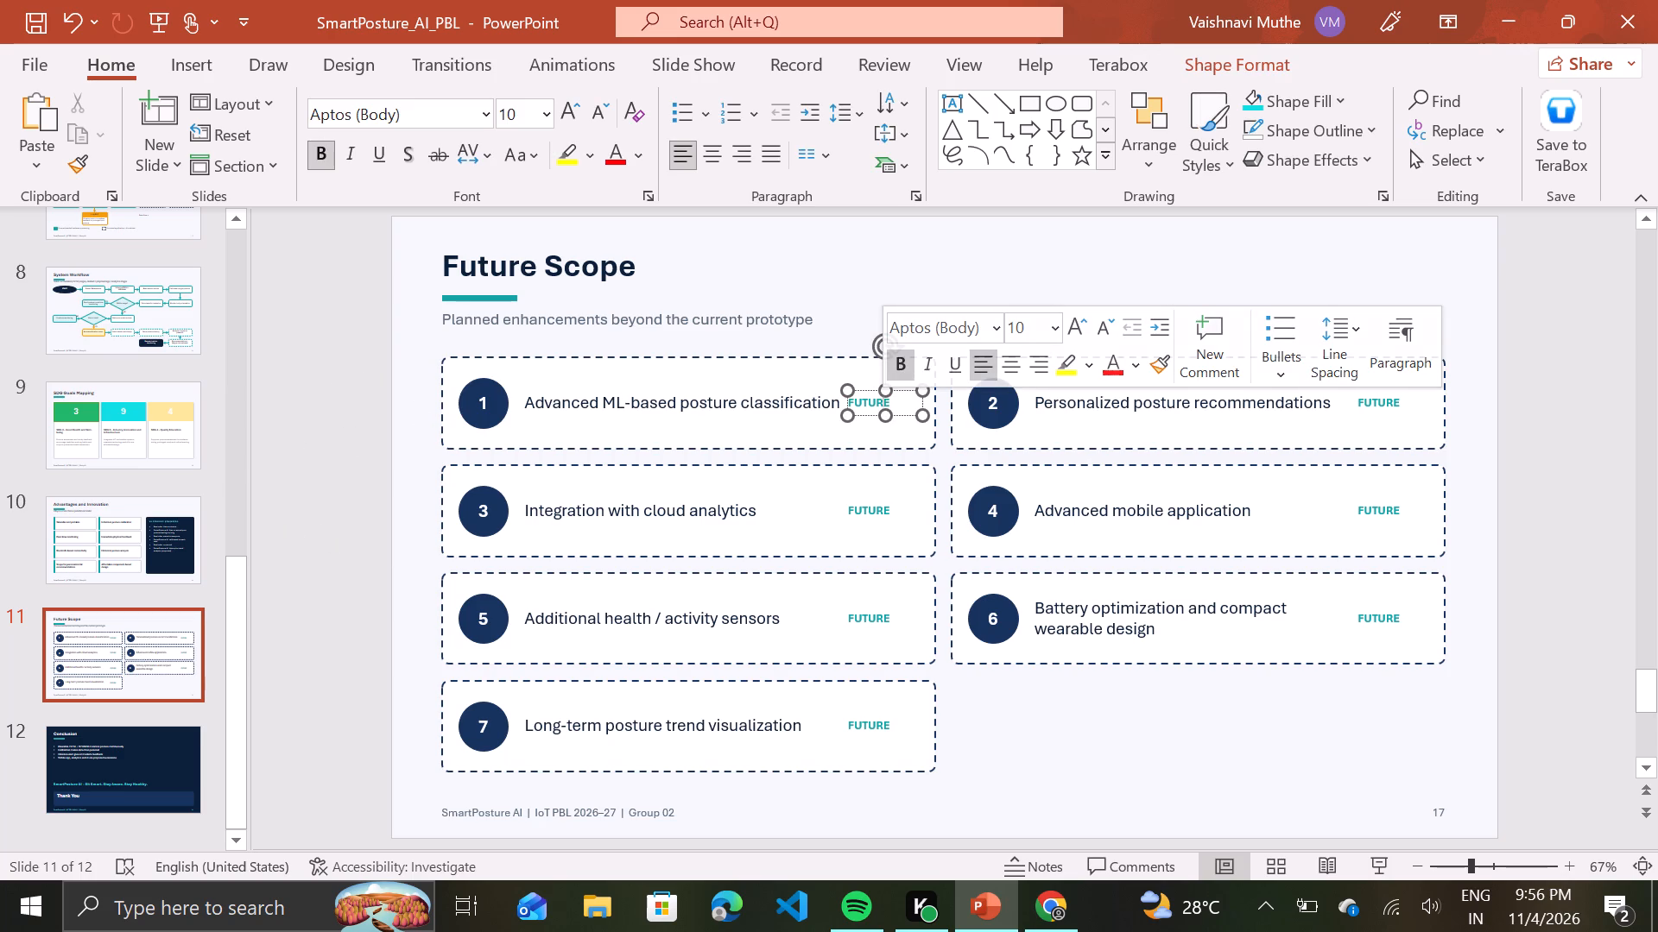
left_click(910, 415)
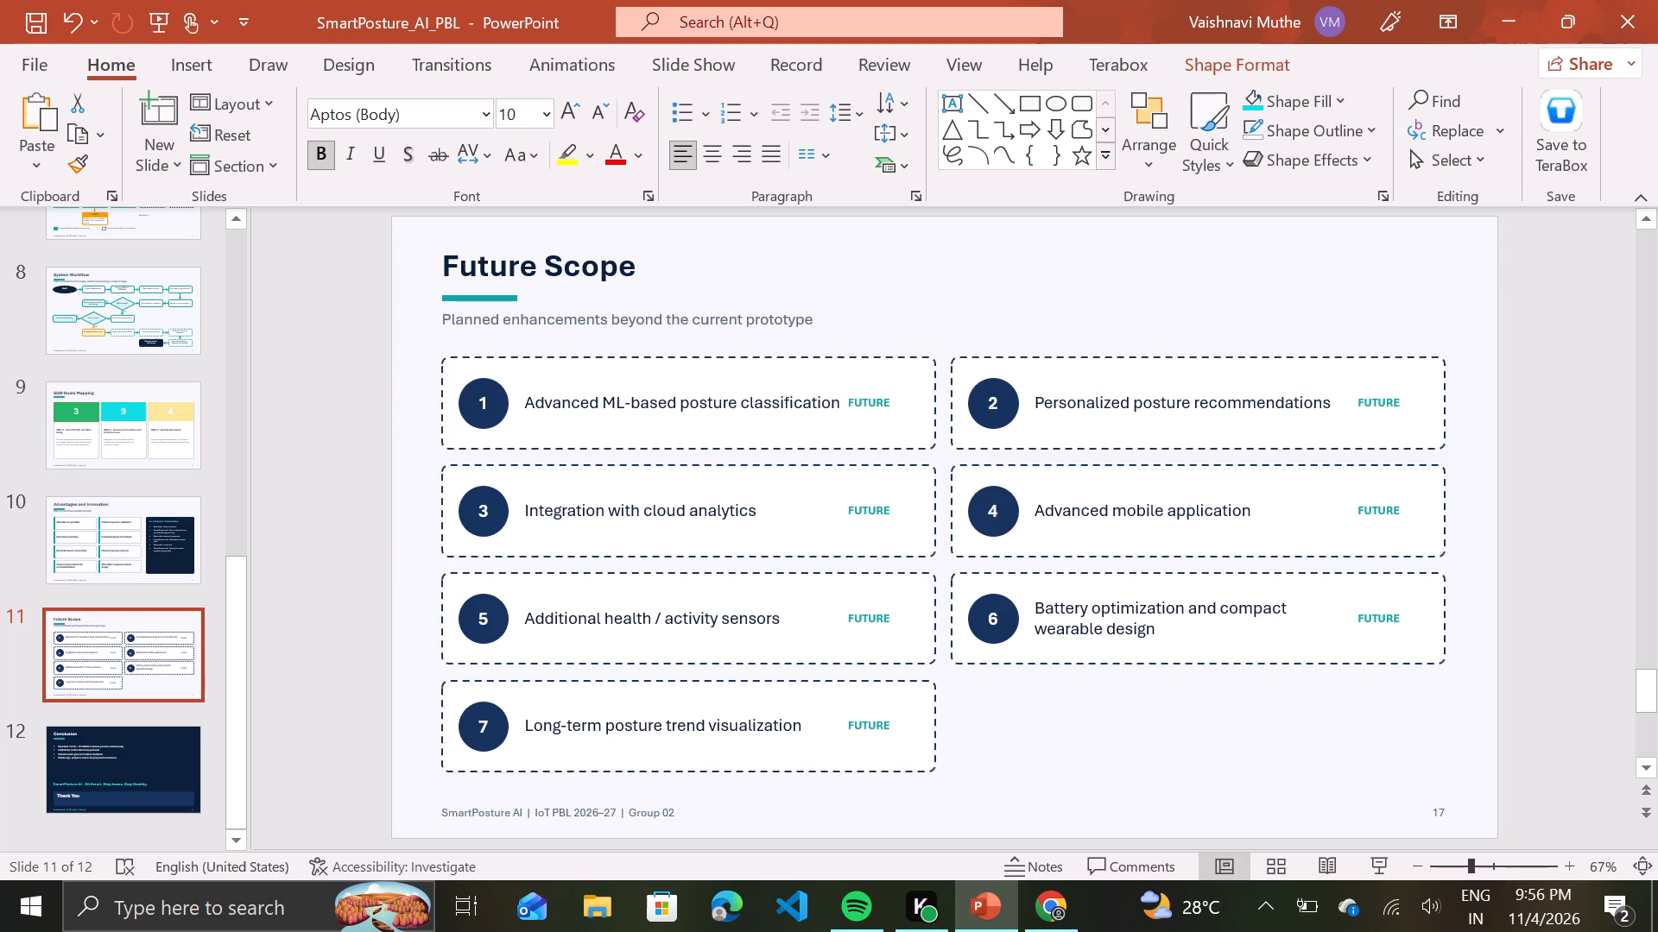
key("Delete")
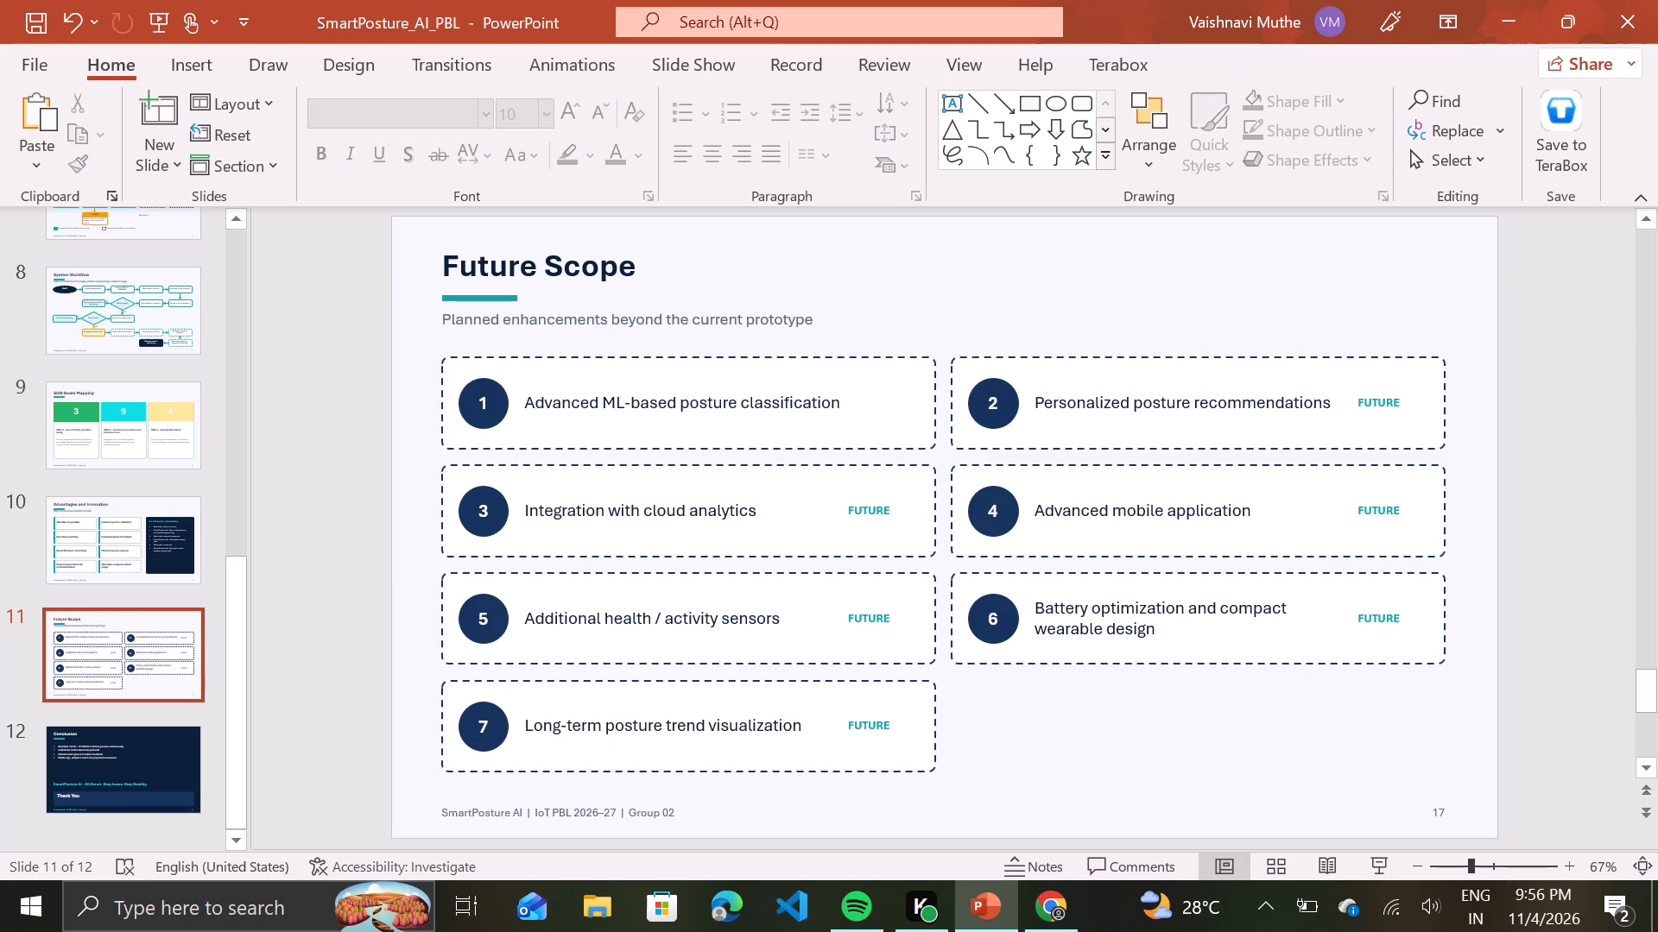
Delete the FUTURE tags from cards 3, 5 and 7 on the Future Scope slide.
left_click(867, 513)
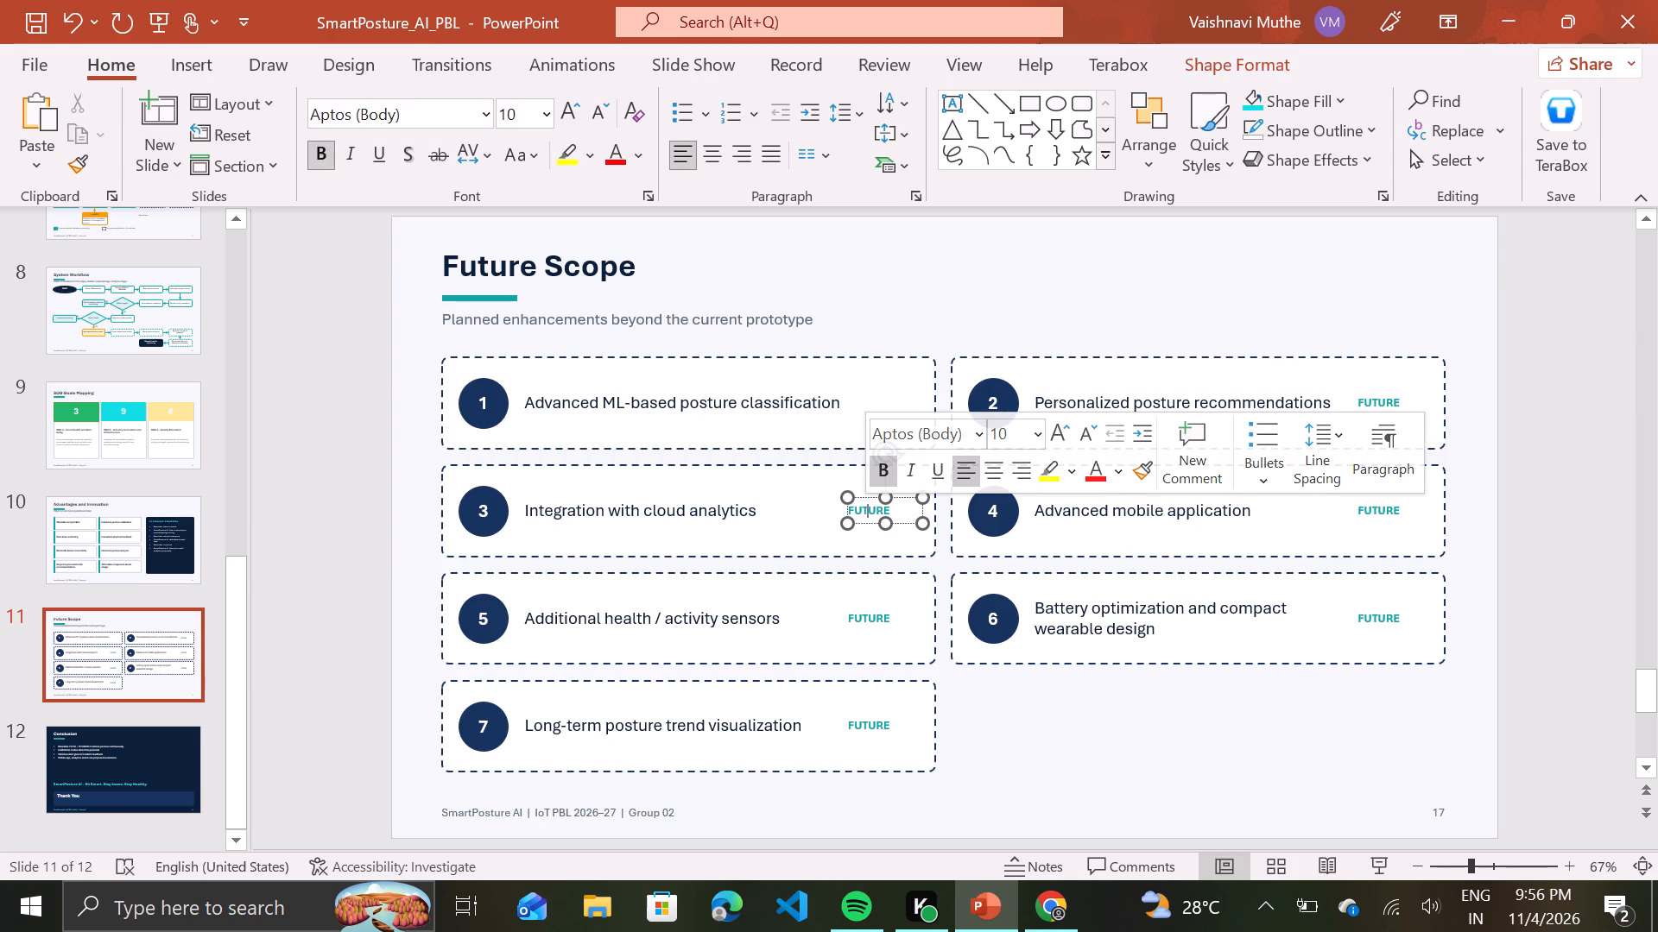
left_click(869, 524)
key("Delete")
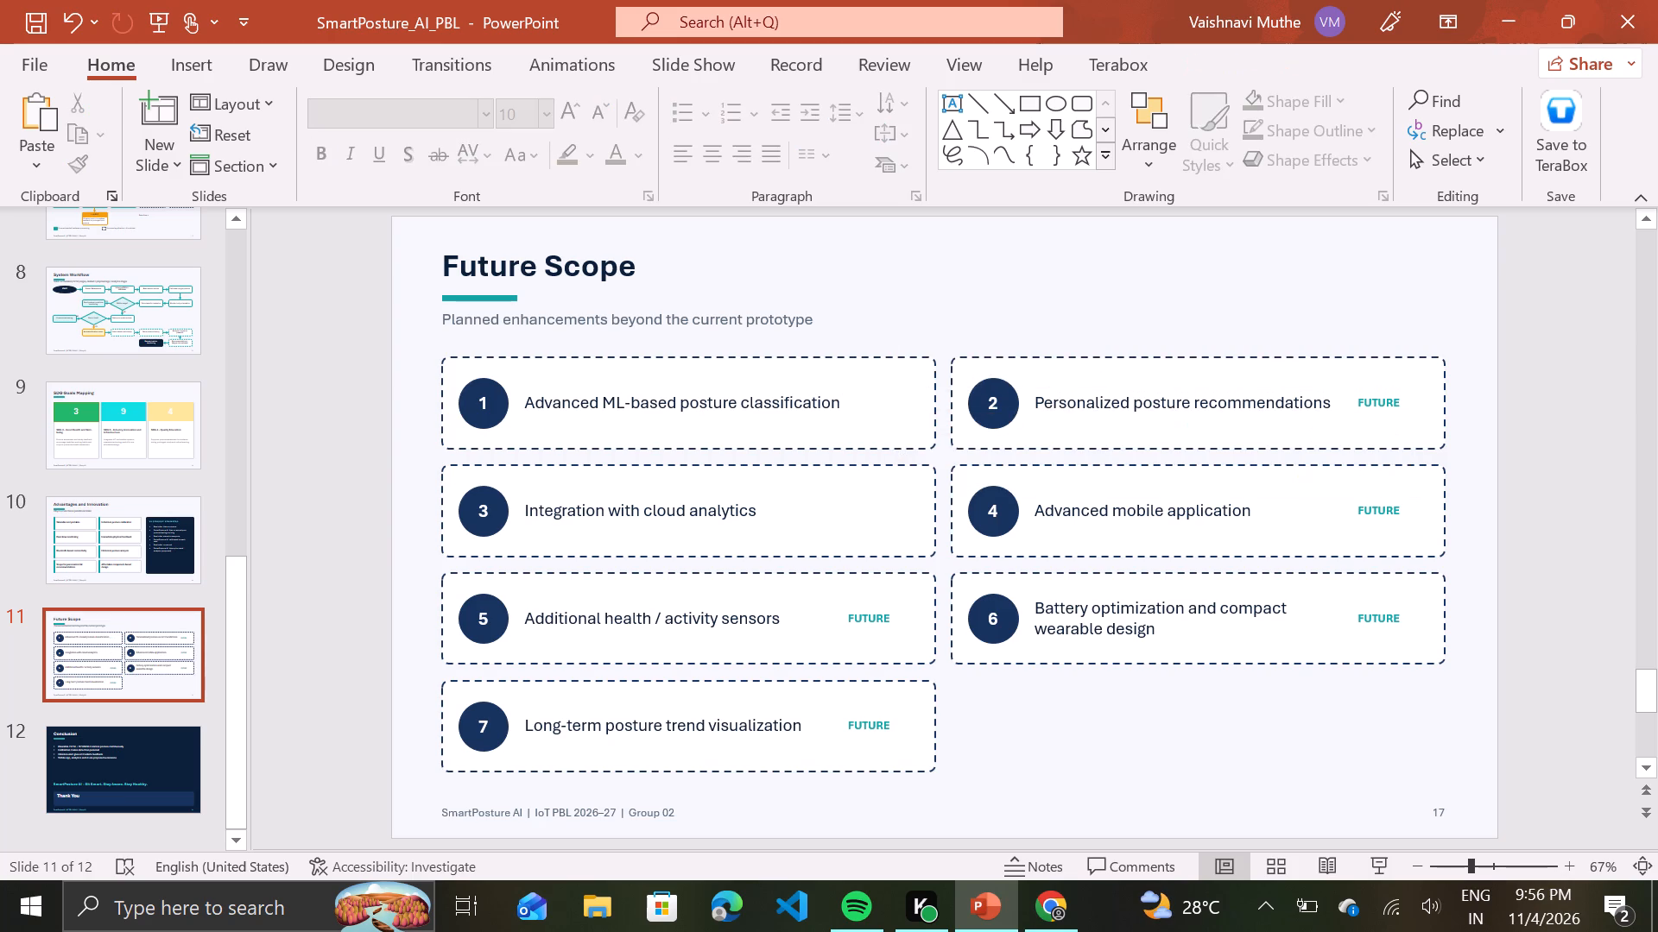
left_click(867, 616)
left_click(864, 632)
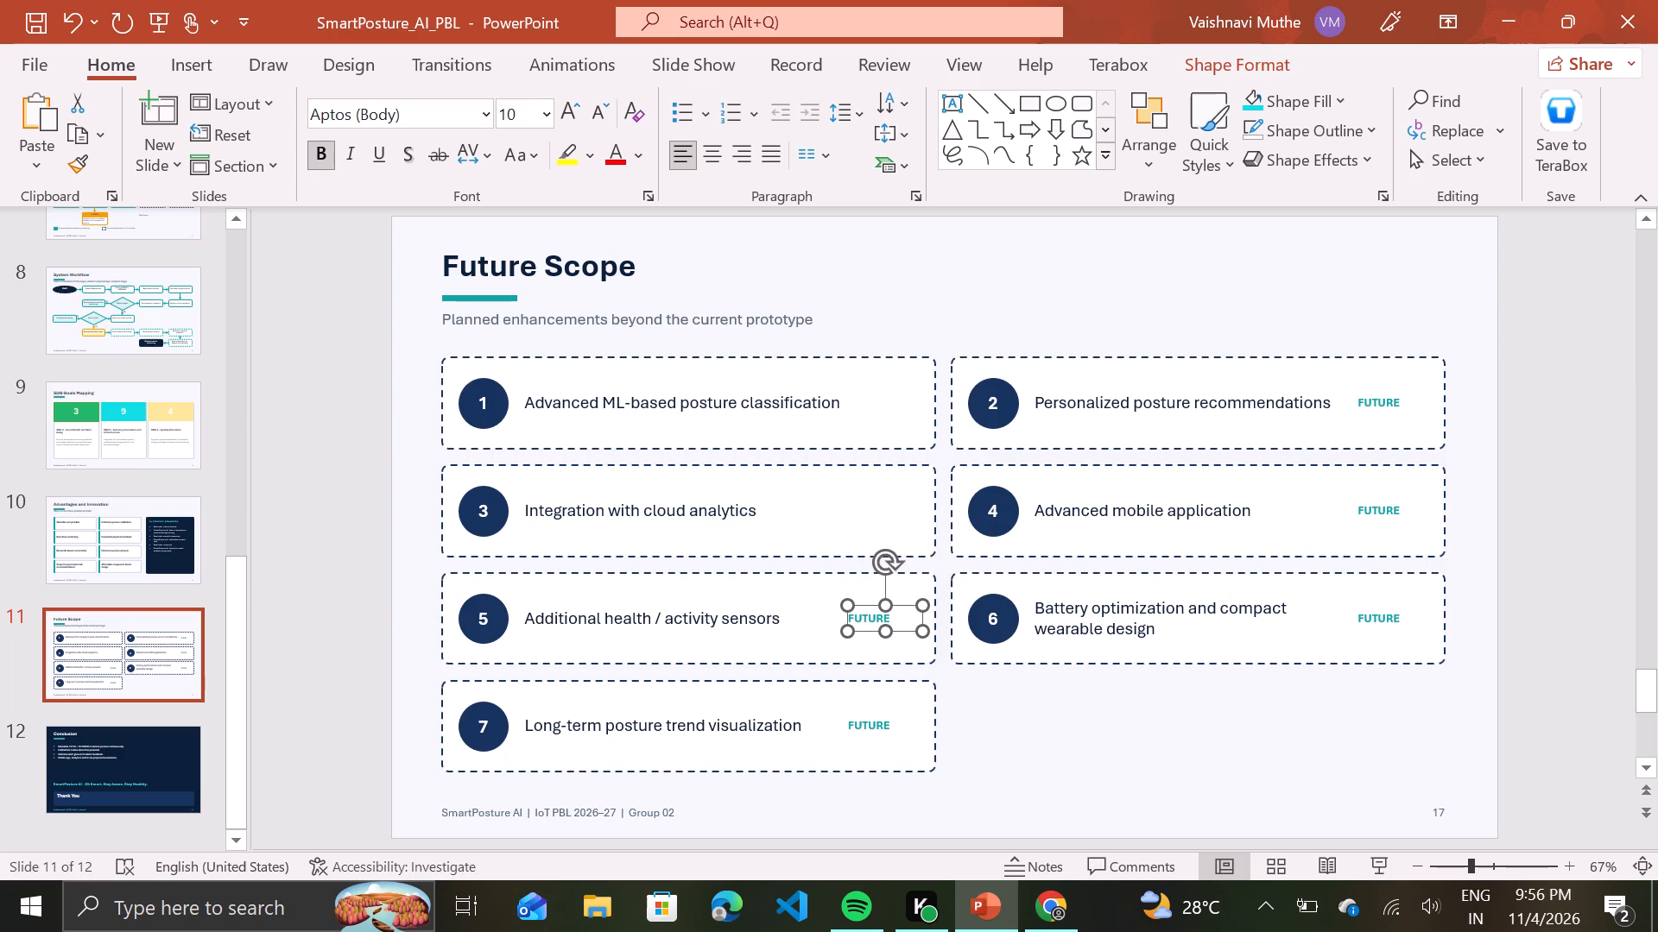
key("Delete")
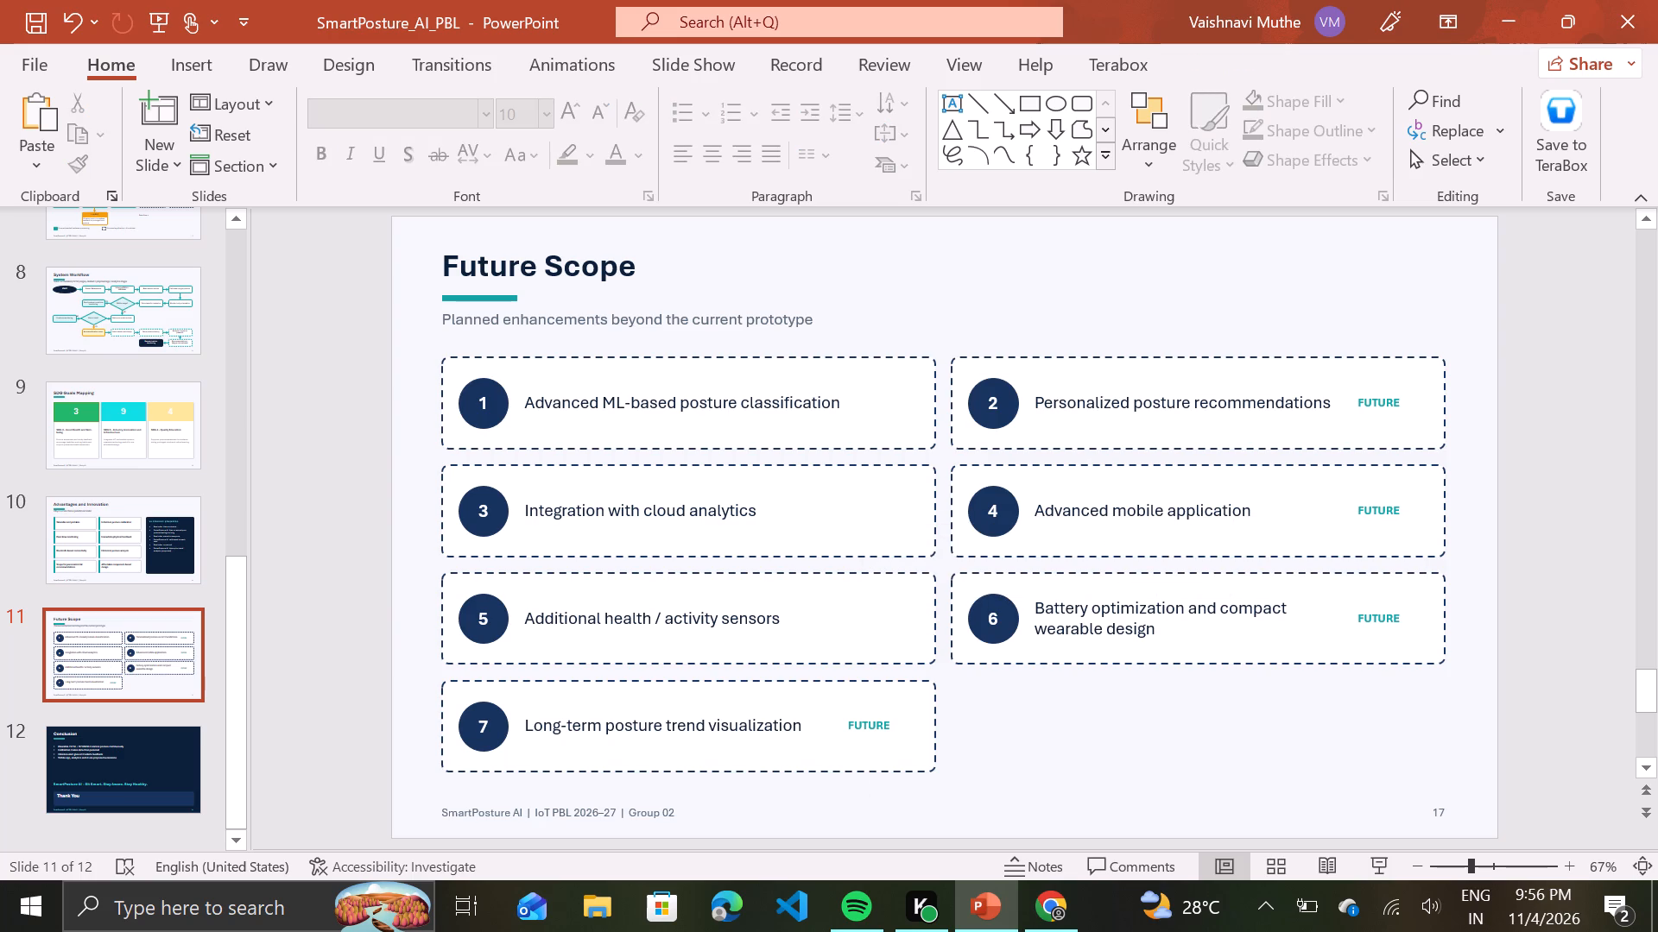
left_click(868, 723)
left_click(869, 735)
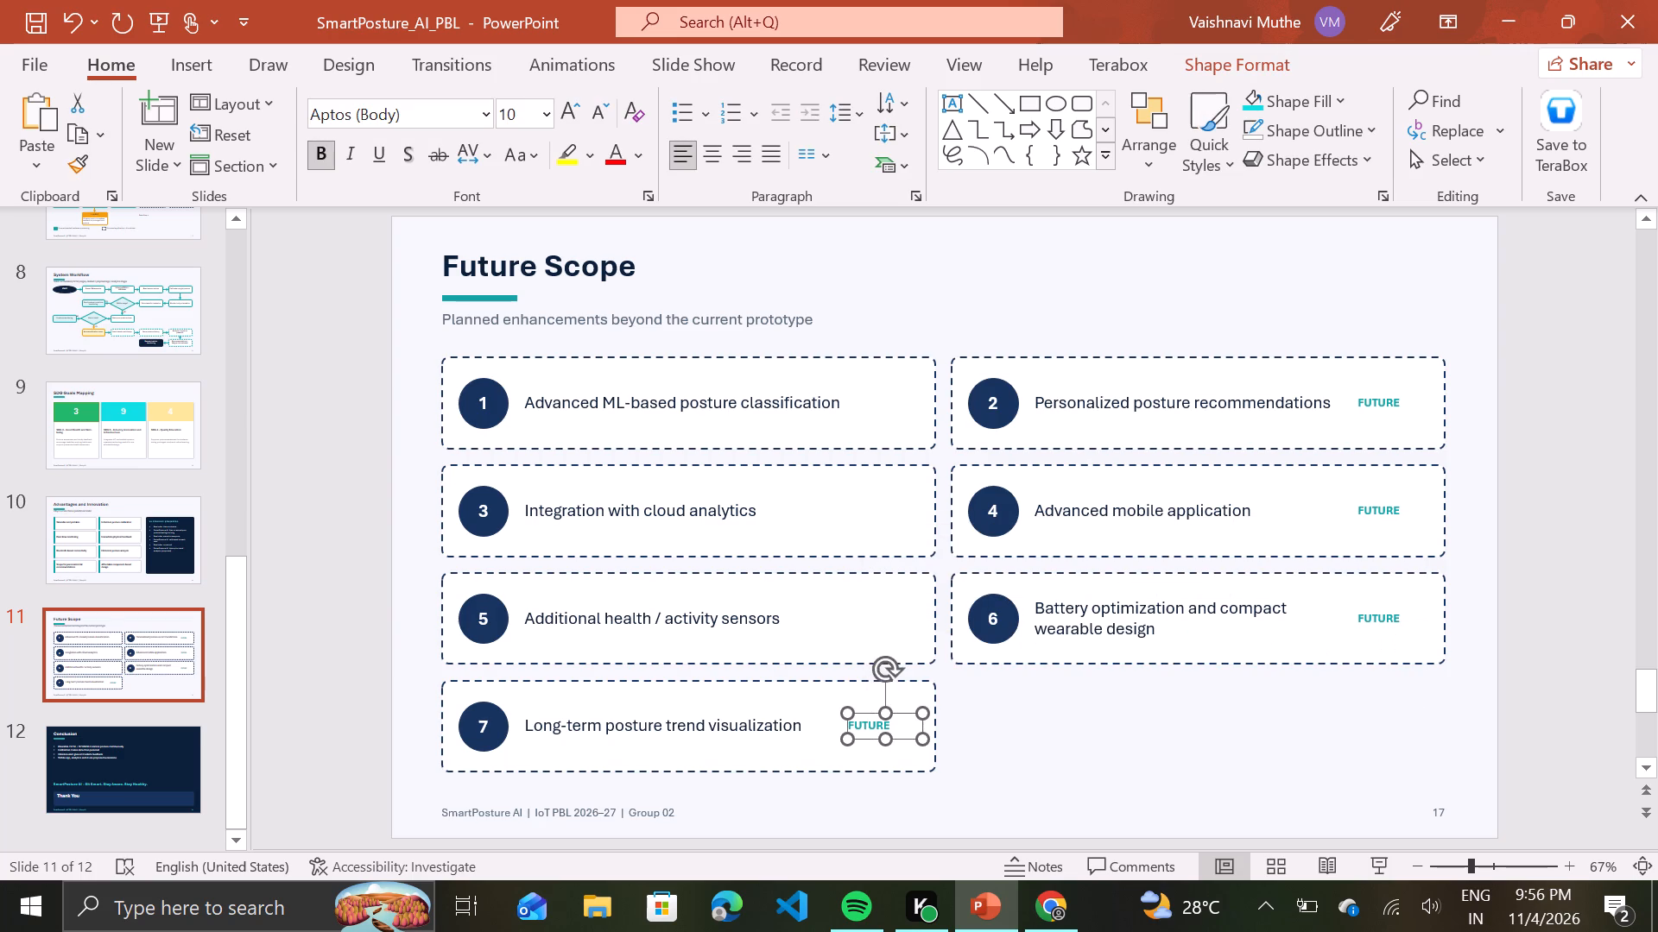
key("Delete")
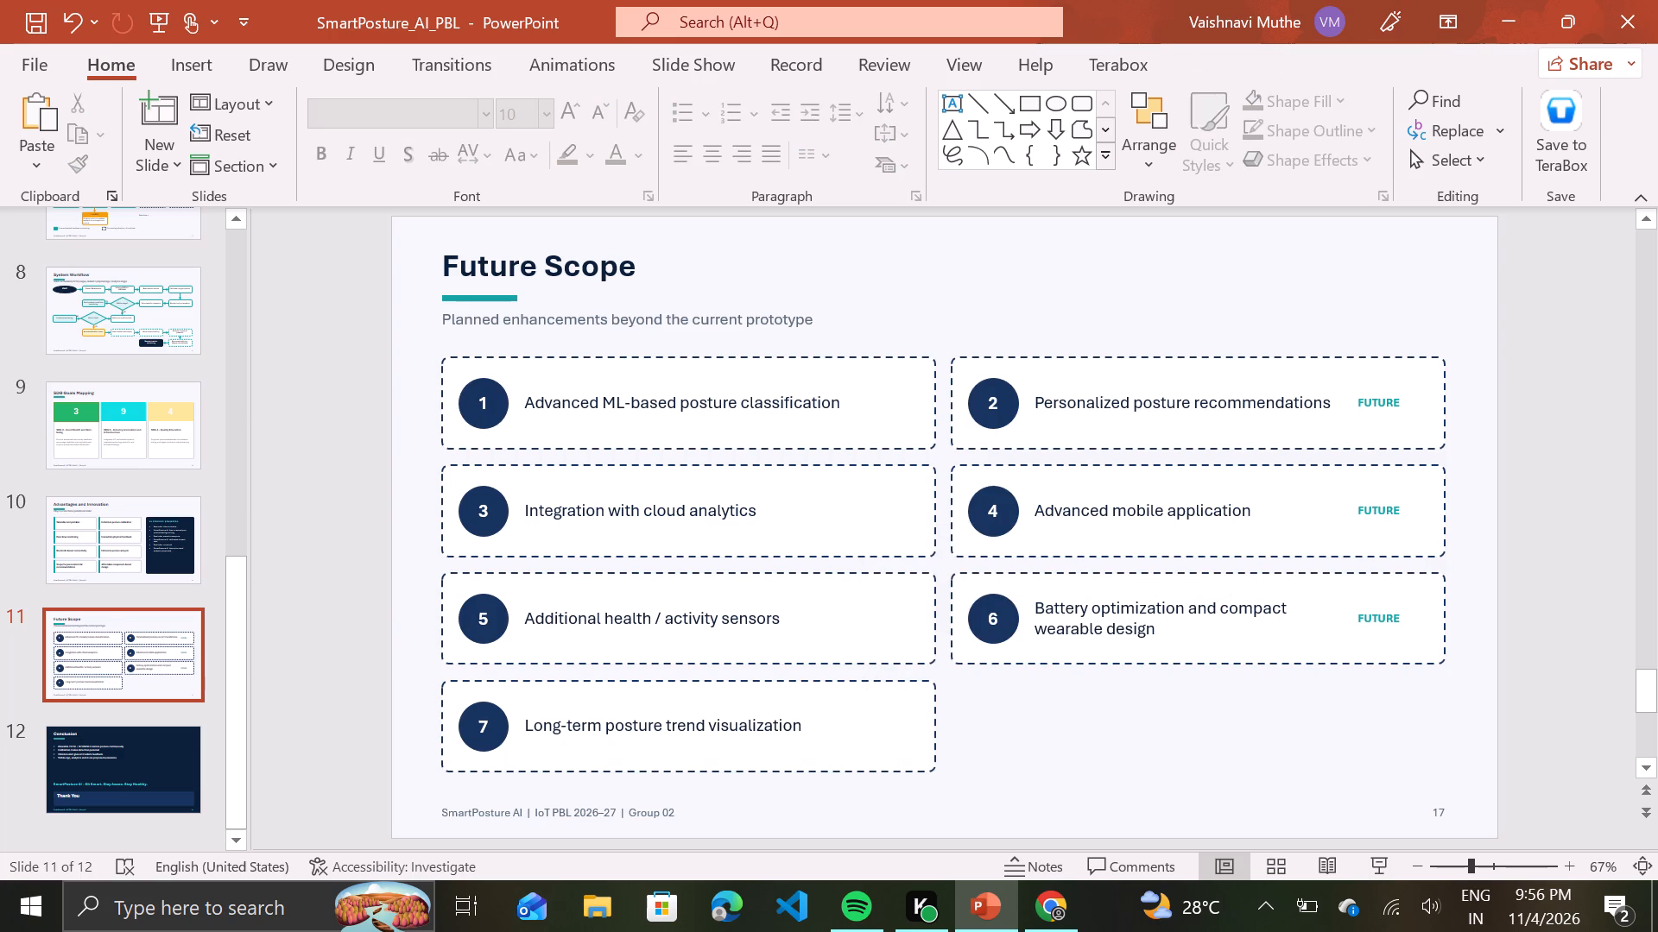
Delete the FUTURE tags from cards 2, 4 and 6 on the Future Scope slide.
left_click(1379, 399)
left_click(1379, 412)
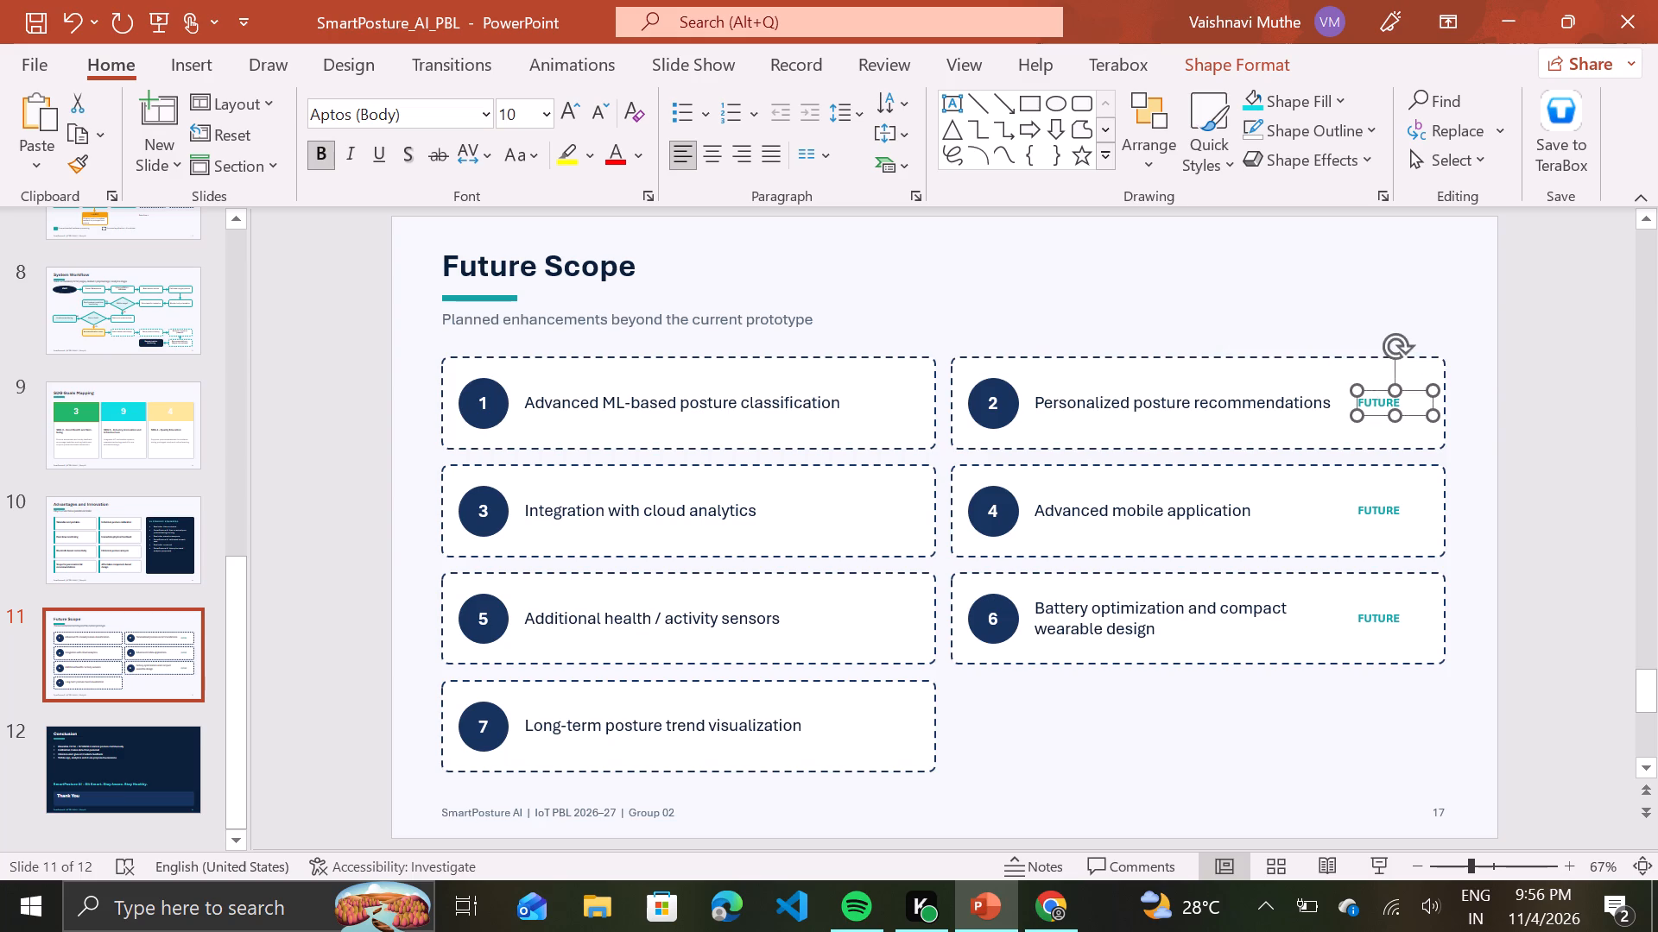
key("Delete")
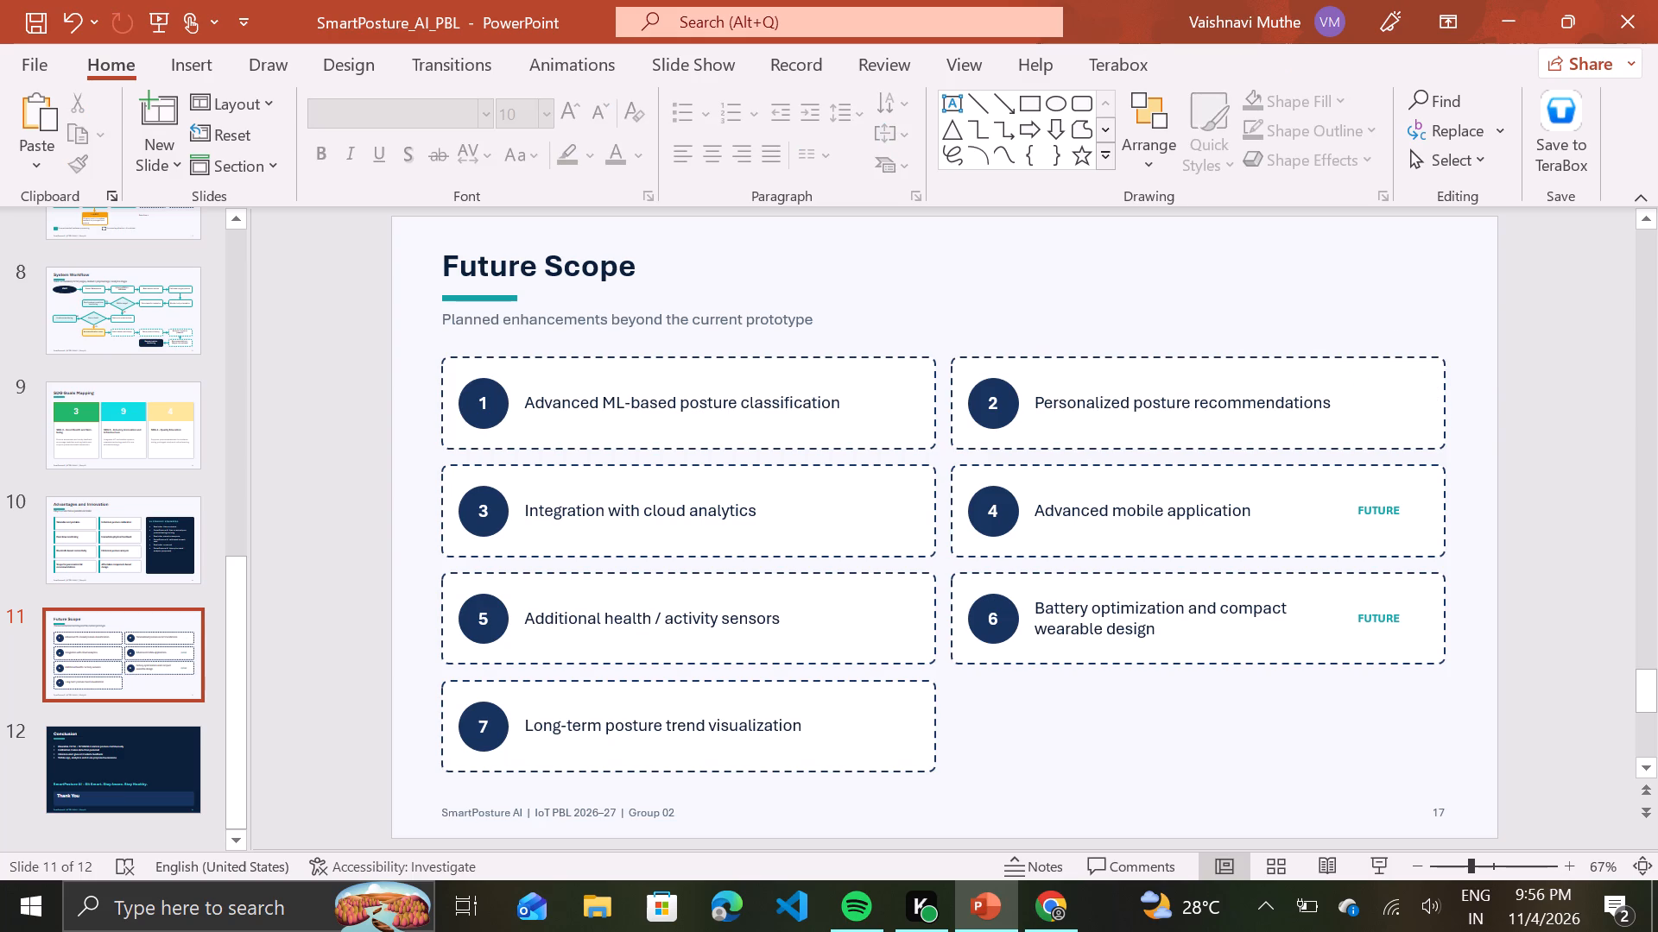
left_click(1376, 508)
key("Delete")
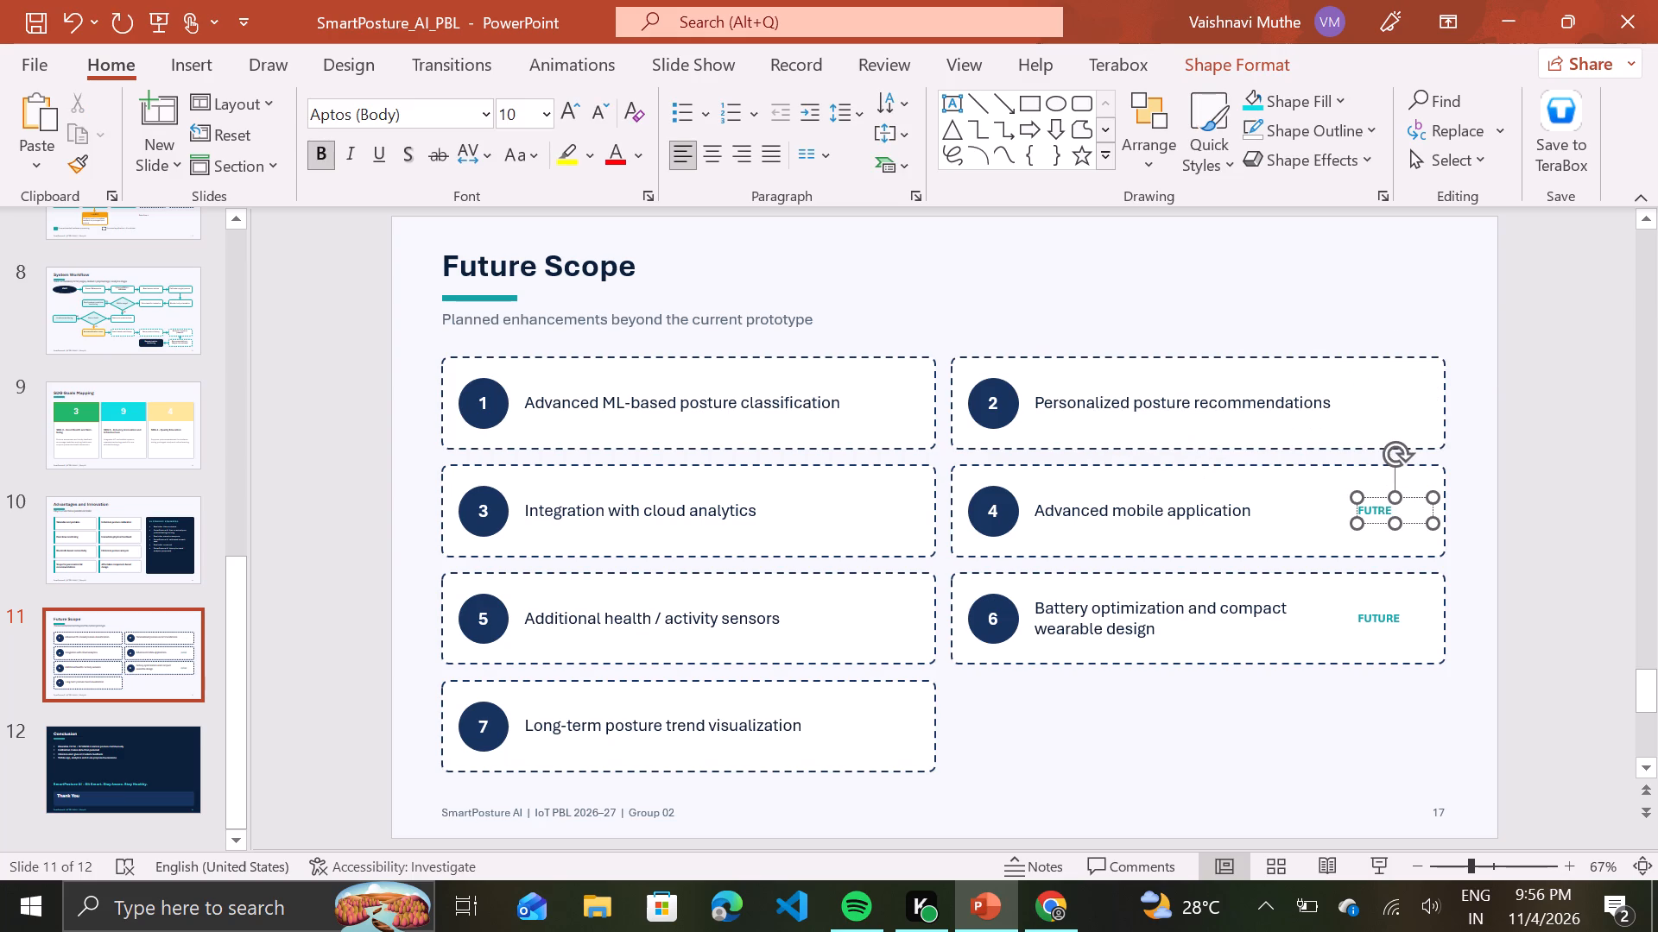
left_click(1376, 518)
key("Delete")
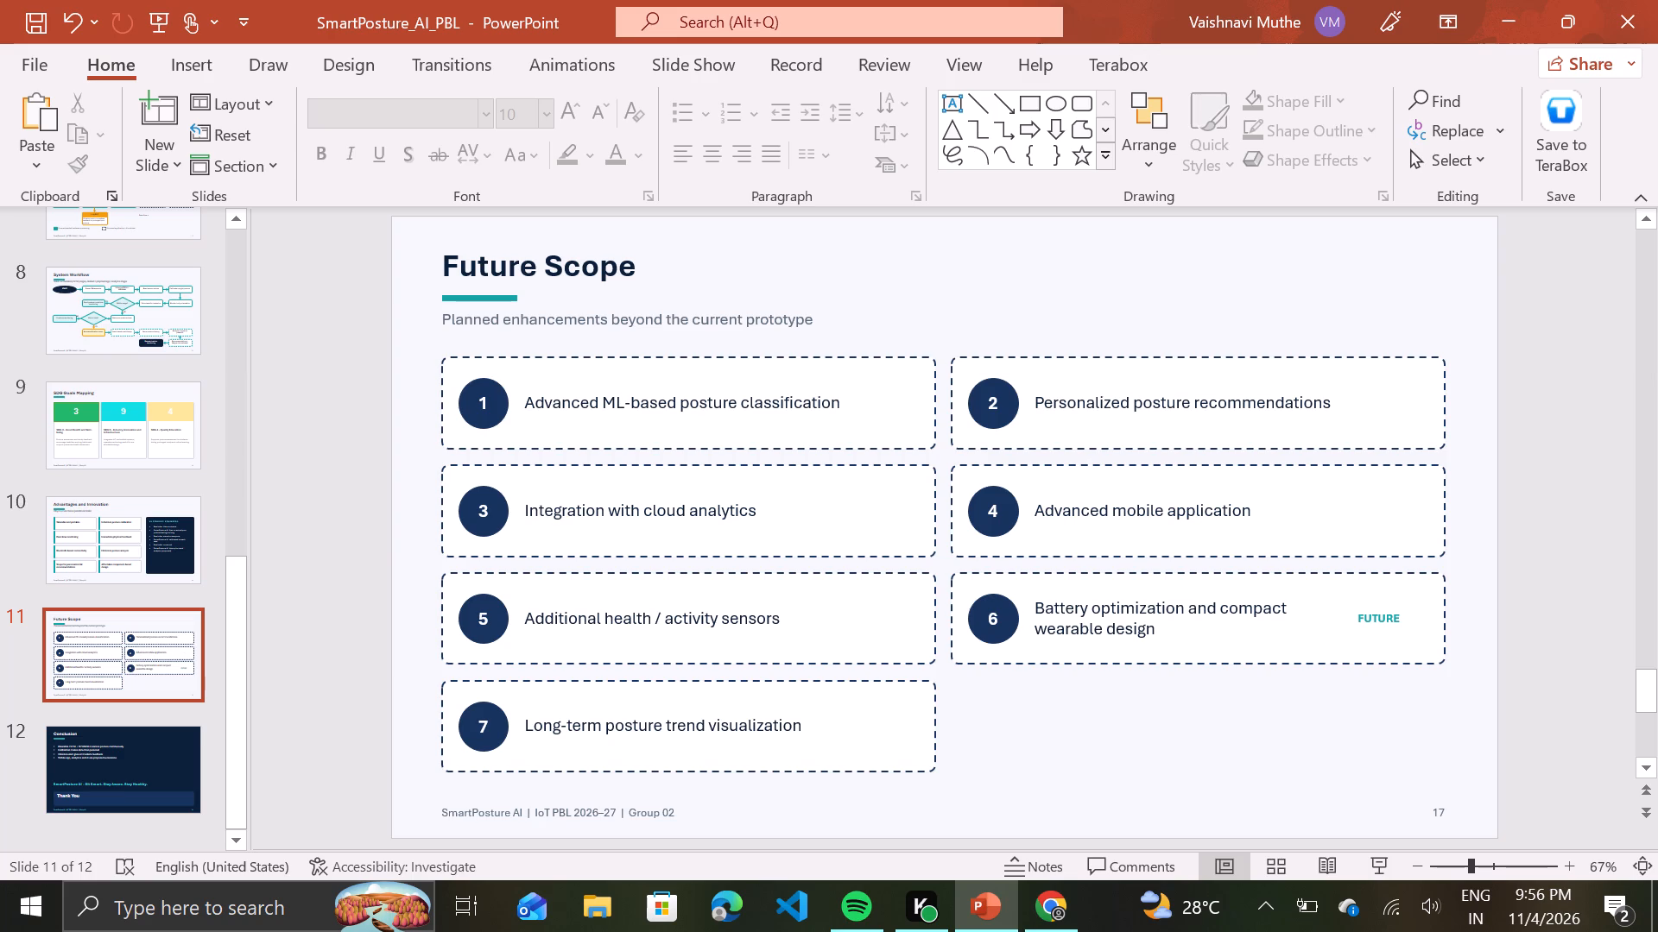
left_click(1379, 618)
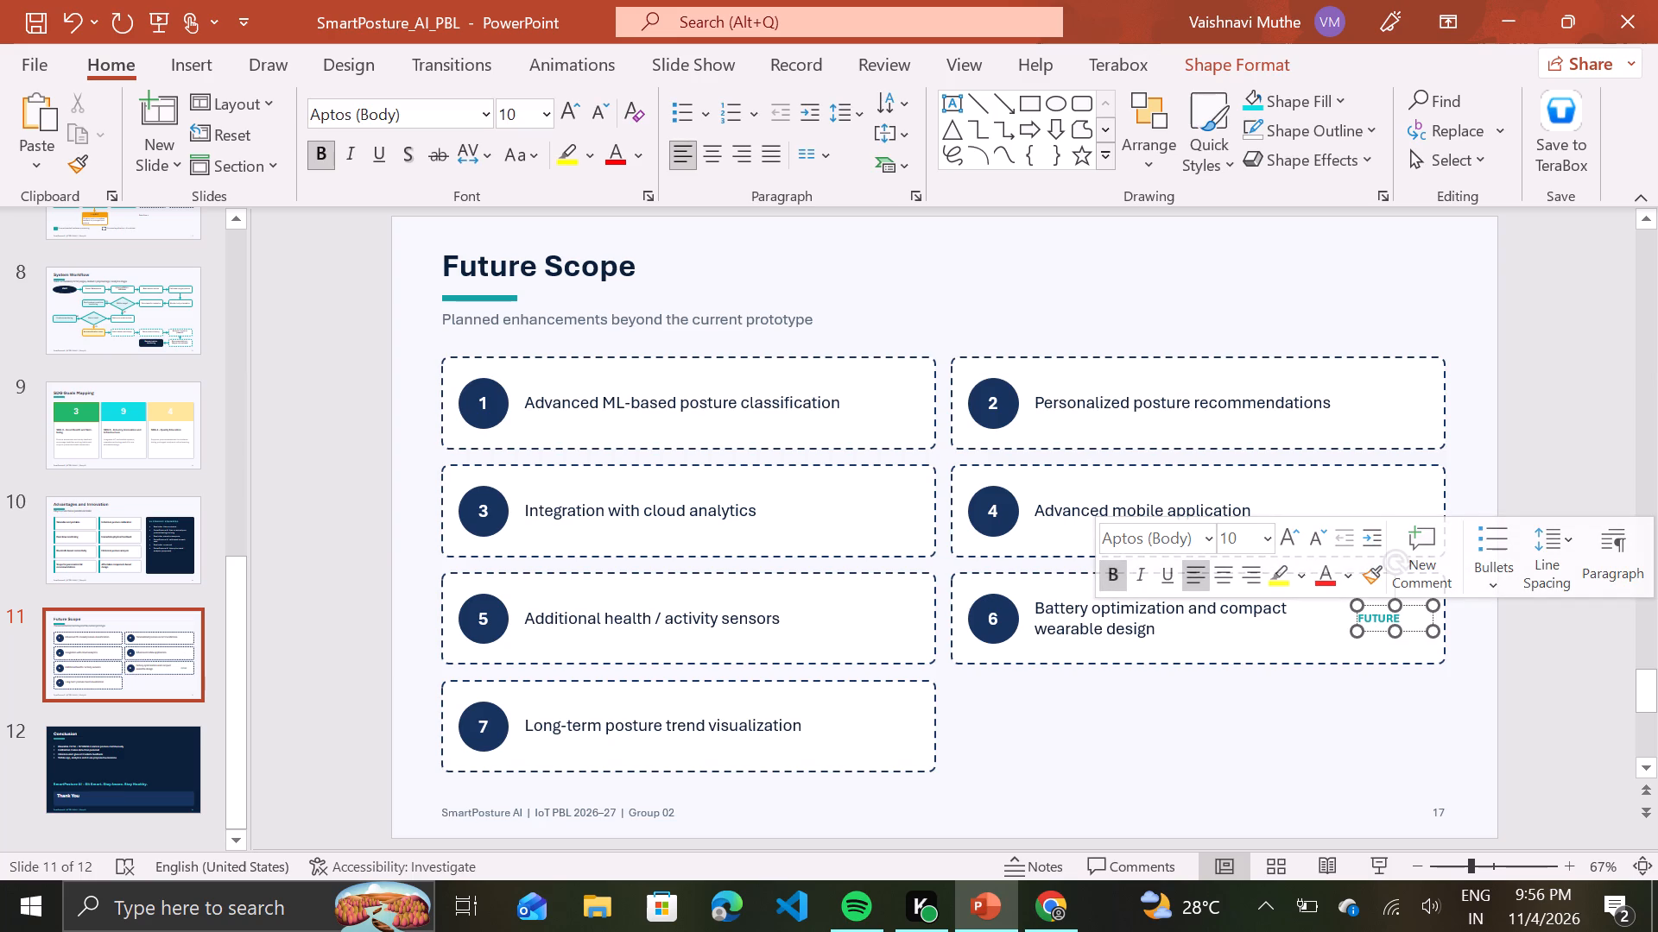
left_click(1379, 630)
key("Delete")
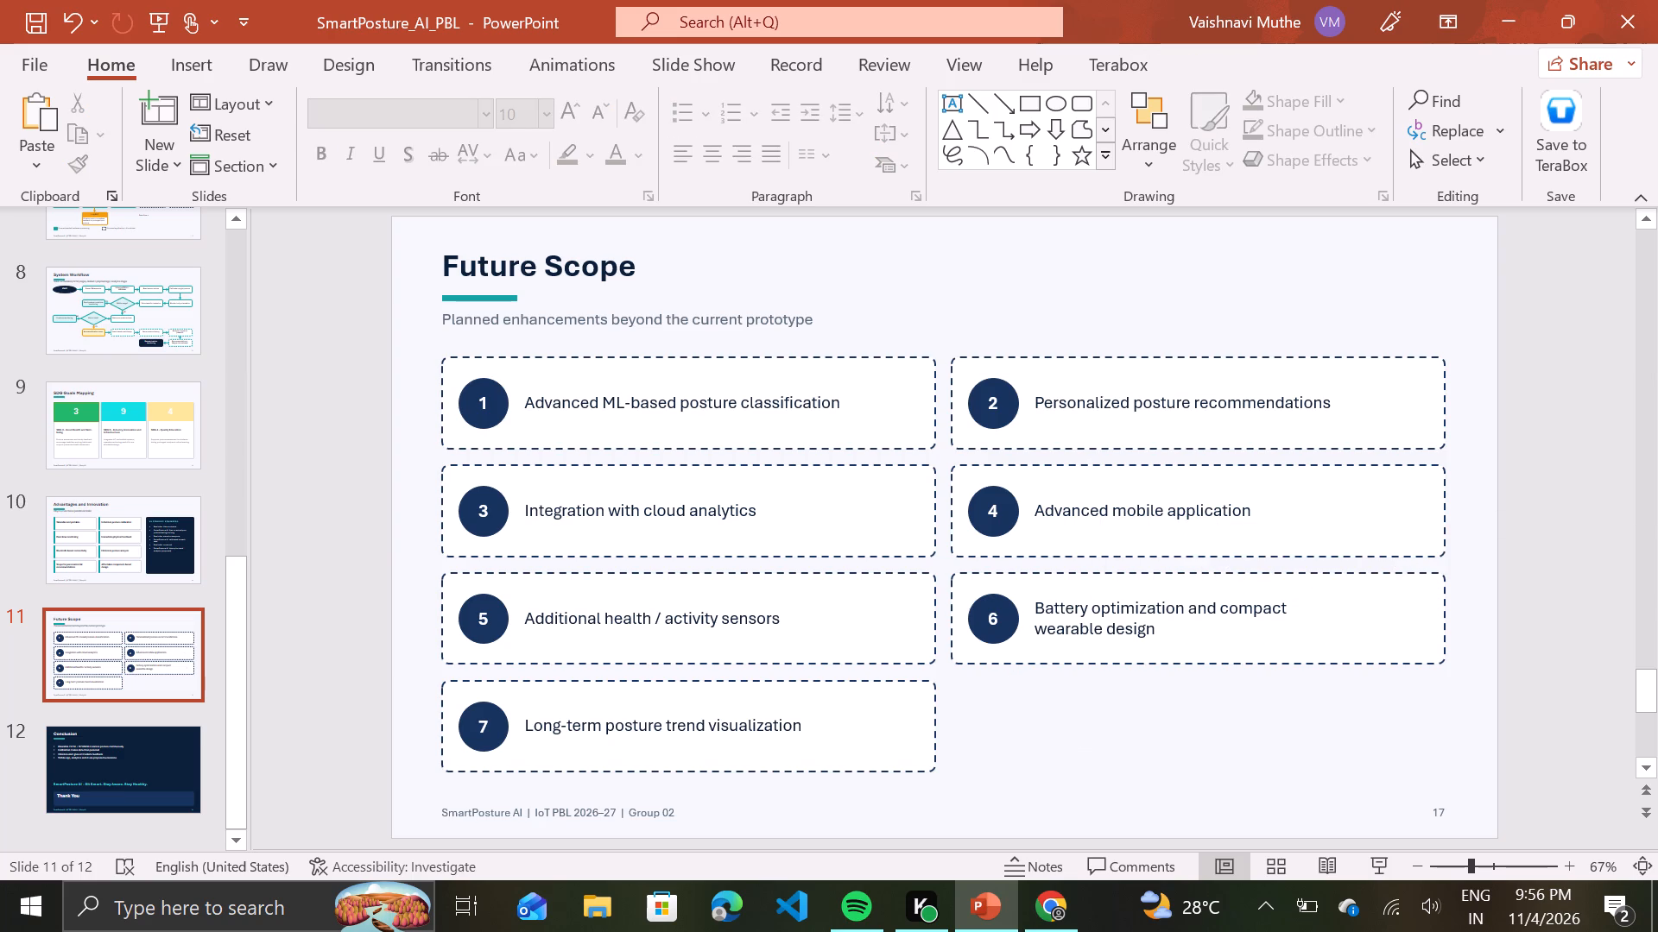
Delete the subtitle box "Solid = embedded (ESP32) stages, dashed = proposed app / analytics stages" on the System Workflow slide.
left_click(117, 317)
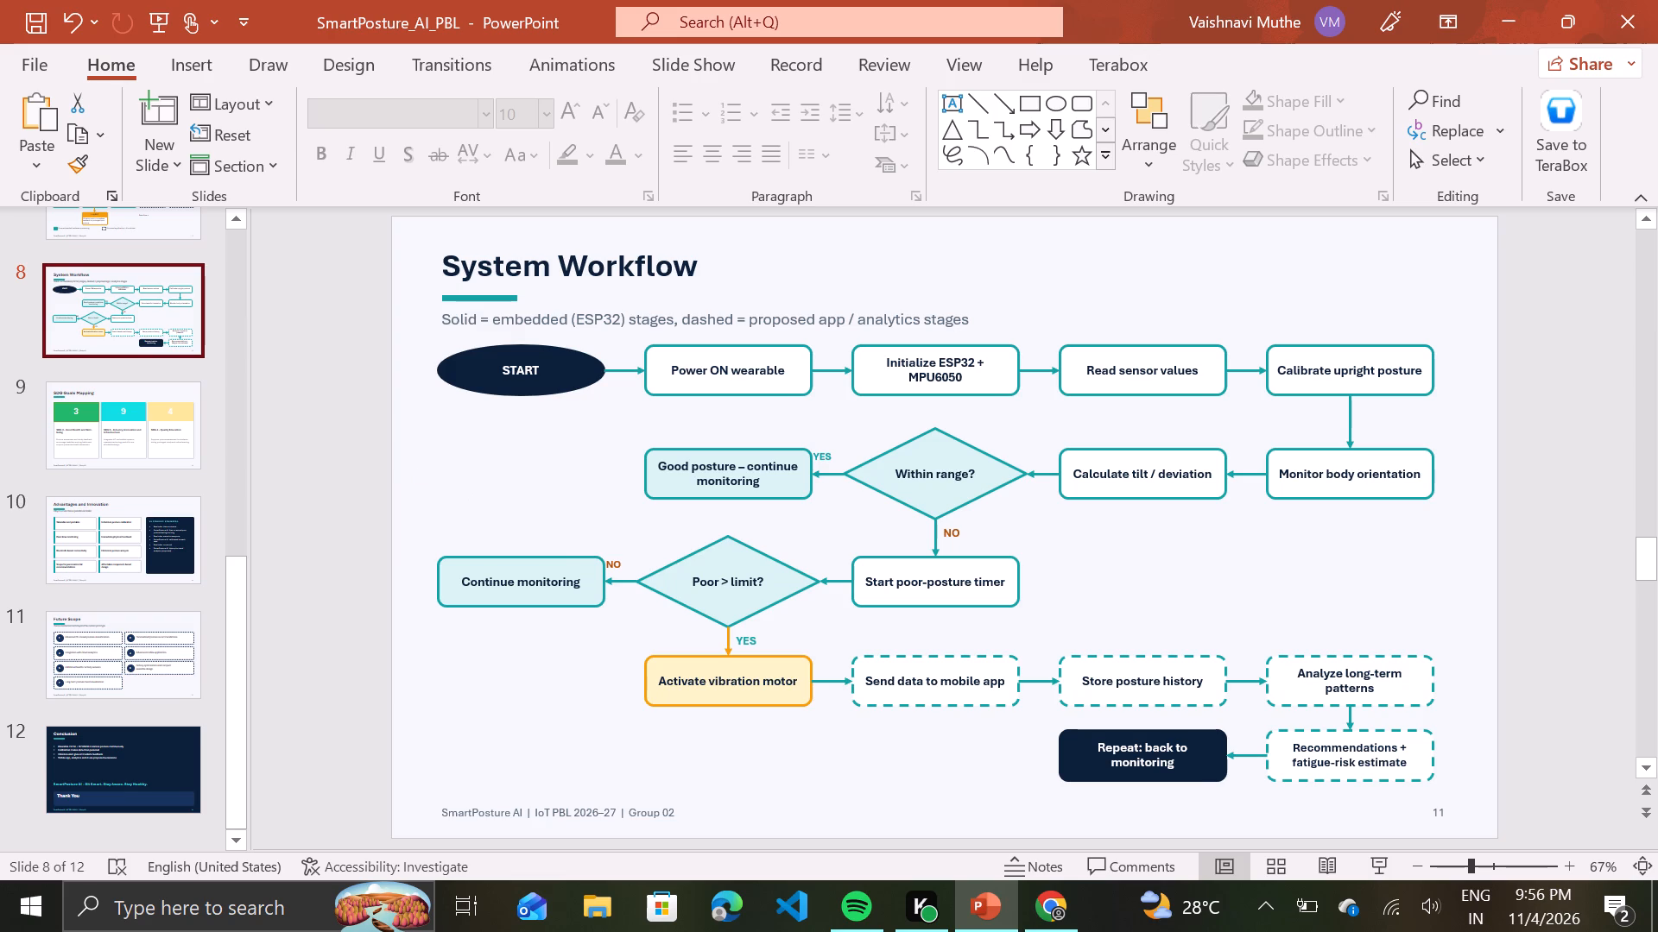
left_click(630, 326)
key("Delete")
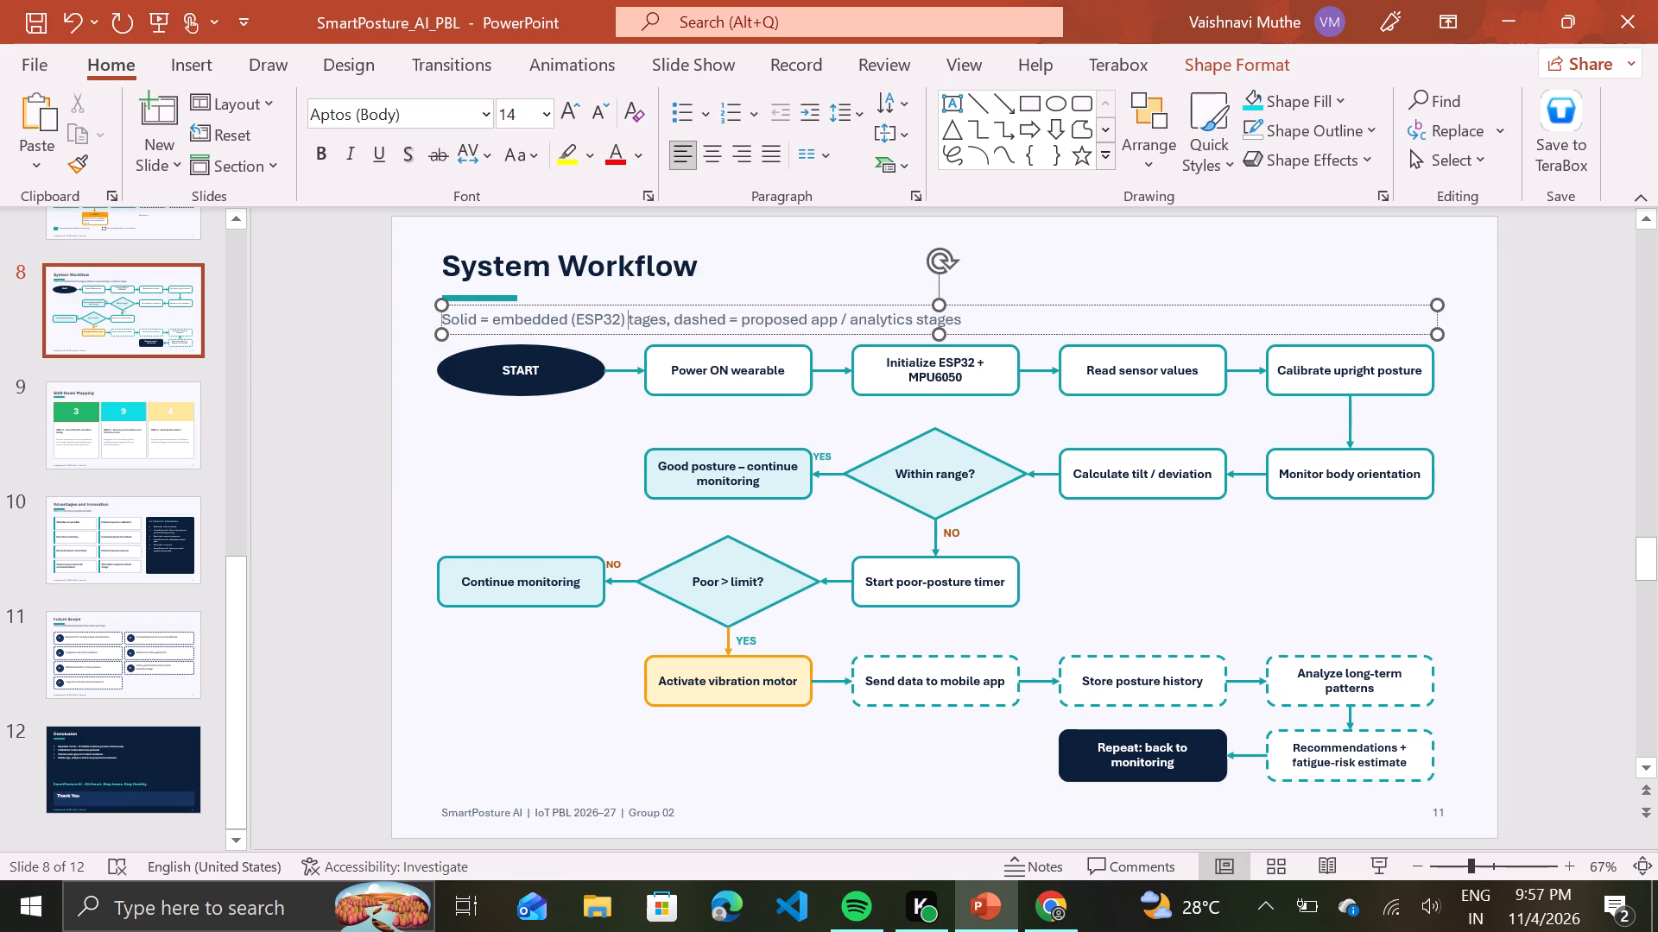
left_click(623, 331)
key("Delete")
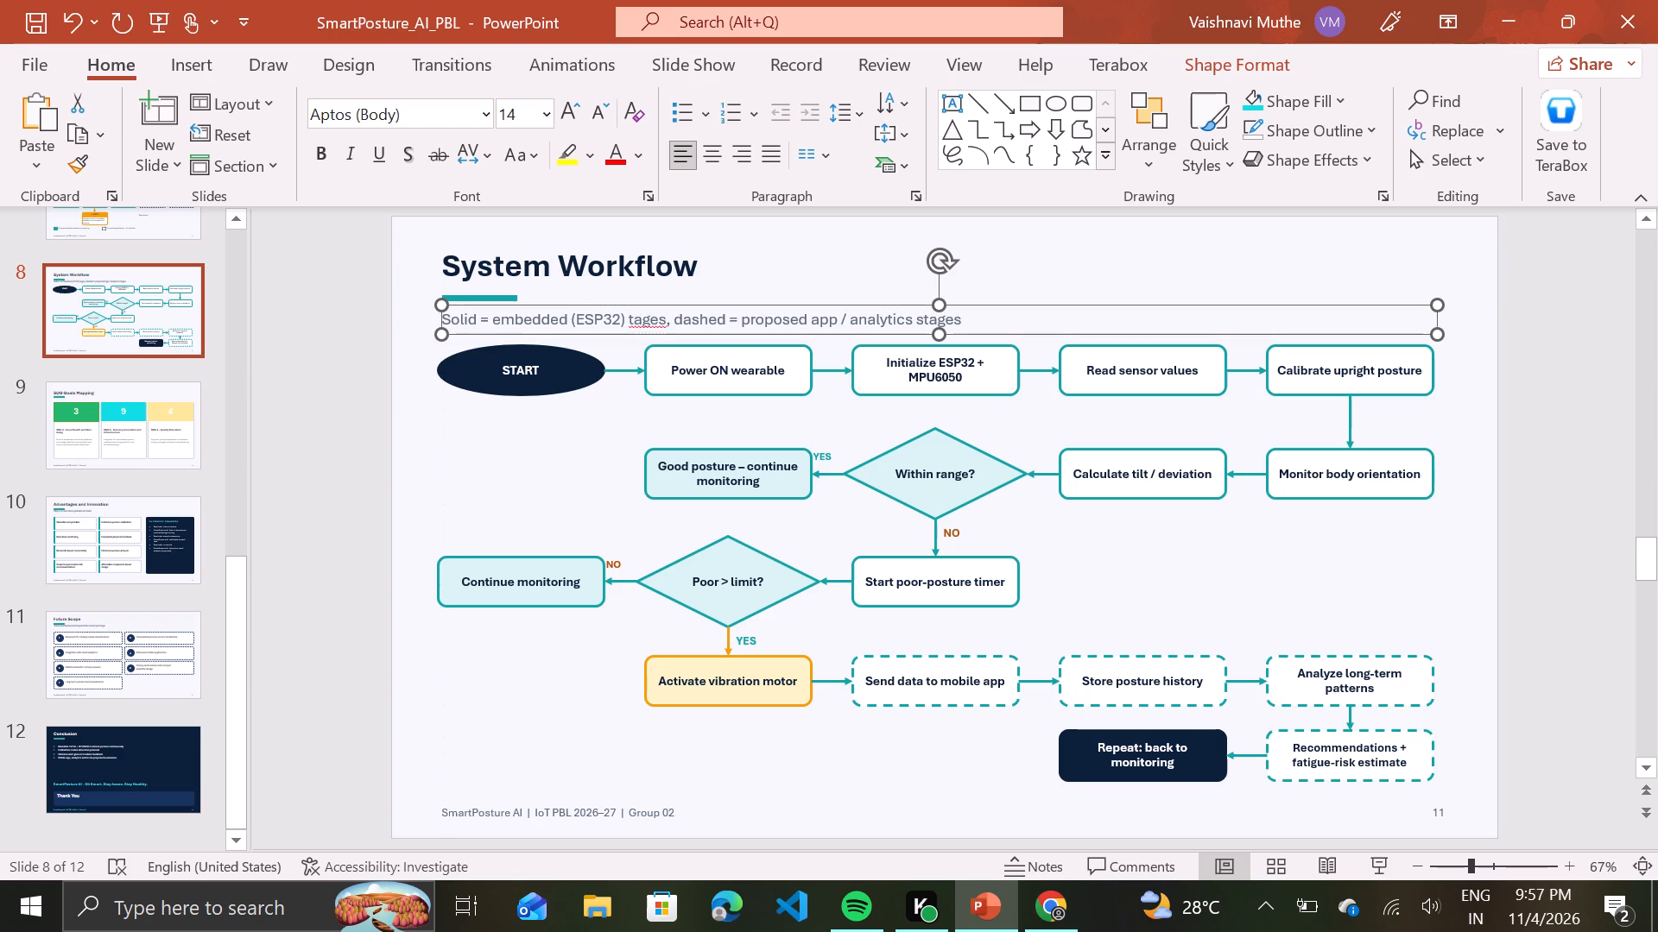
left_click(334, 450)
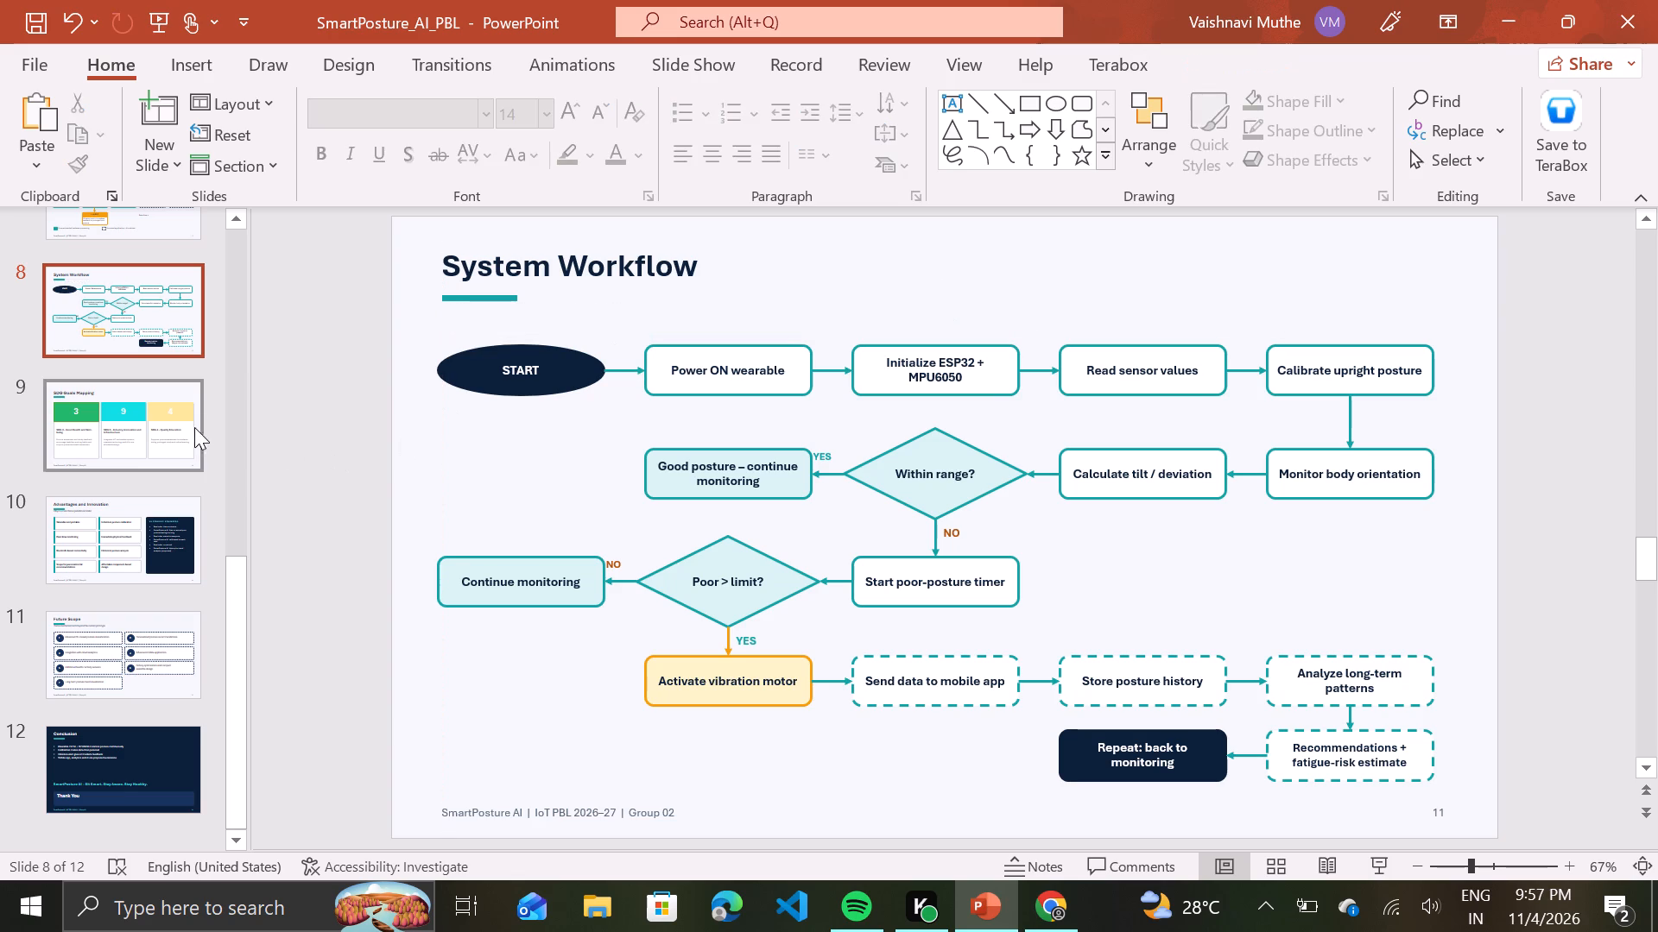
Look through the System Architecture, System Workflow, Objectives, Advantages and Innovation, and Proposed System slides for remaining content to clean up.
scroll(193, 427, "up", 1)
left_click(152, 392)
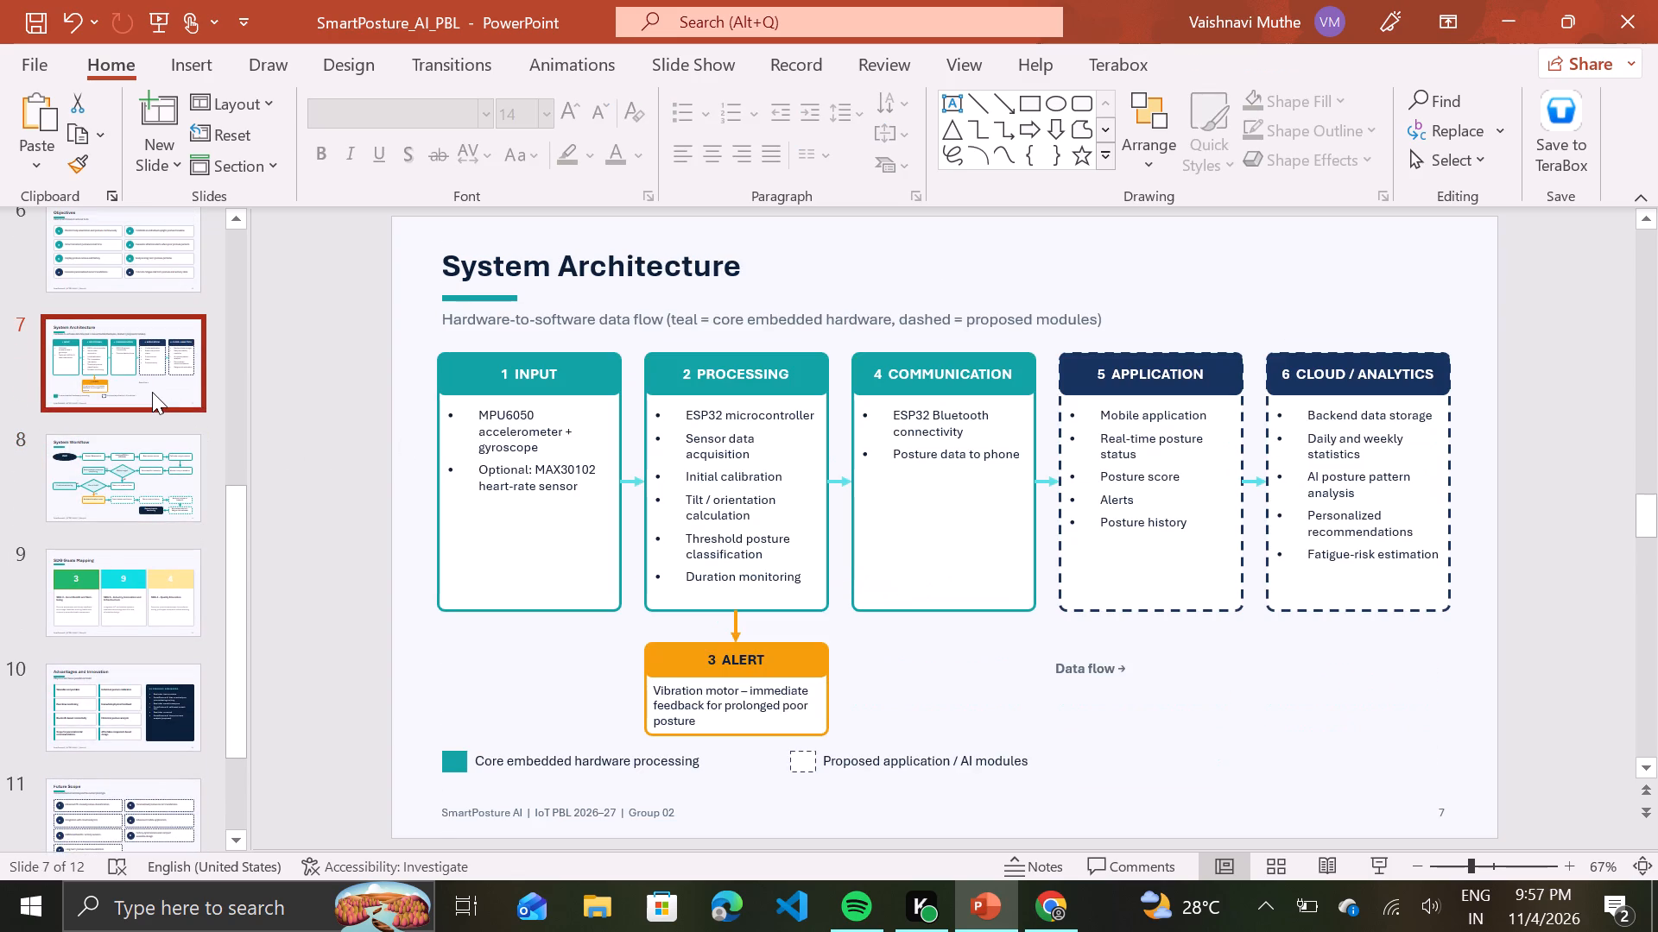
left_click(151, 497)
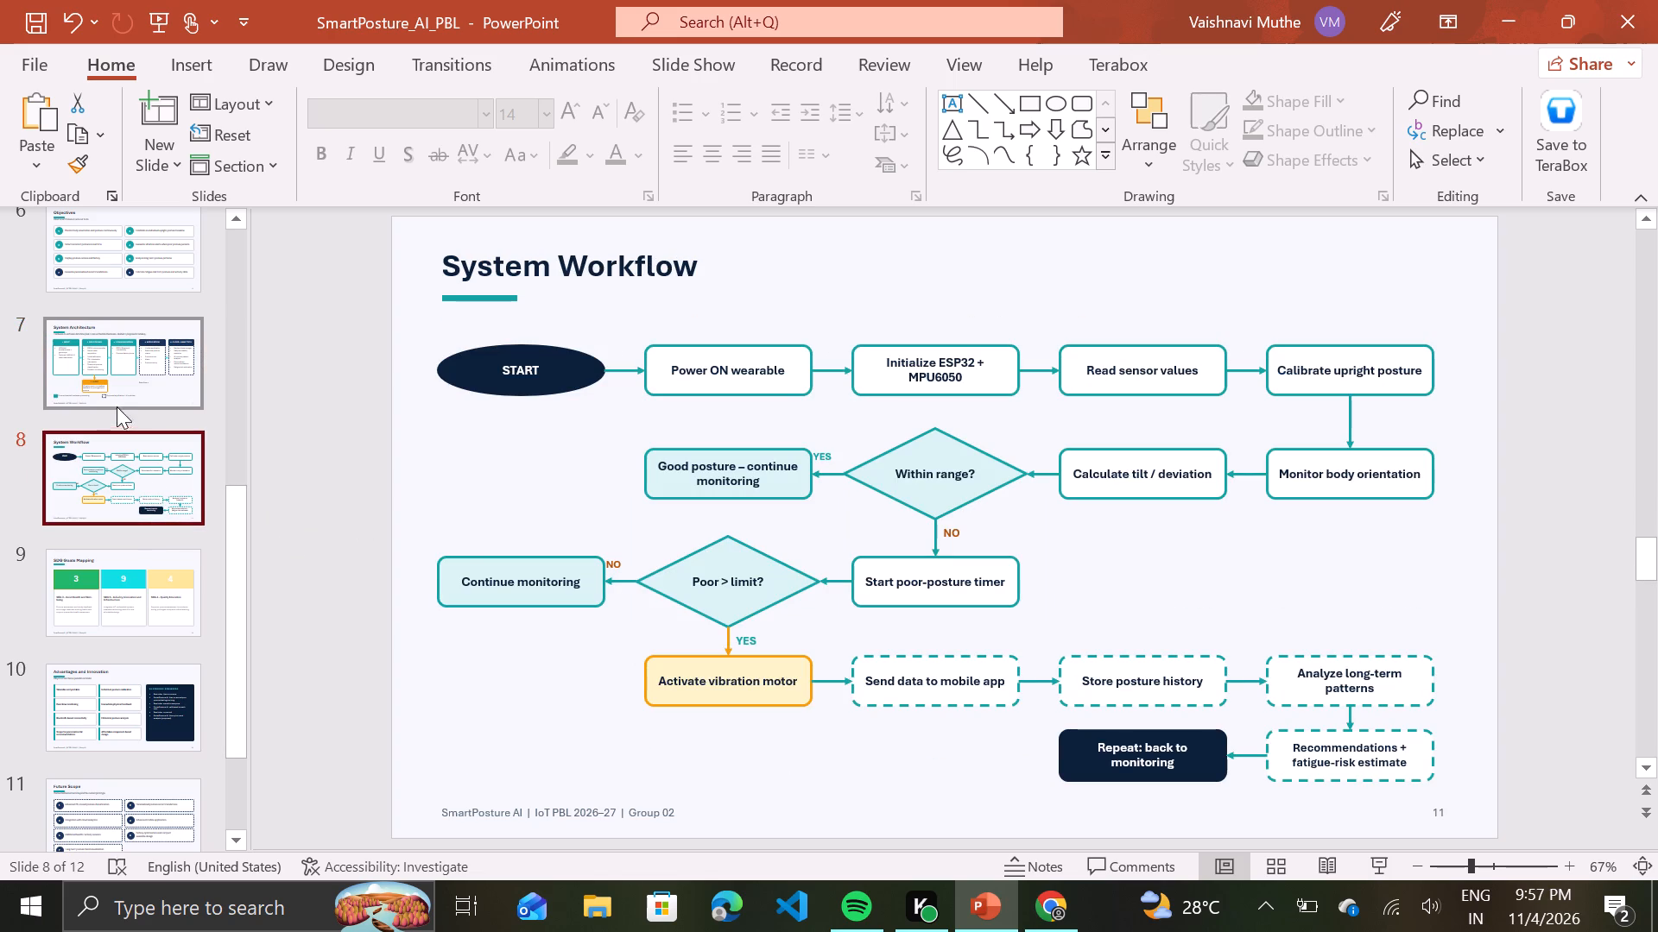
left_click(111, 387)
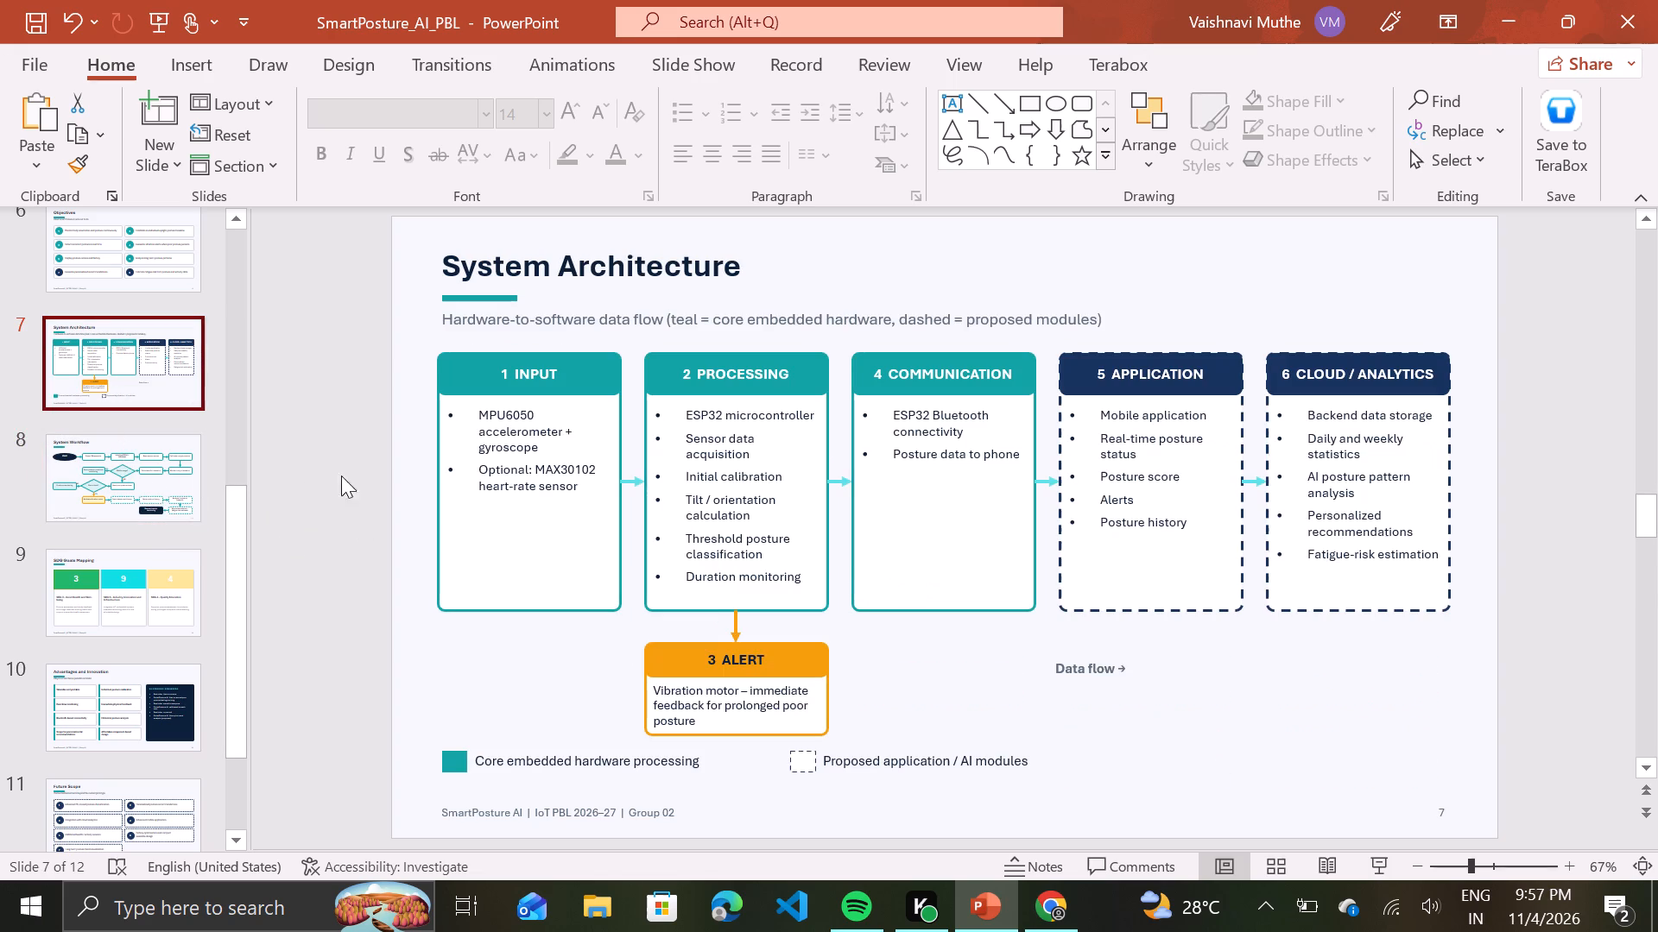
scroll(376, 480, "up", 1)
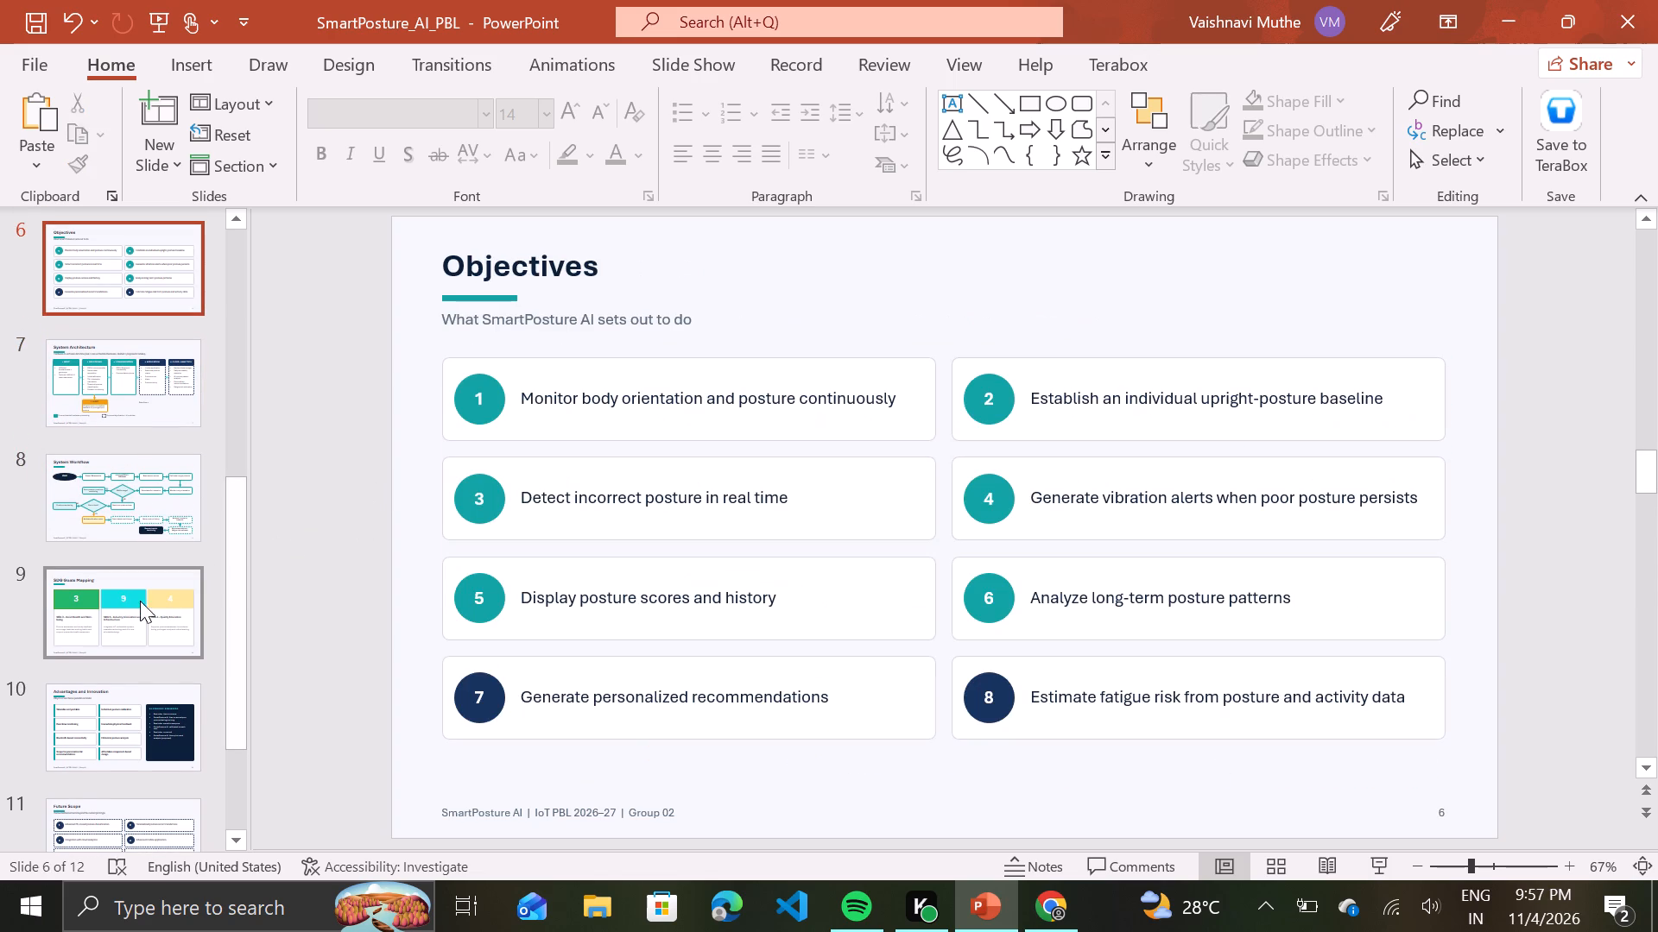
left_click(114, 290)
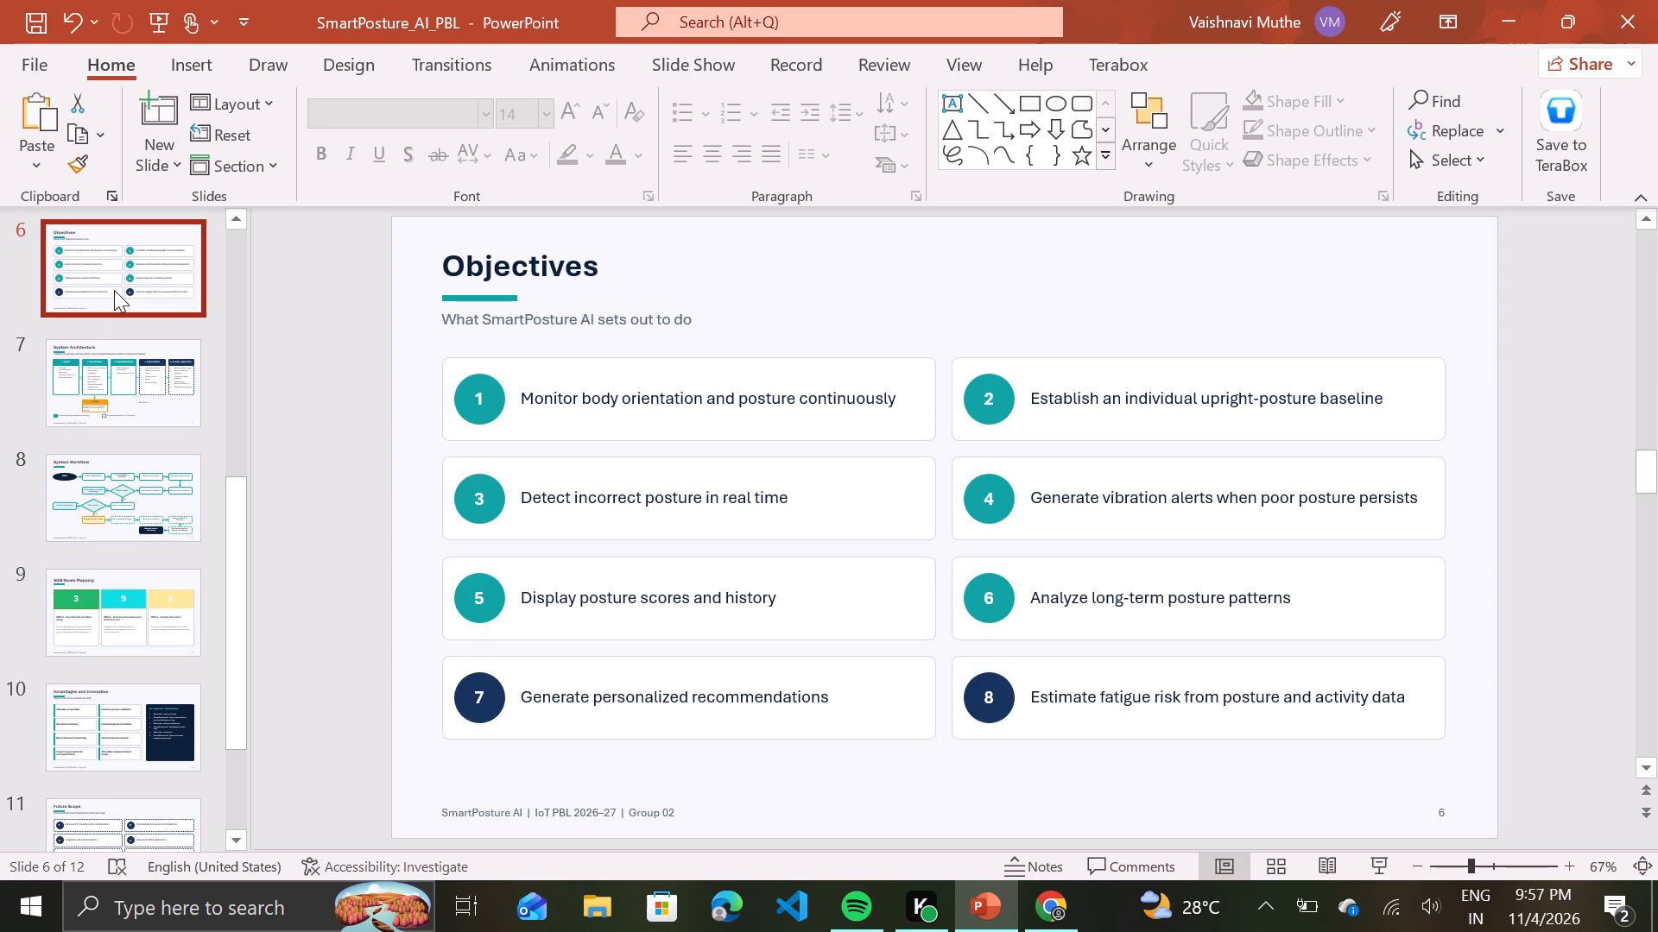
left_click(125, 487)
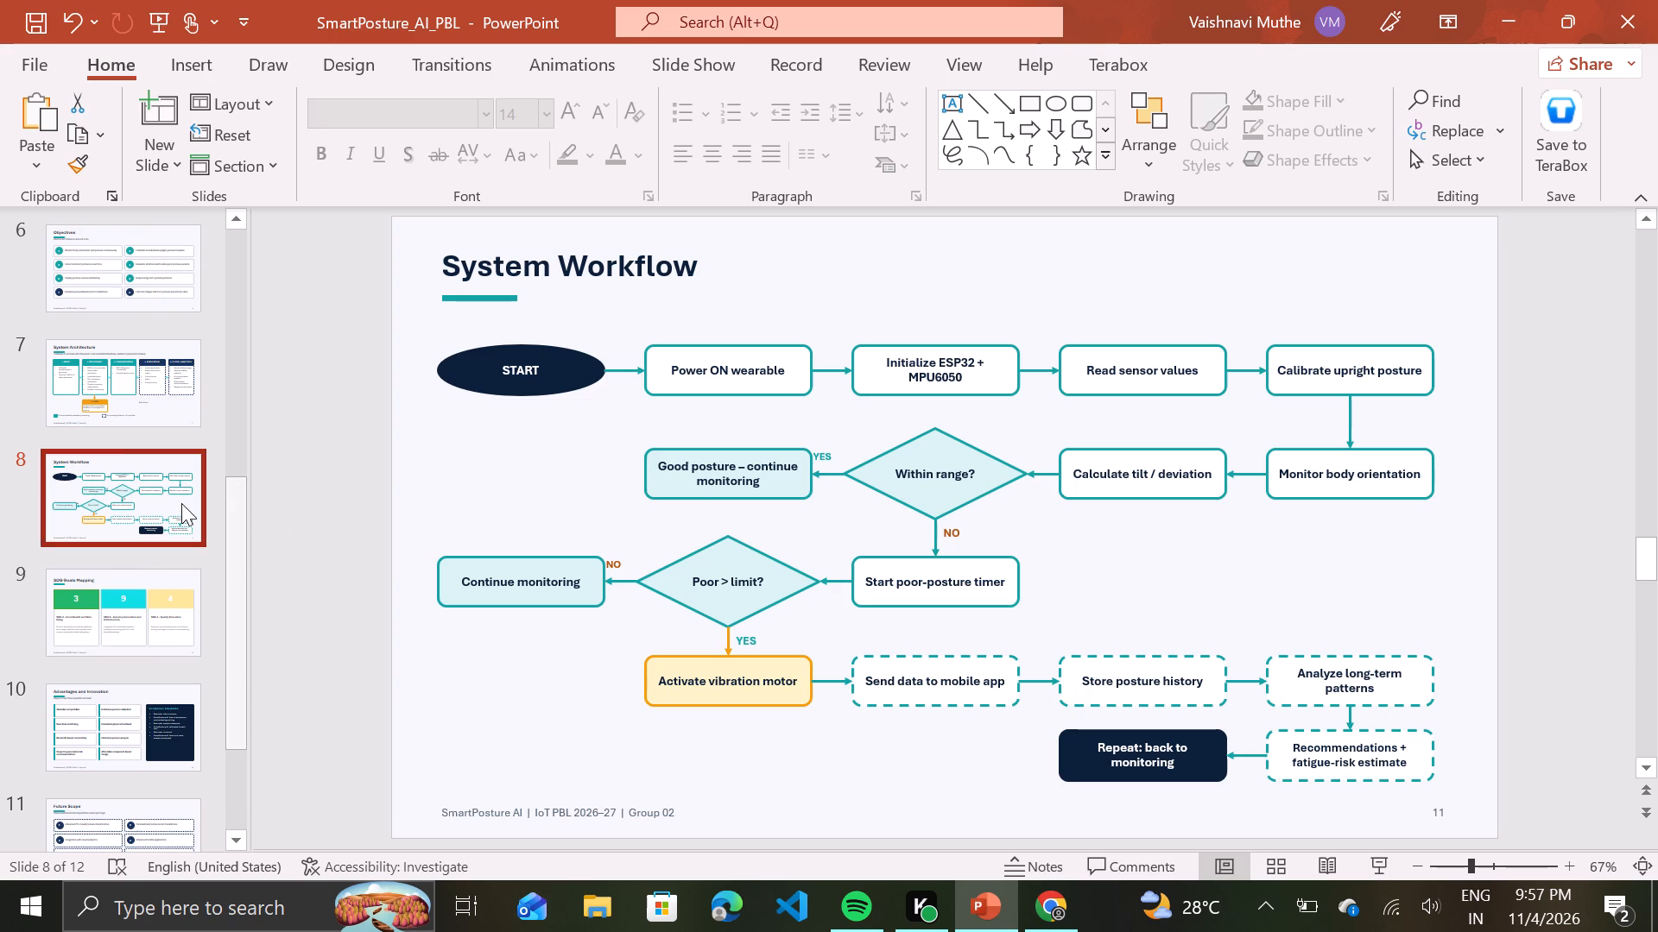
scroll(181, 503, "down", 5)
scroll(181, 503, "up", 5)
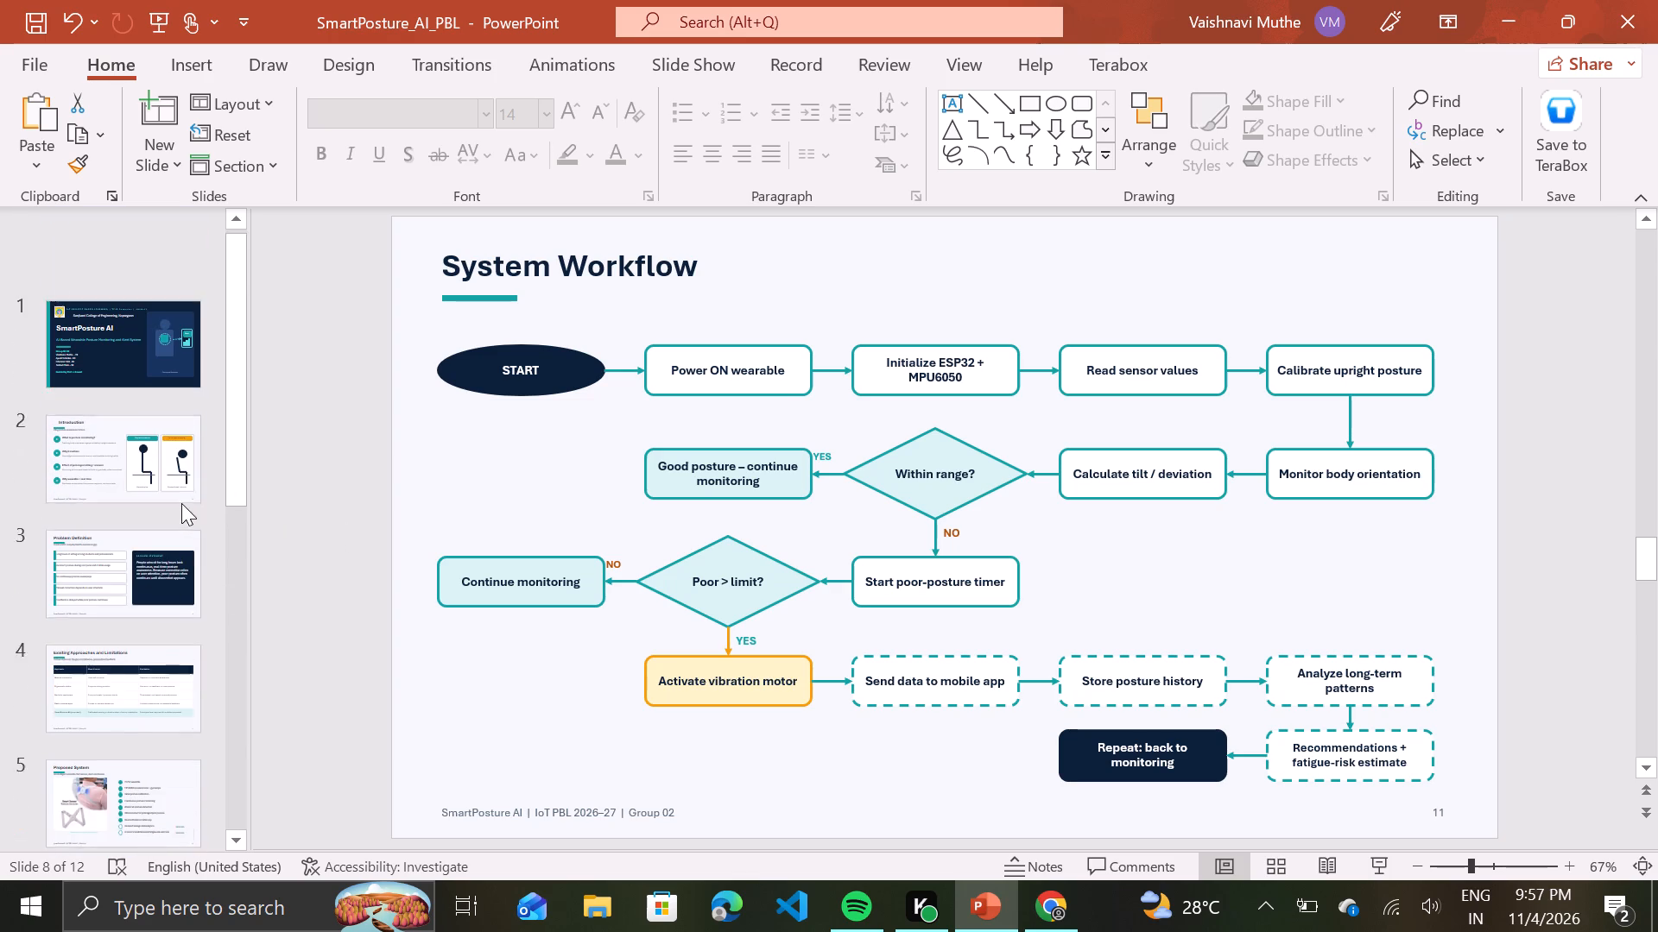
scroll(181, 503, "up", 1)
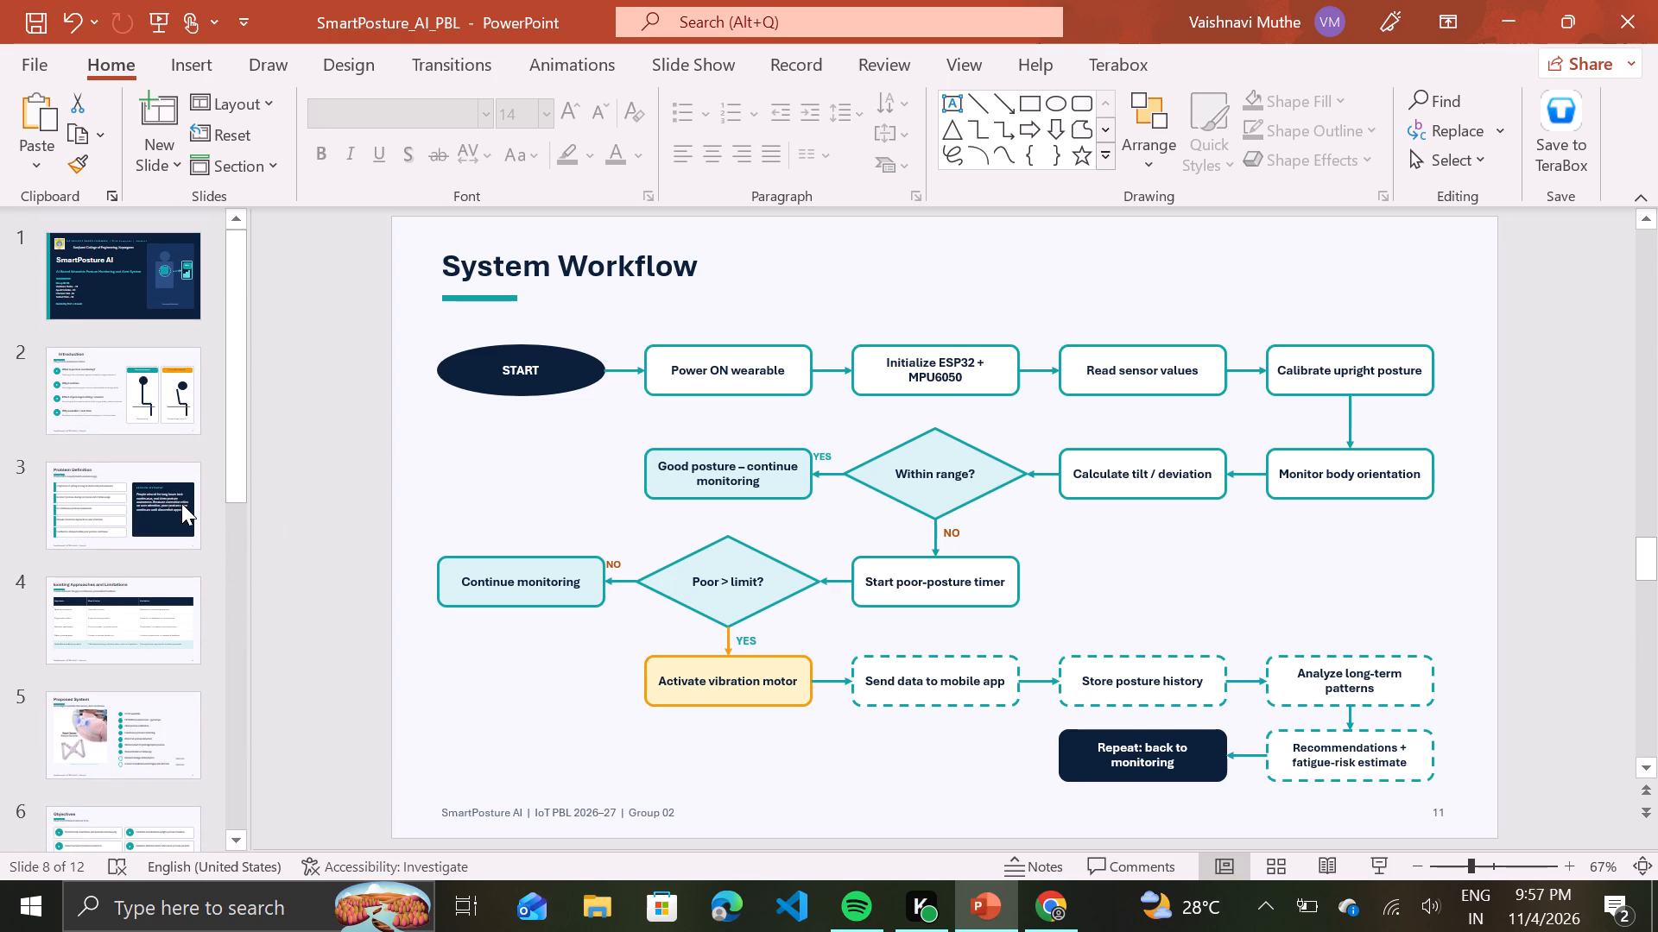
scroll(181, 503, "down", 3)
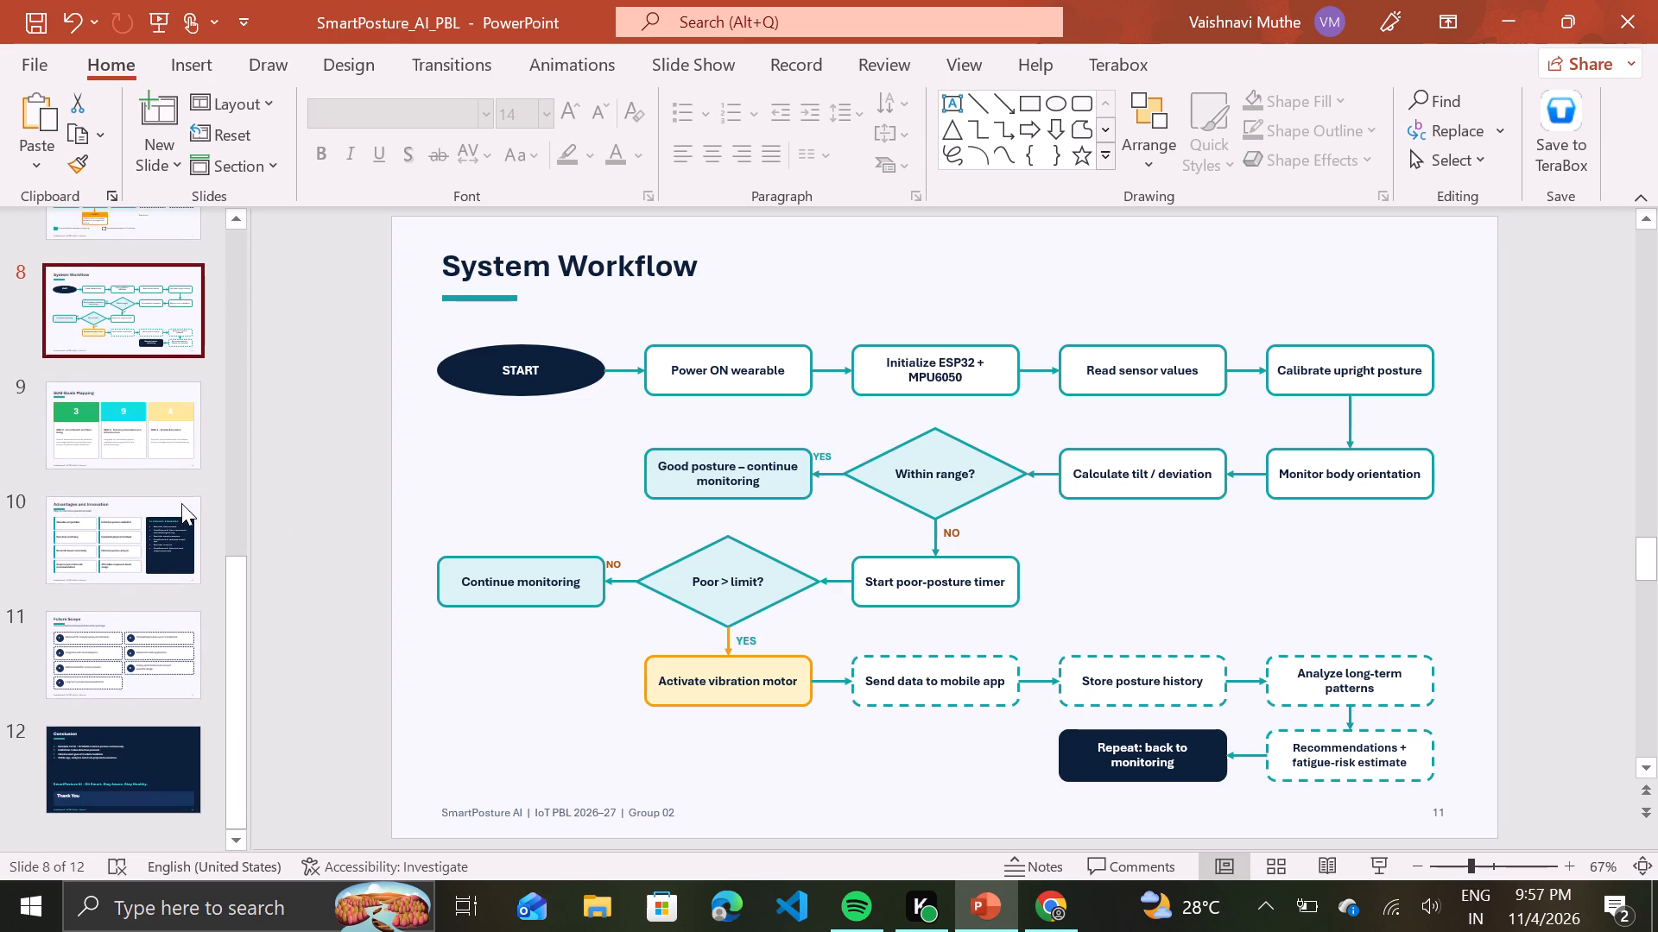
left_click(111, 671)
left_click(88, 561)
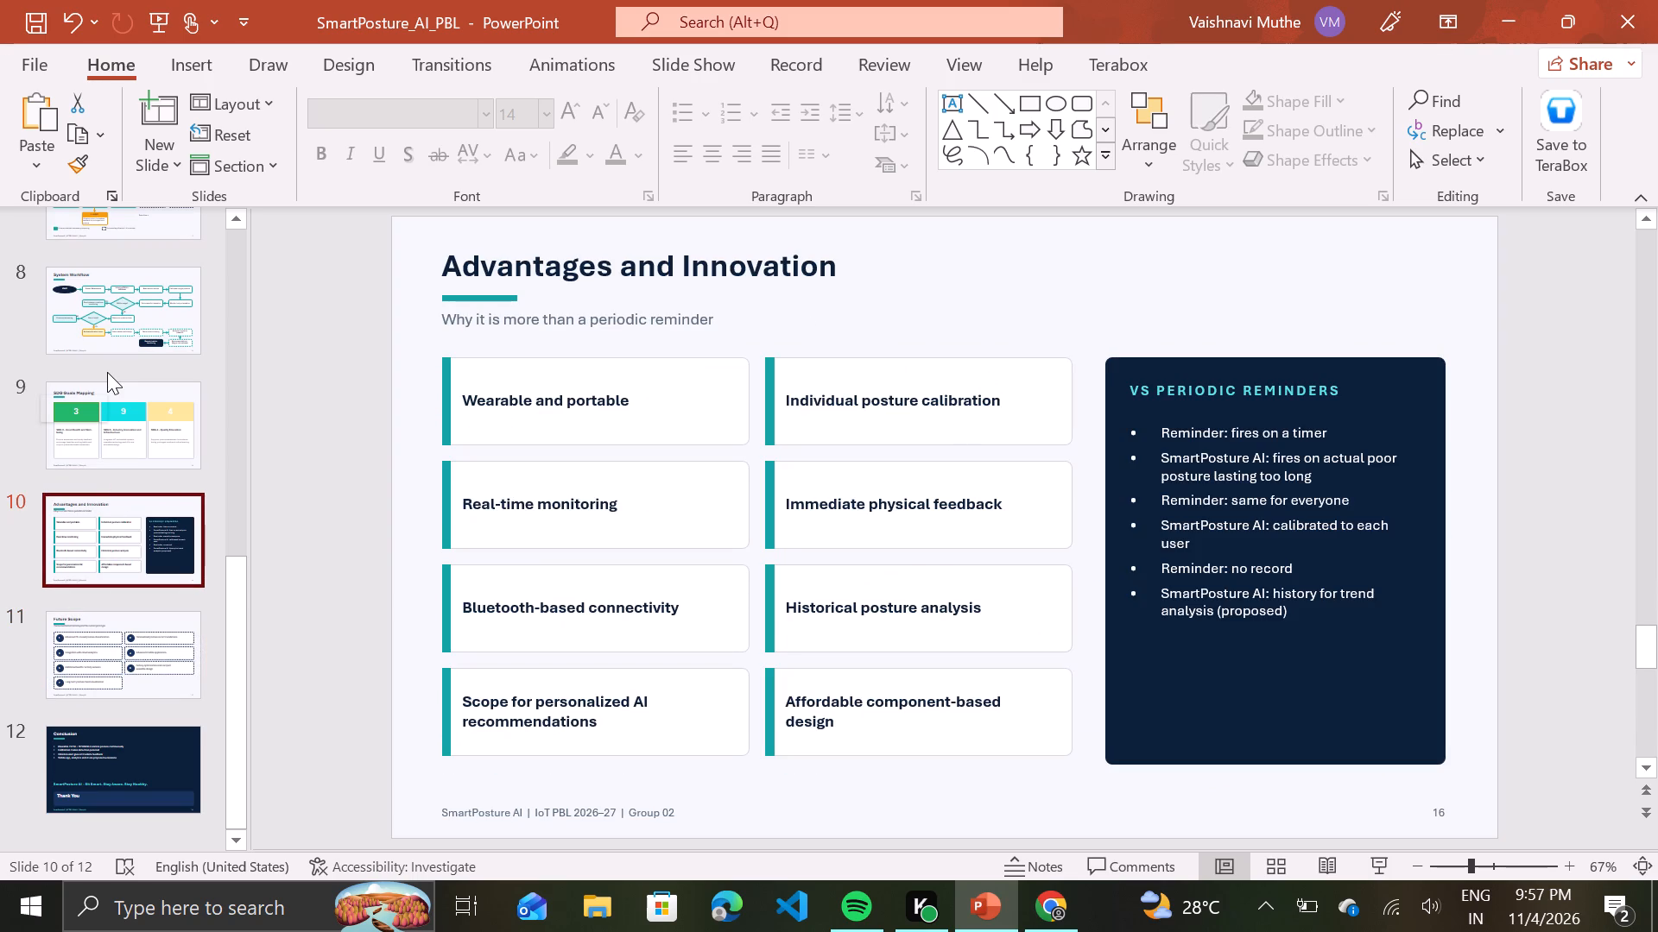
scroll(104, 377, "up", 3)
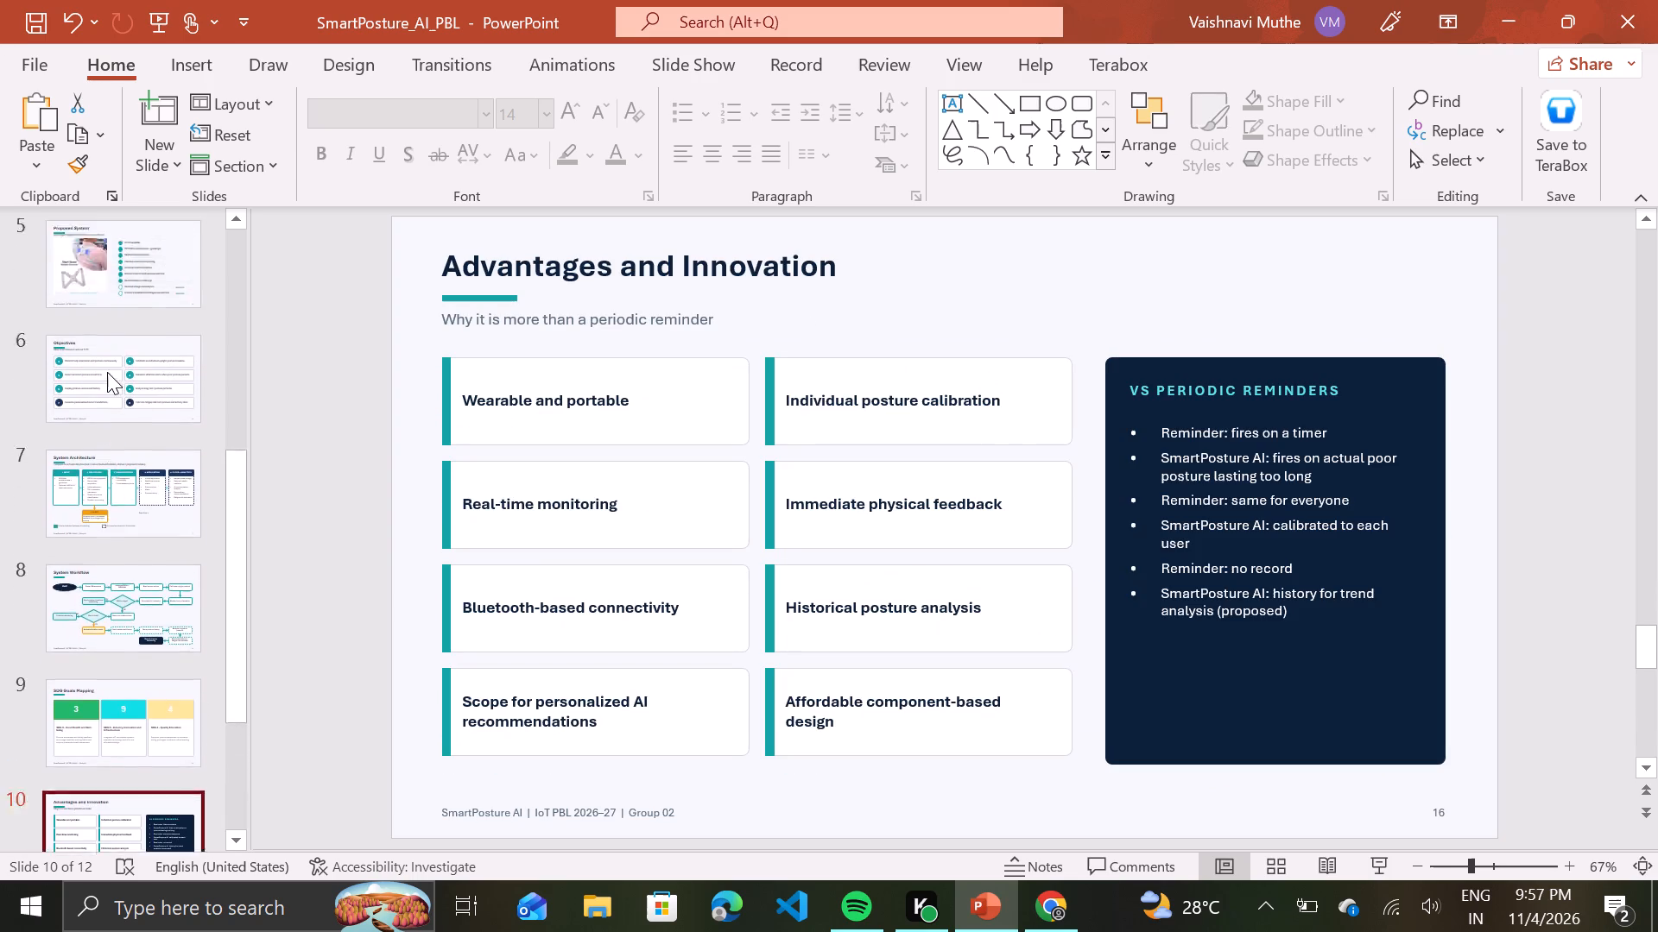
scroll(107, 372, "up", 2)
left_click(107, 417)
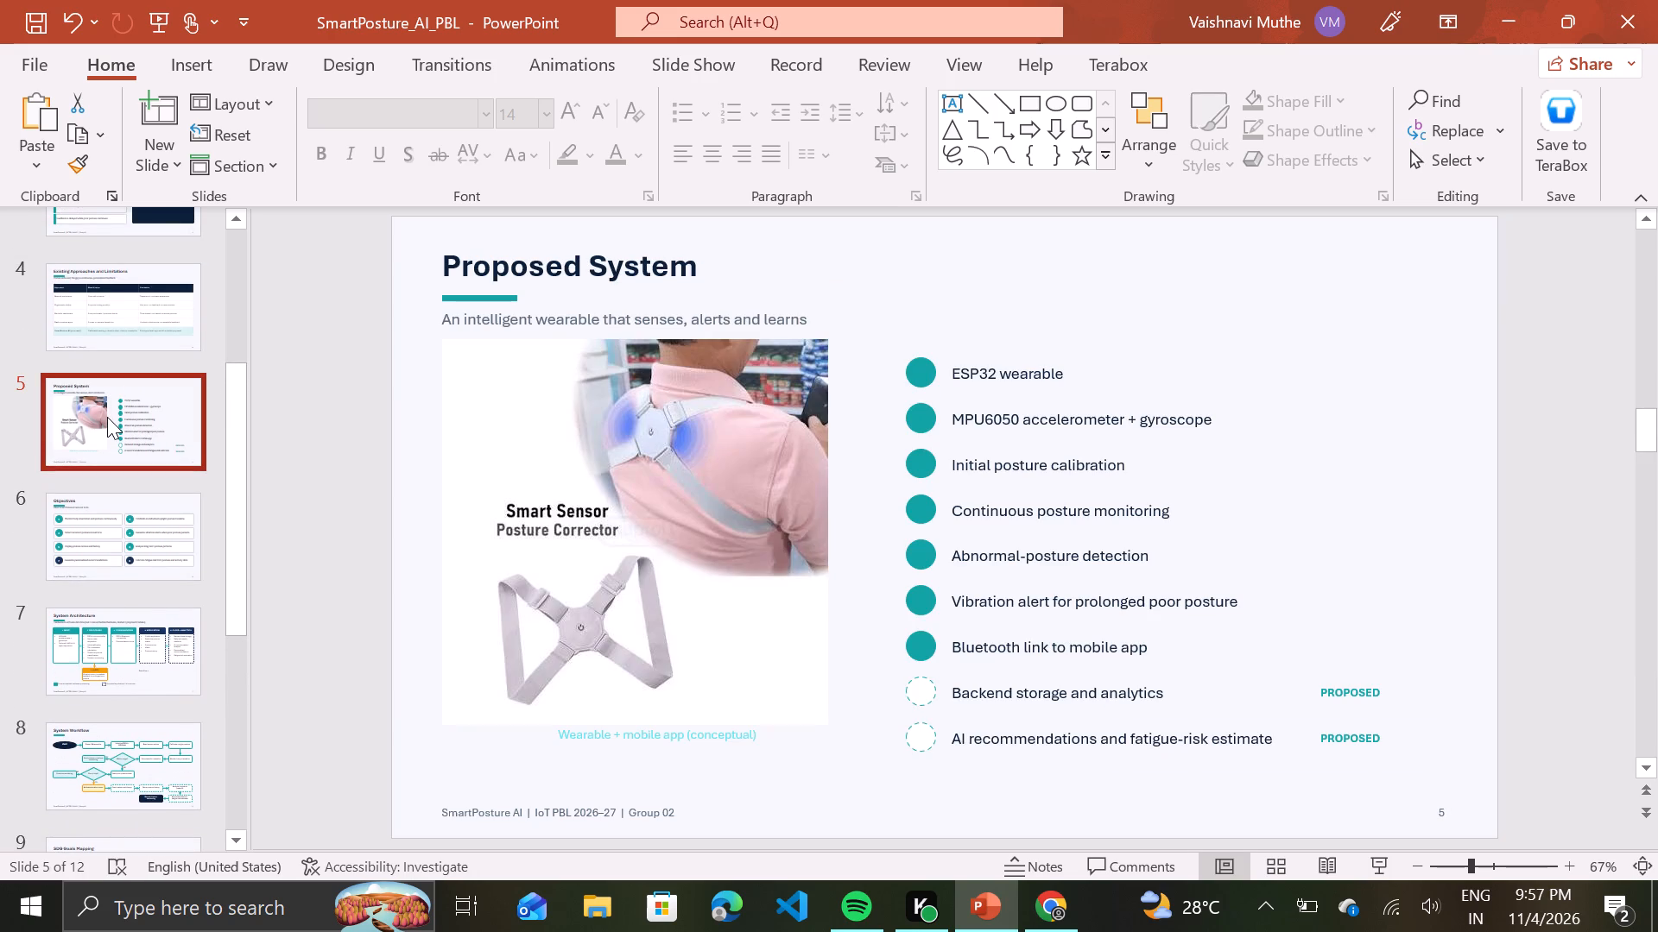
Delete the Existing Approaches and Limitations slide from the presentation.
scroll(107, 417, "up", 1)
left_click(107, 429)
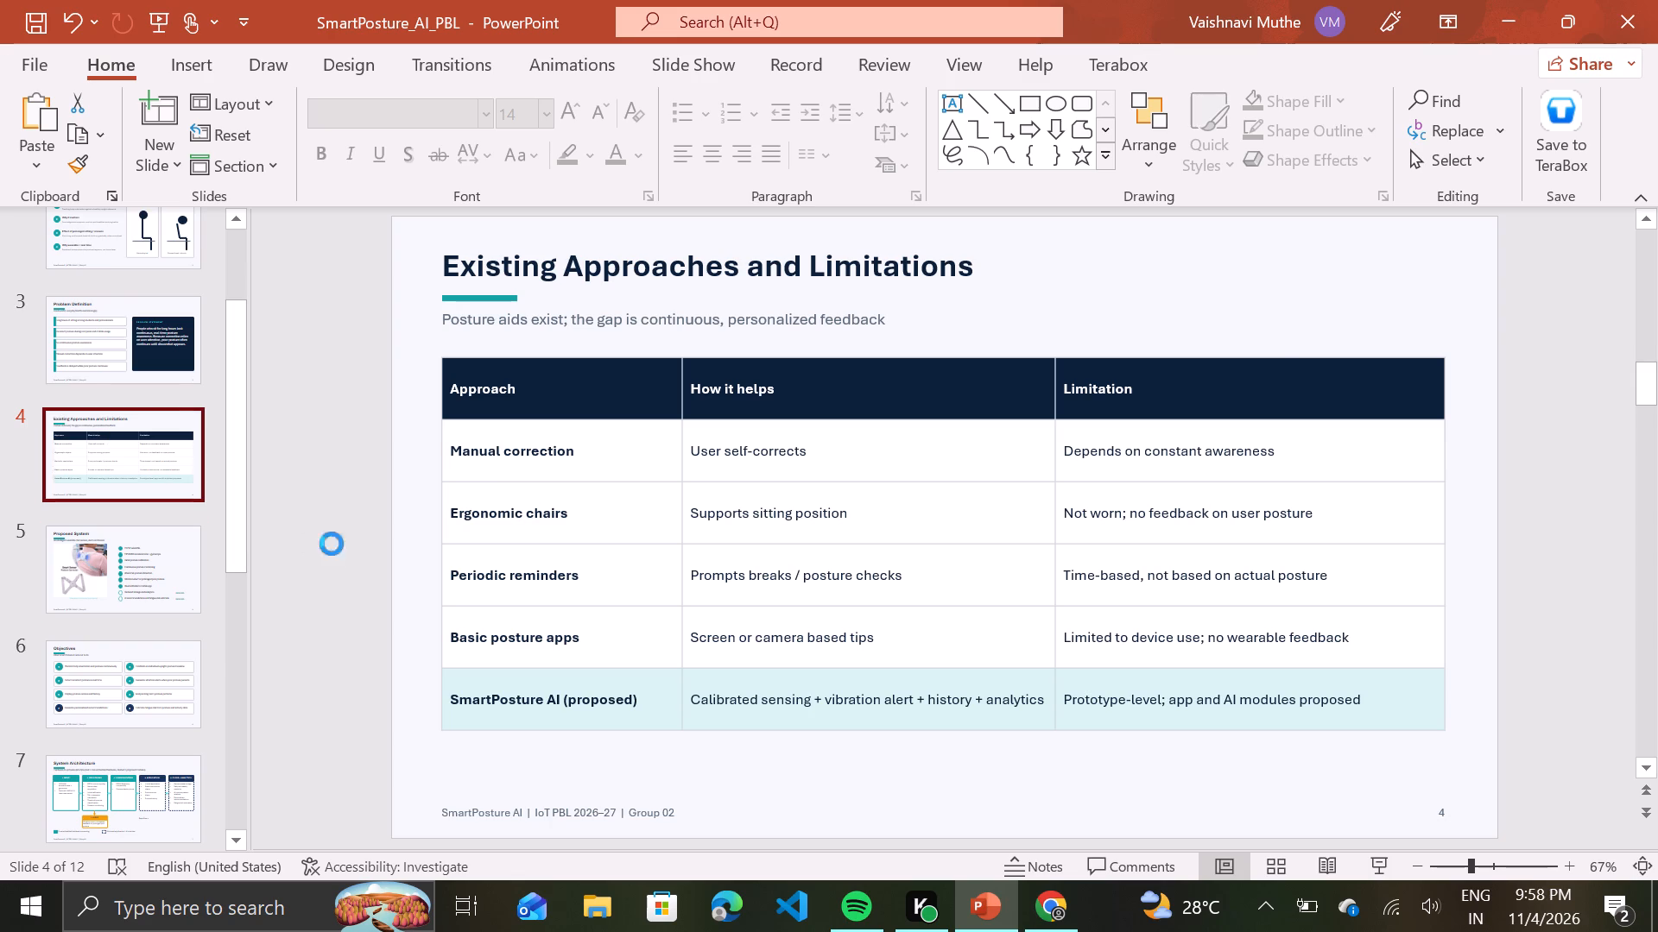
key("Delete")
Clear the caption "Wearable + mobile app (conceptual)" below the picture on the Proposed System slide.
scroll(58, 595, "down", 4)
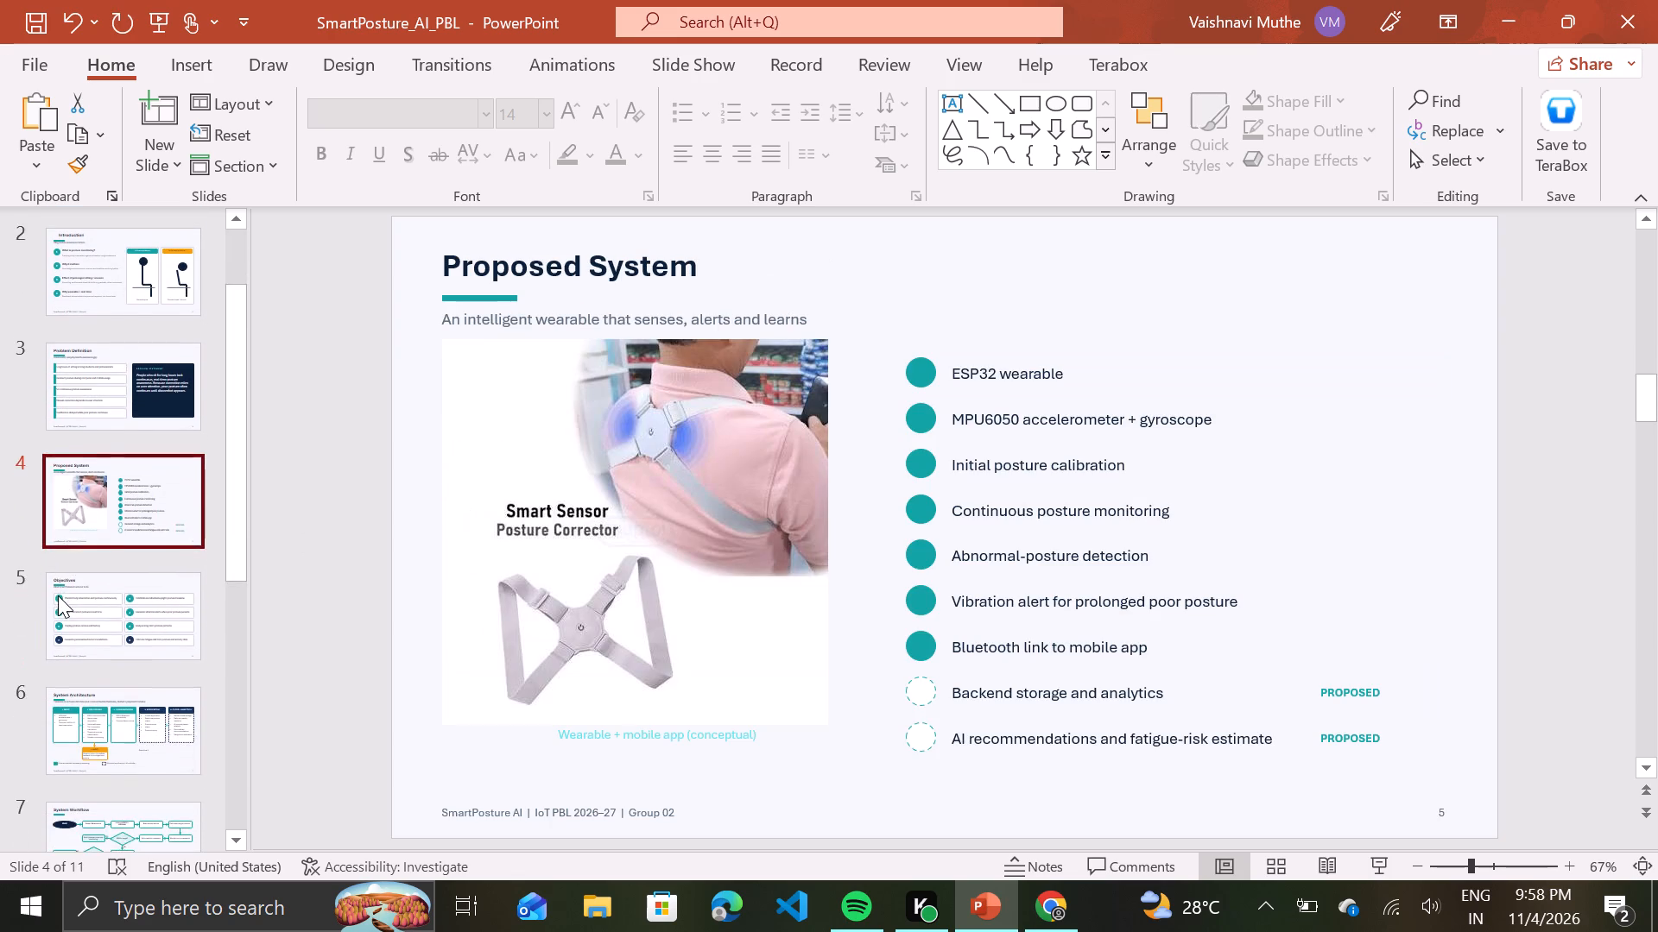
scroll(58, 595, "down", 5)
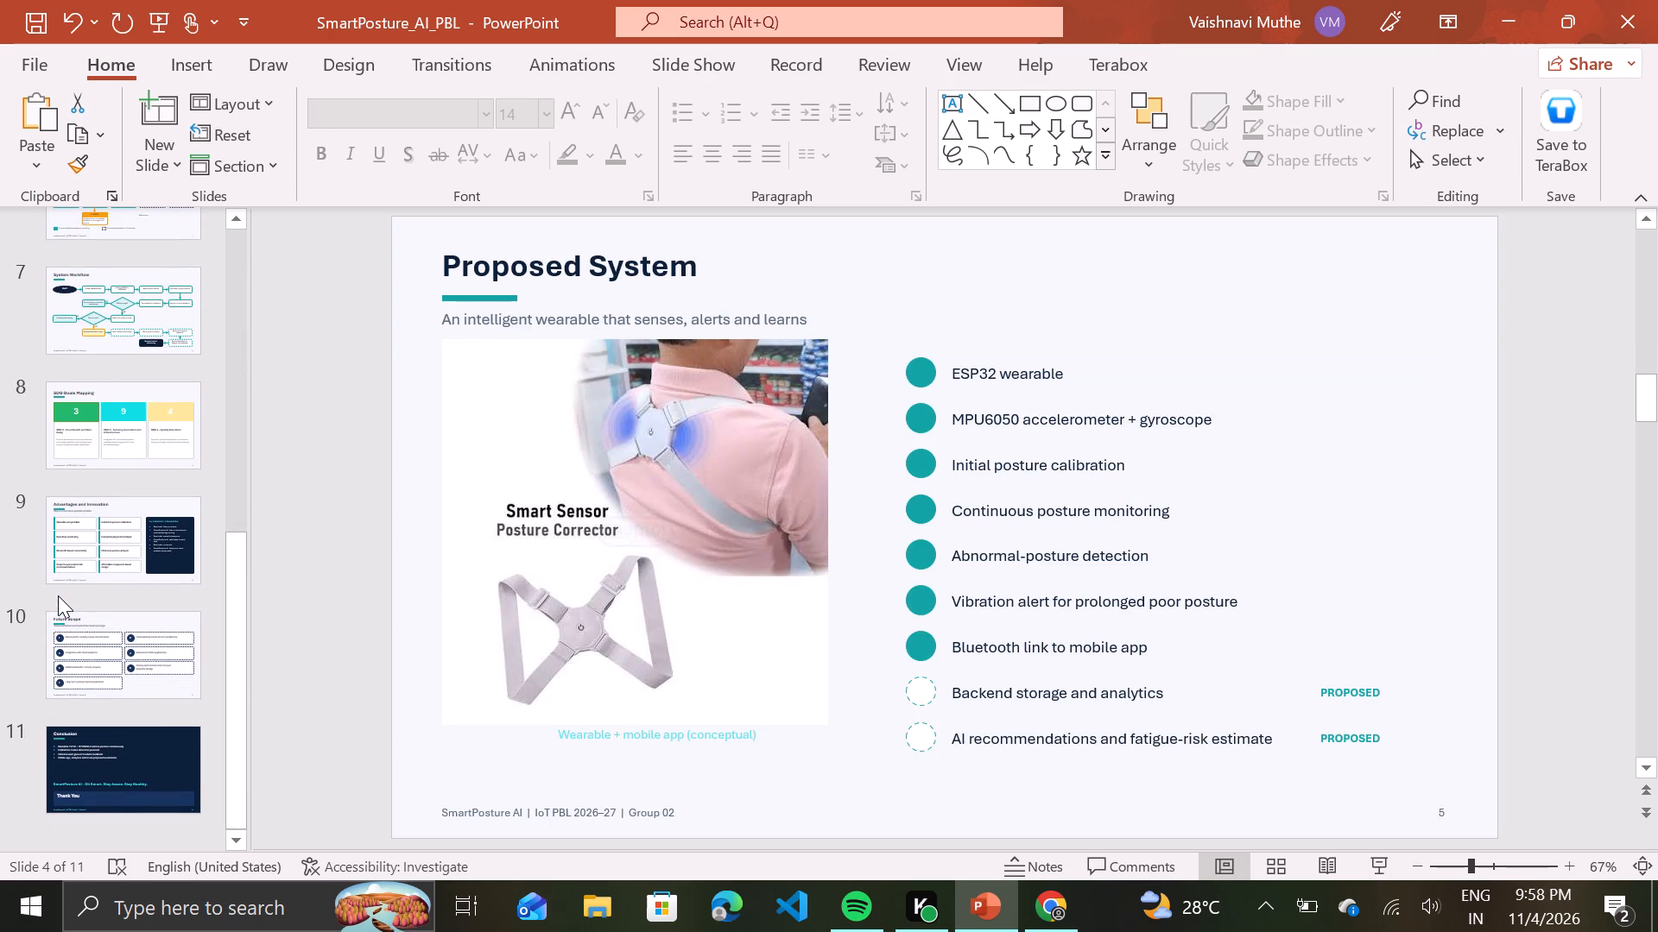
left_click(730, 735)
key("ctrl+a")
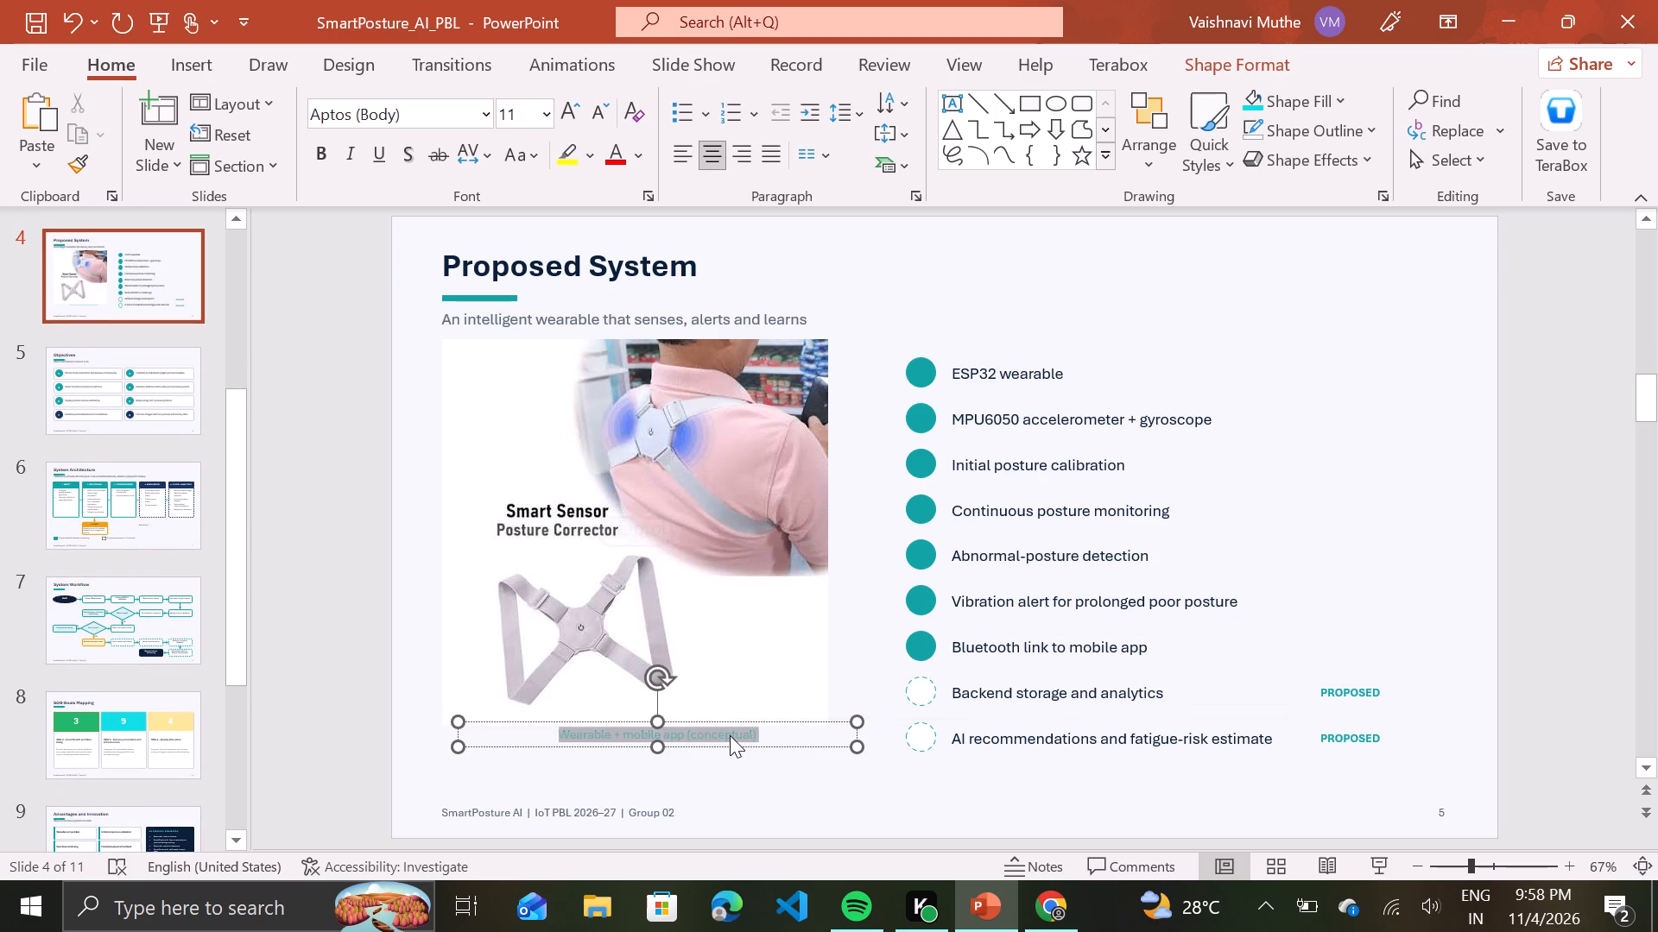
key("Delete")
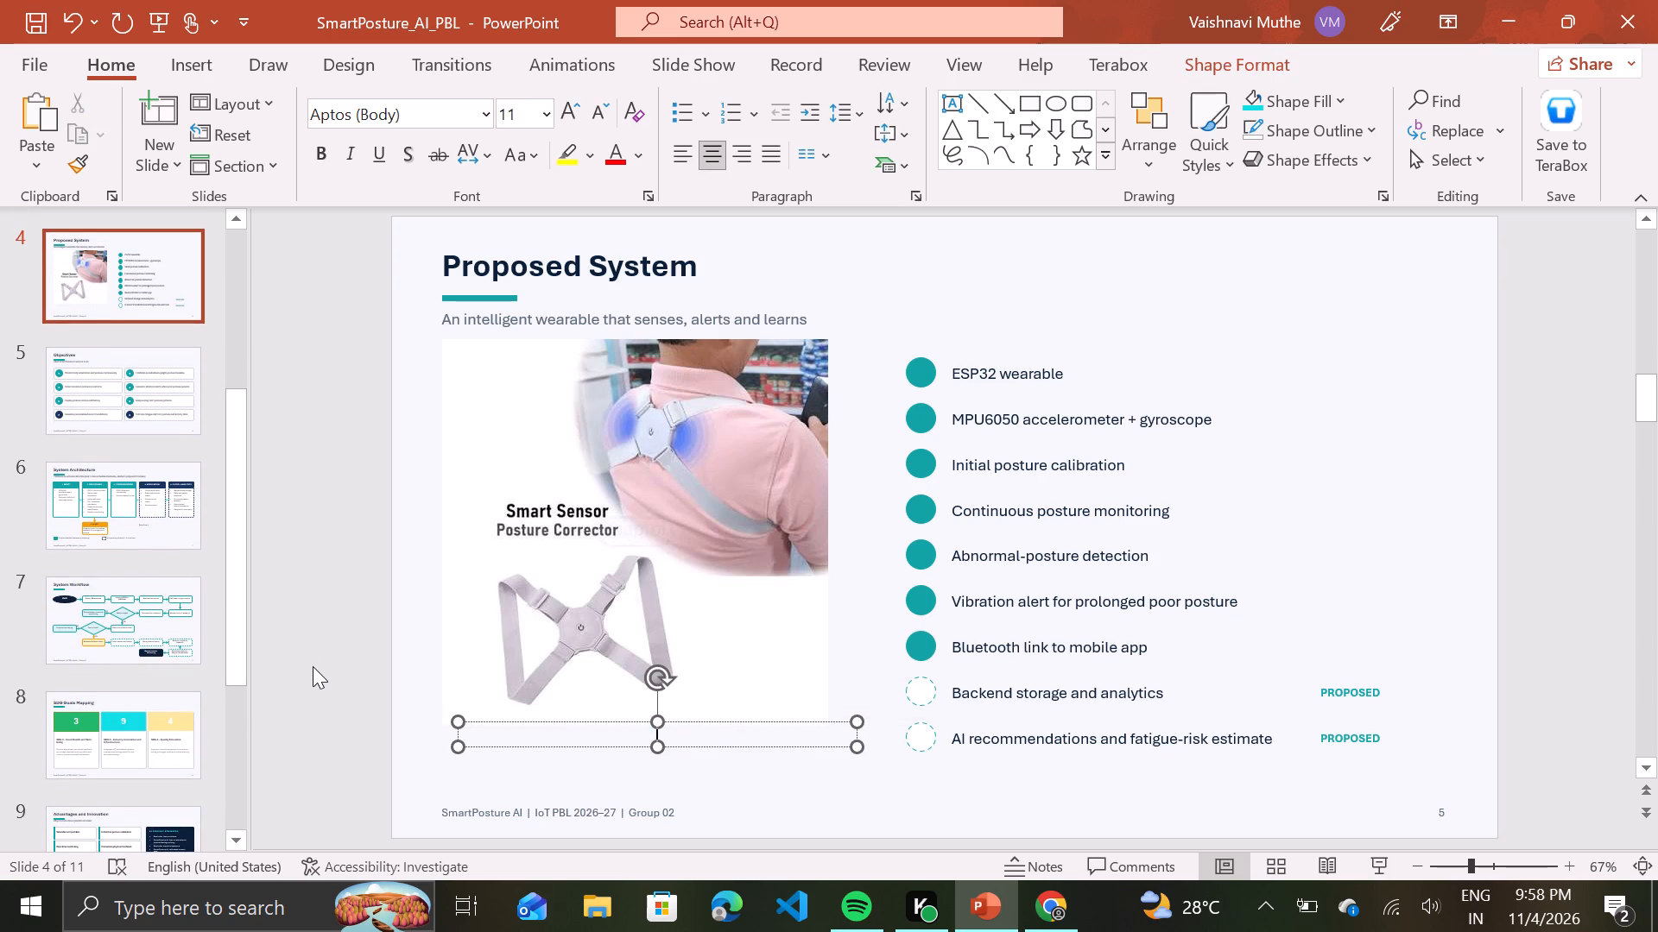
left_click(313, 666)
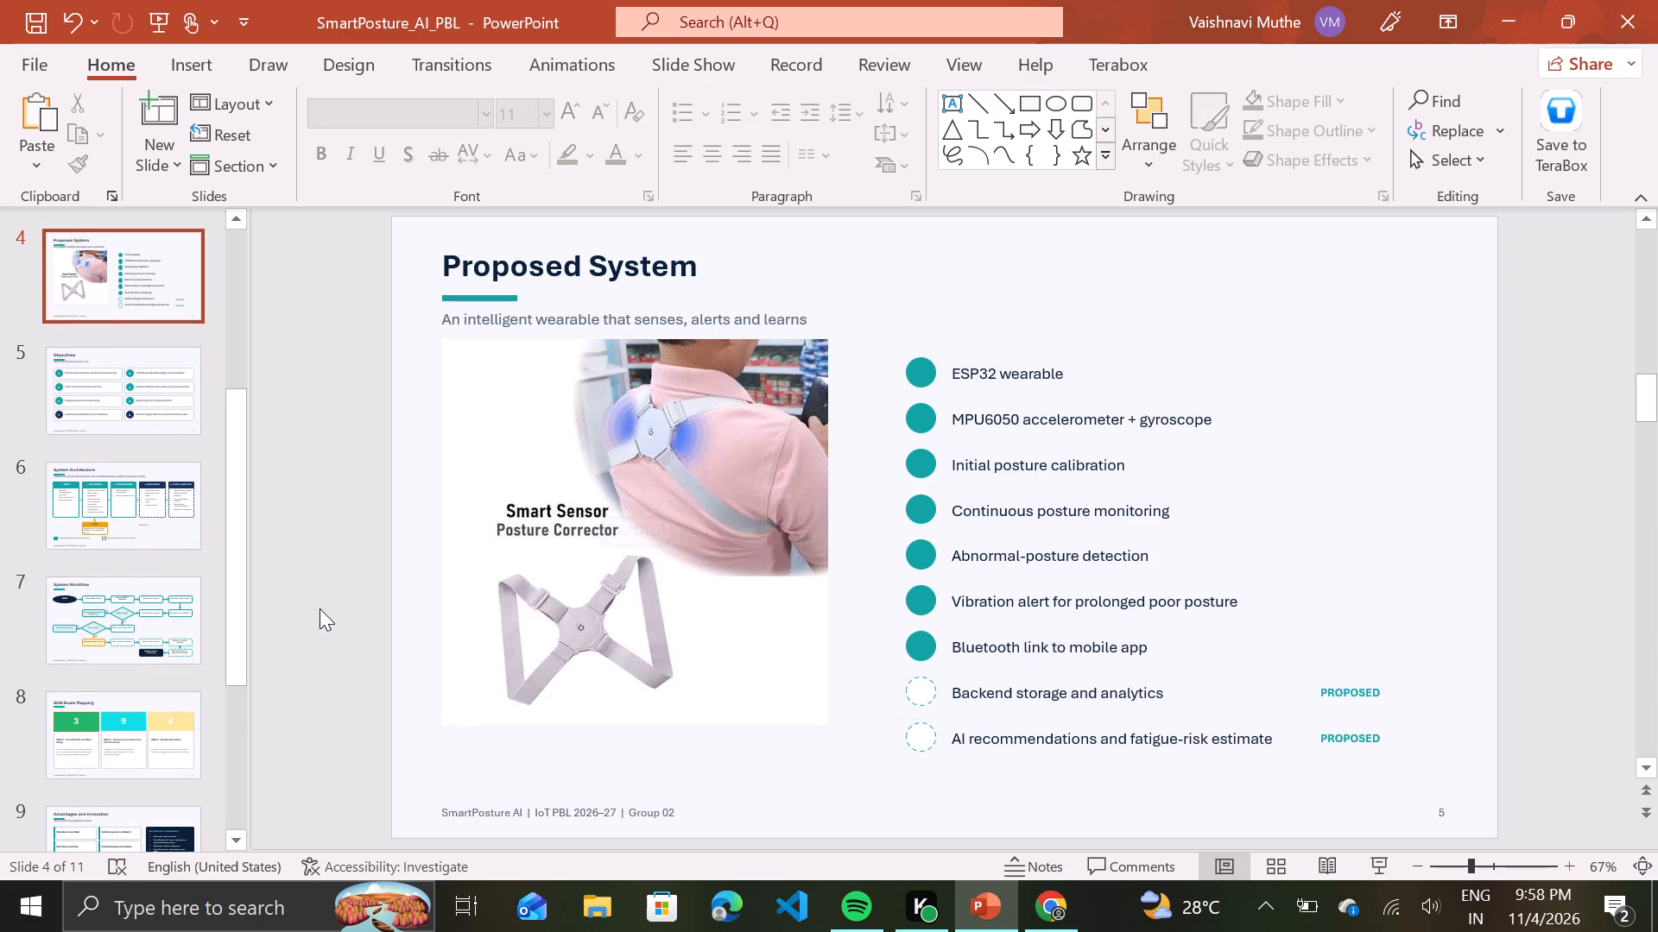
Look over the title, Introduction, Problem Definition and Proposed System slides for anything still needing cleanup.
scroll(320, 608, "up", 1)
scroll(81, 562, "up", 1)
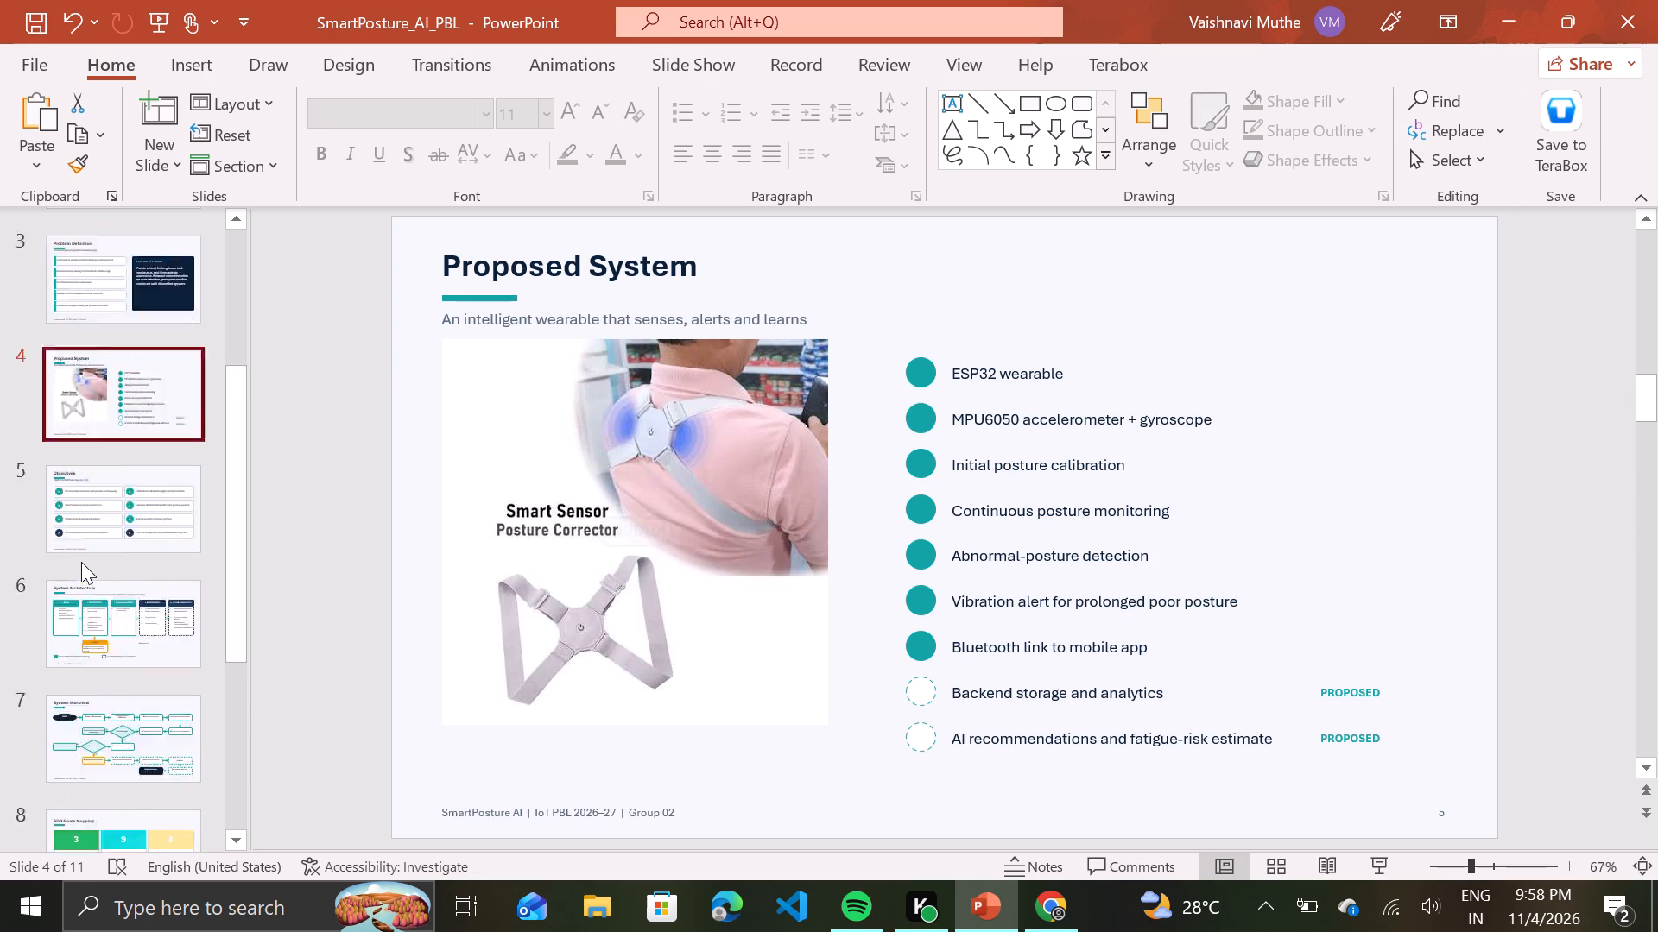
scroll(81, 562, "up", 5)
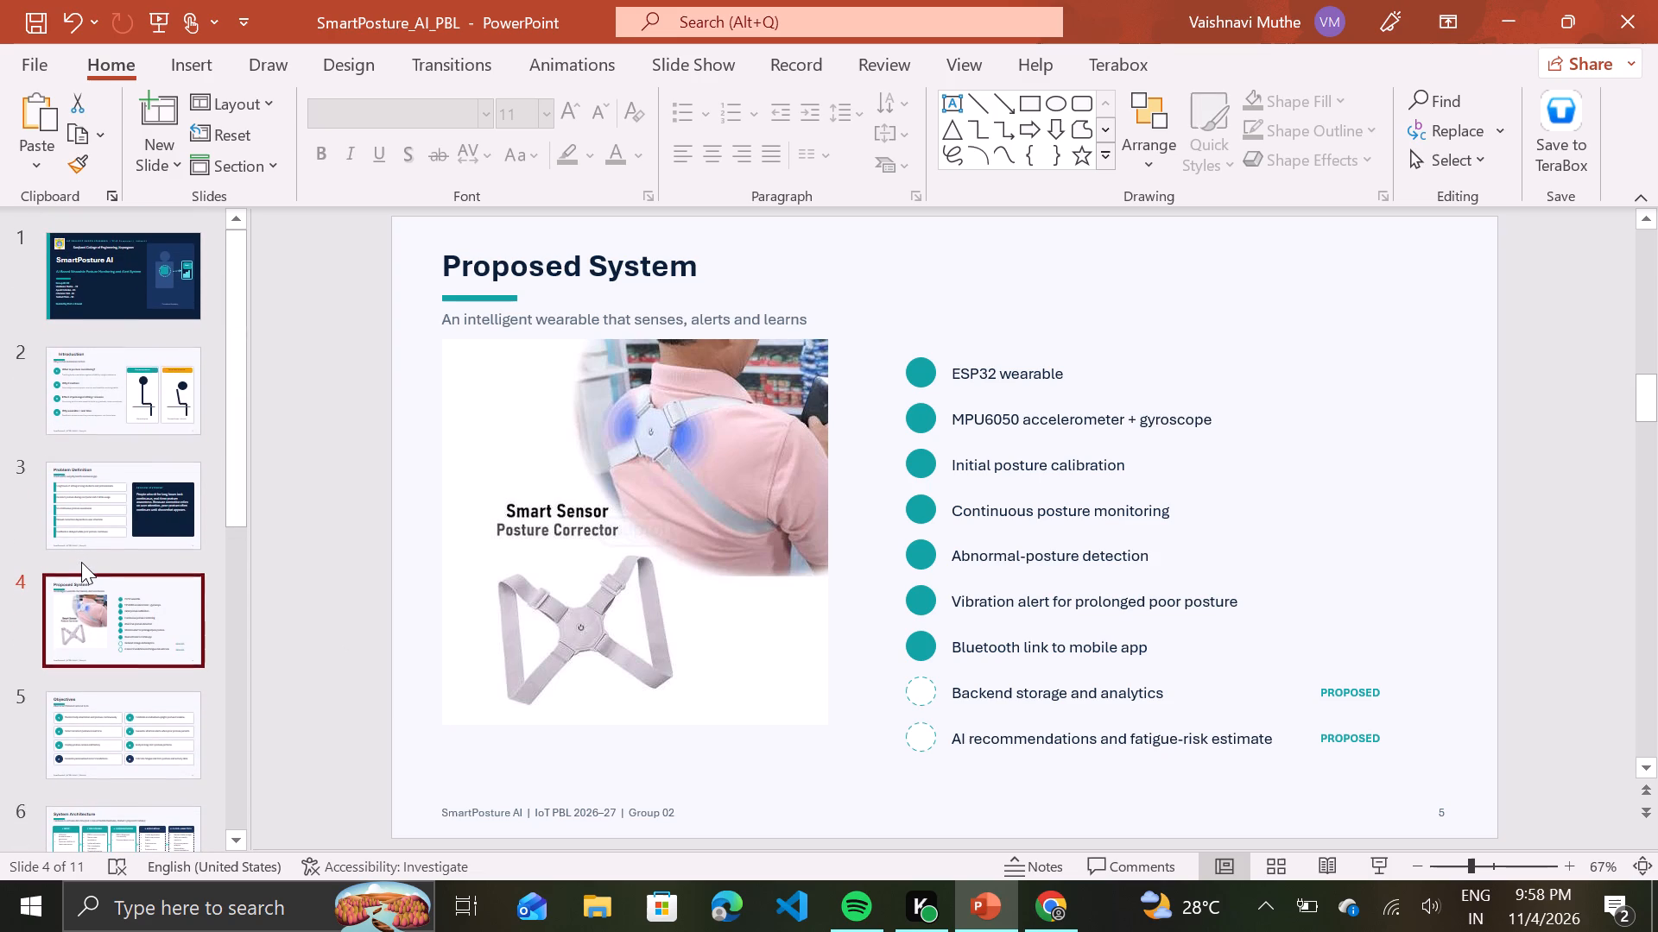
scroll(81, 562, "down", 6)
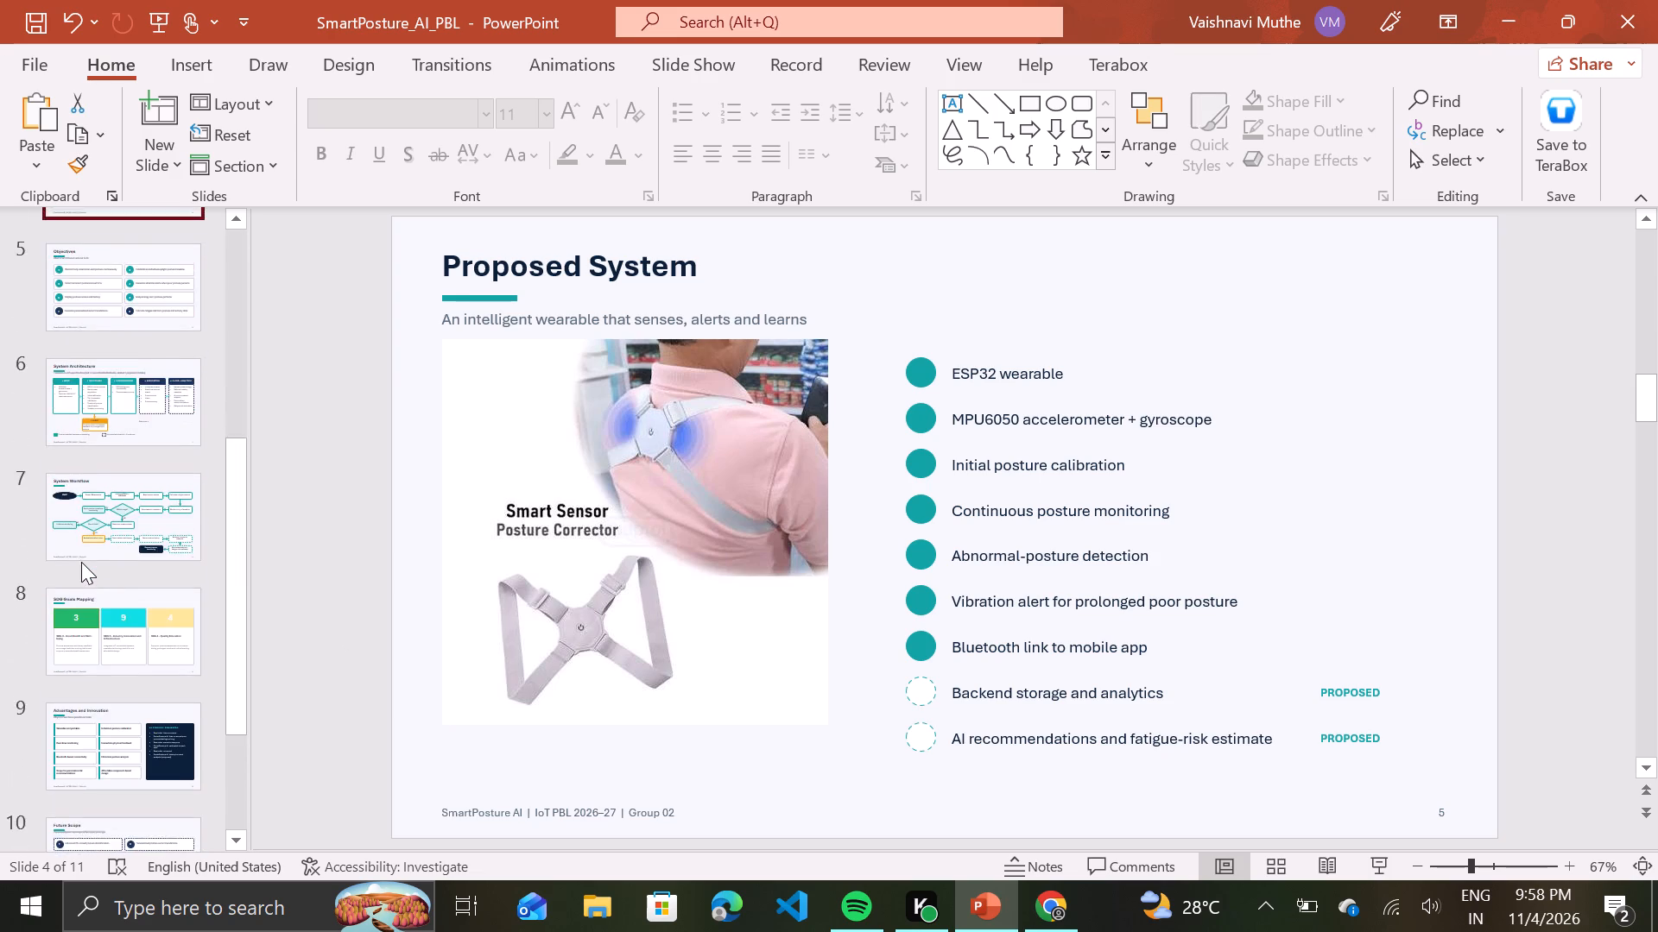
scroll(81, 562, "down", 4)
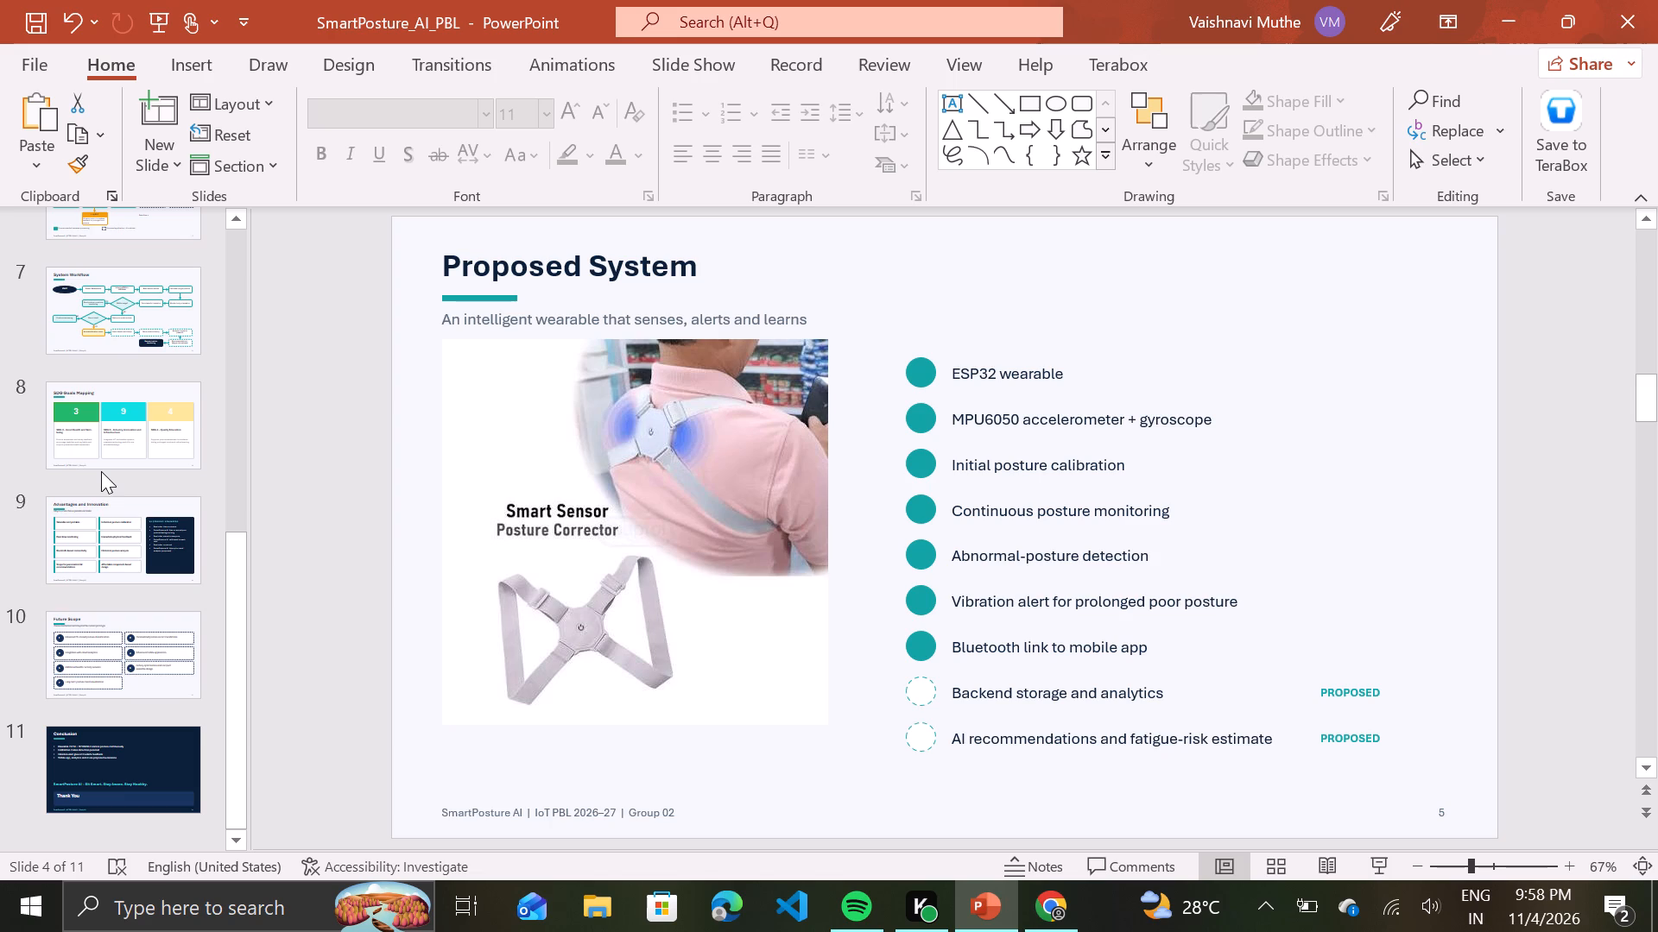
scroll(101, 471, "up", 5)
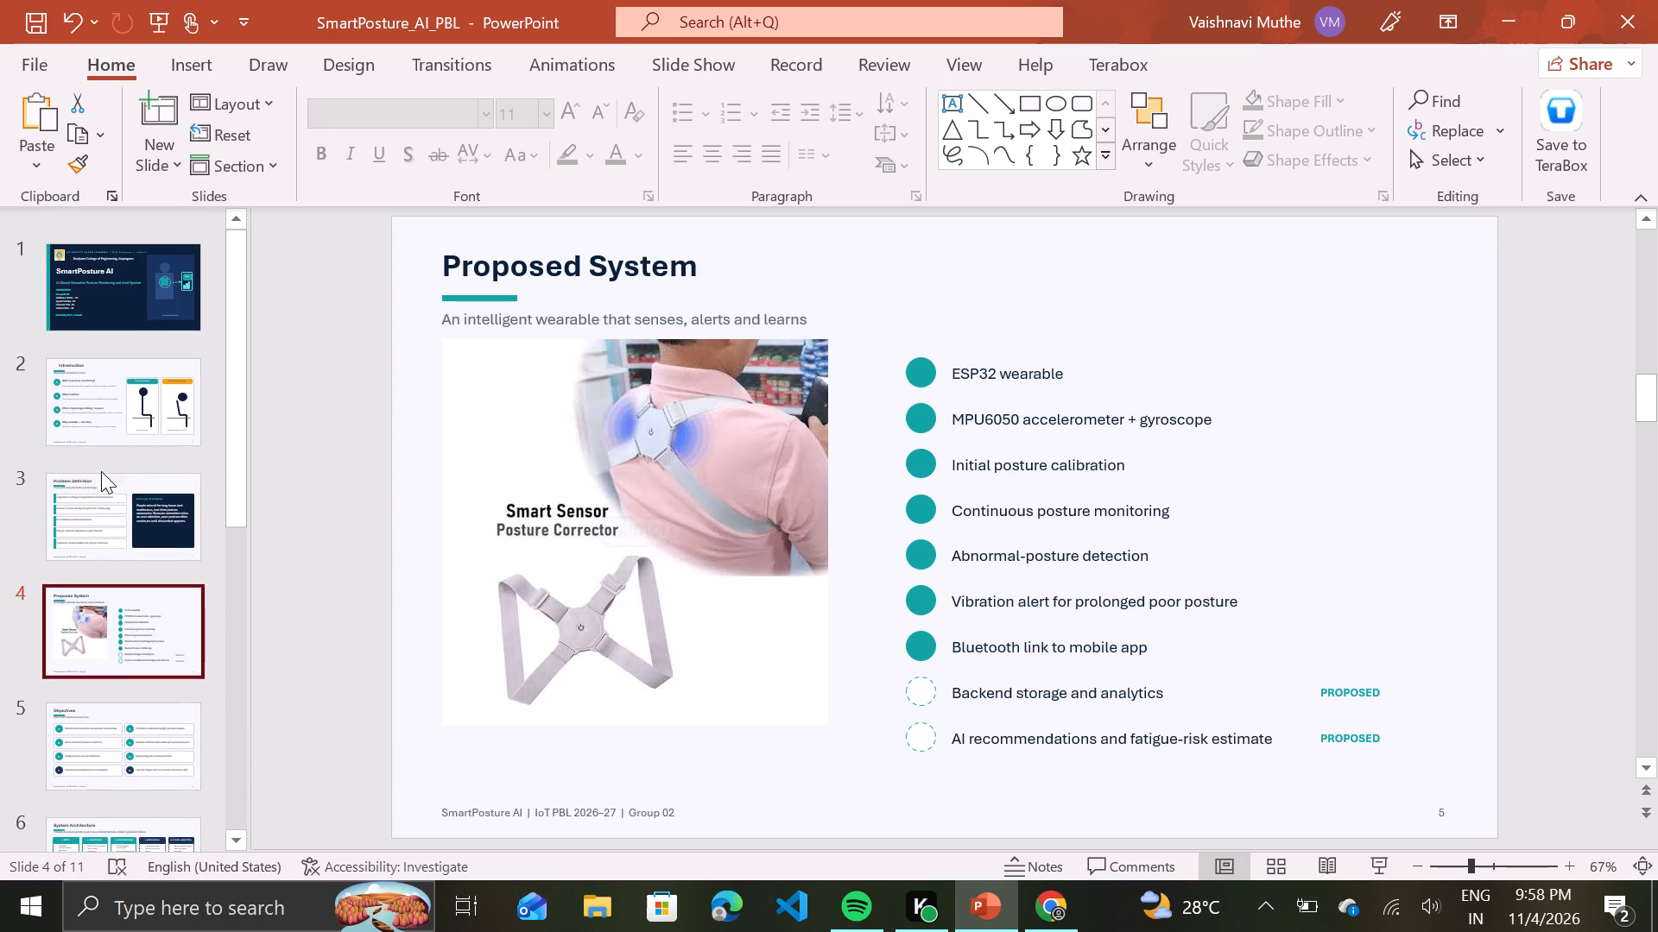
scroll(101, 471, "up", 1)
left_click(112, 261)
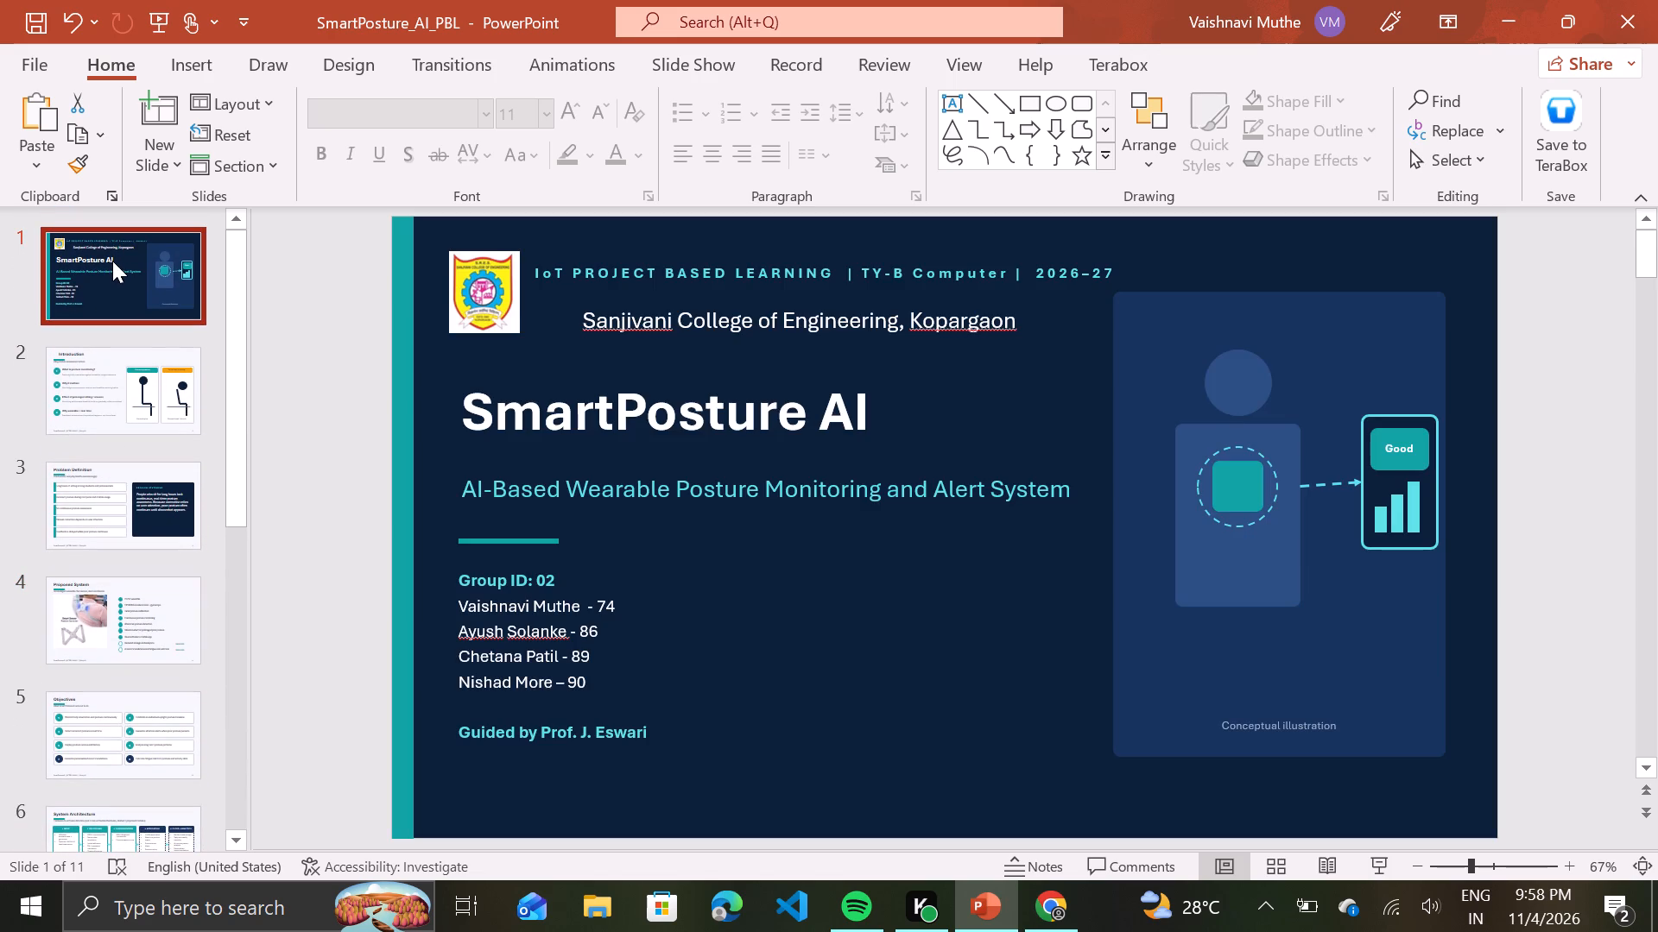
left_click(129, 375)
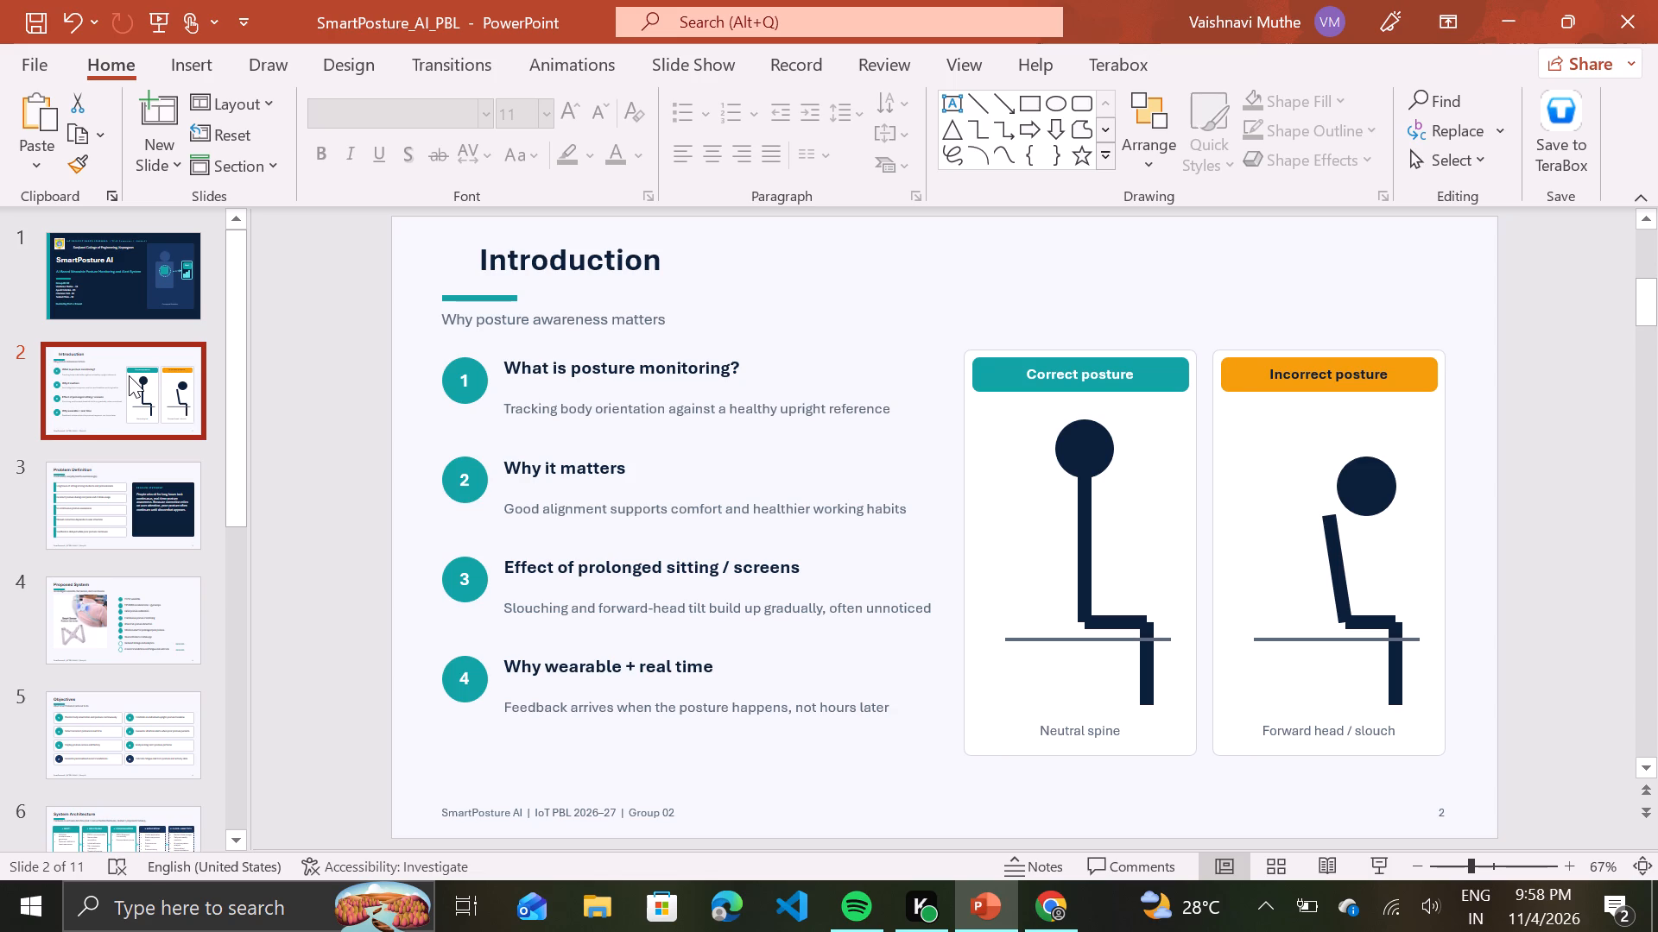
scroll(129, 375, "down", 1)
scroll(155, 482, "up", 1)
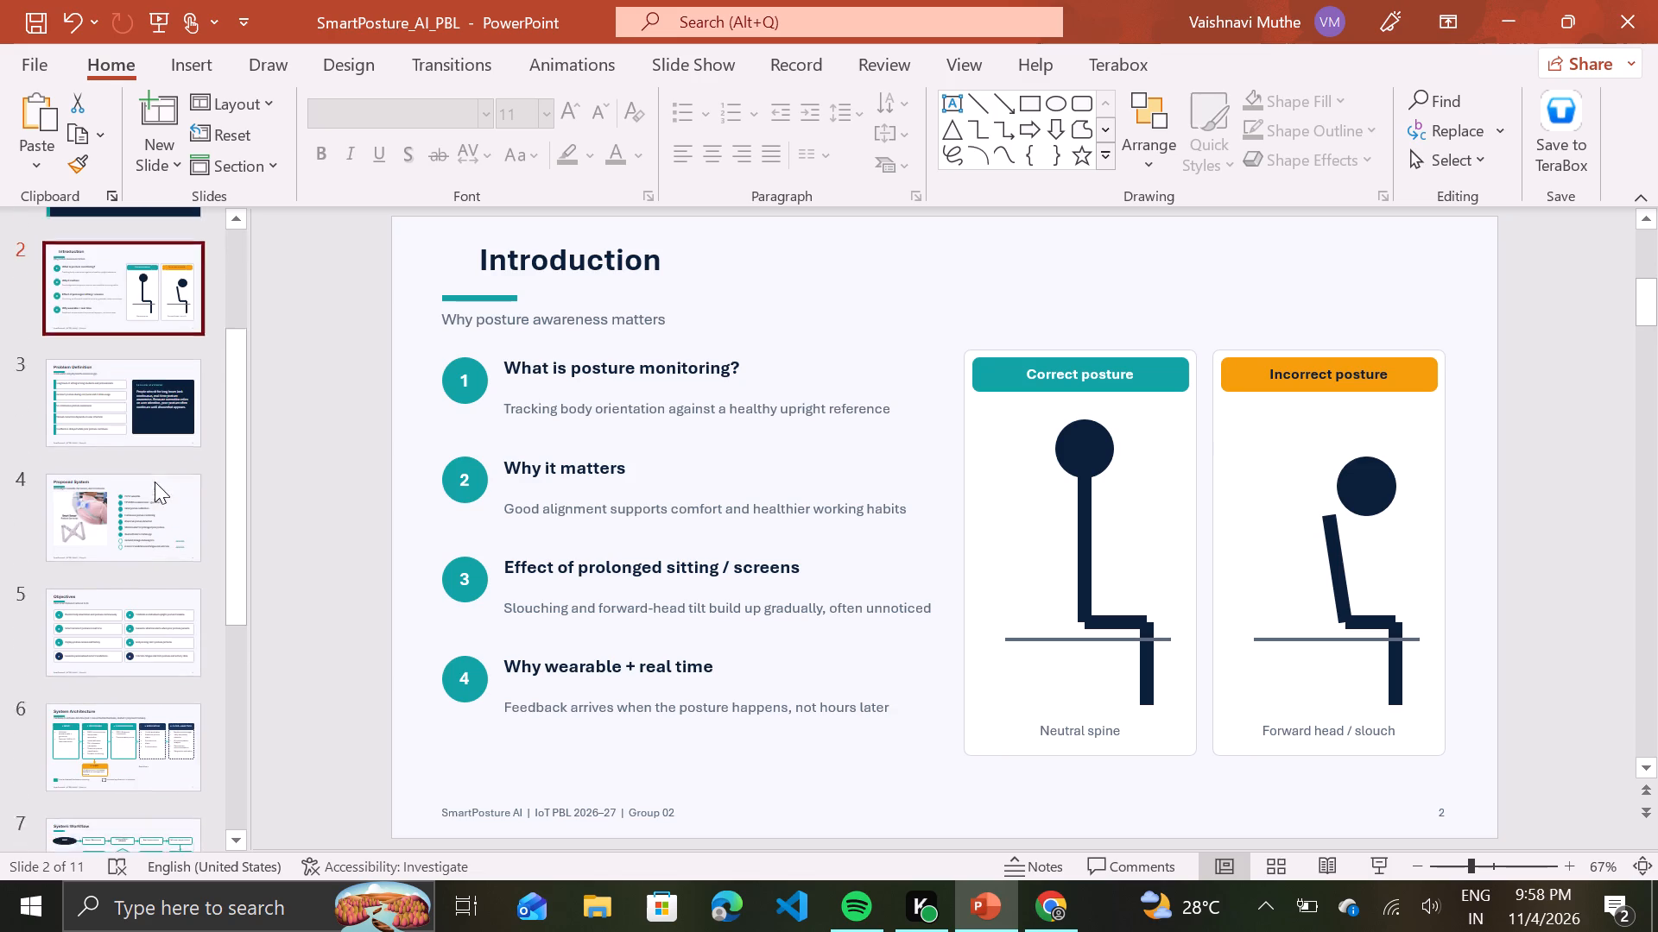
scroll(155, 482, "up", 2)
left_click(149, 507)
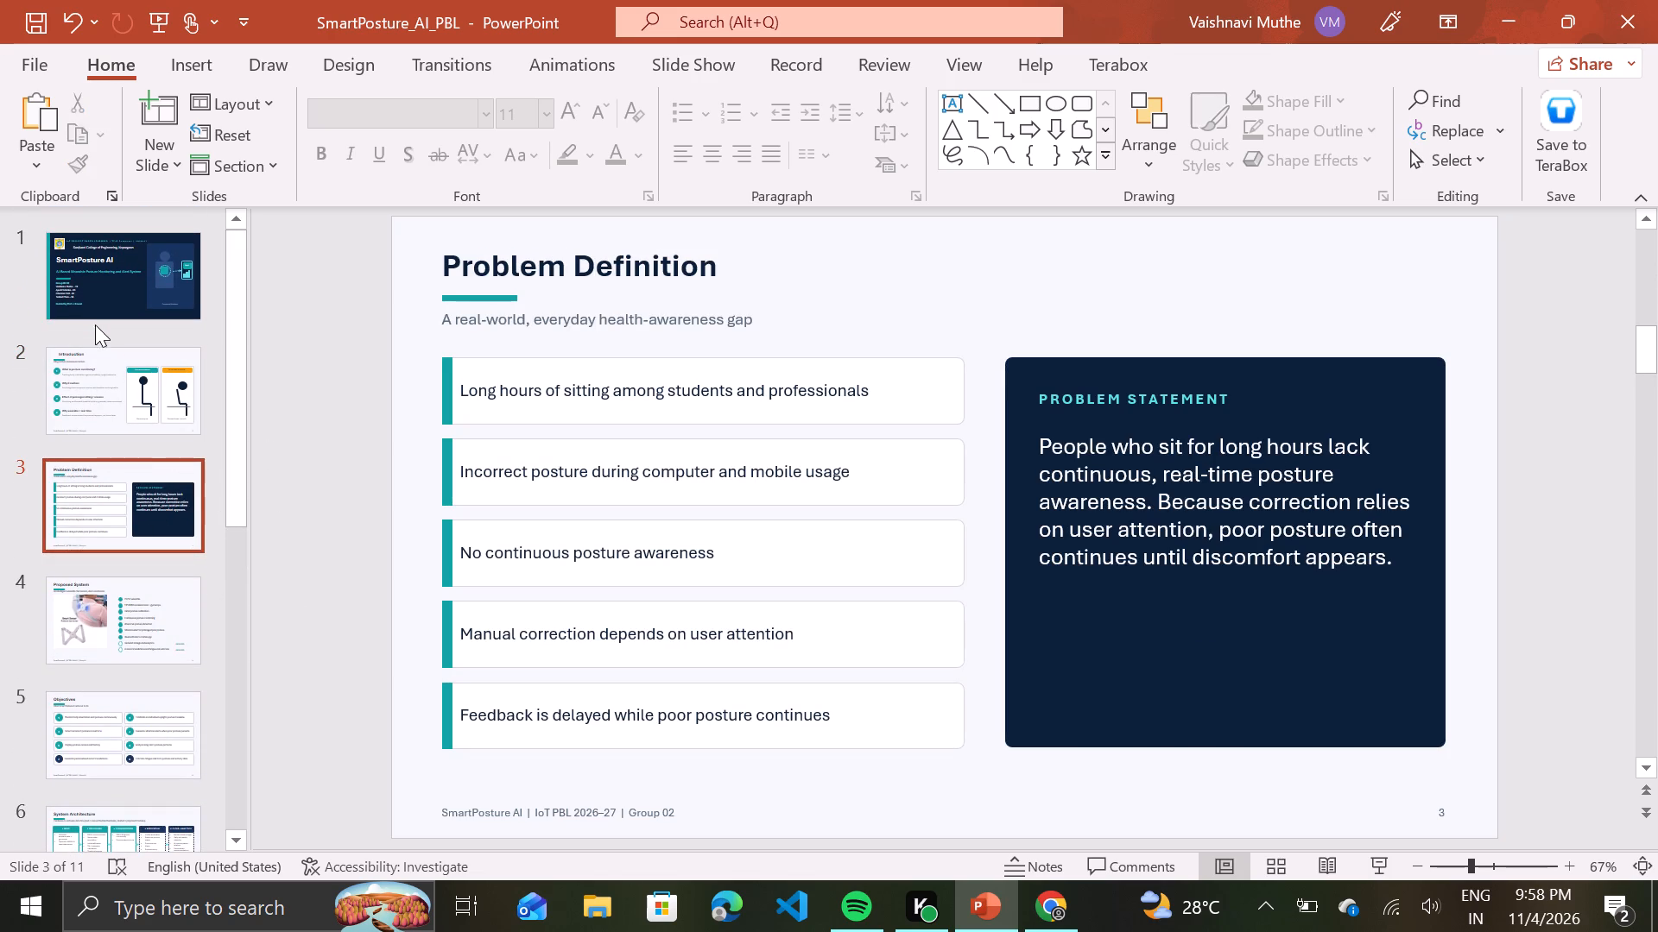
left_click(93, 419)
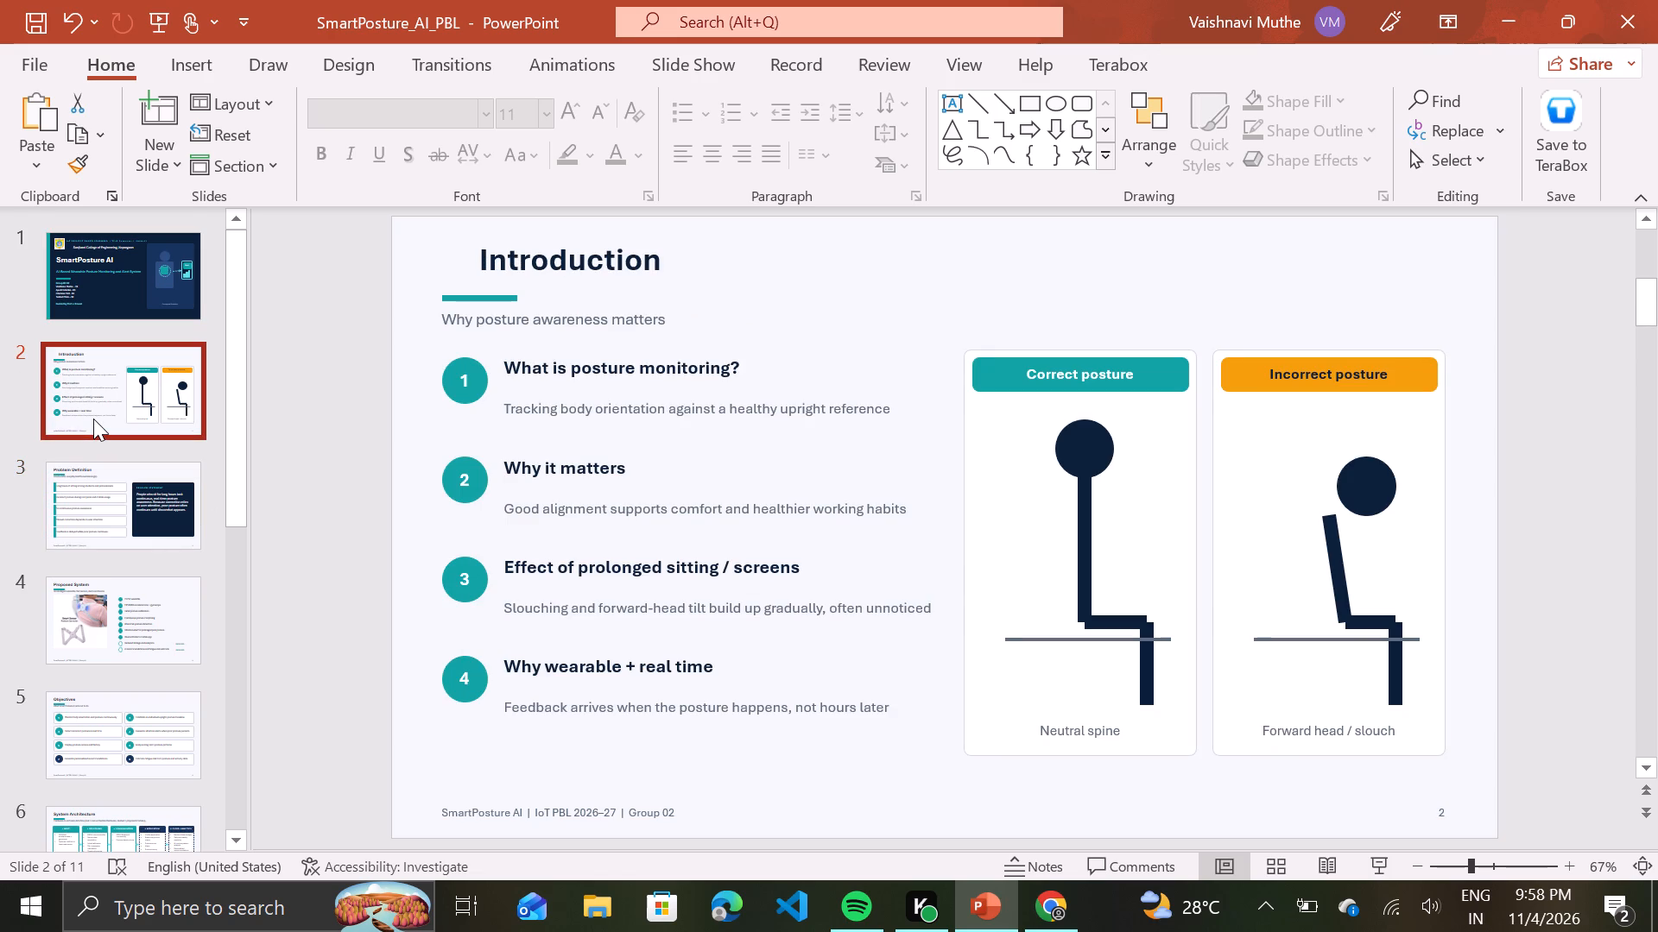
left_click(131, 649)
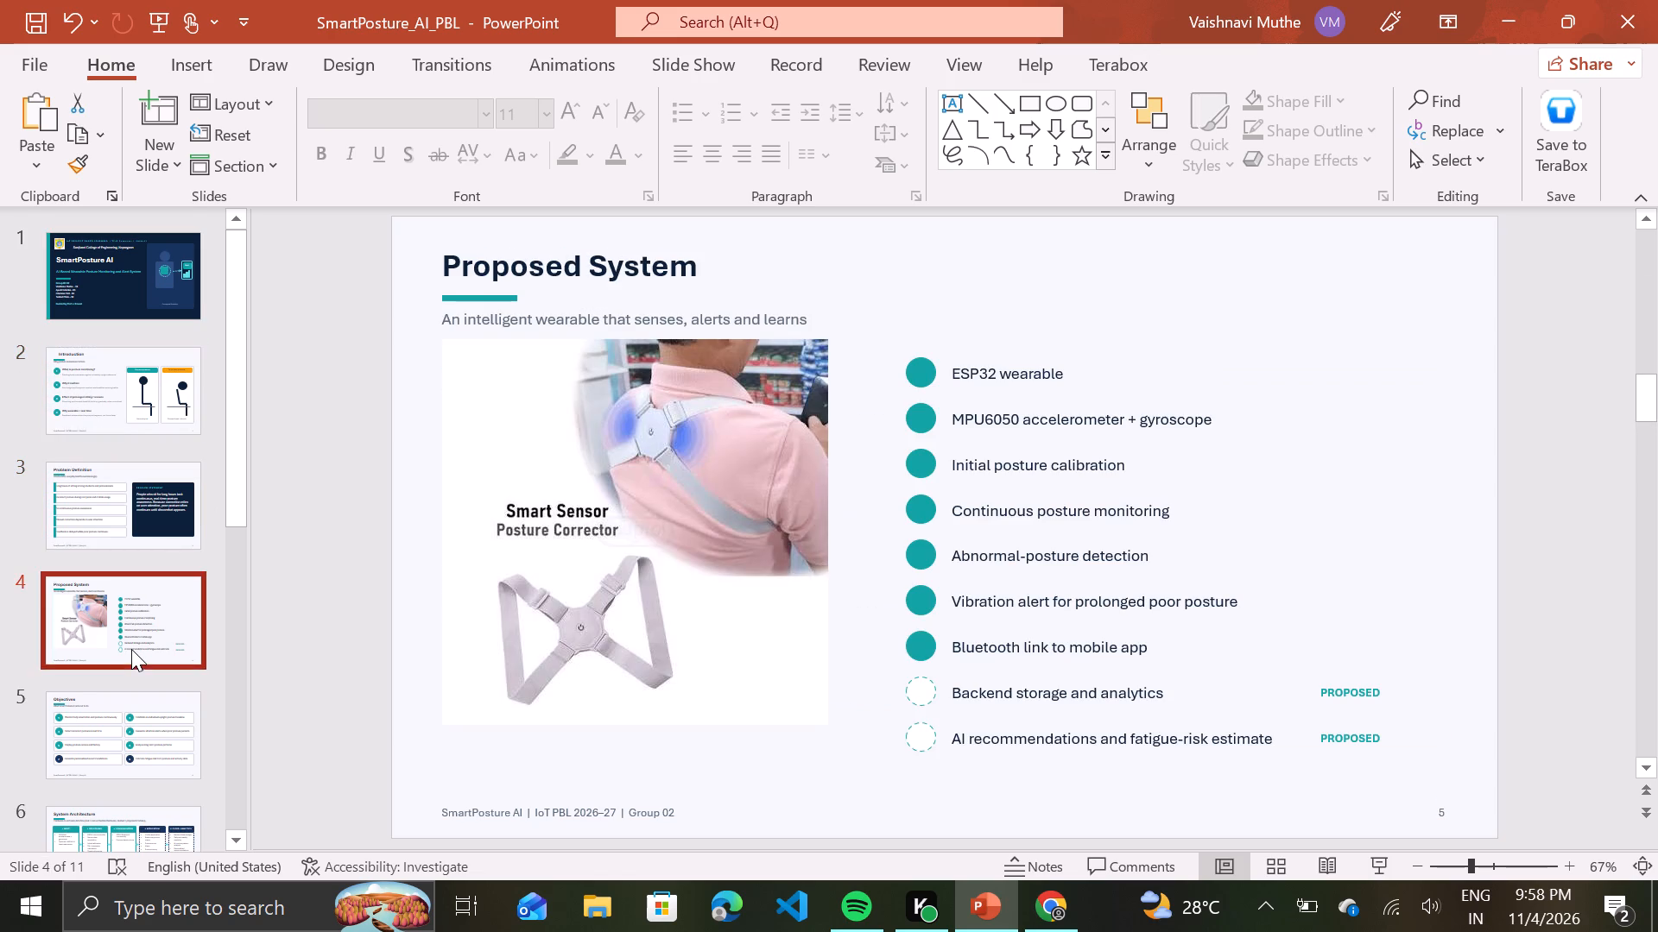
Check the System Workflow slide and the number blocks and cards on the SDG Goals Mapping slide.
scroll(131, 649, "down", 4)
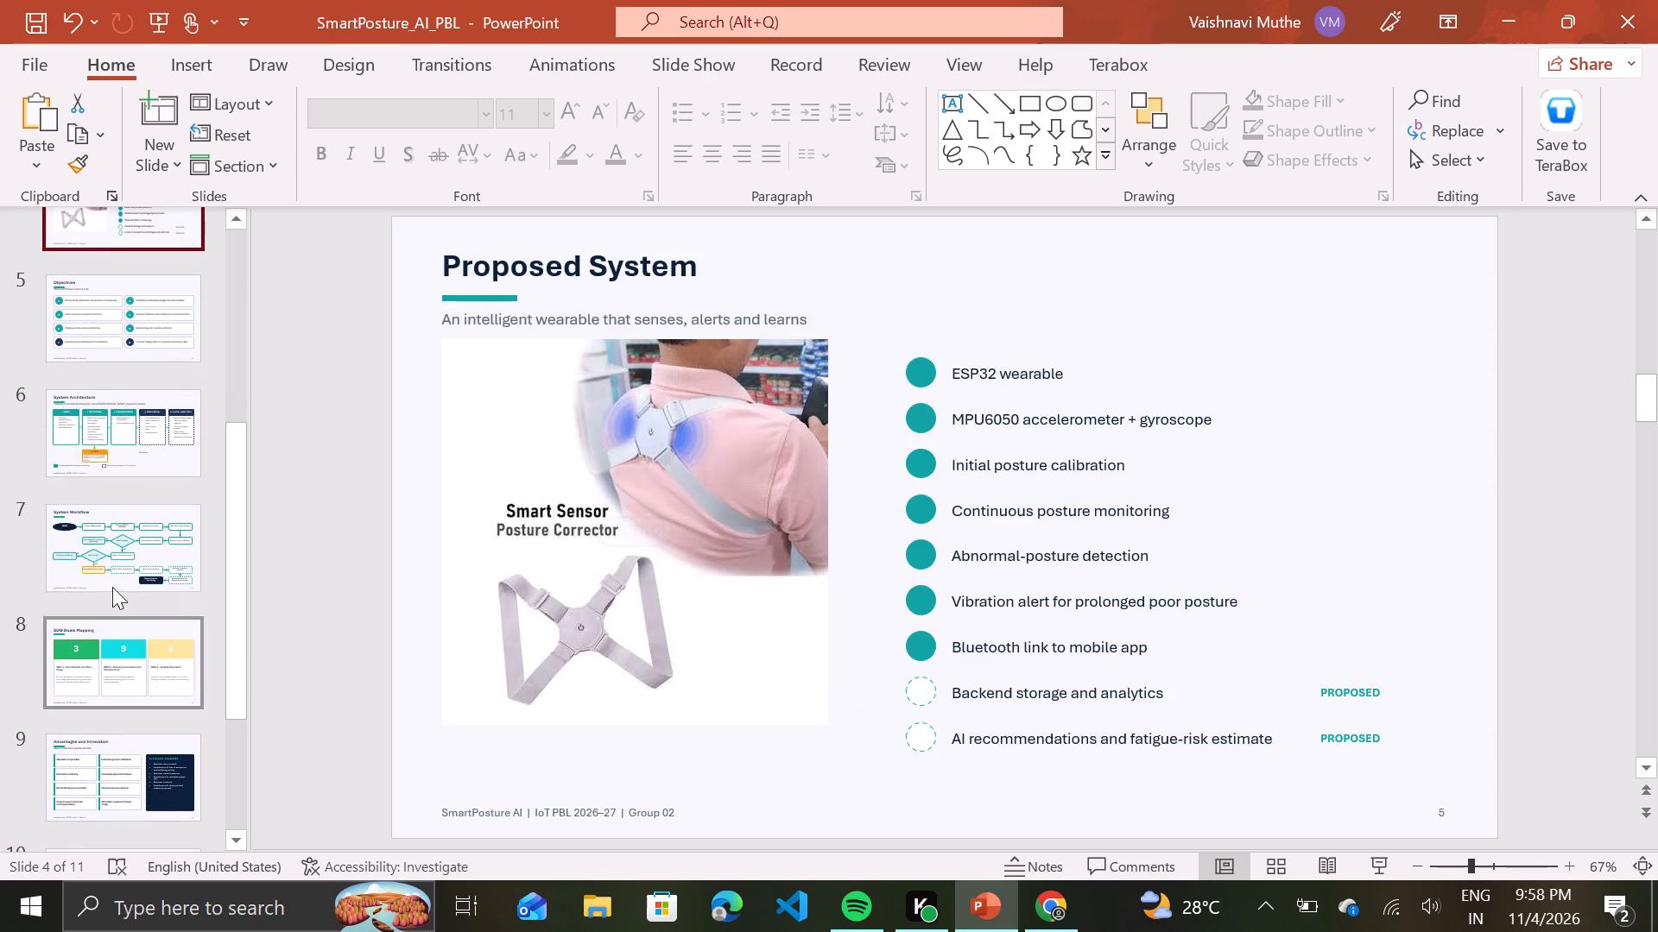
left_click(102, 549)
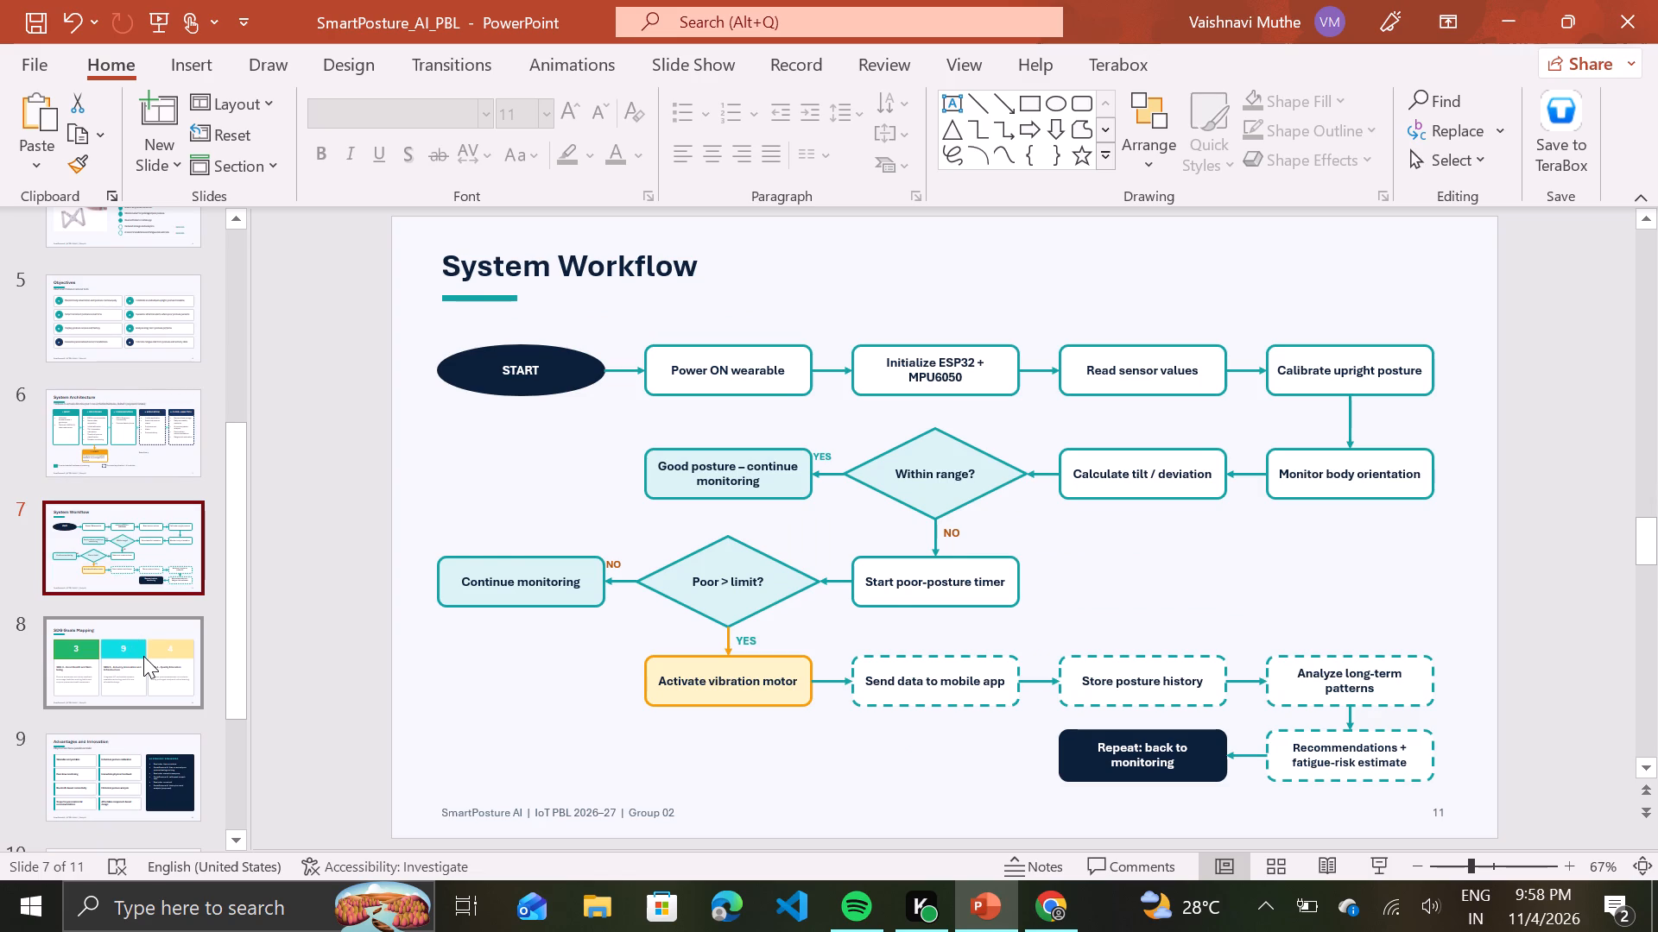
left_click(143, 656)
scroll(143, 656, "down", 2)
left_click(550, 469)
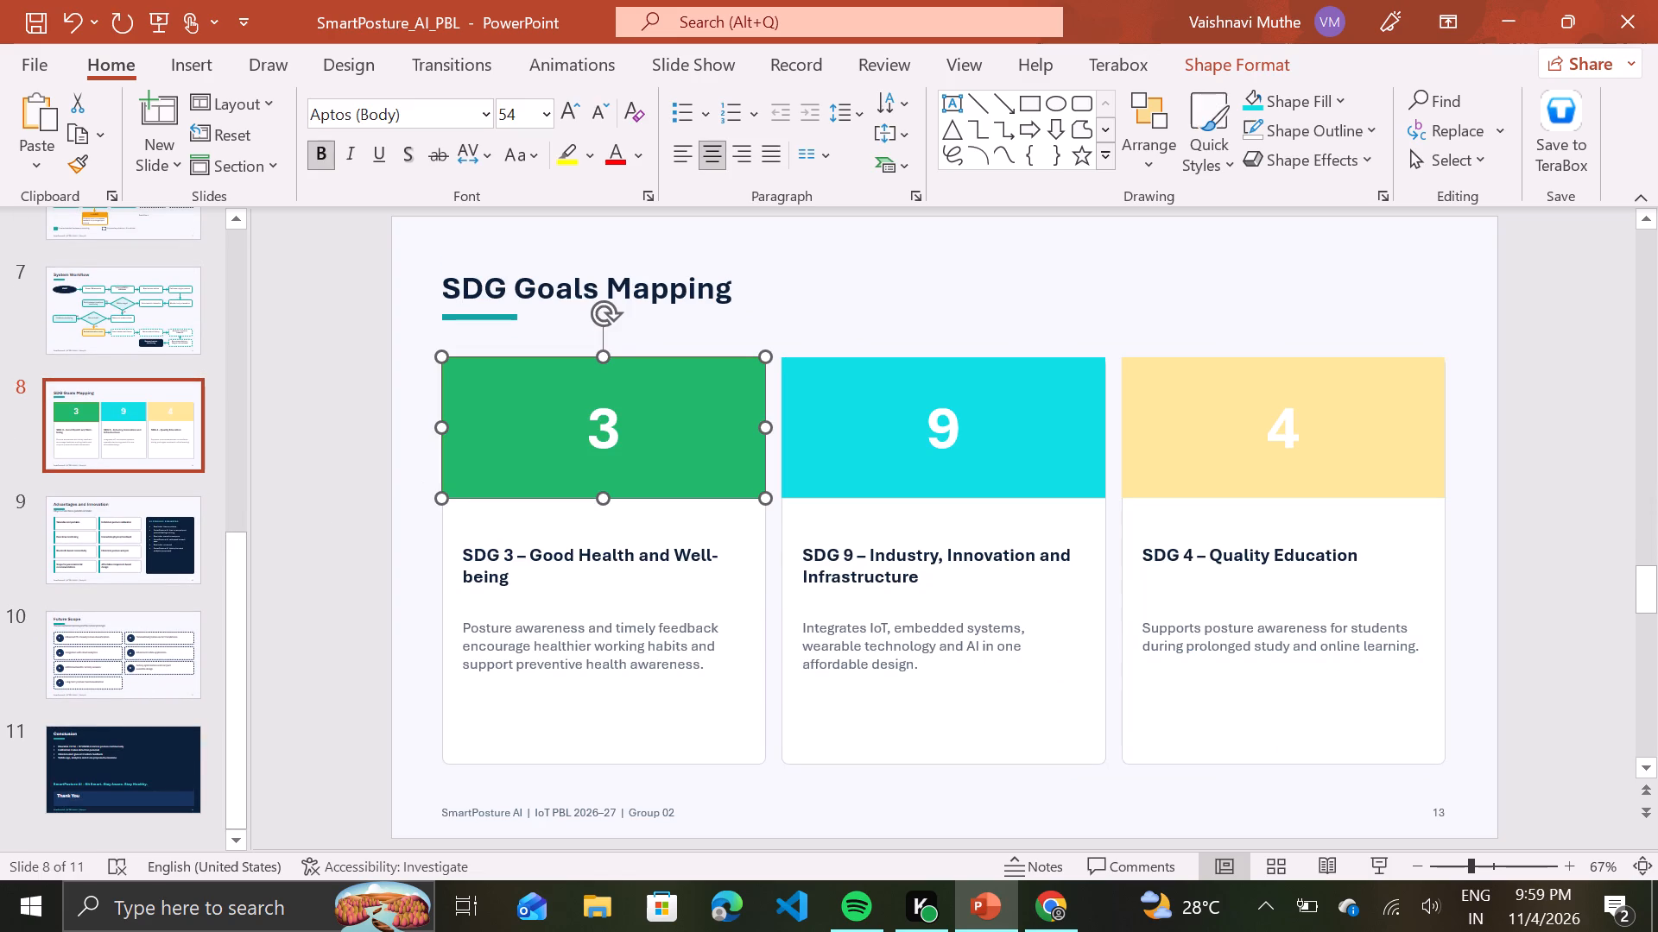
left_click(586, 512)
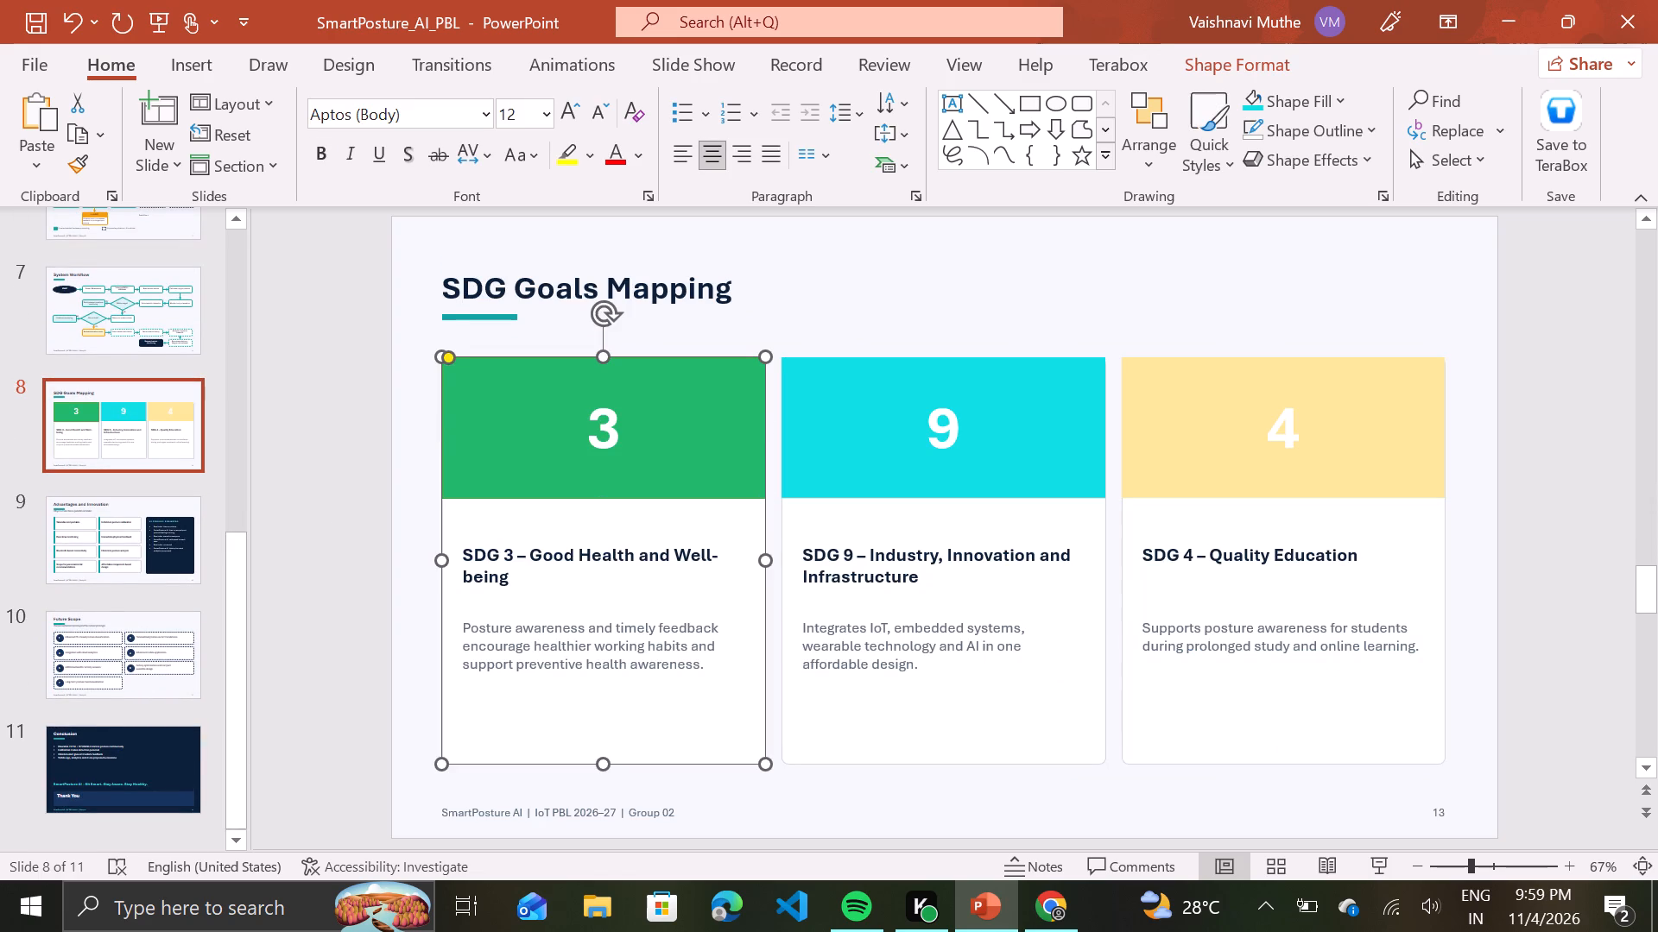
left_click(882, 423)
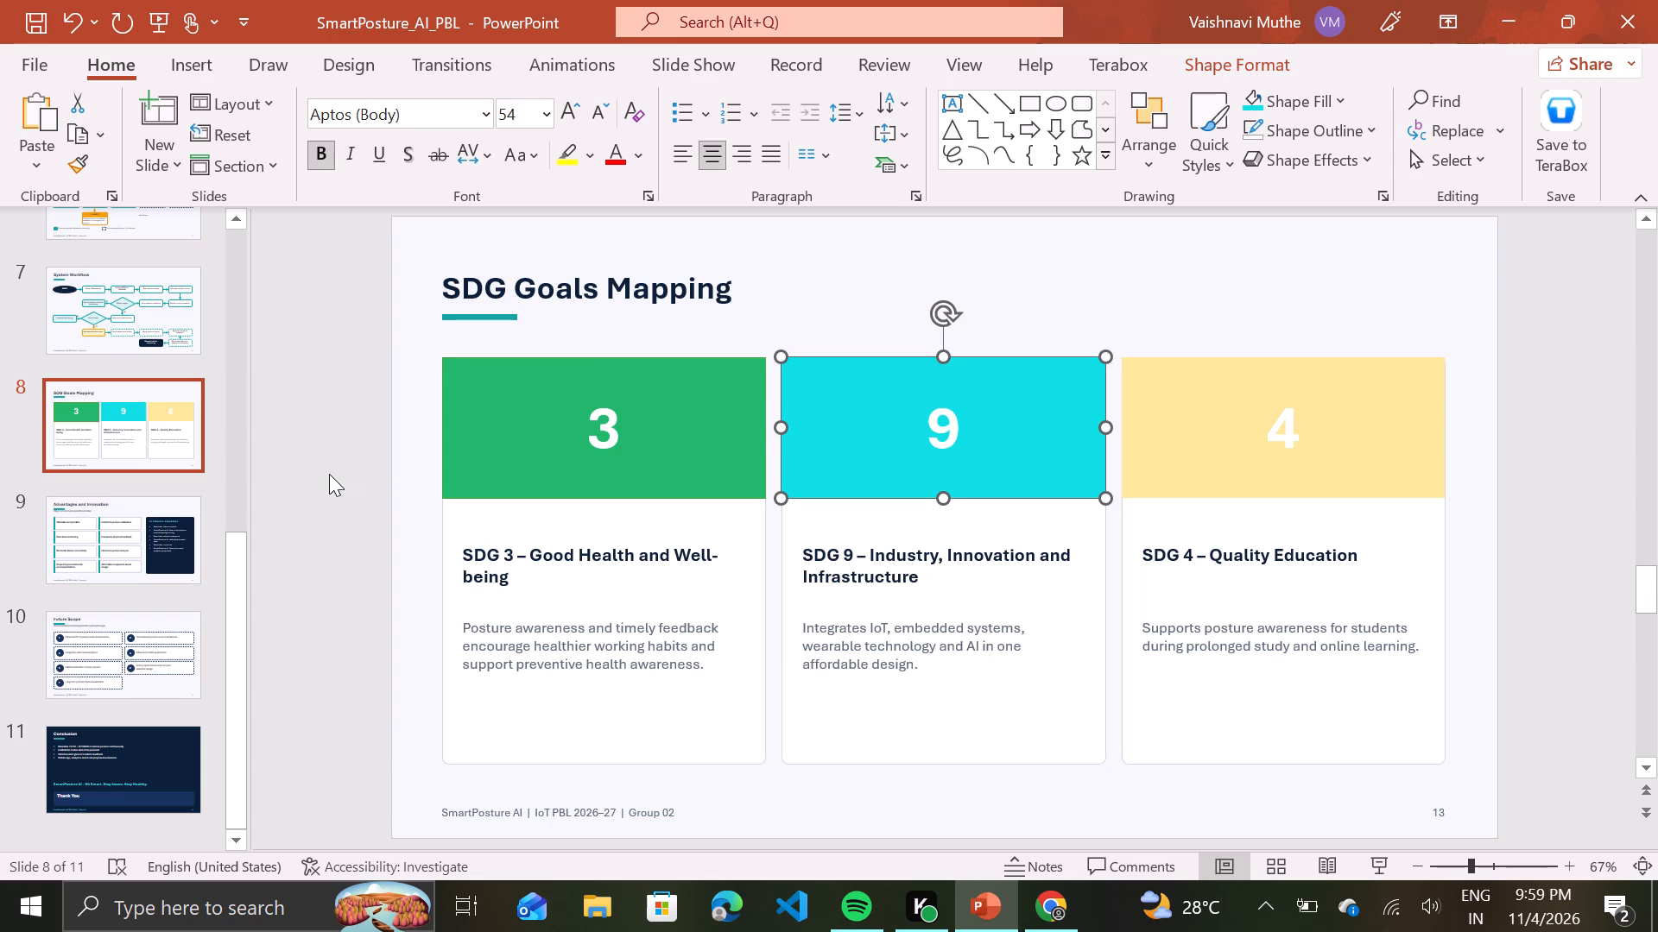
Move the title on the Advantages and Innovation slide slightly higher, farther from its teal underline.
left_click(130, 520)
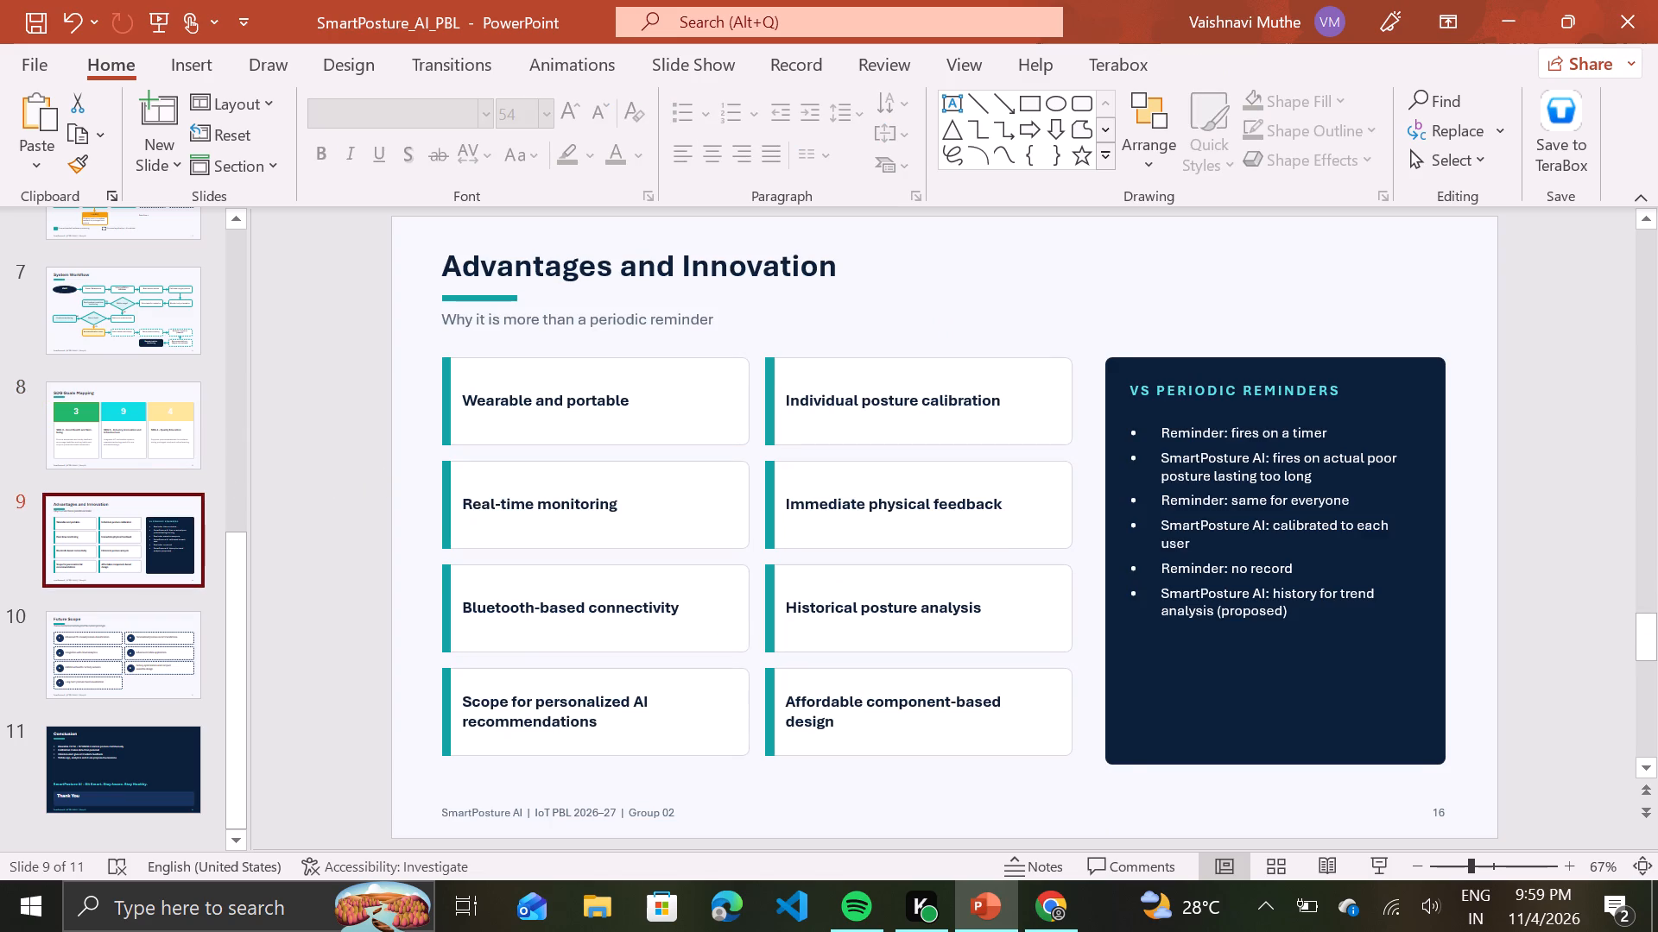
left_click(1275, 618)
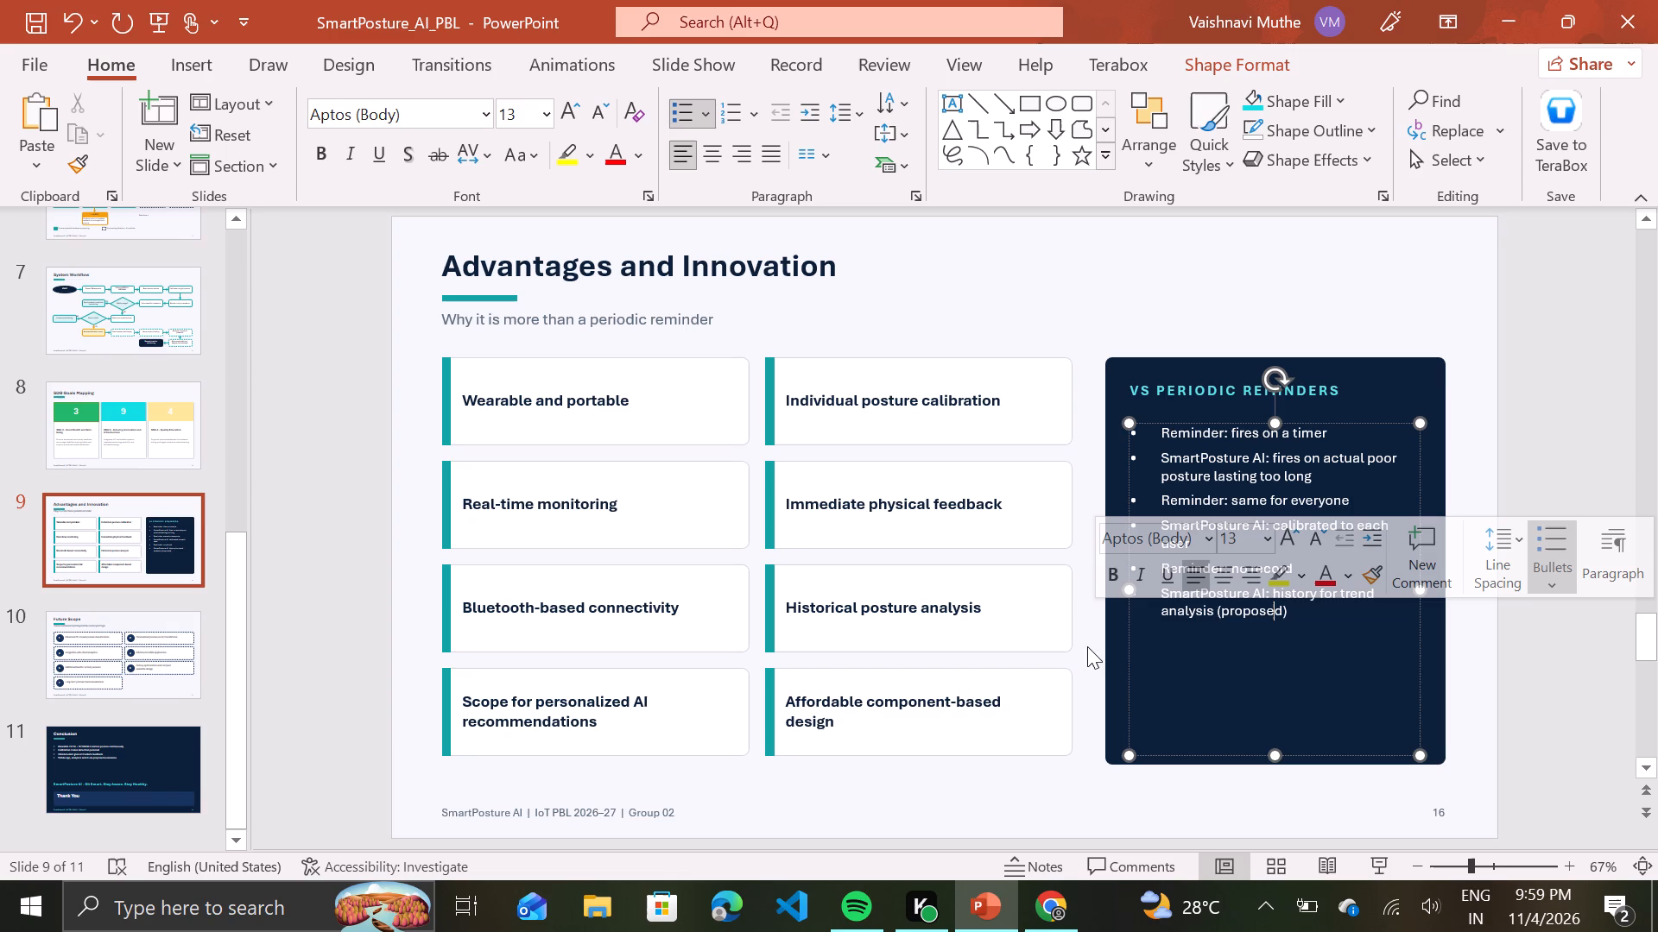
left_click(1068, 316)
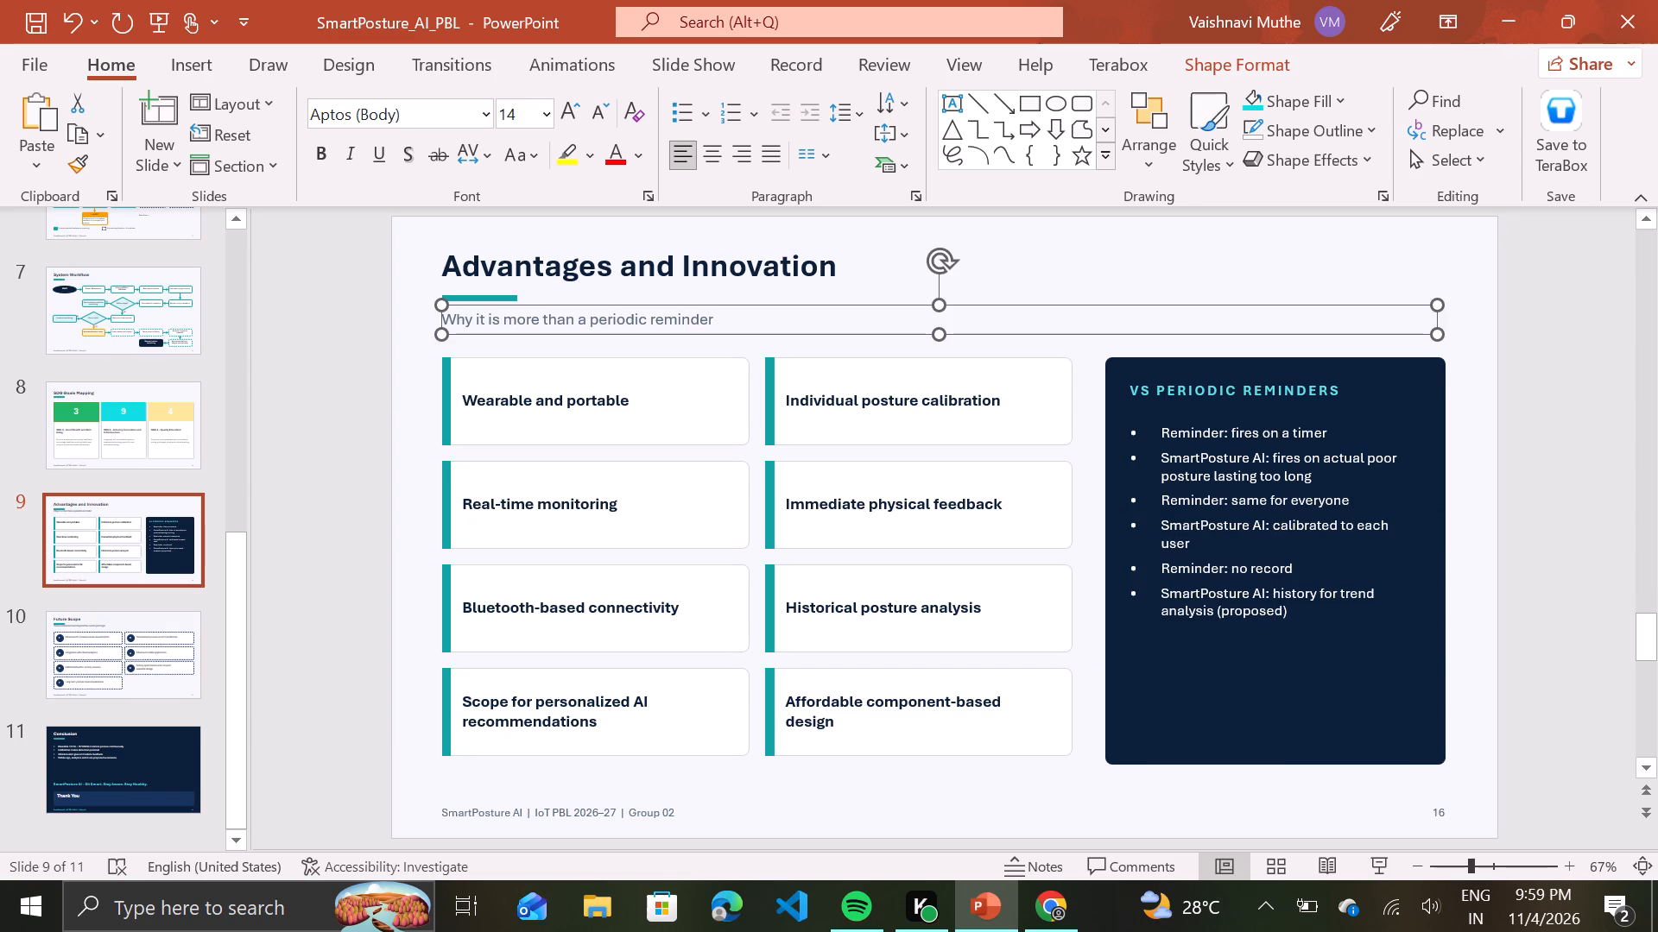
left_click(1036, 252)
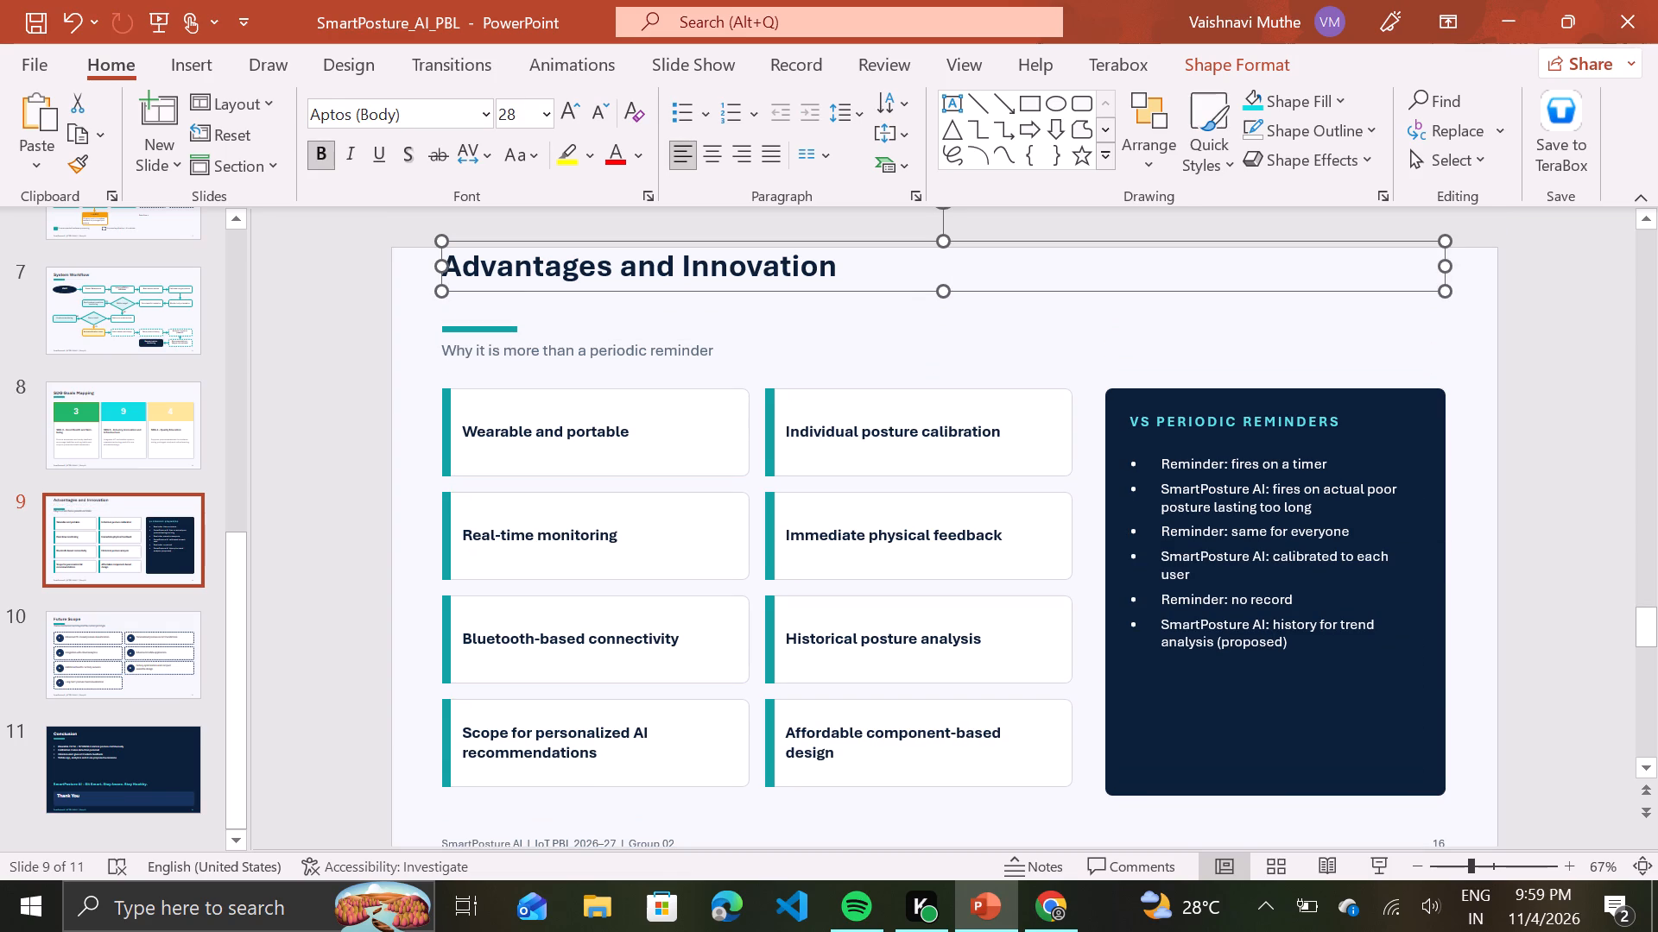
left_click(269, 397)
Look through the whole deck from the title slide to the Conclusion slide for layout problems.
scroll(269, 397, "down", 1)
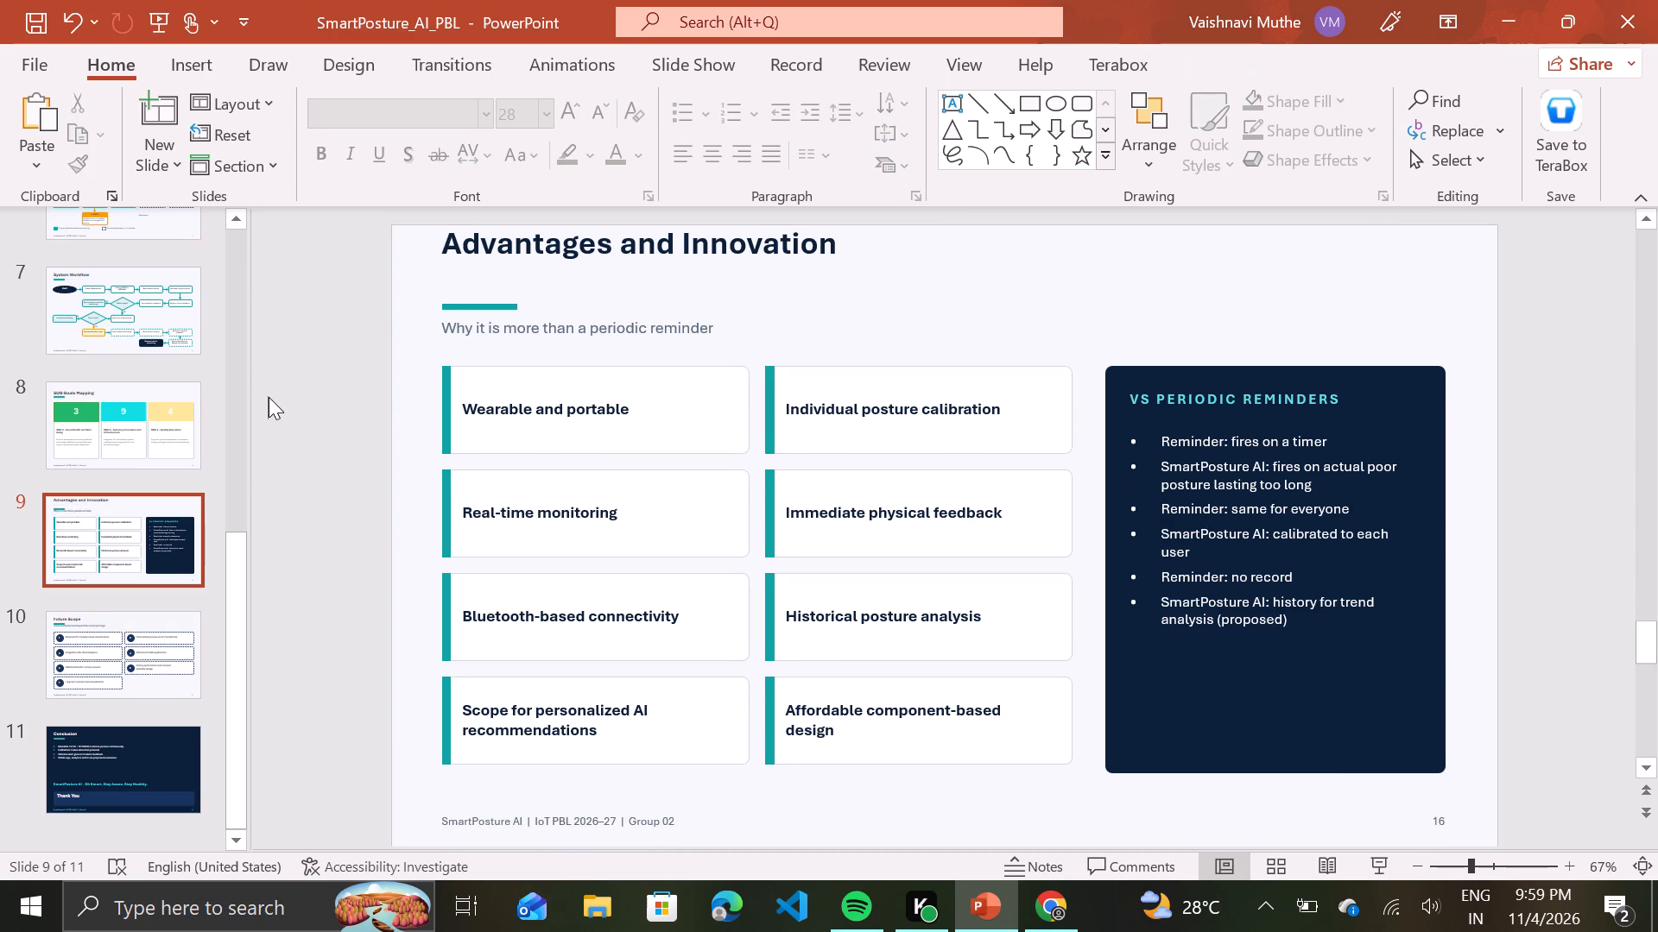
scroll(269, 397, "down", 1)
scroll(269, 397, "up", 2)
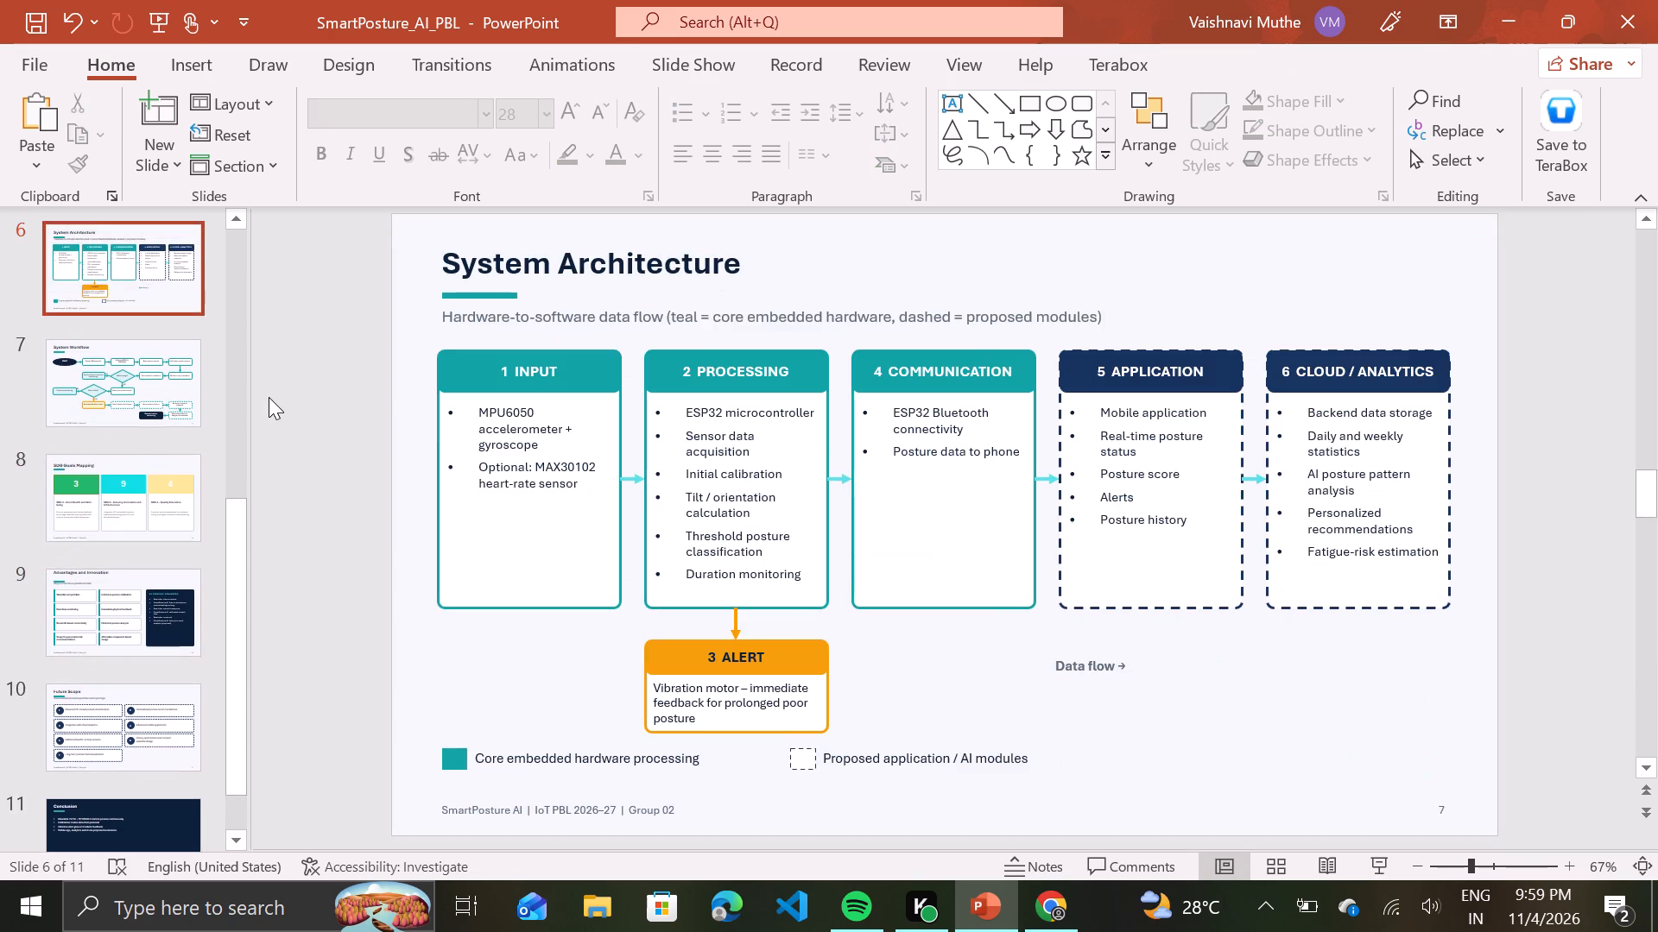
scroll(269, 397, "up", 4)
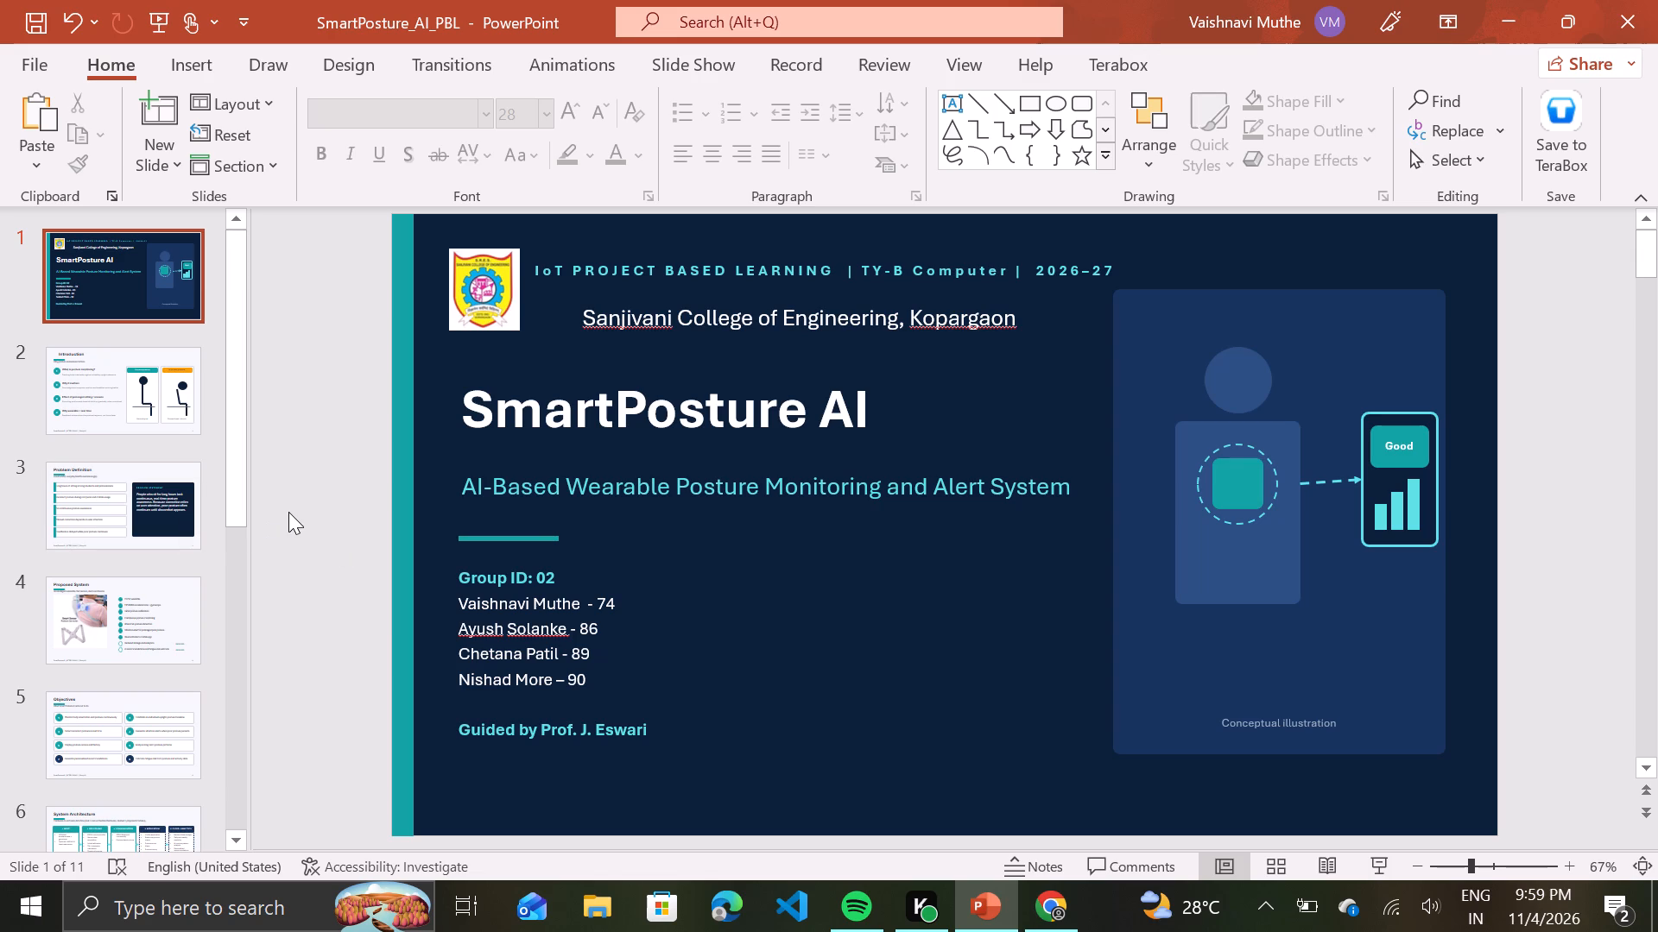
scroll(298, 512, "up", 2)
scroll(298, 512, "down", 7)
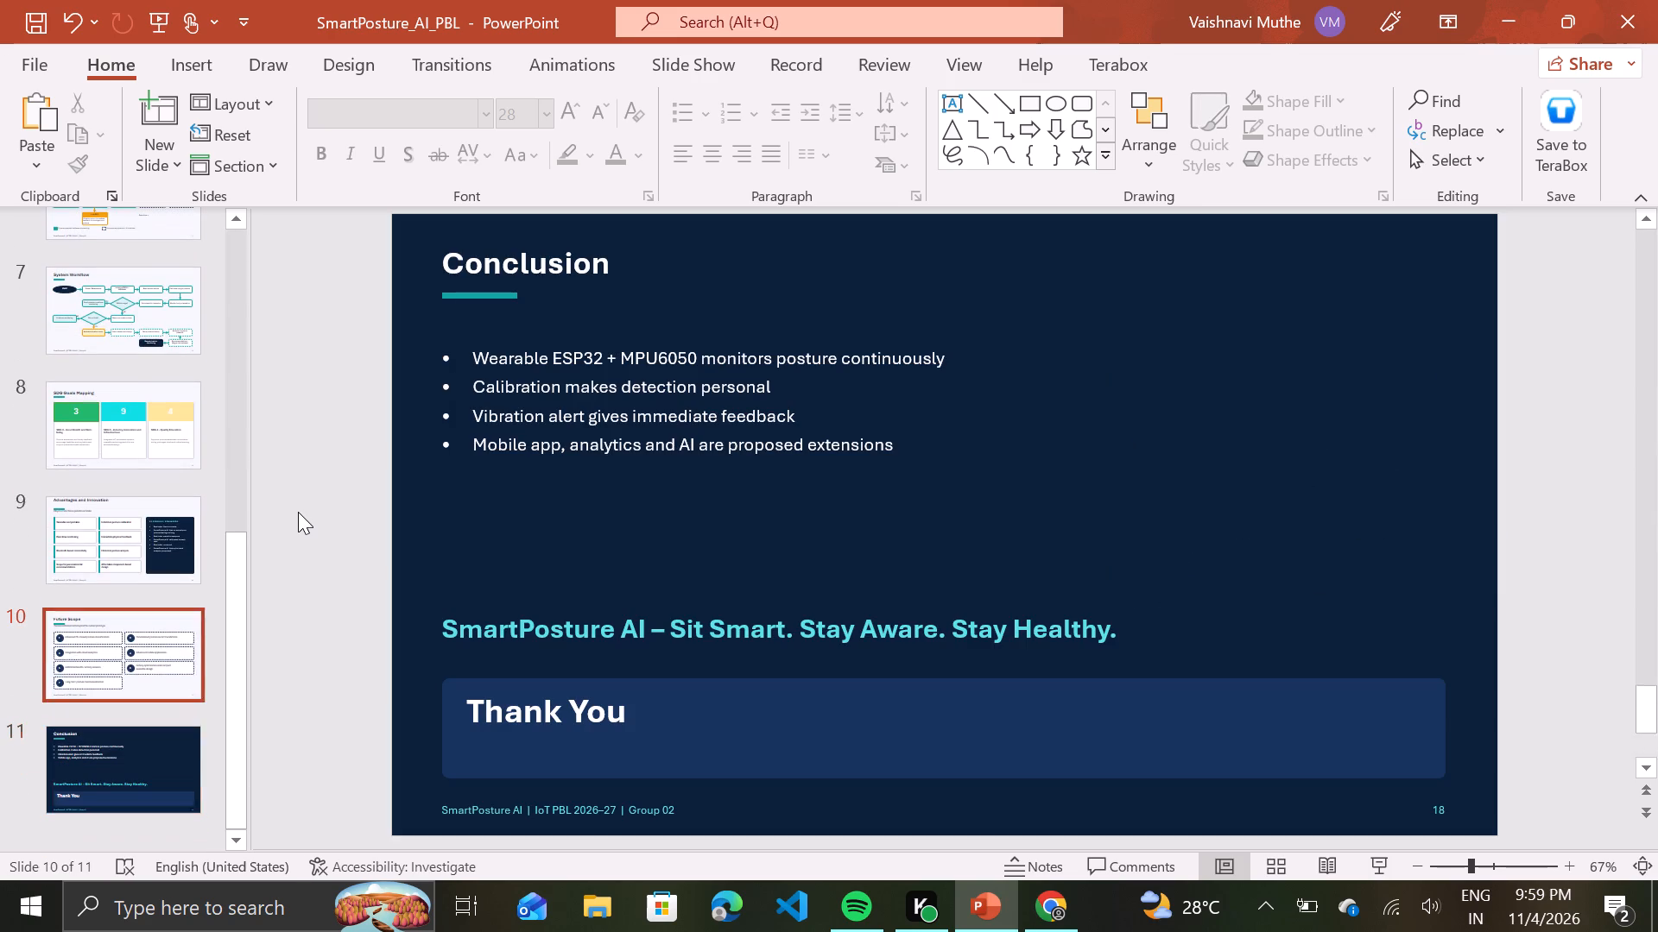
scroll(117, 580, "down", 4)
scroll(117, 580, "up", 2)
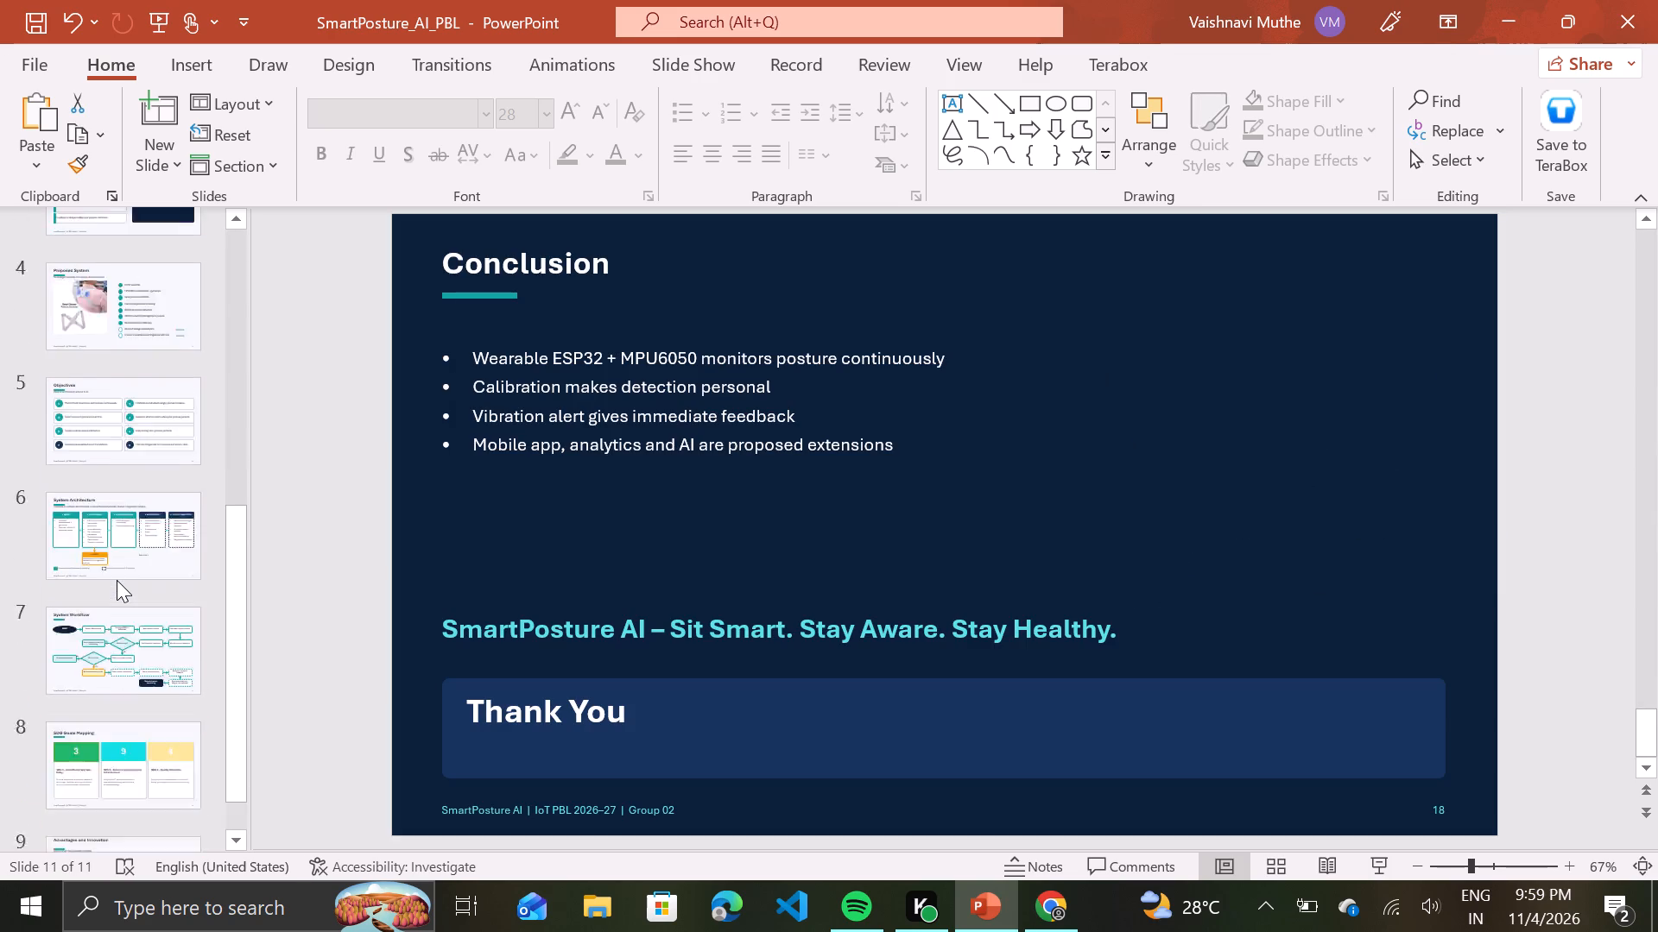
scroll(117, 580, "up", 1)
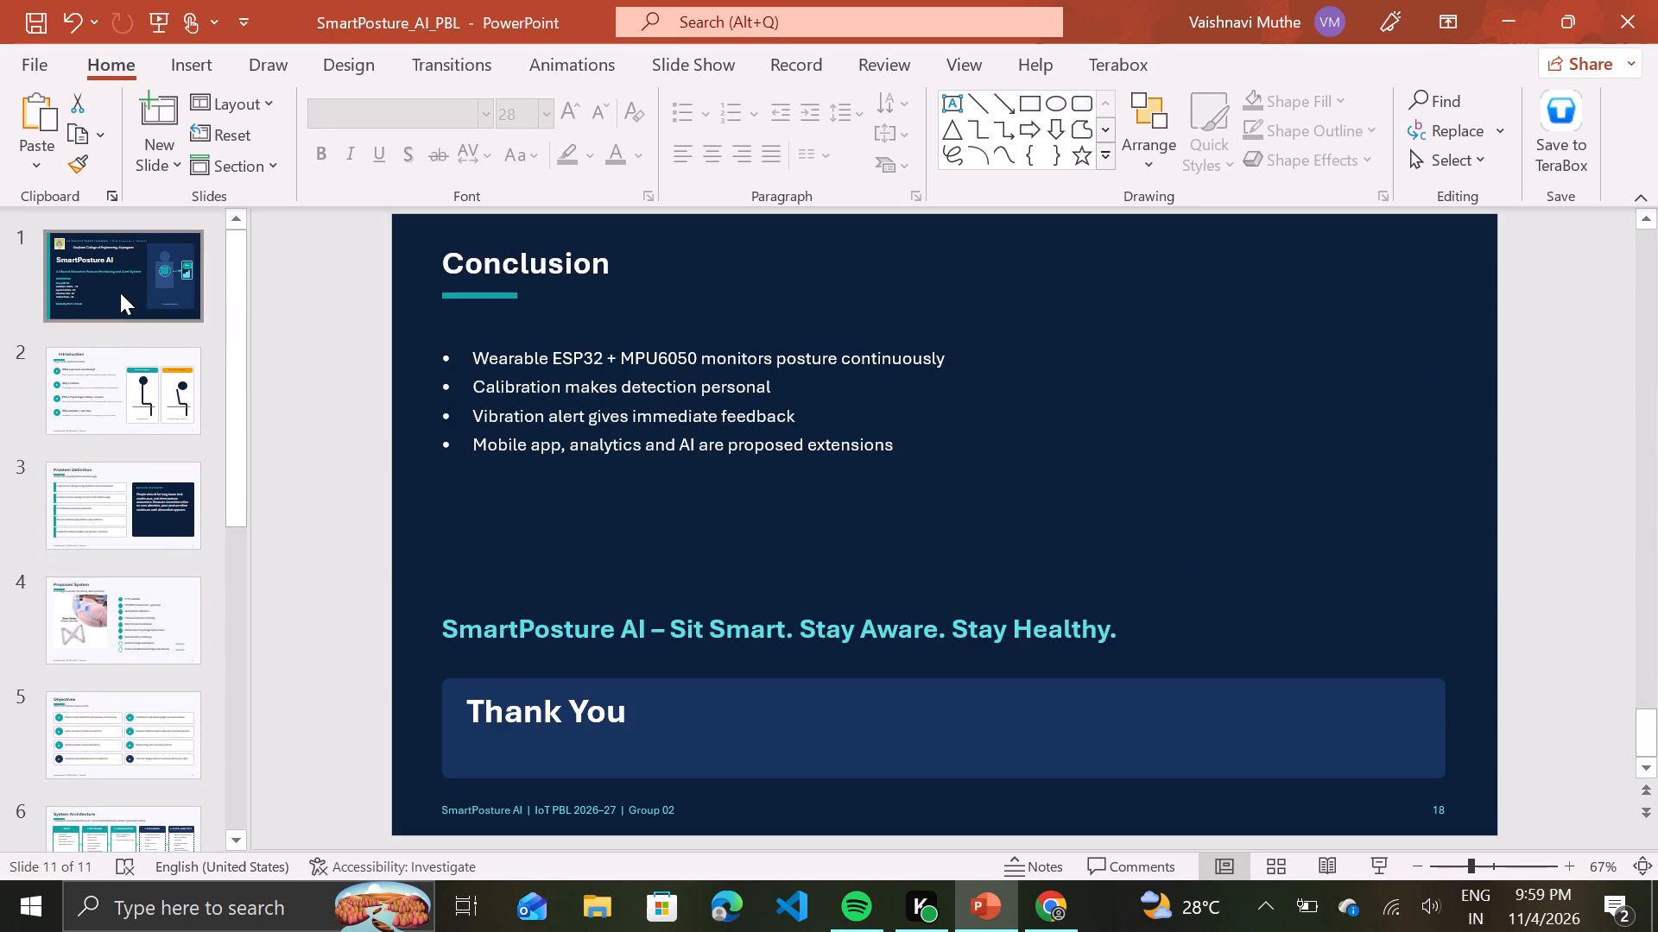
Shift the Introduction slide's title left so it lines up with the start of the teal underline.
left_click(124, 384)
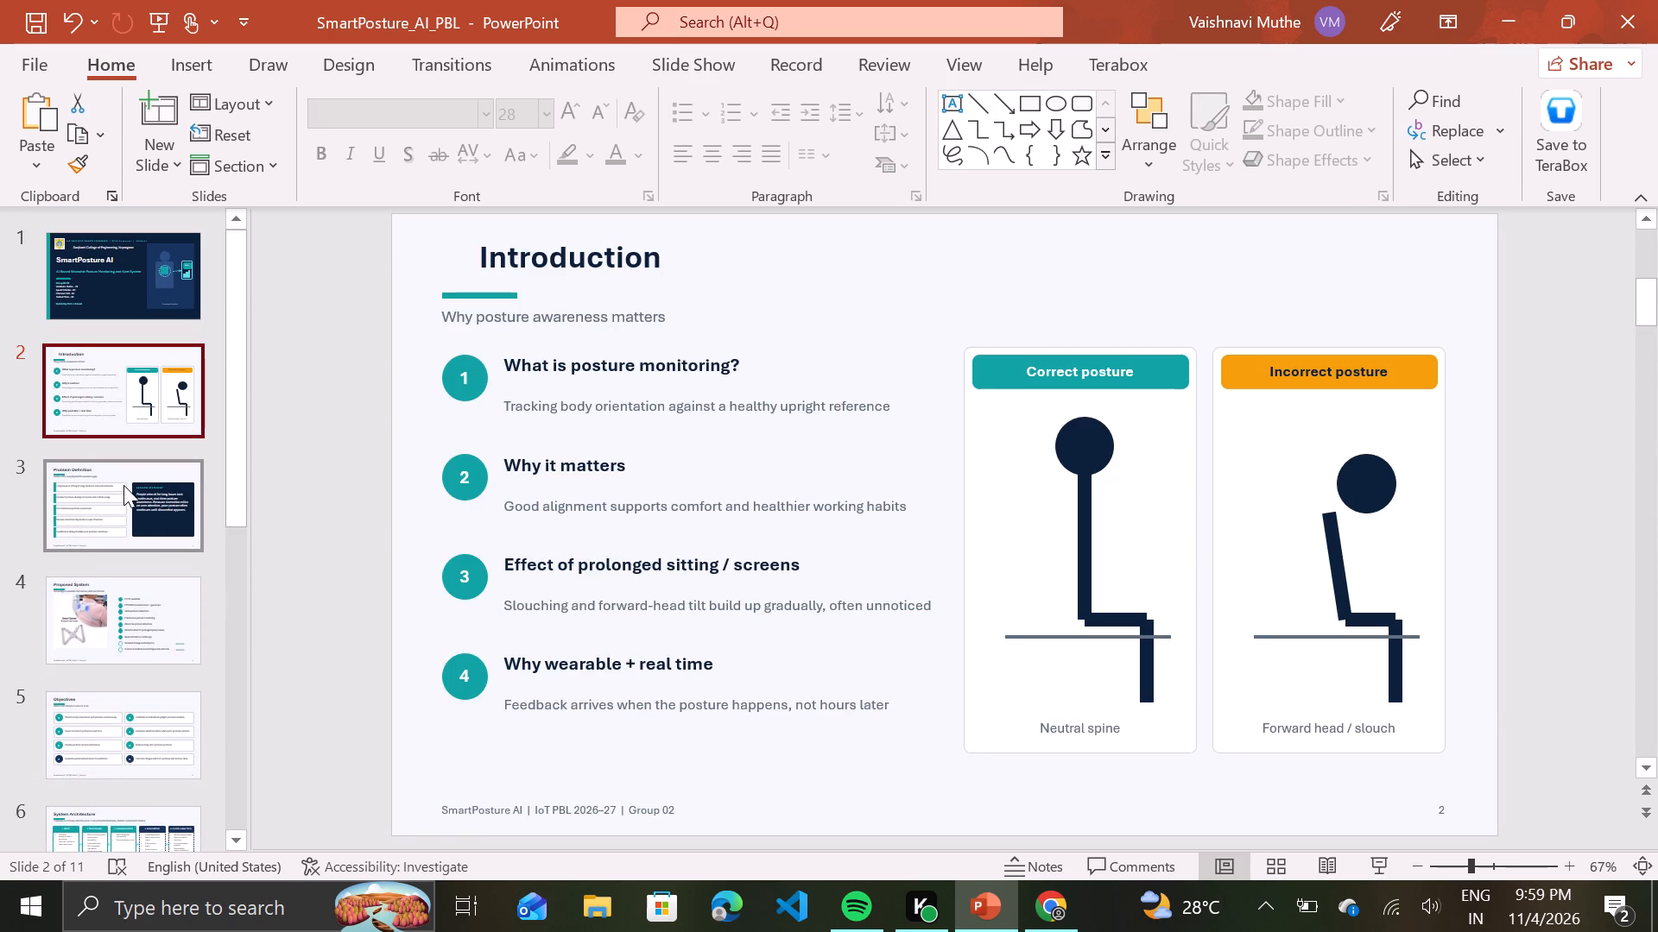
left_click(123, 485)
left_click(133, 406)
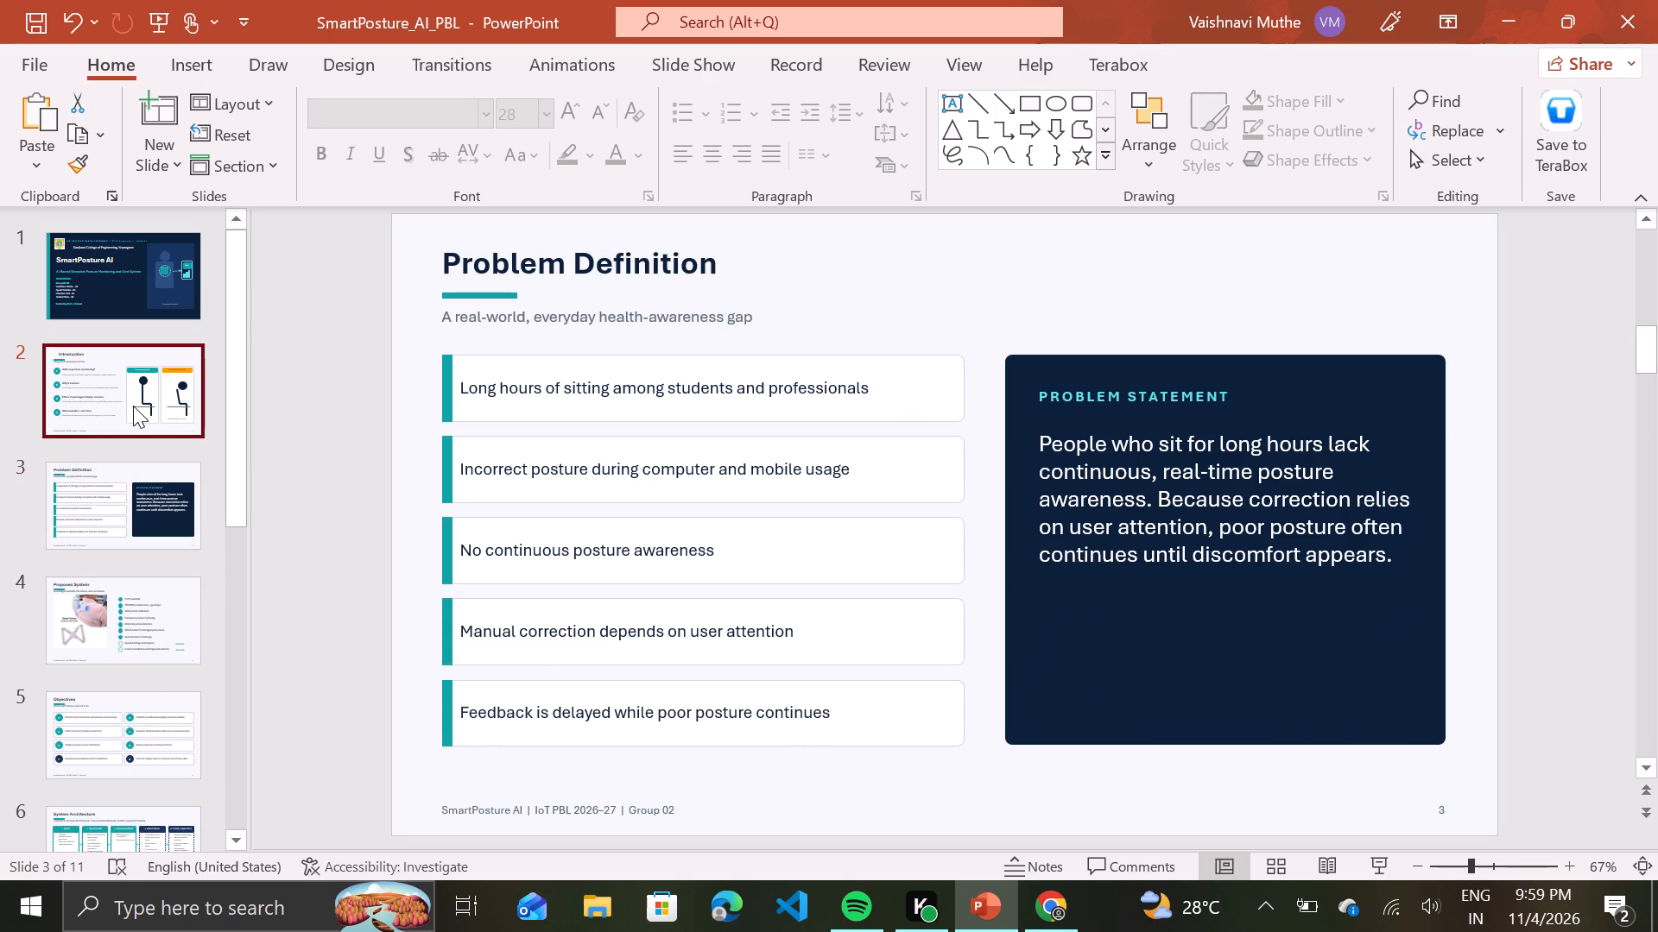
left_click(572, 263)
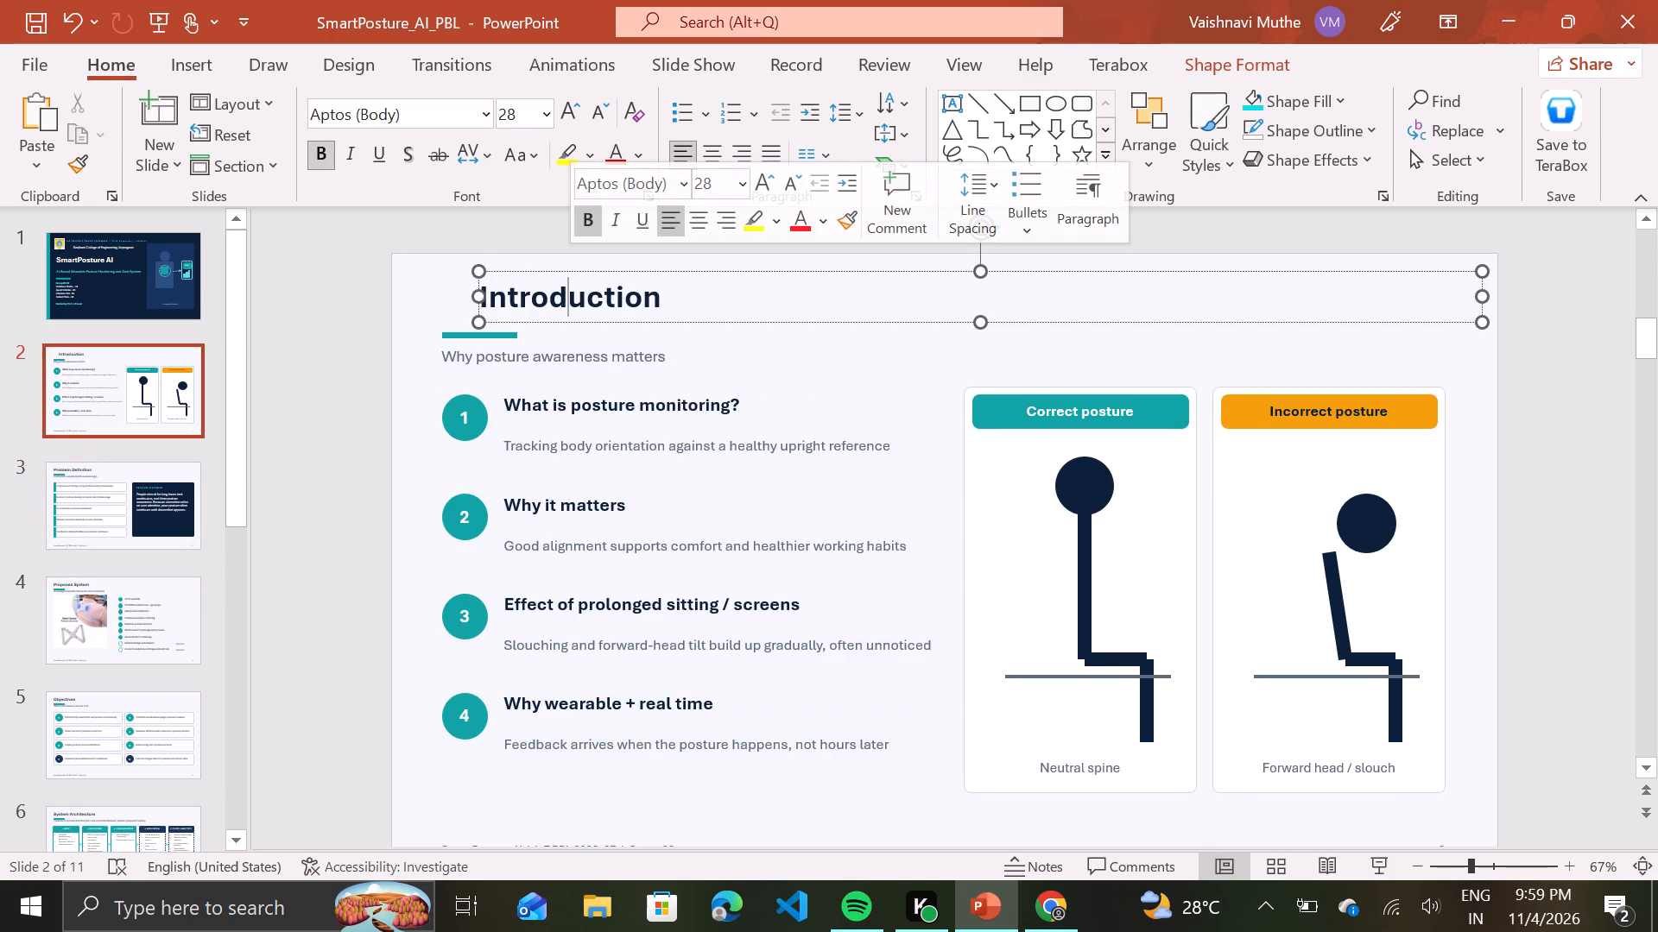
left_click_drag(693, 269, 655, 269)
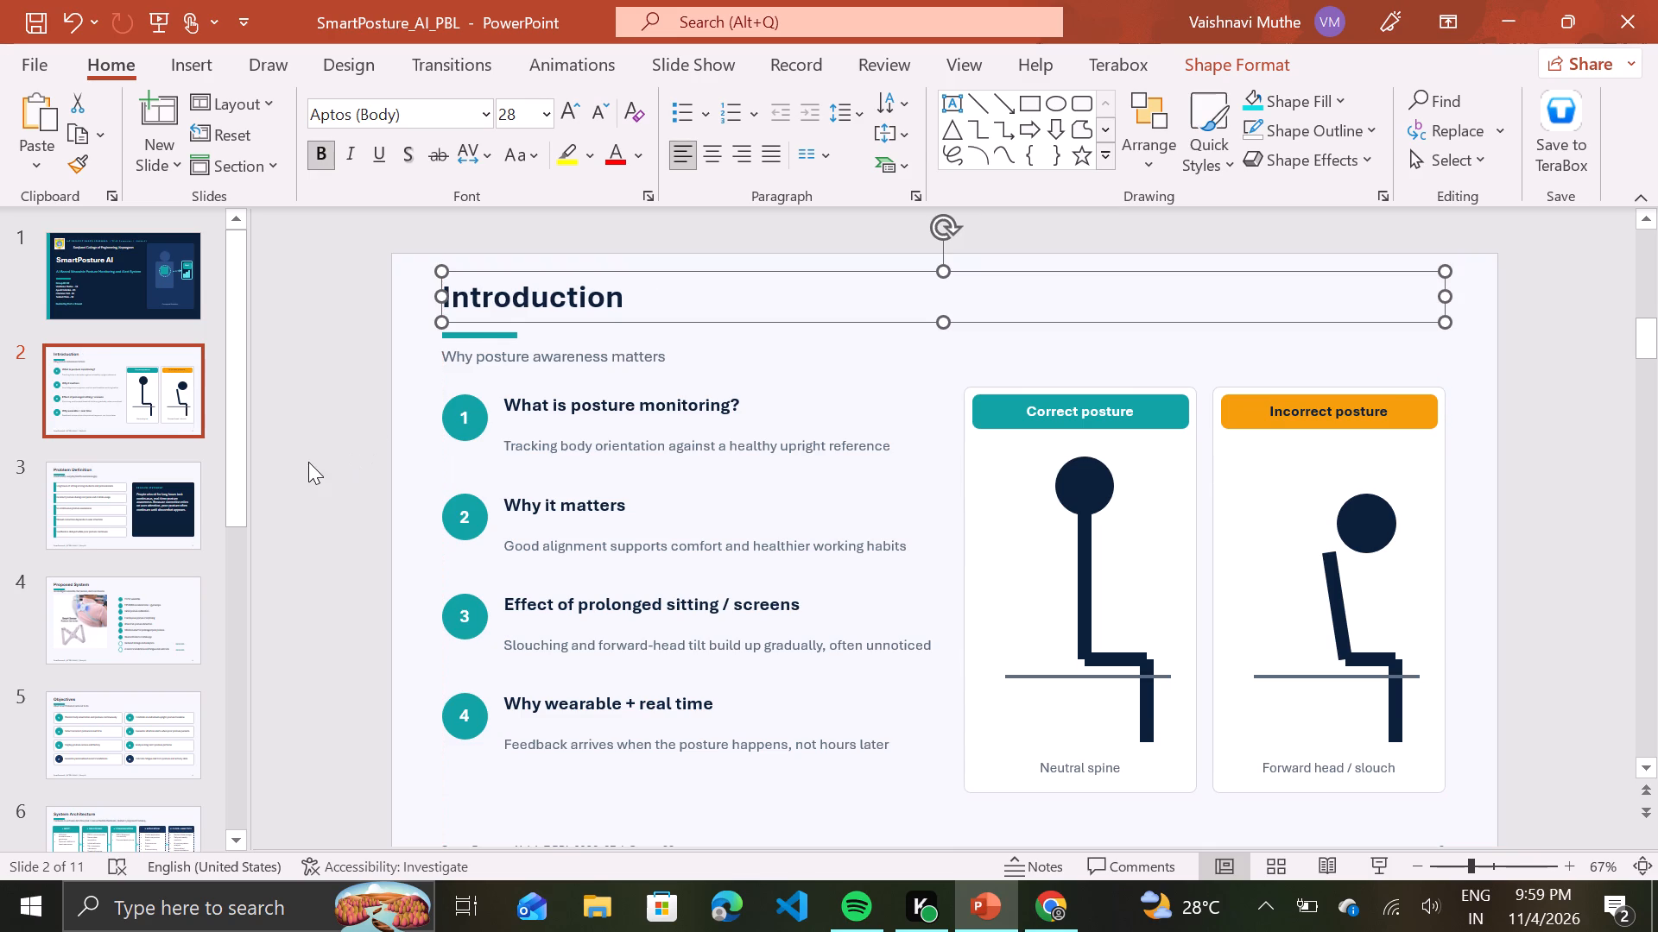
left_click(308, 462)
Move the subtitle on the Advantages and Innovation slide slightly lower, farther from the teal underline.
scroll(308, 462, "down", 2)
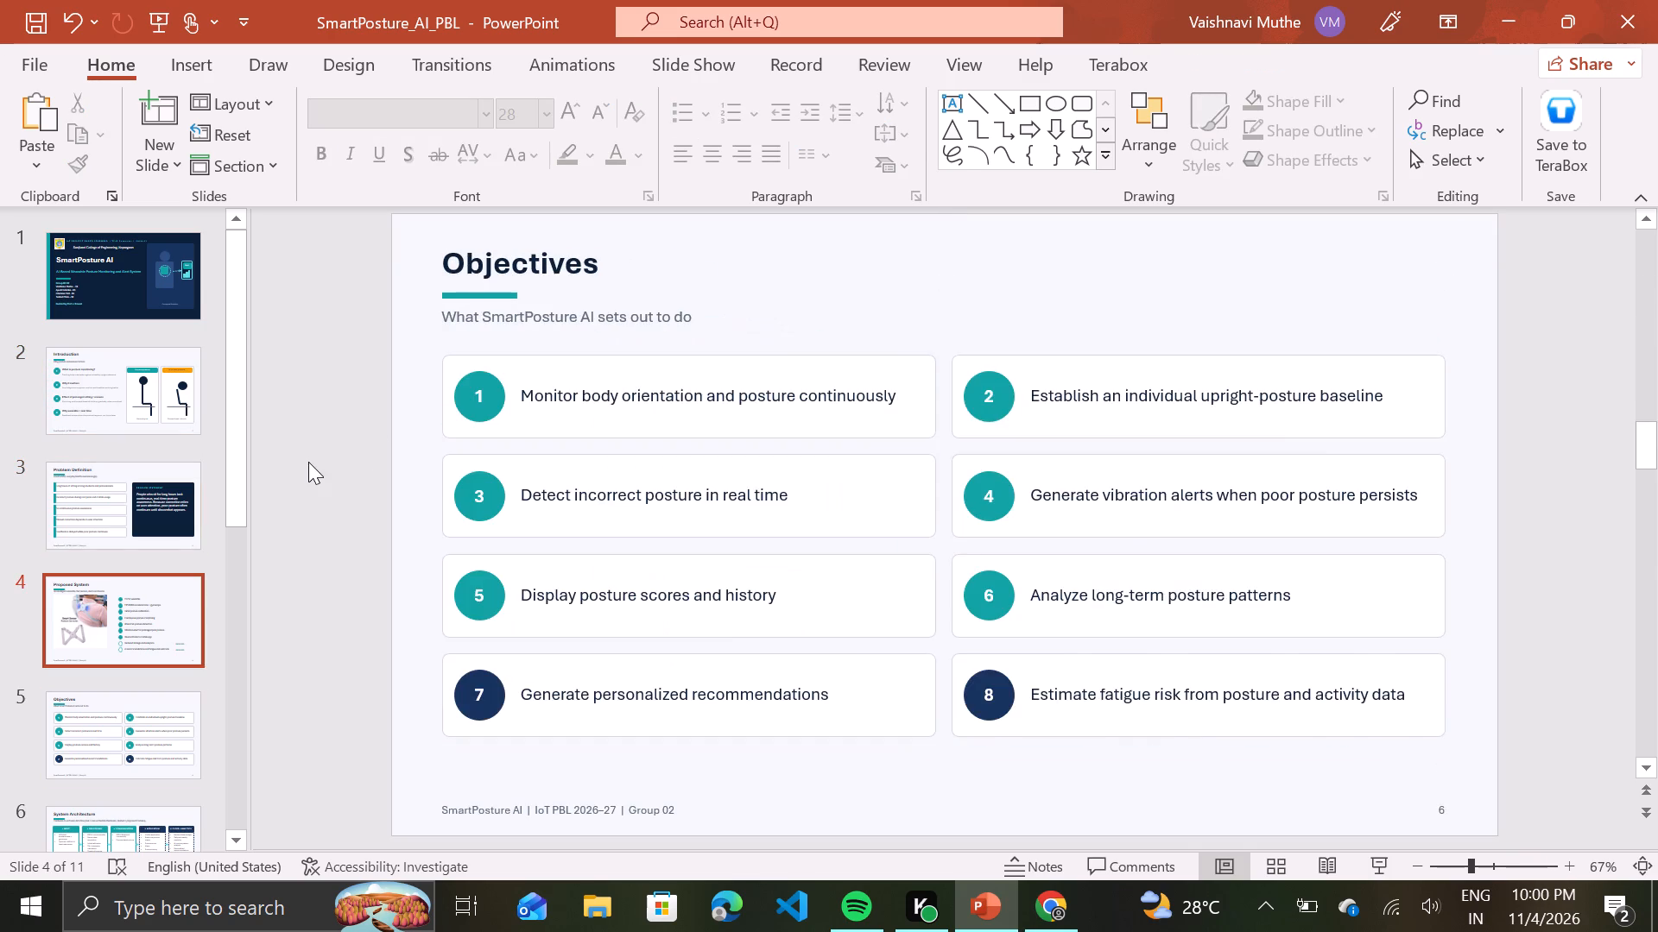
scroll(308, 462, "down", 2)
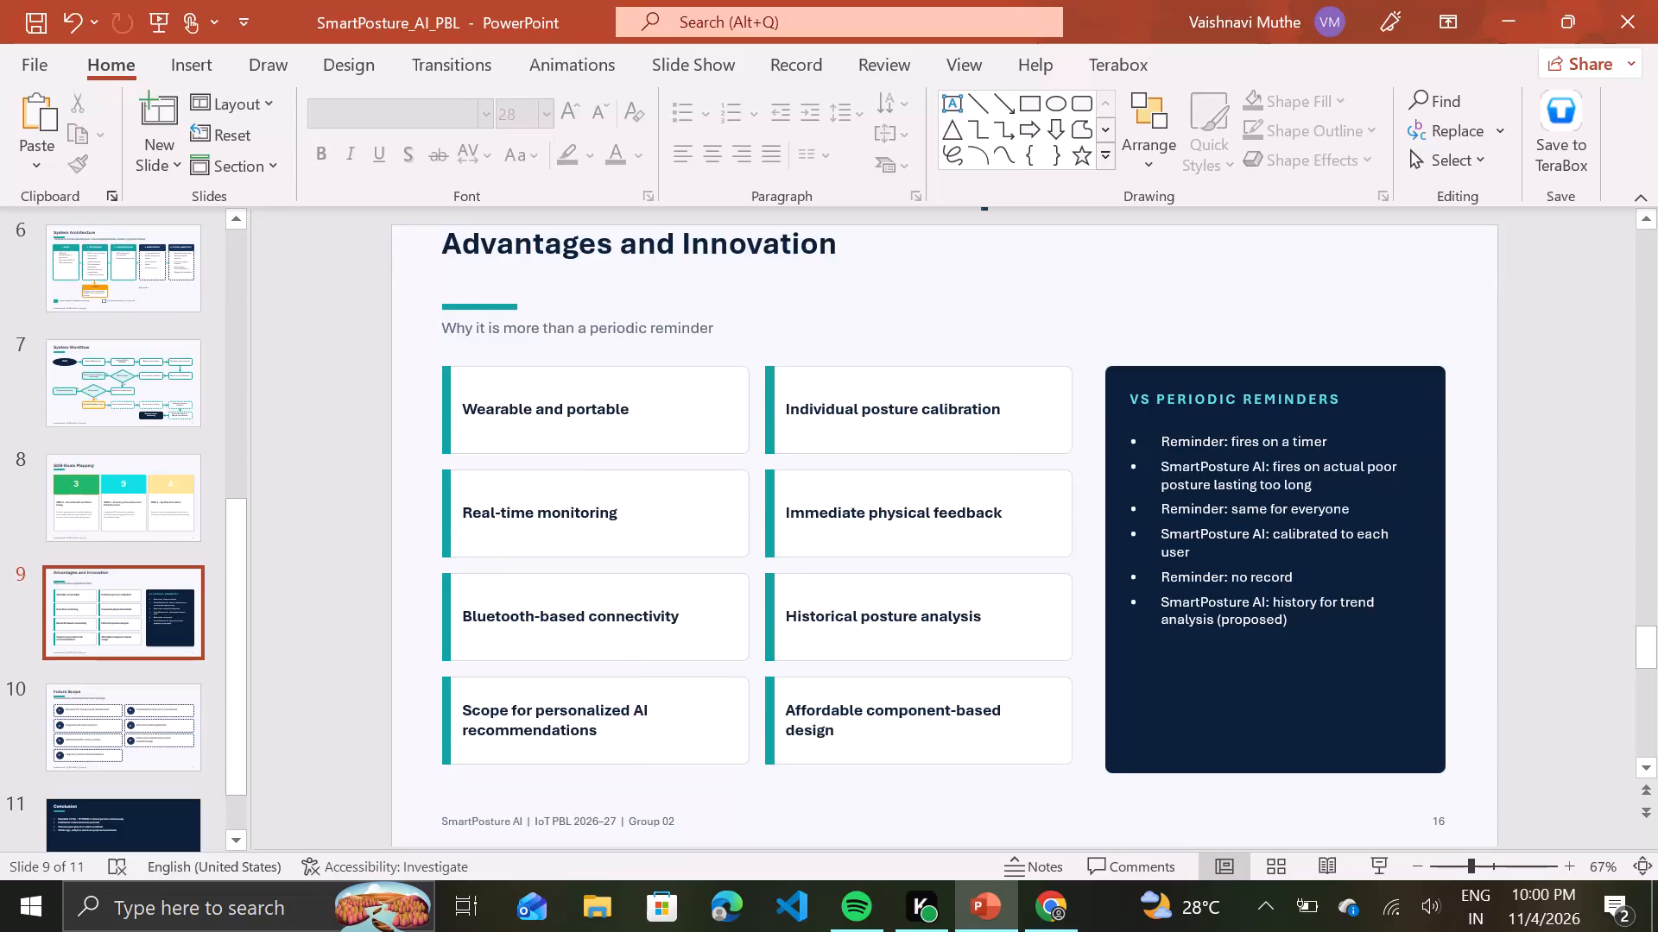
left_click(586, 255)
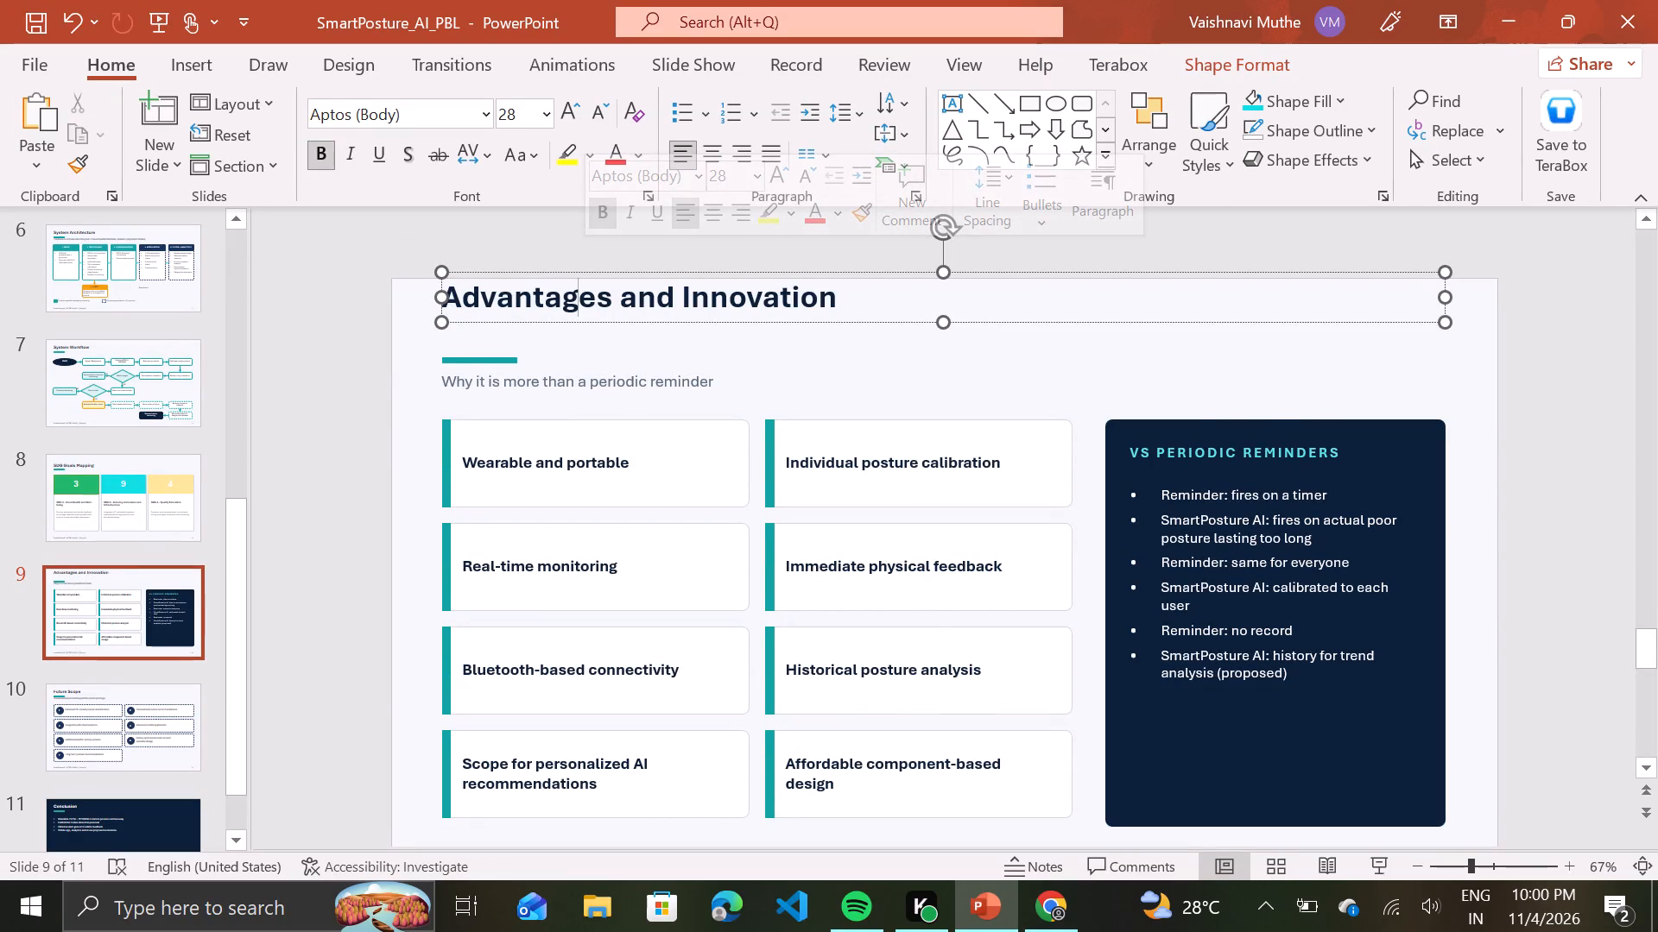
left_click(626, 311)
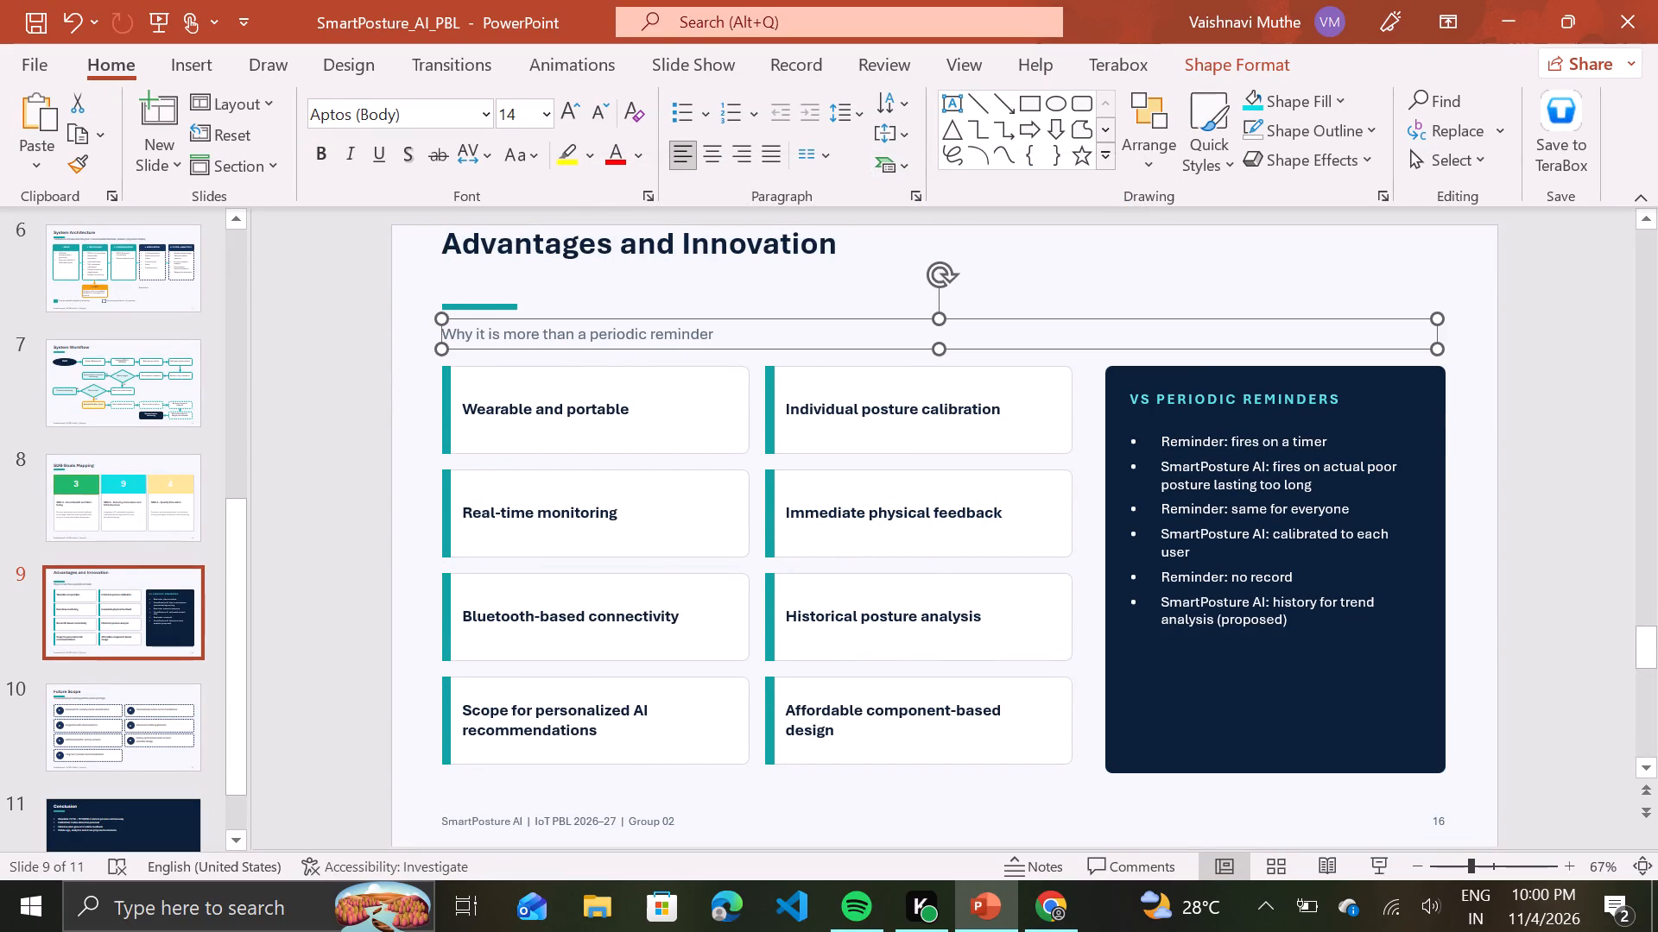
left_click(585, 261)
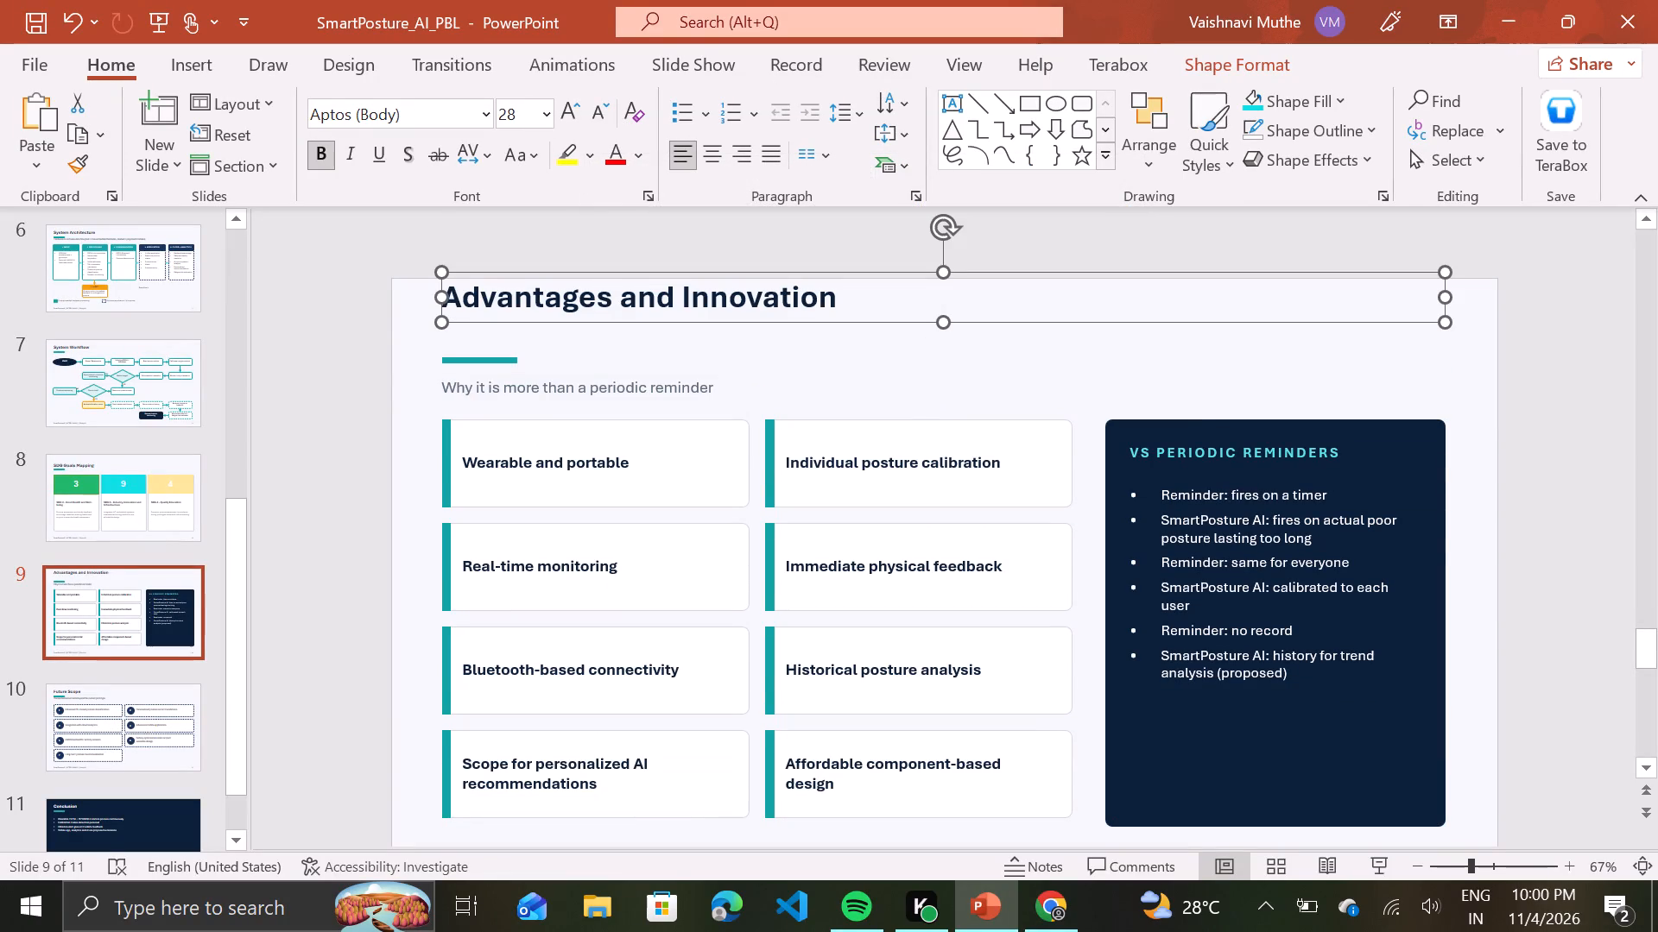
left_click(789, 318)
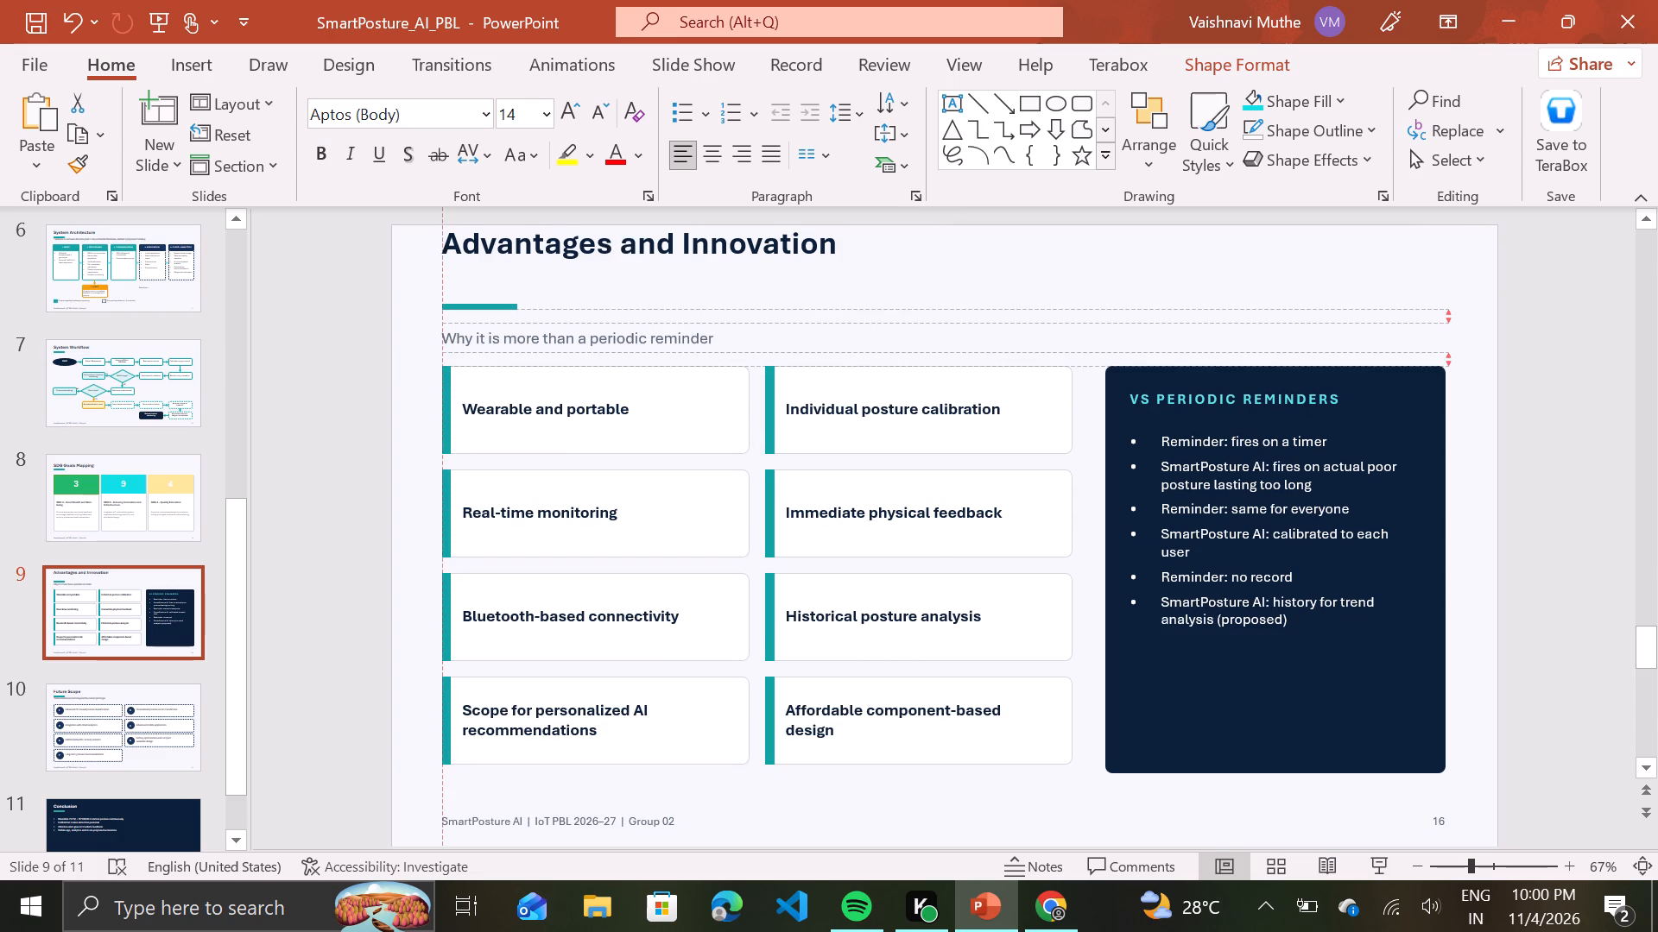
left_click(869, 255)
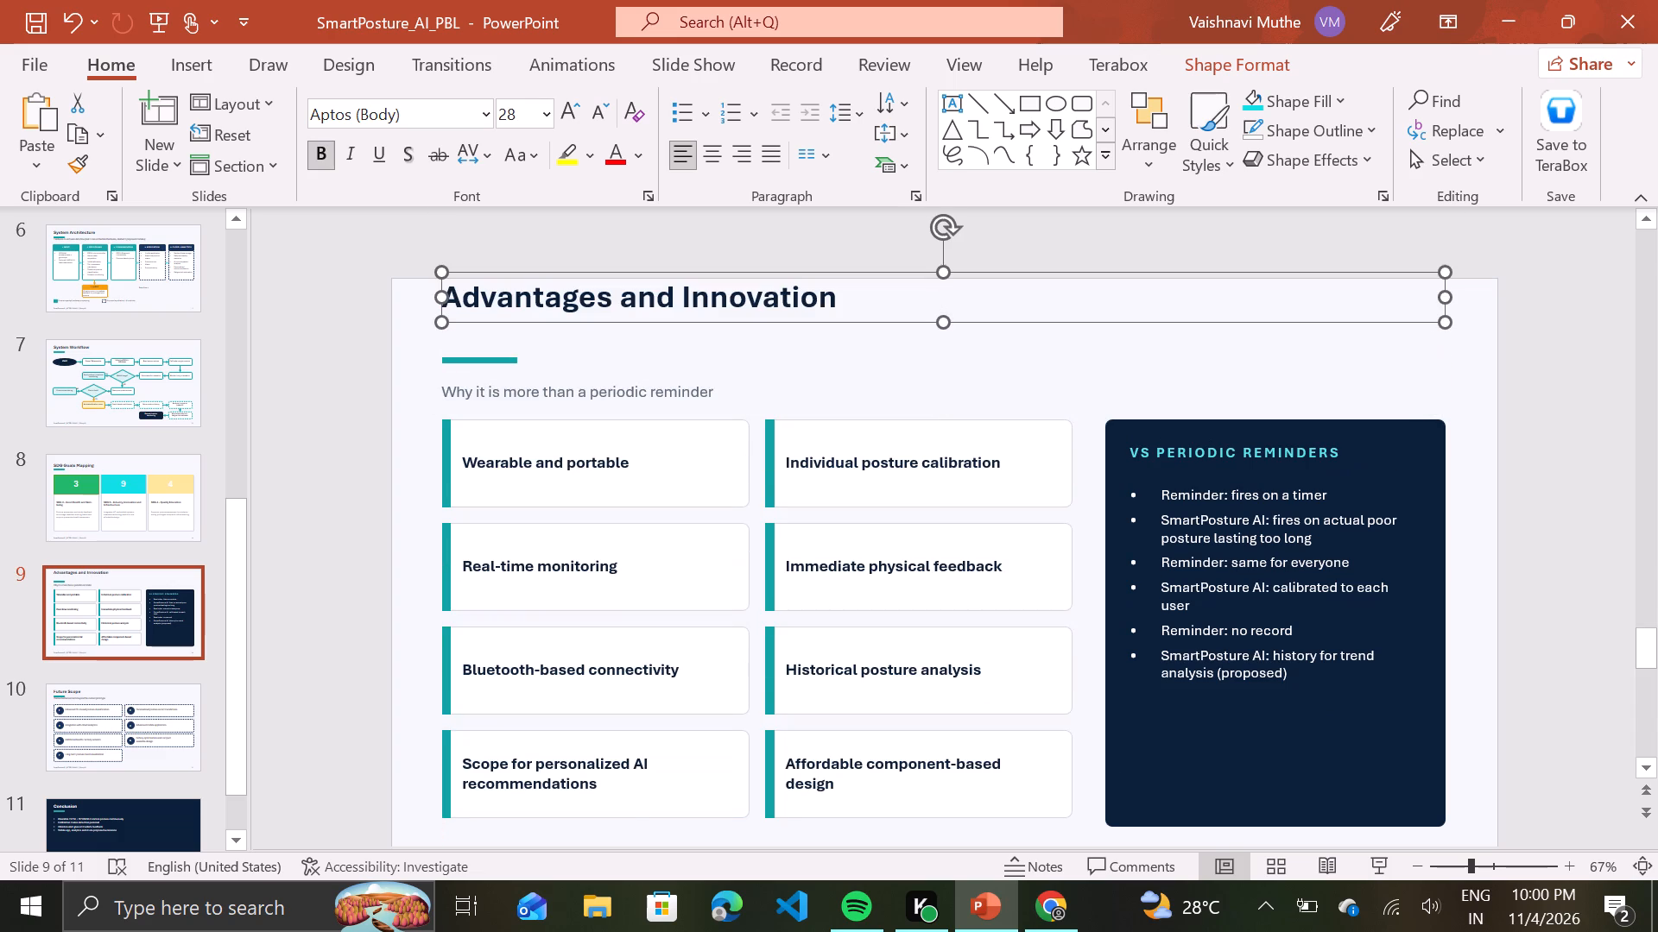
left_click(919, 327)
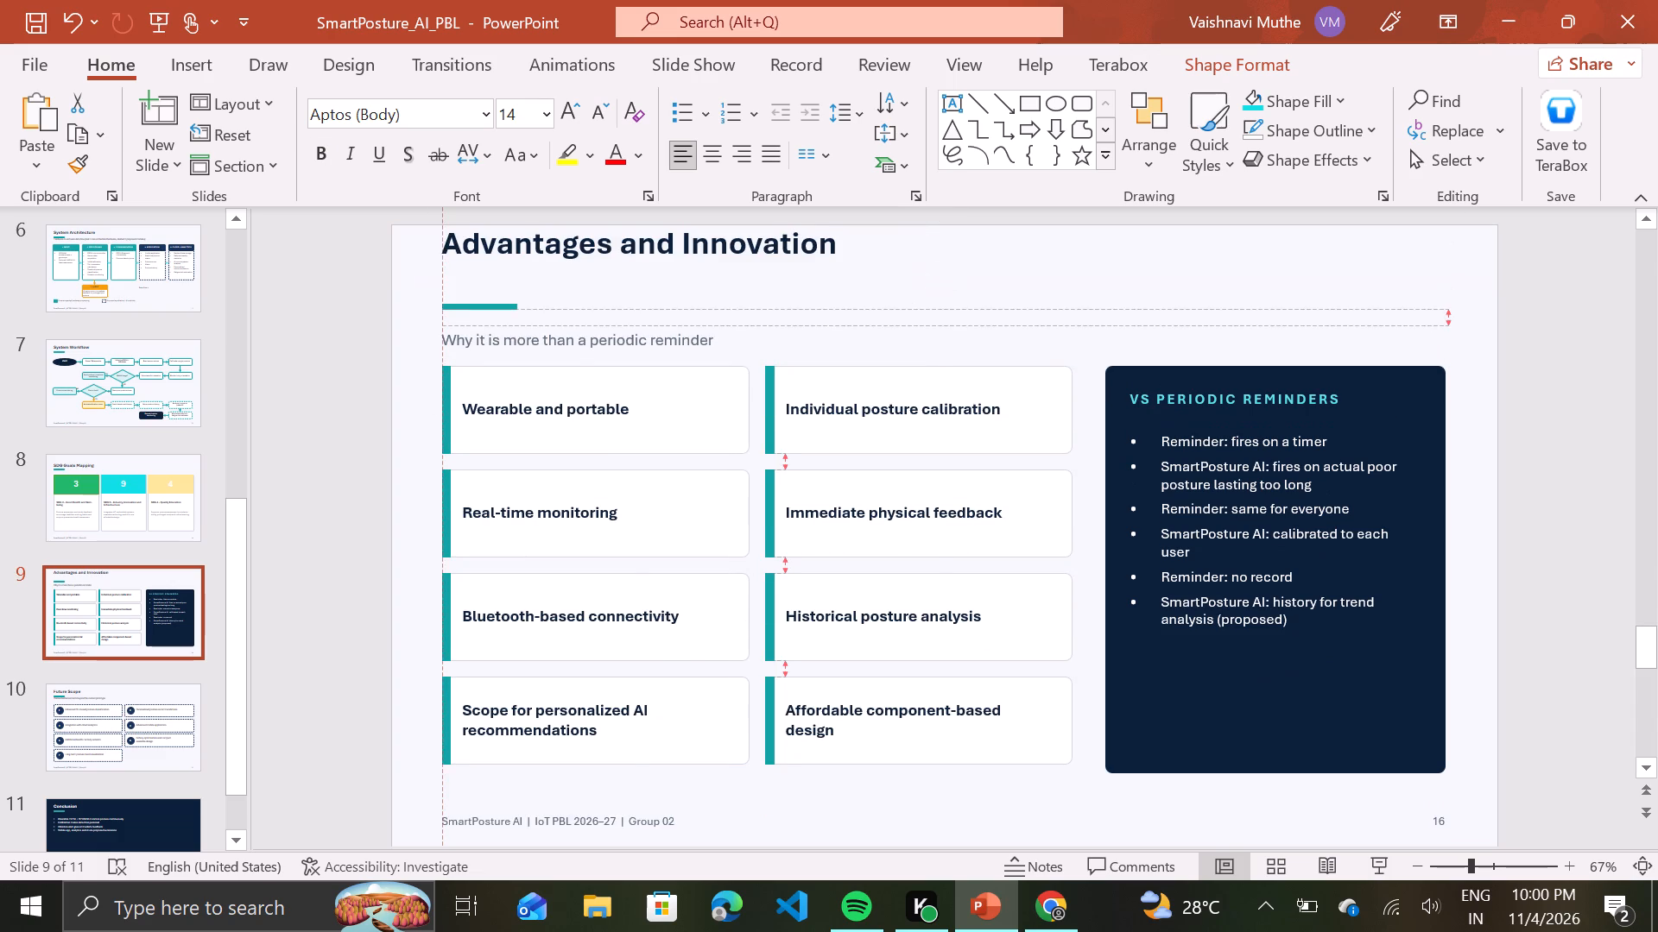
Move the Advantages and Innovation title down to sit just above its teal underline, aligned with the underline's start.
left_click(838, 255)
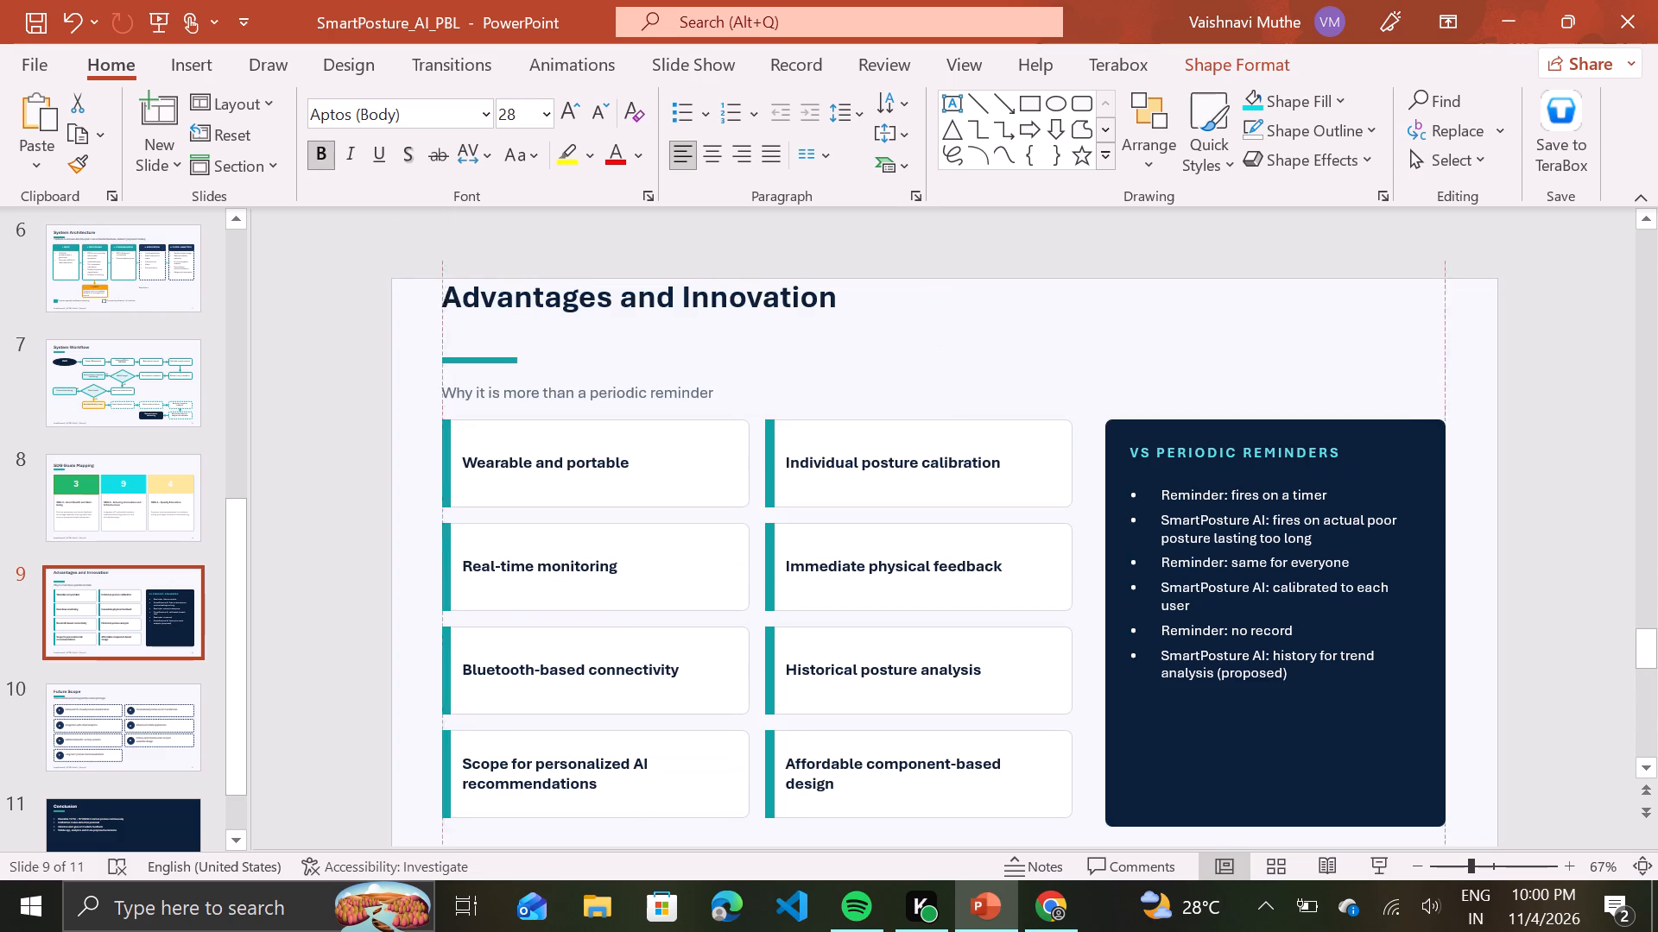
left_click_drag(834, 268, 830, 276)
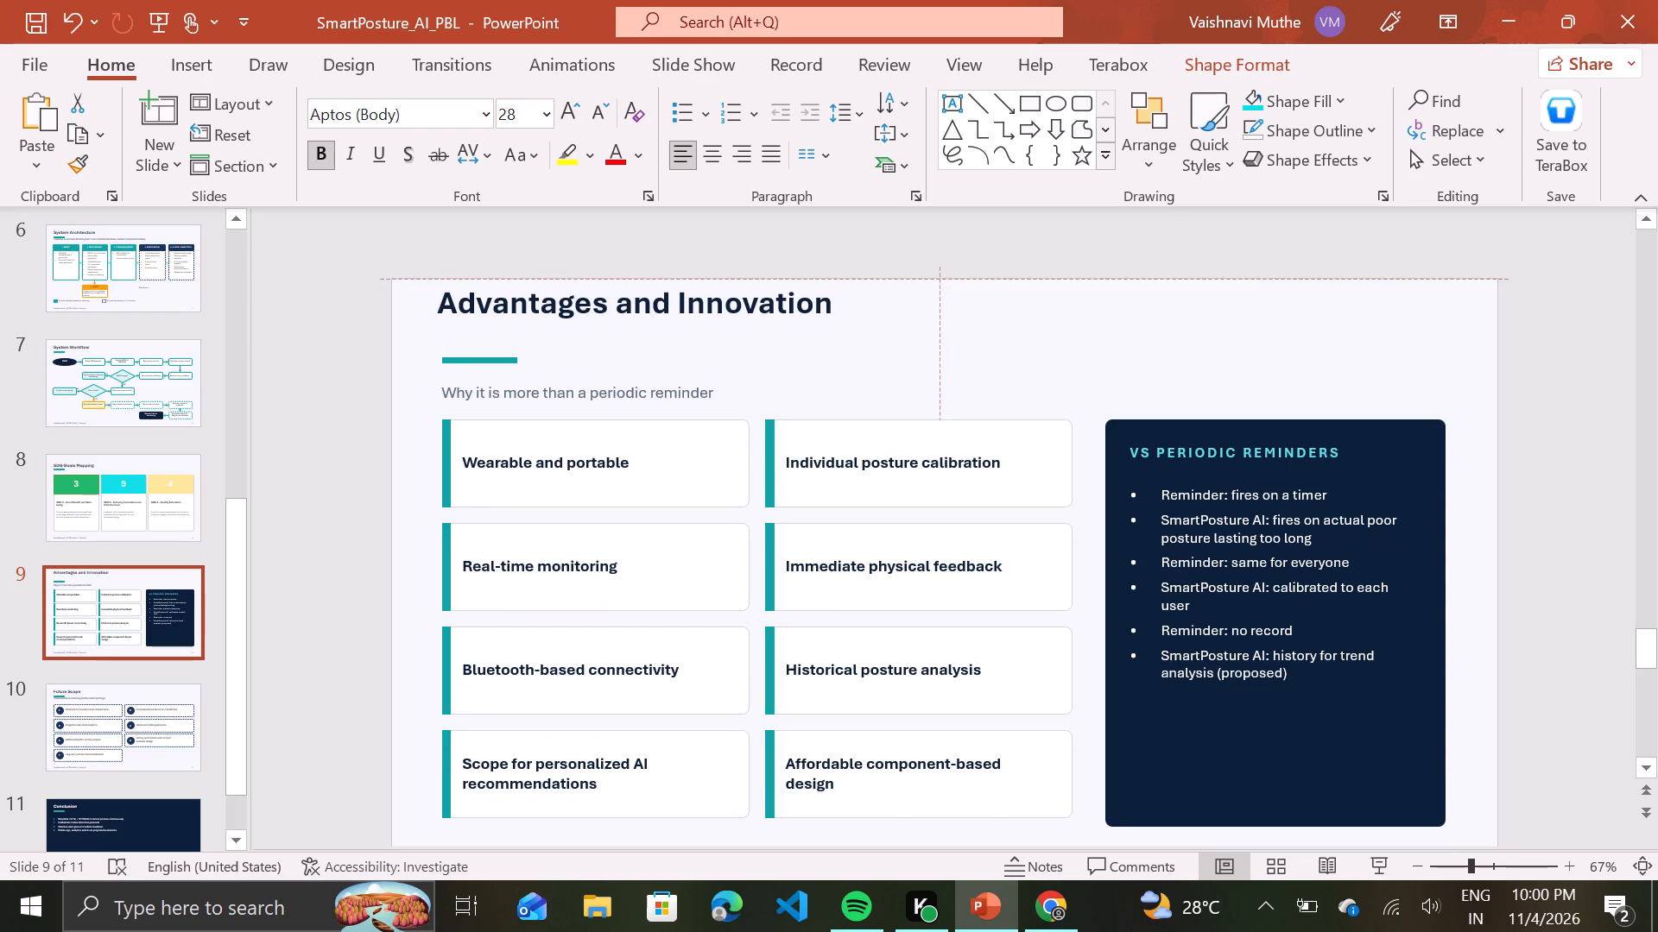
left_click_drag(830, 276, 836, 297)
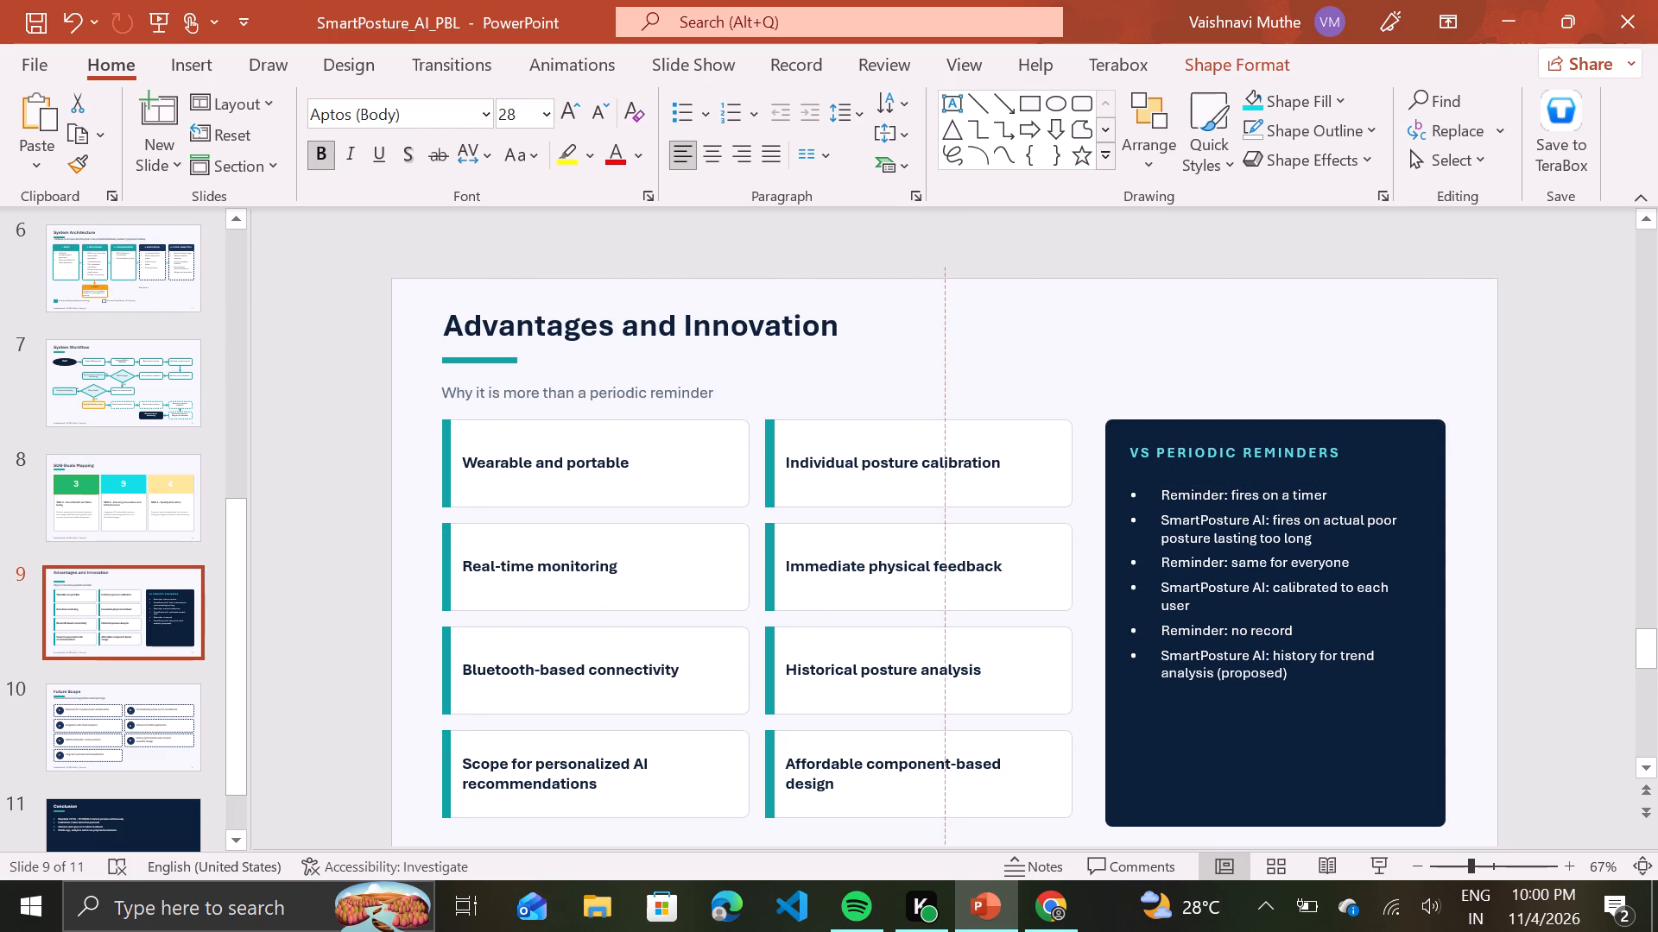
left_click_drag(836, 297, 832, 303)
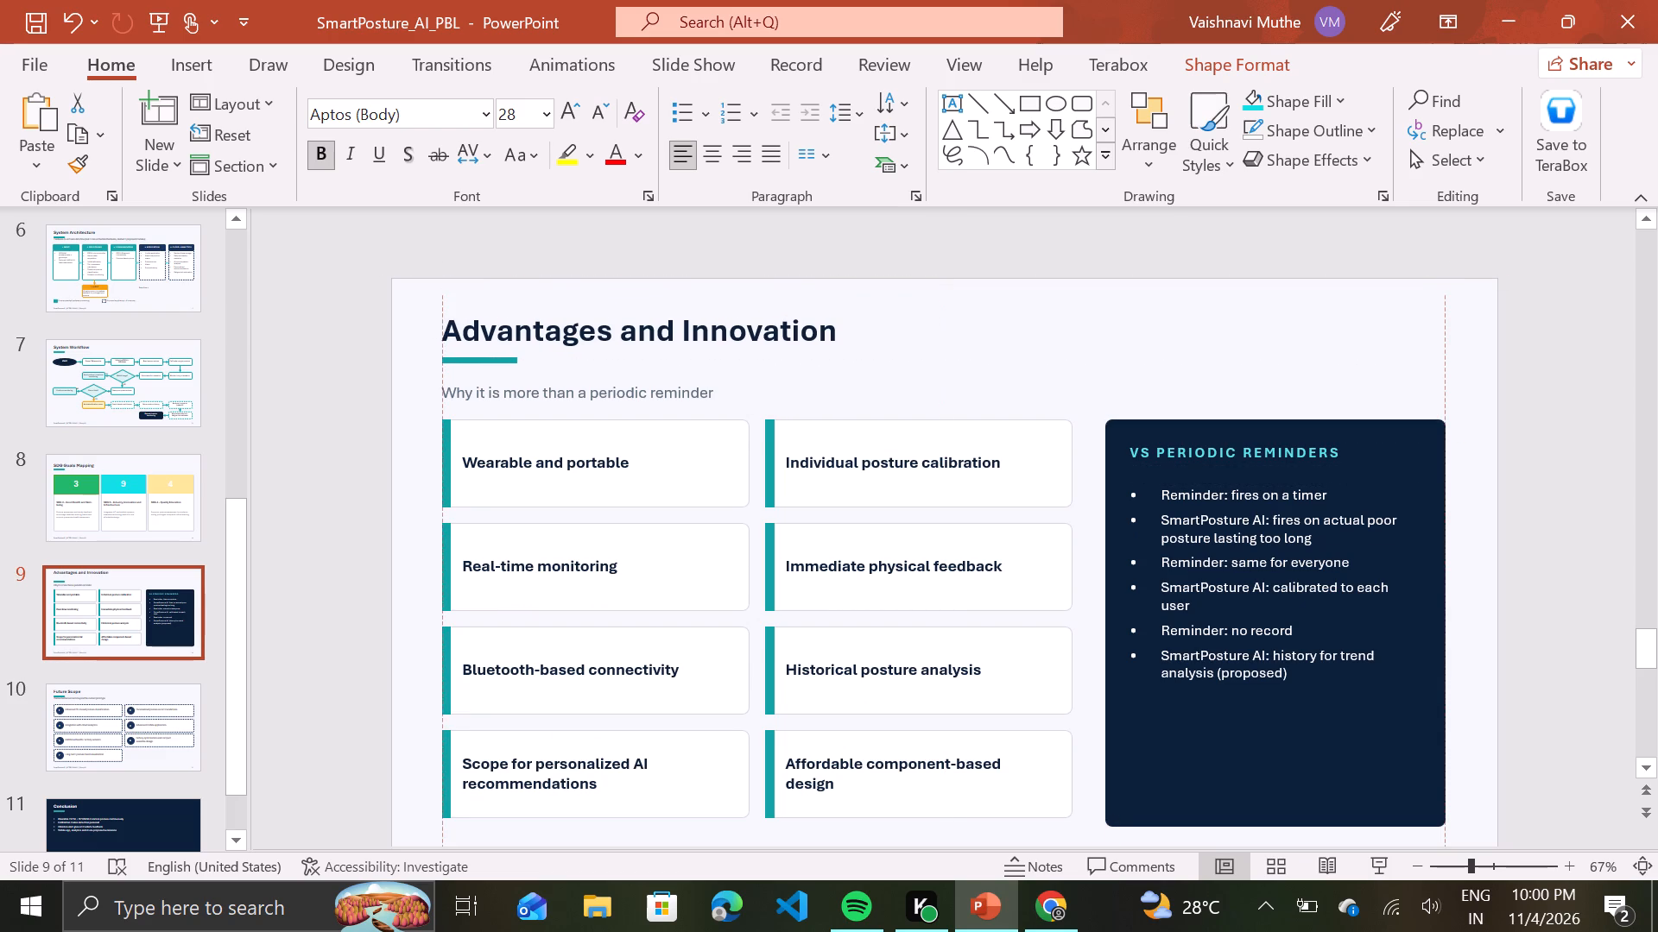
left_click_drag(832, 303, 832, 294)
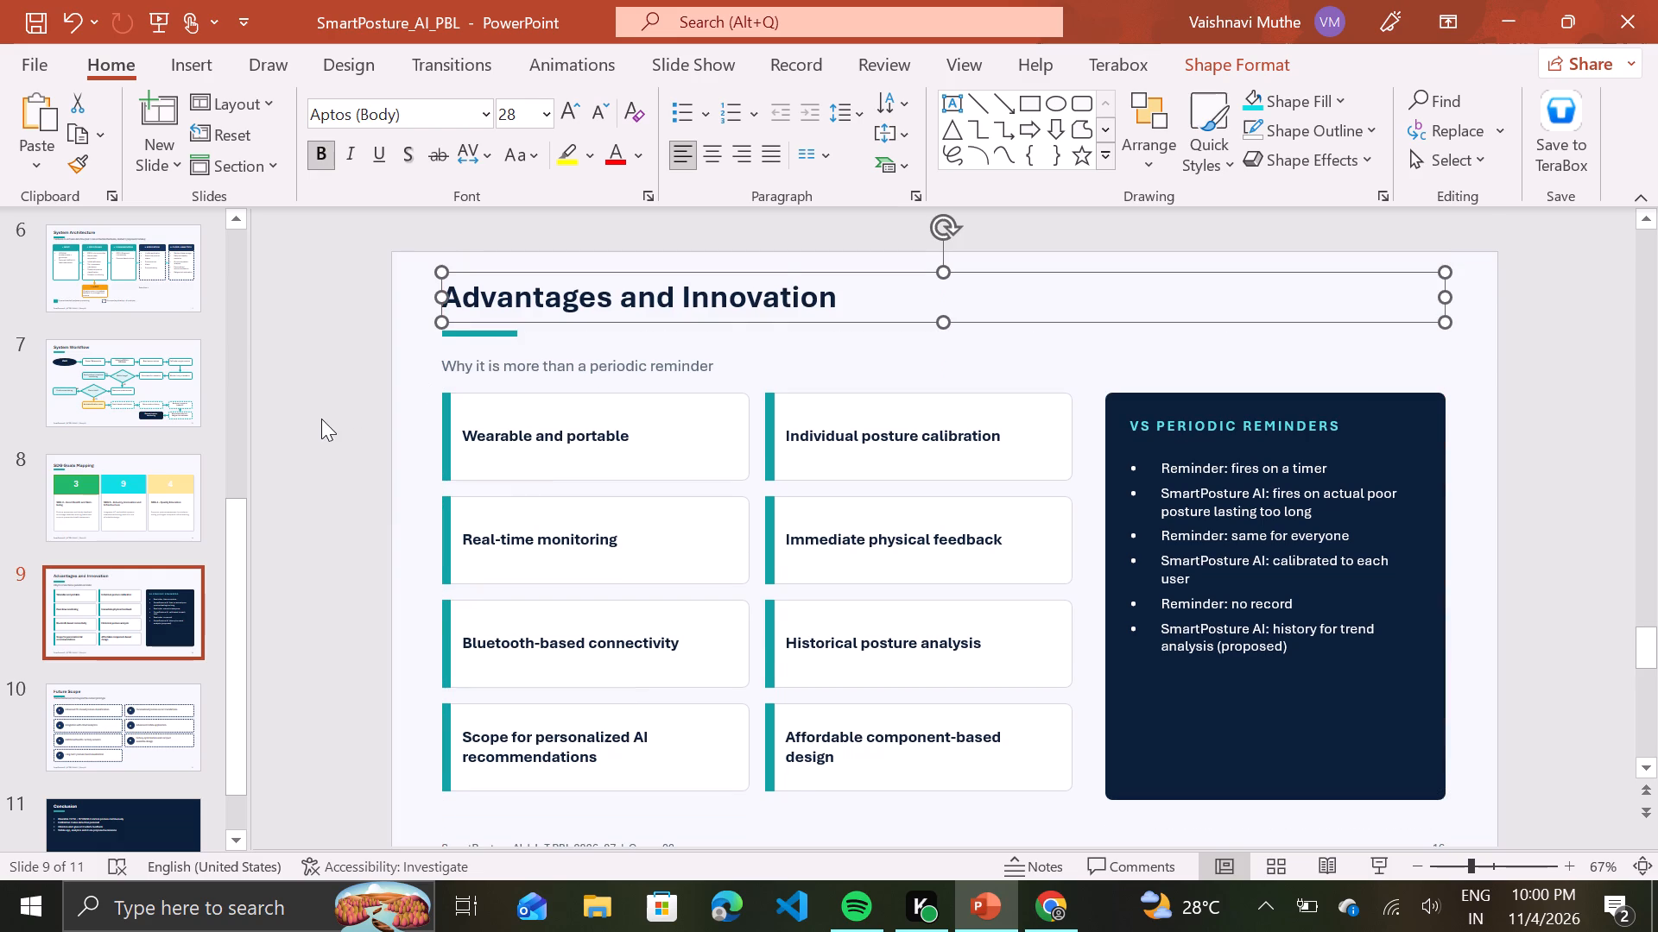
left_click(321, 419)
Trim the Introduction slide's footer to only "SmartPosture AI", removing the IoT PBL 2026–27 and Group 02 text.
scroll(321, 419, "down", 1)
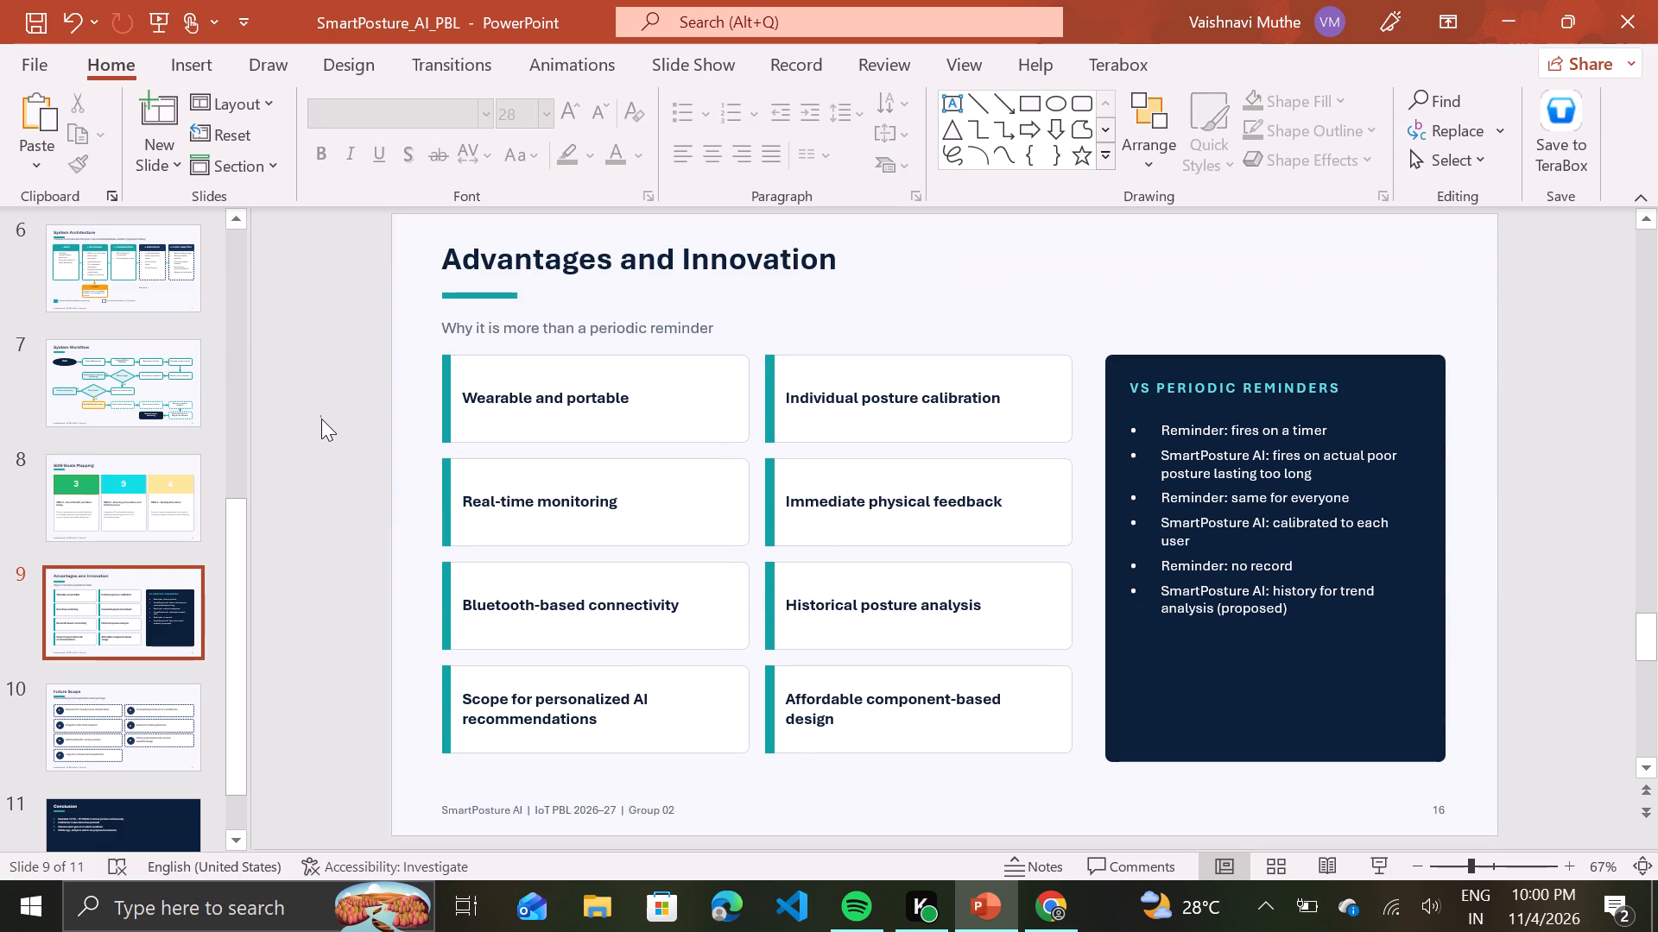
scroll(321, 419, "down", 1)
scroll(132, 287, "up", 4)
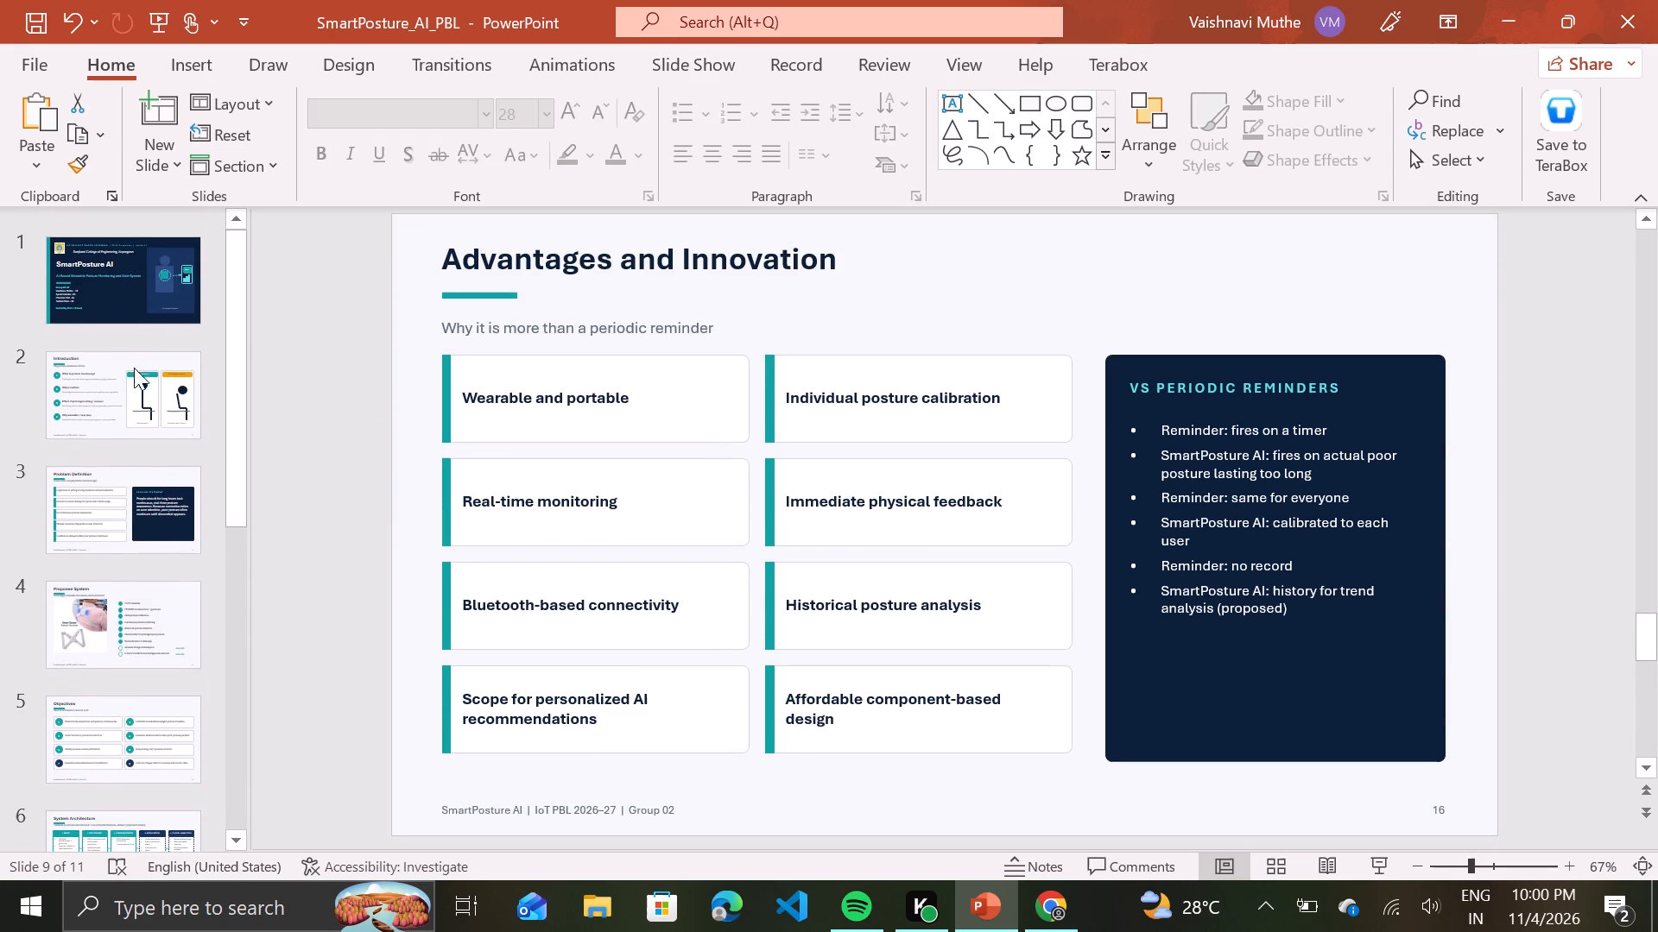
left_click(136, 384)
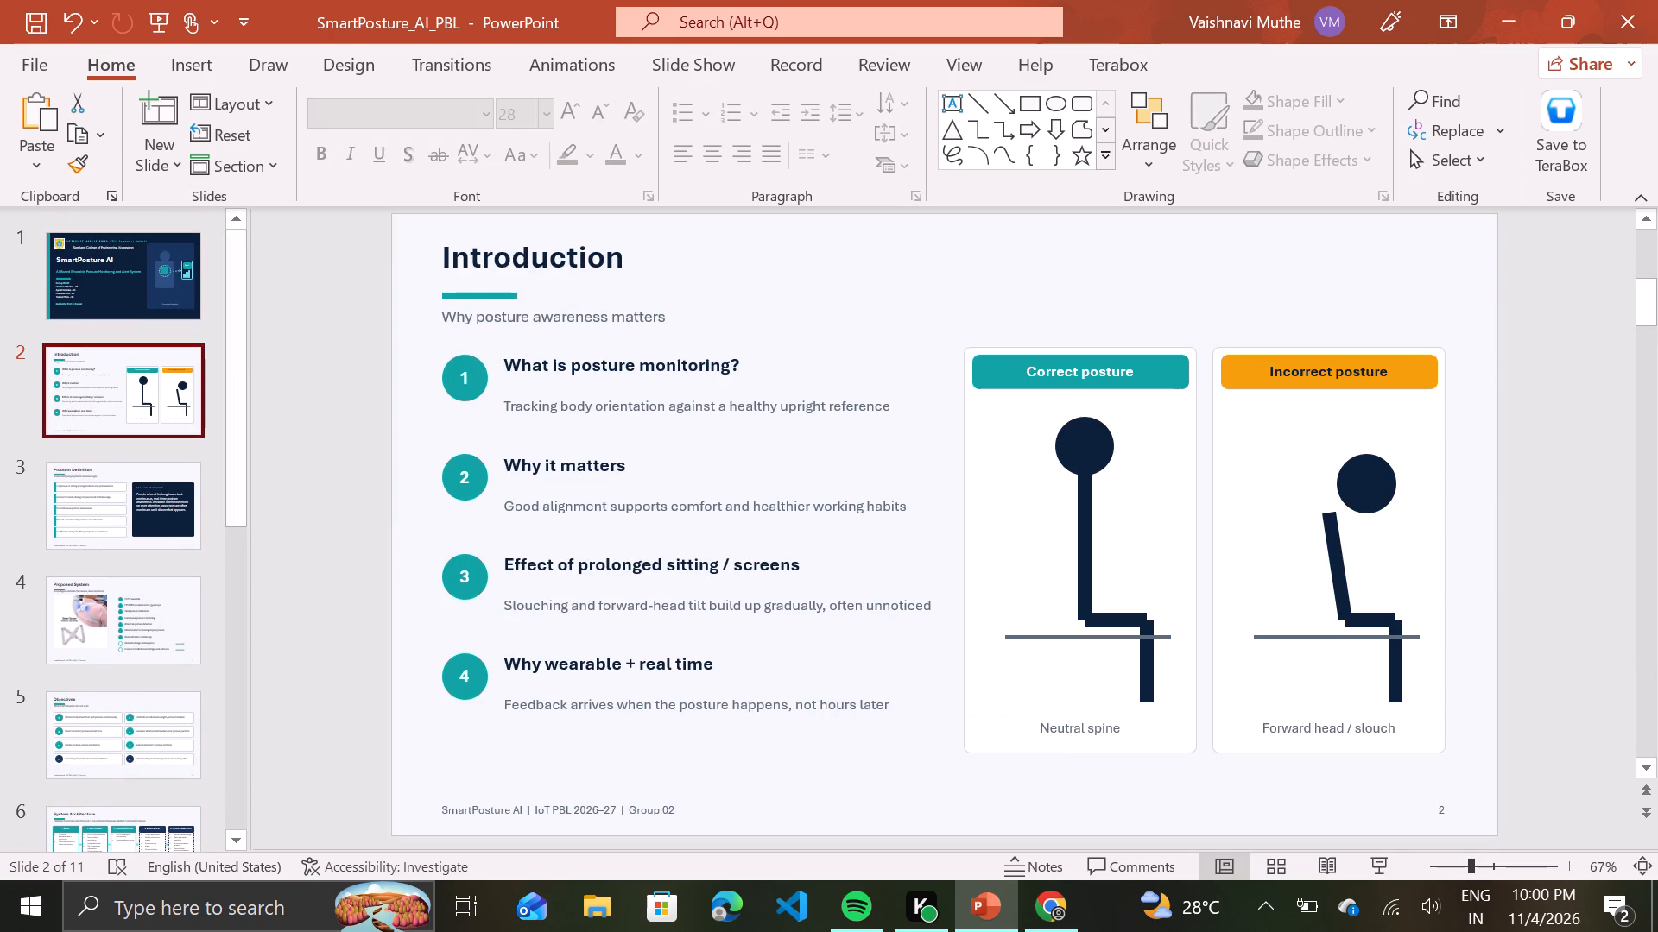
left_click(609, 811)
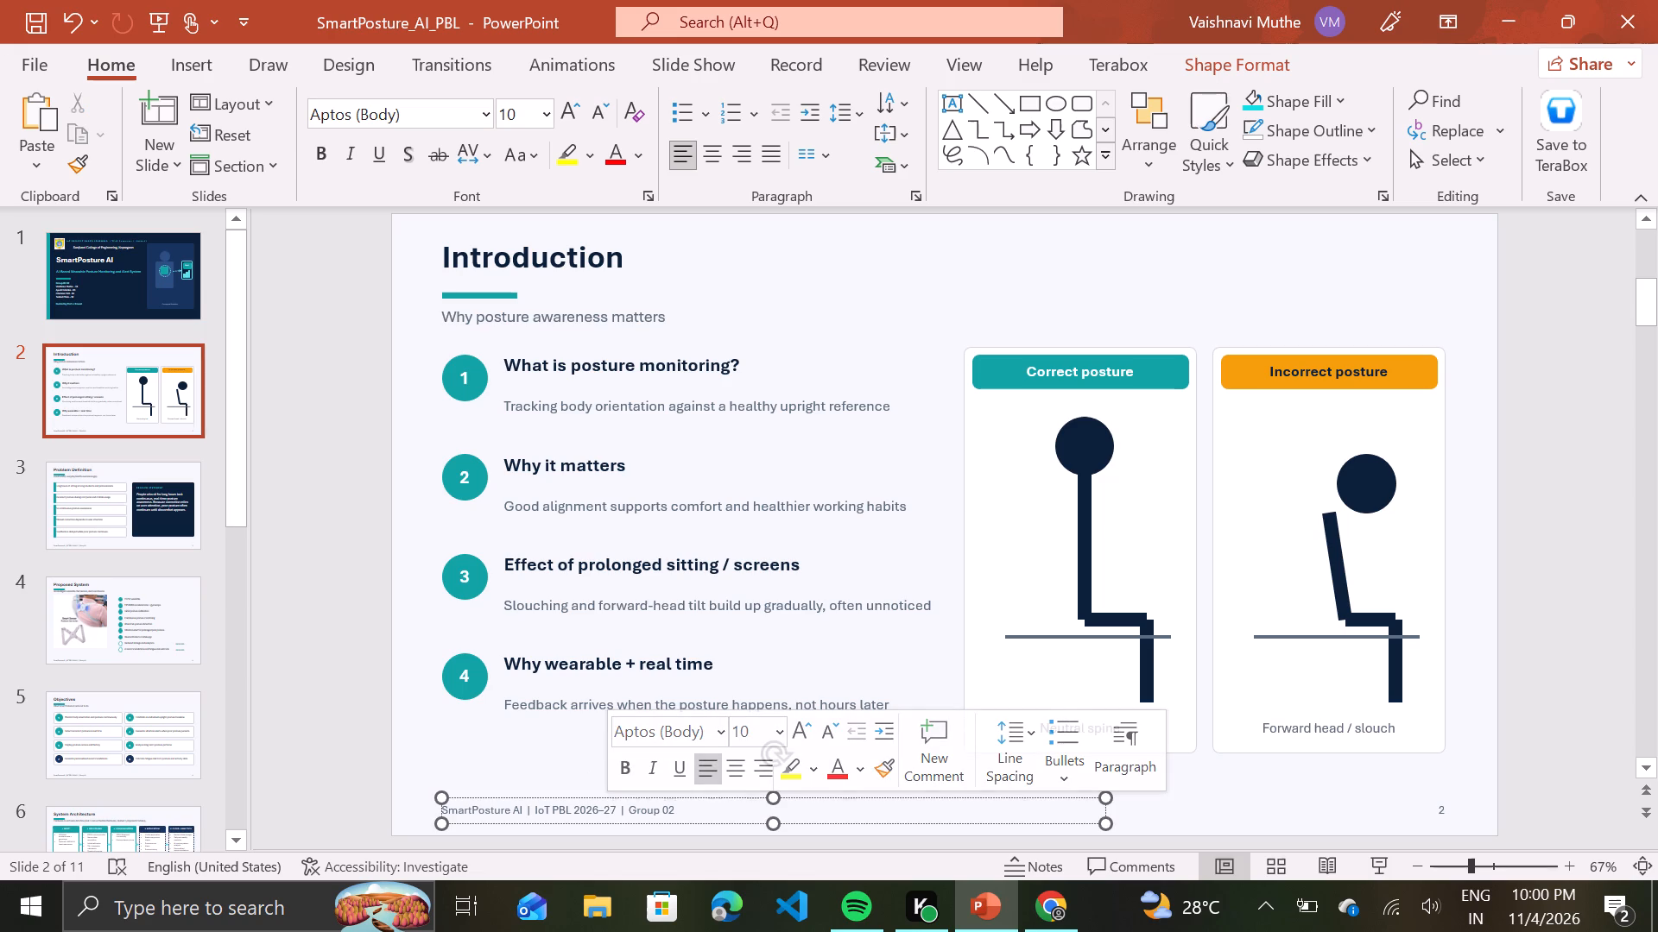
left_click(669, 812)
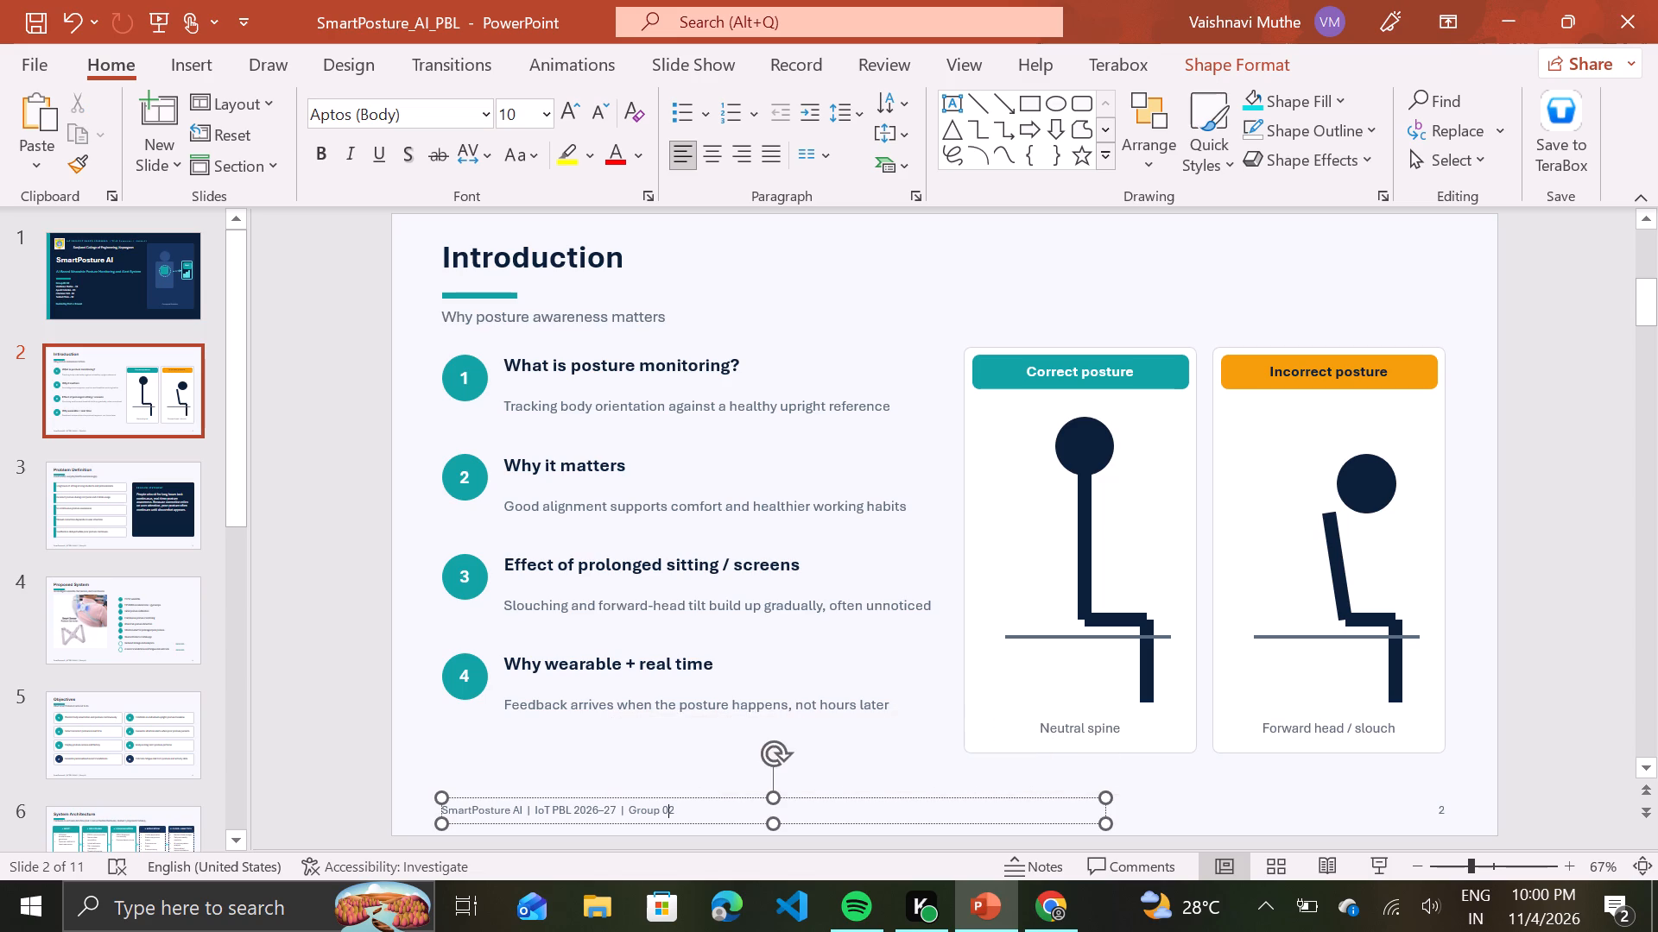
key("Right")
key("BackSpace")
key("BackSpace")
key("BackSpace")
key("BackSpace")
key("BackSpace")
key("BackSpace")
key("BackSpace")
key("BackSpace")
key("BackSpace")
key("BackSpace")
key("BackSpace")
key("BackSpace")
key("BackSpace")
key("BackSpace")
key("BackSpace")
key("BackSpace")
key("BackSpace")
key("BackSpace")
key("BackSpace")
key("BackSpace")
key("BackSpace")
key("BackSpace")
key("BackSpace")
key("BackSpace")
key("BackSpace")
key("BackSpace")
key("BackSpace")
key("BackSpace")
key("BackSpace")
key("BackSpace")
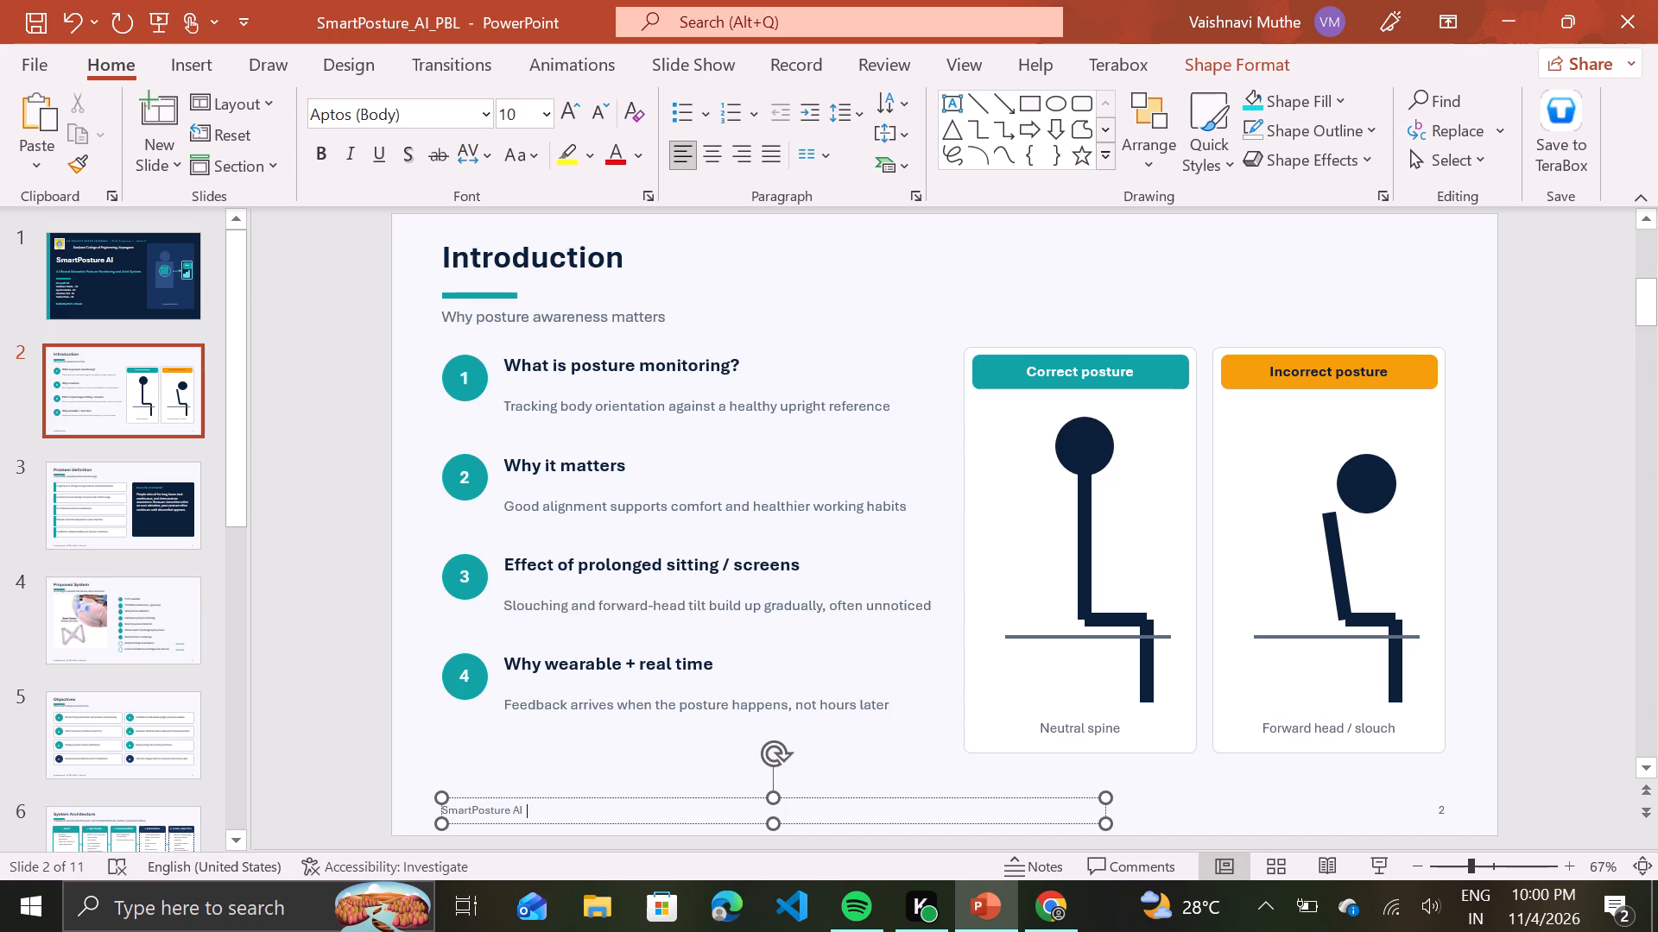
left_click(333, 758)
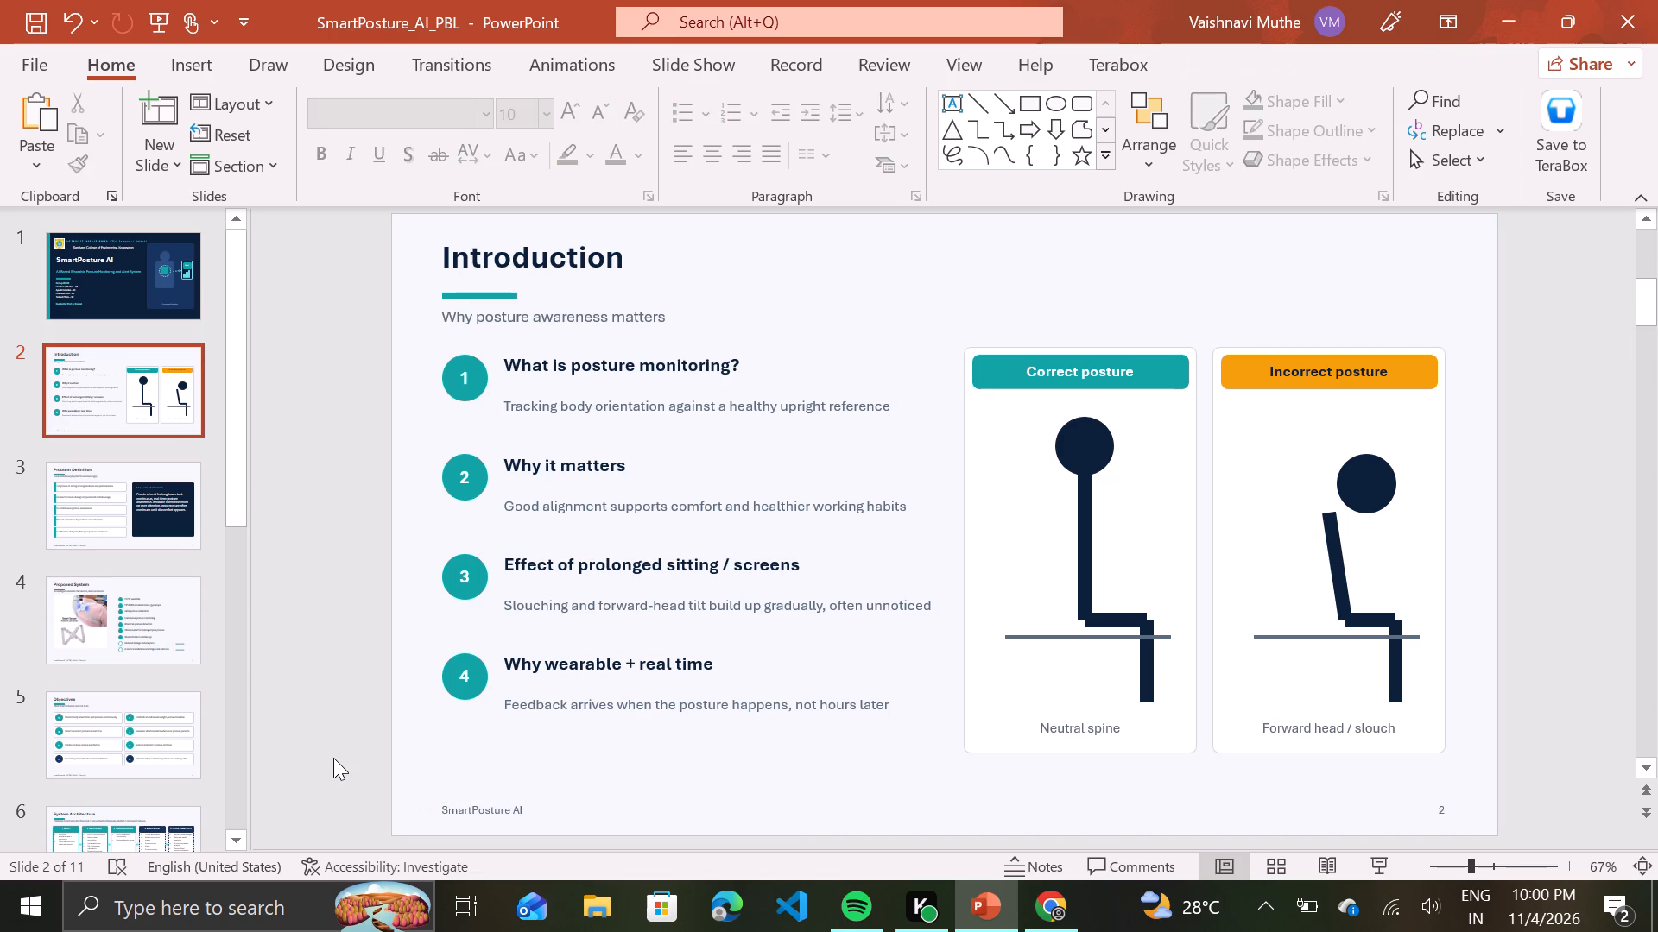
Shorten the footer on the Problem Definition slide to "SmartPosture AI", deleting the course and group text.
left_click(96, 466)
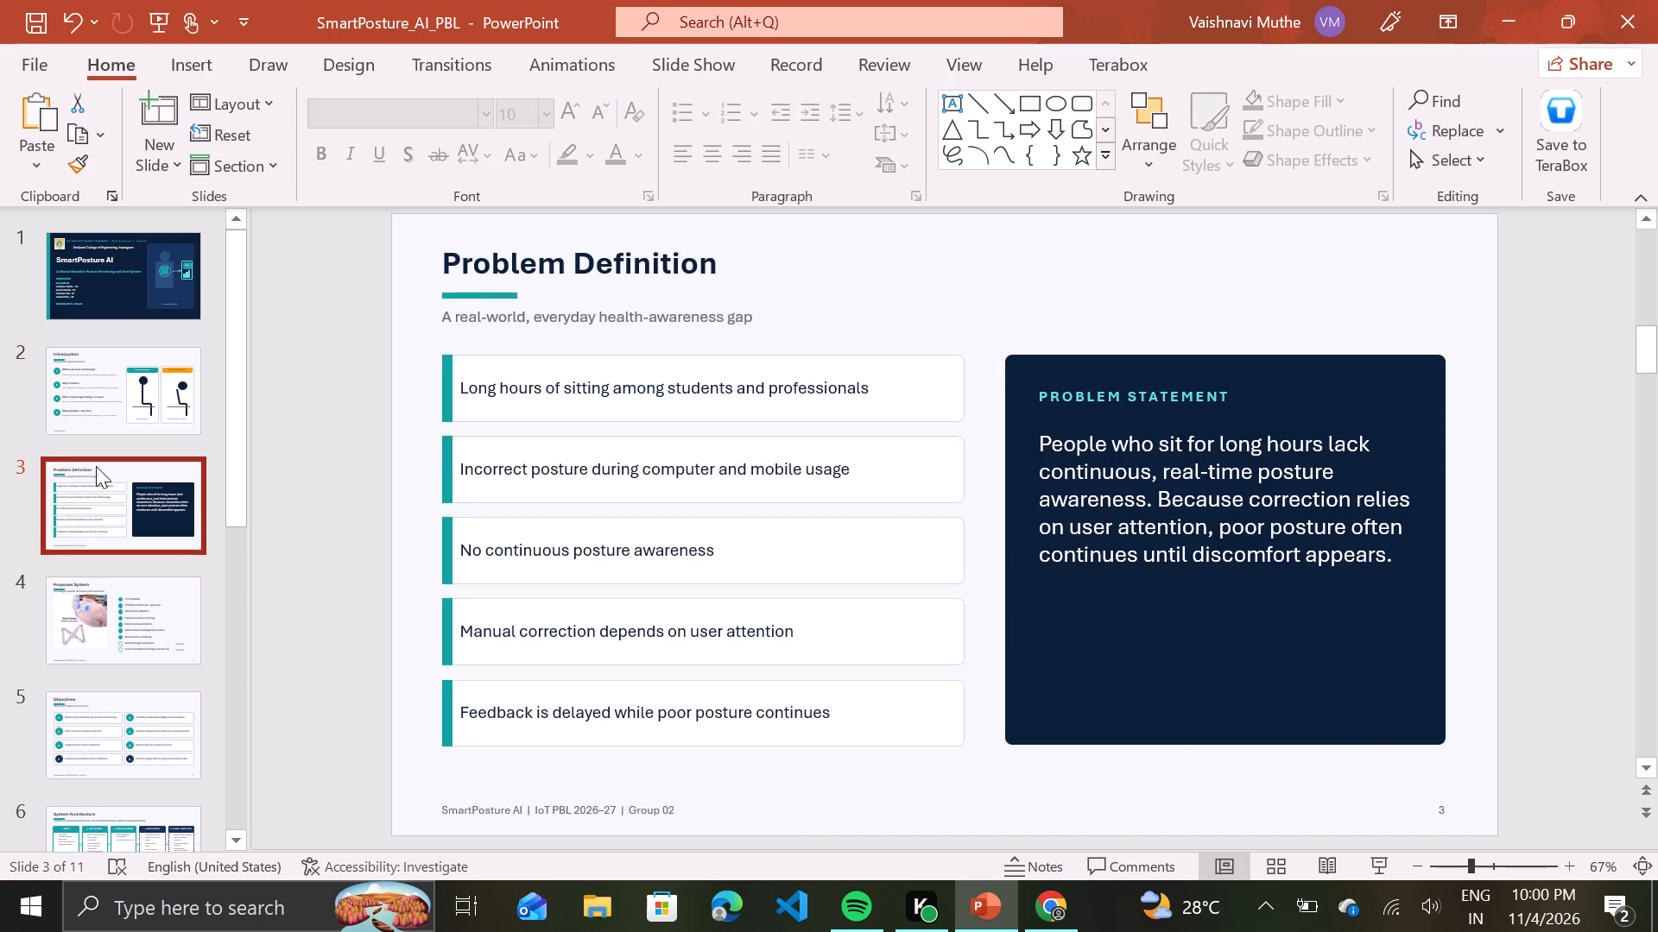
left_click(666, 806)
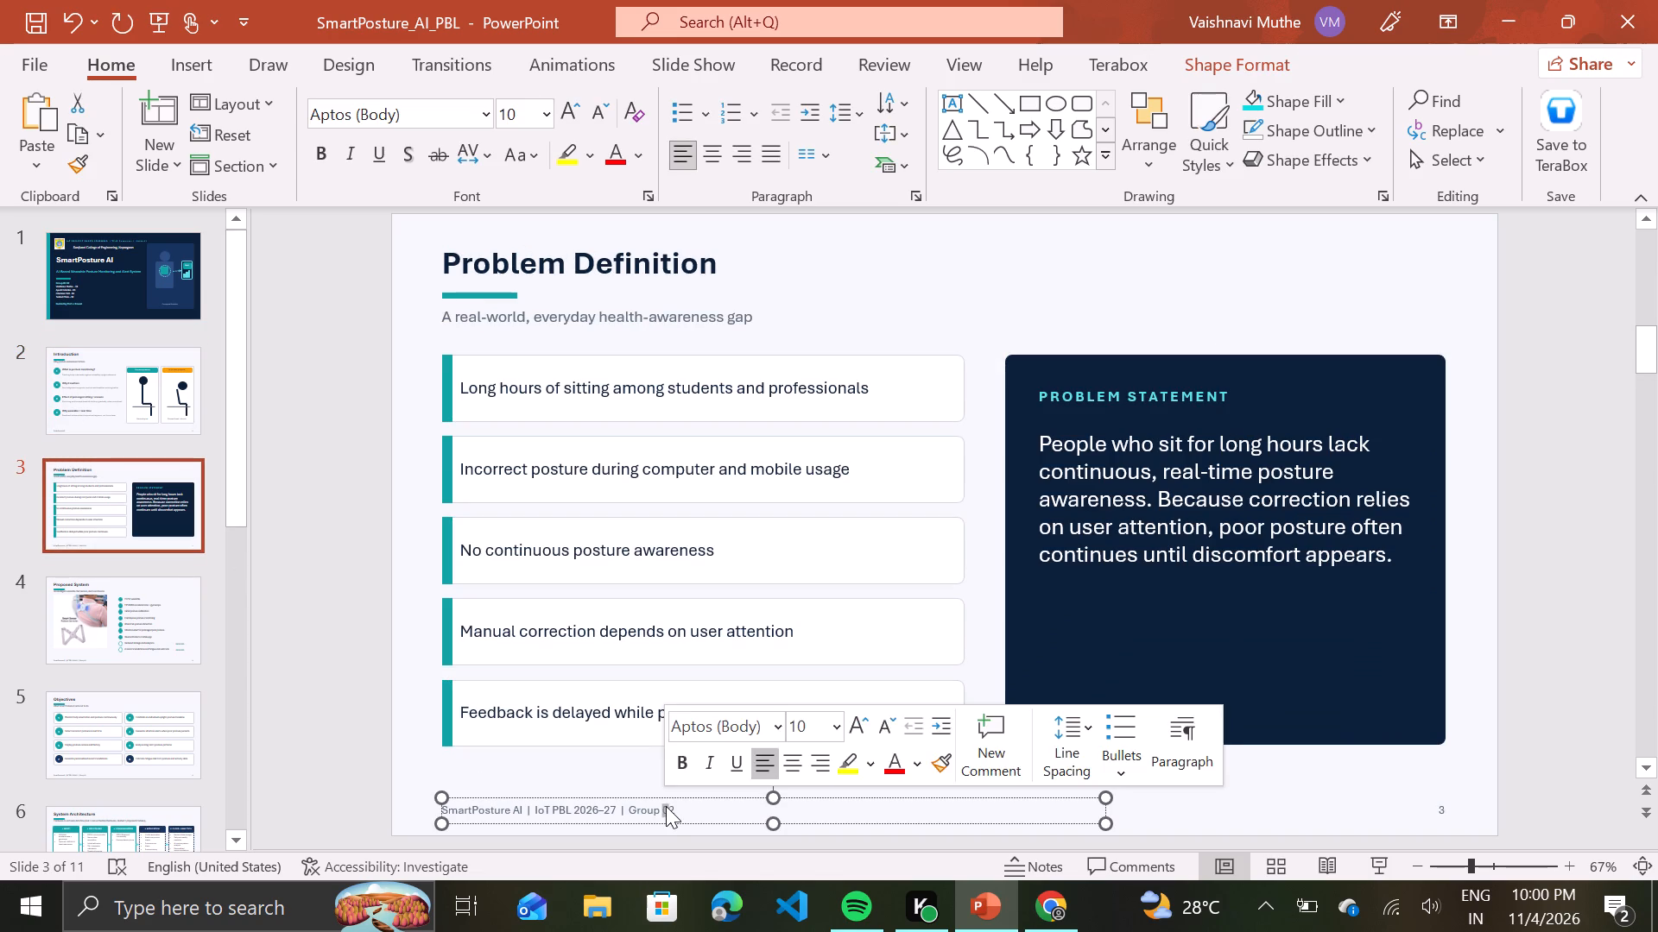
key("Right")
key("Right")
key("BackSpace")
key("BackSpace")
key("BackSpace")
key("BackSpace")
key("BackSpace")
key("BackSpace")
key("BackSpace")
key("BackSpace")
key("BackSpace")
key("BackSpace")
key("BackSpace")
key("BackSpace")
key("BackSpace")
key("BackSpace")
key("BackSpace")
key("BackSpace")
key("BackSpace")
key("BackSpace")
key("BackSpace")
key("BackSpace")
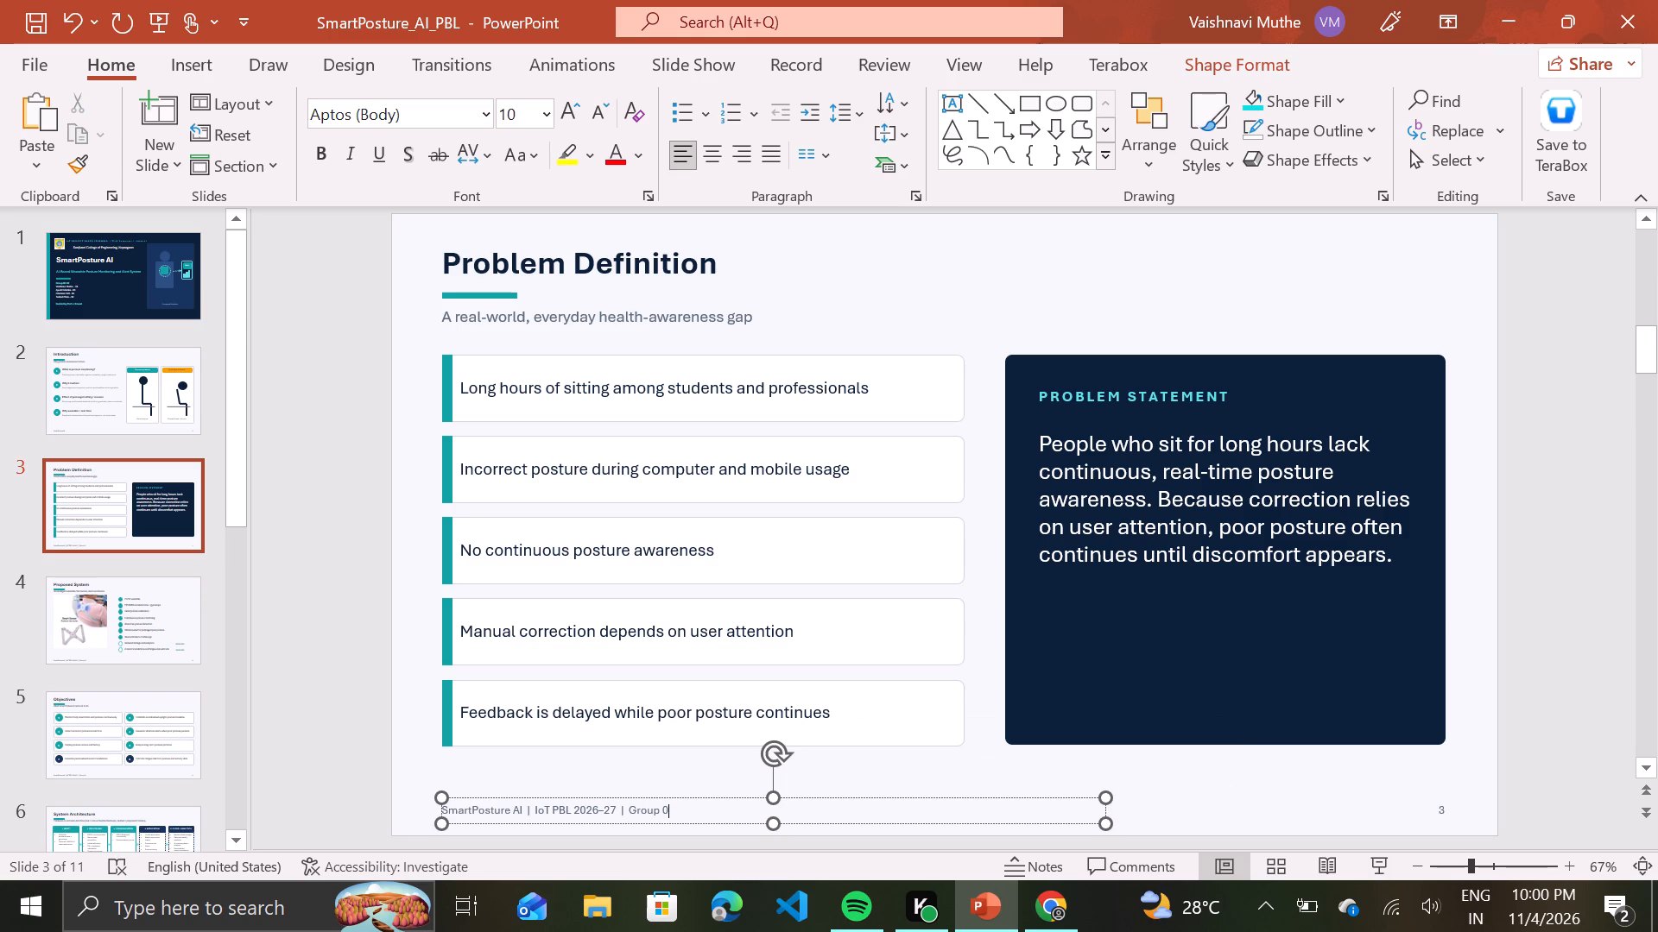
key("BackSpace")
key("BackSpace")
key("BackSpace")
key("BackSpace")
key("BackSpace")
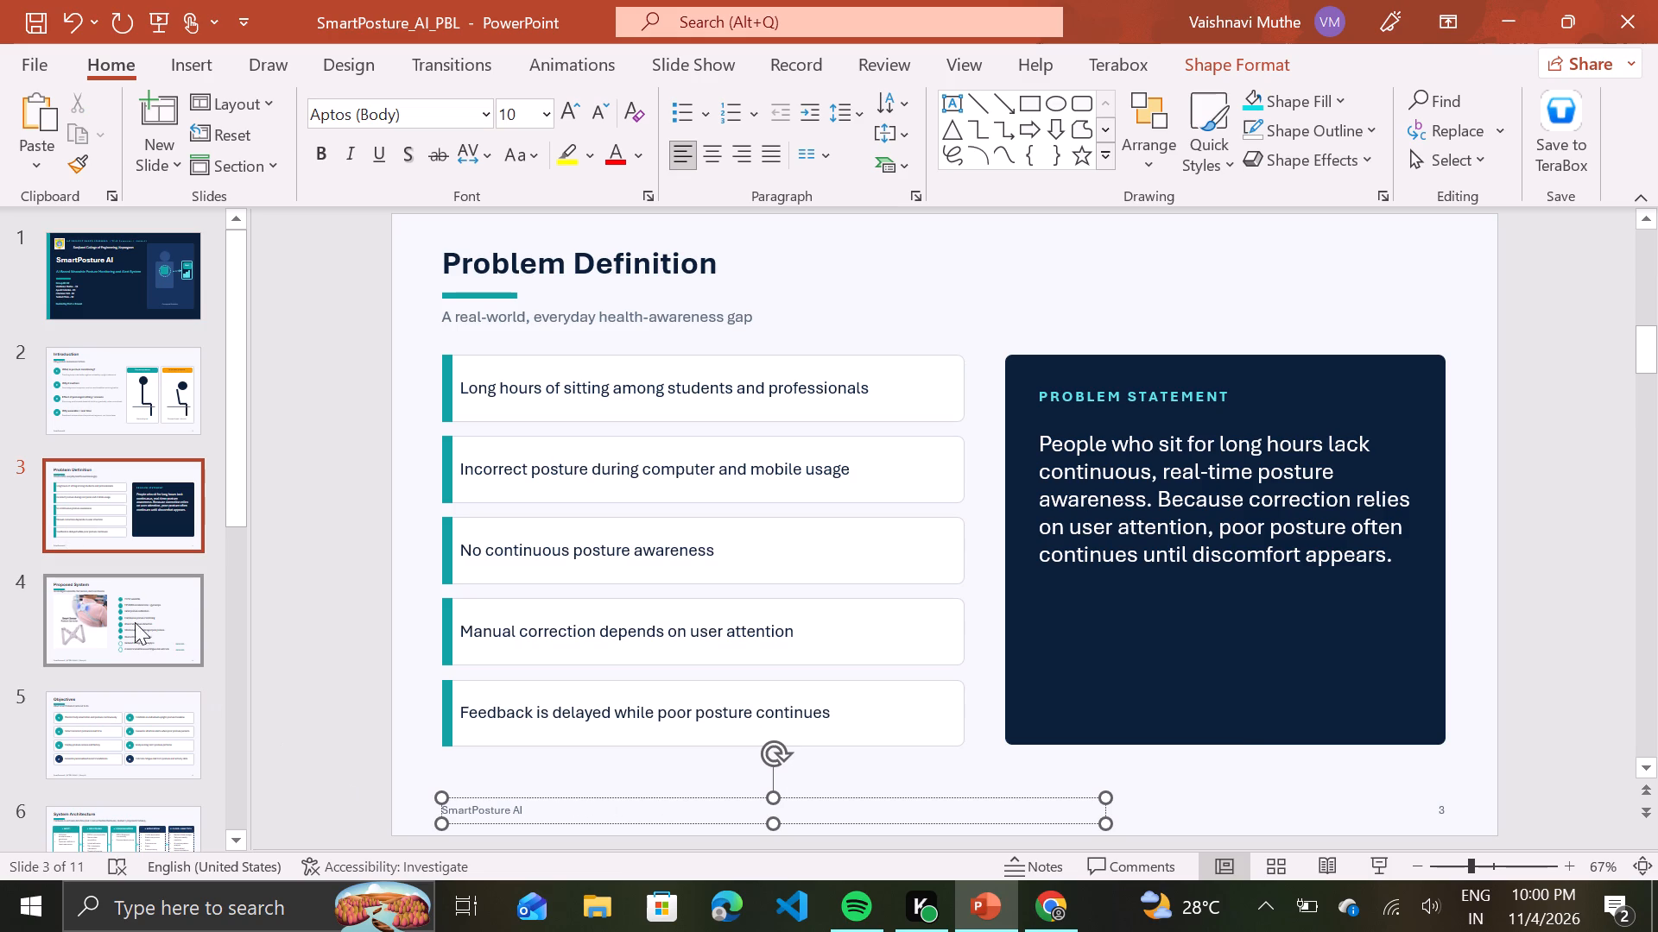
Delete the course and group text from the Proposed System slide's footer, keeping only "SmartPosture AI".
left_click(125, 613)
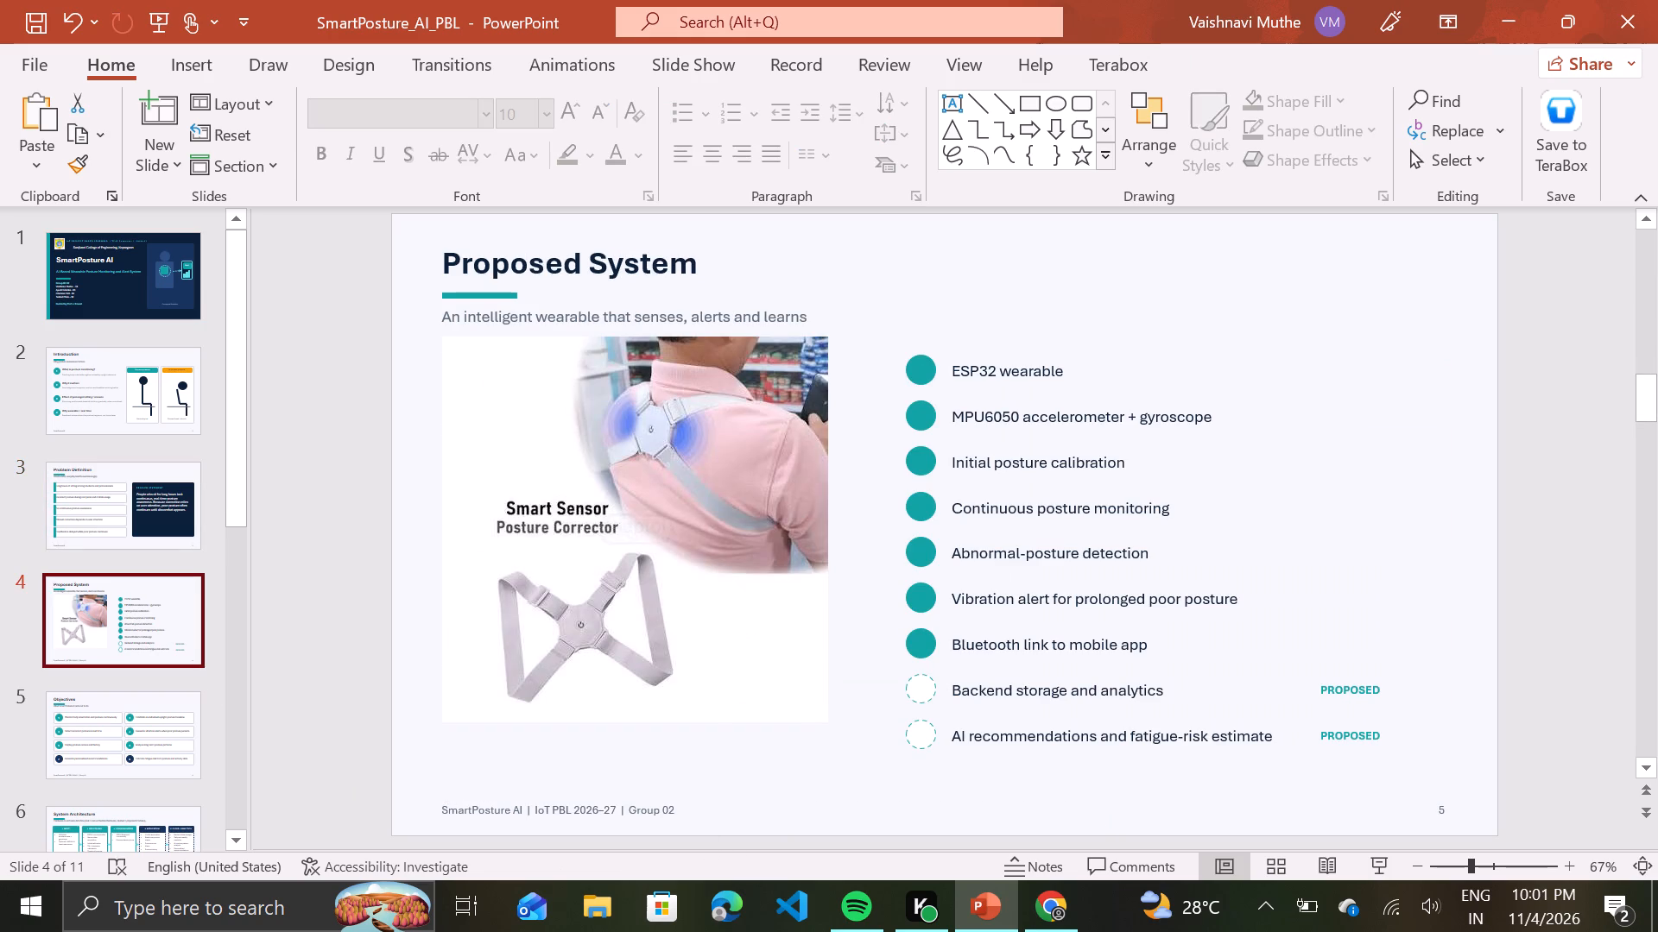
left_click(670, 812)
key("Right")
key("BackSpace")
key("BackSpace")
key("BackSpace")
key("BackSpace")
key("BackSpace")
key("BackSpace")
key("BackSpace")
key("BackSpace")
key("BackSpace")
key("BackSpace")
key("BackSpace")
key("BackSpace")
key("BackSpace")
key("BackSpace")
key("BackSpace")
key("BackSpace")
key("BackSpace")
key("BackSpace")
key("BackSpace")
key("BackSpace")
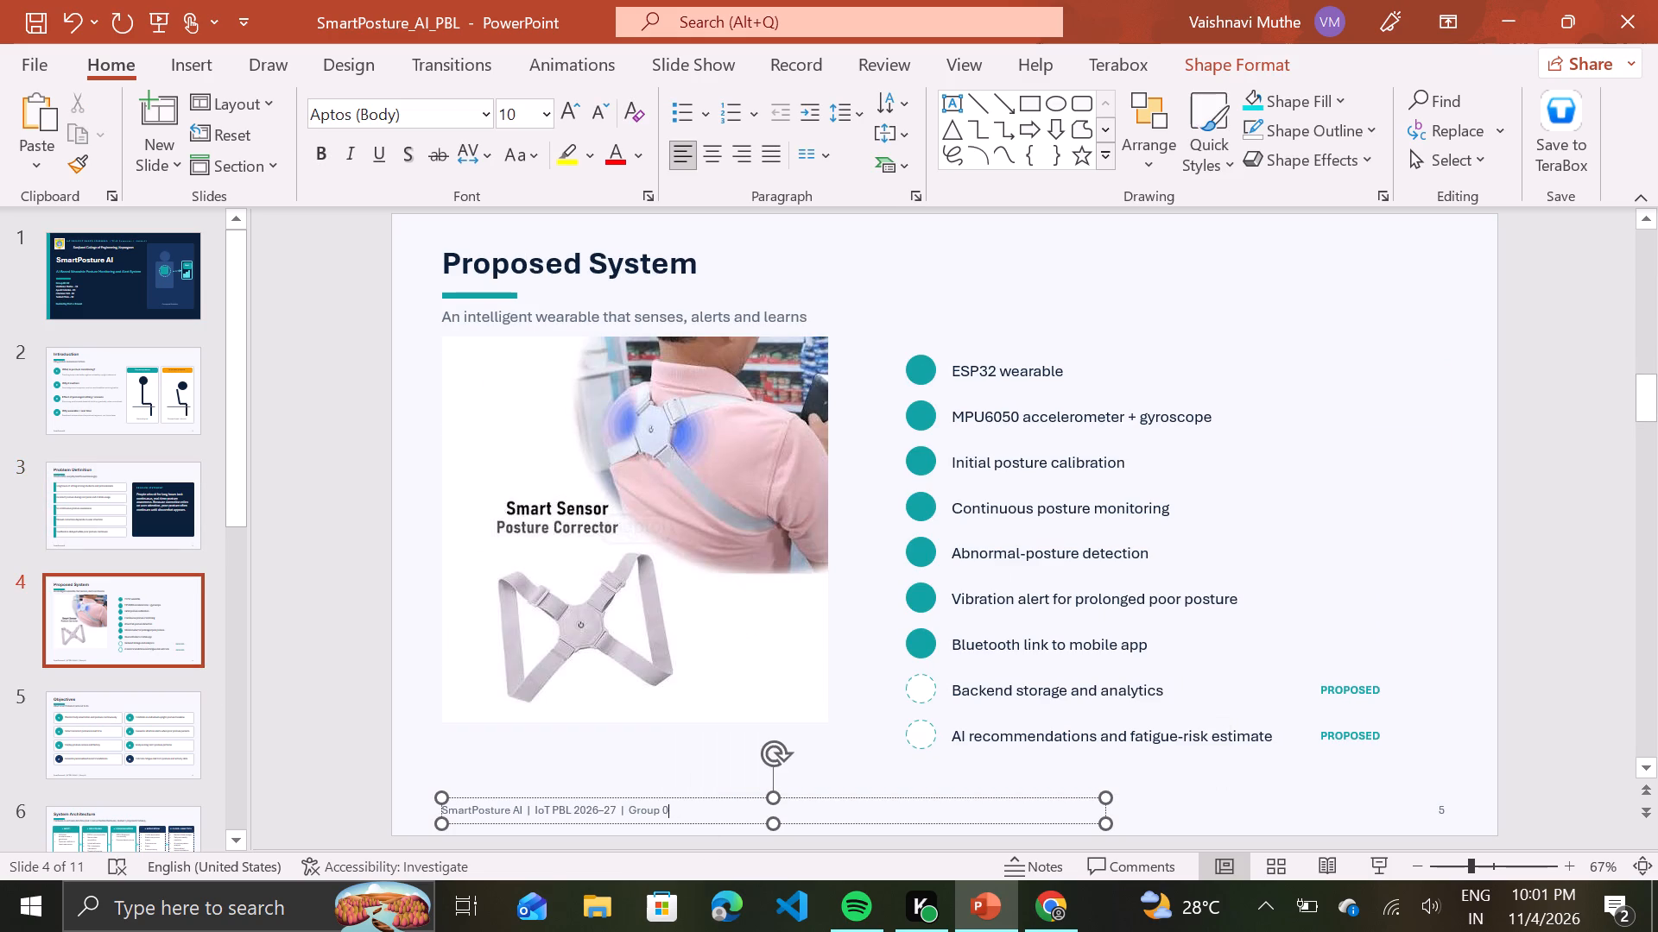
key("BackSpace")
key("BackSpace")
key("BackSpace")
key("BackSpace")
key("BackSpace")
Reduce the Objectives slide's footer to "SmartPosture AI" by removing the course and group text.
left_click(147, 753)
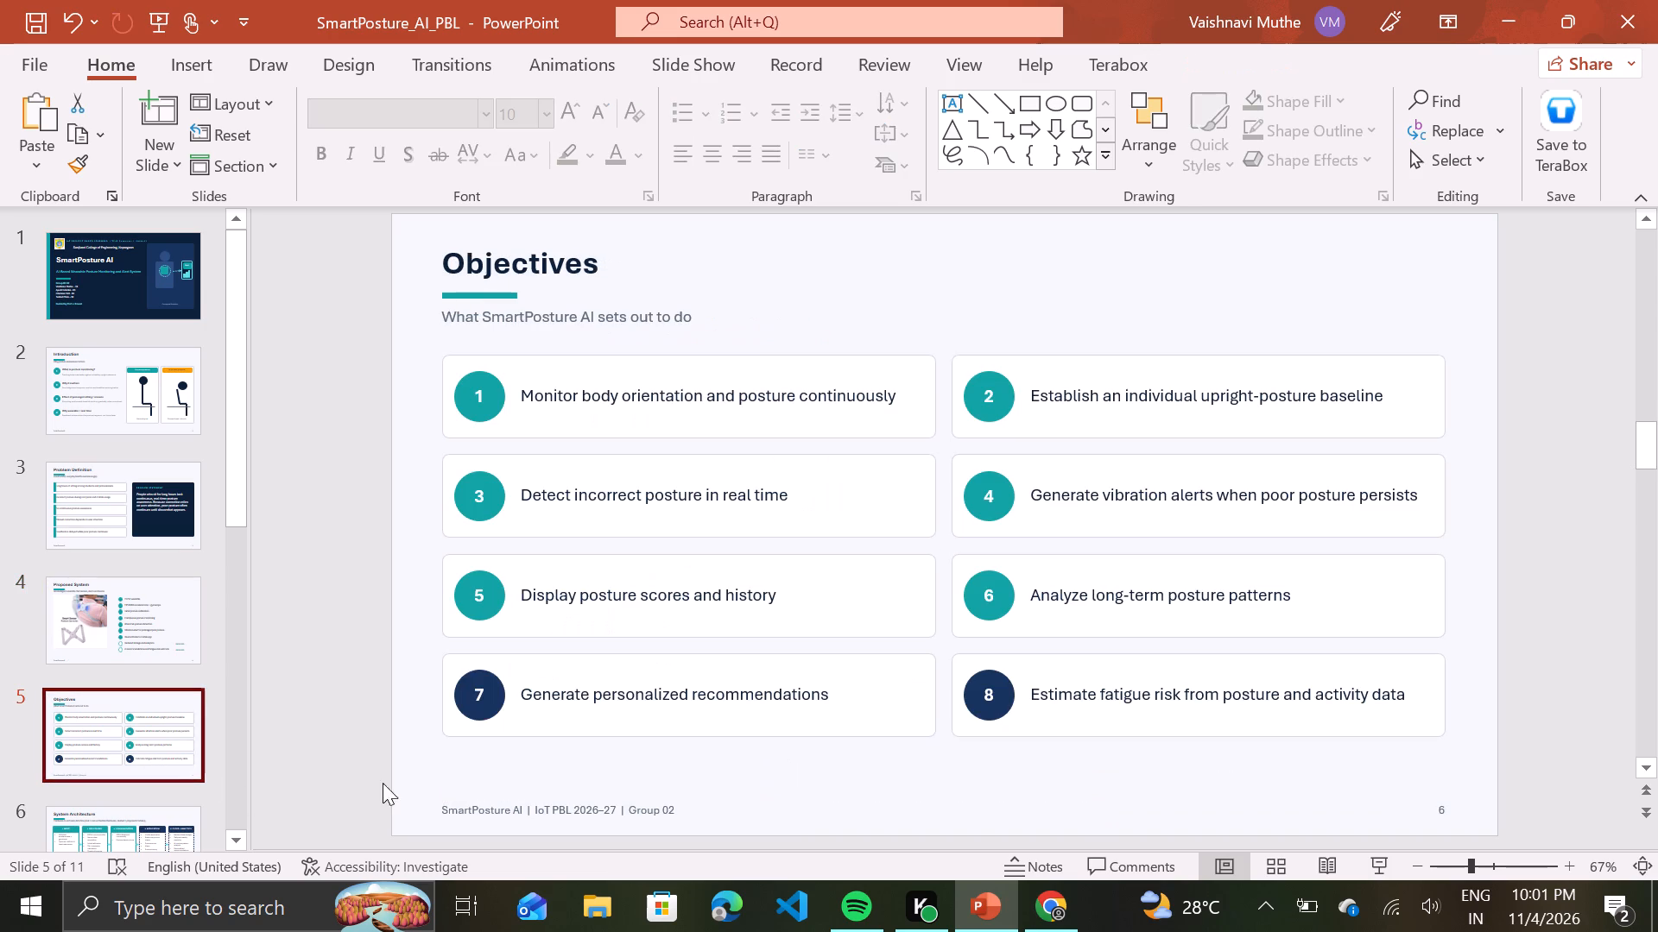
left_click(615, 803)
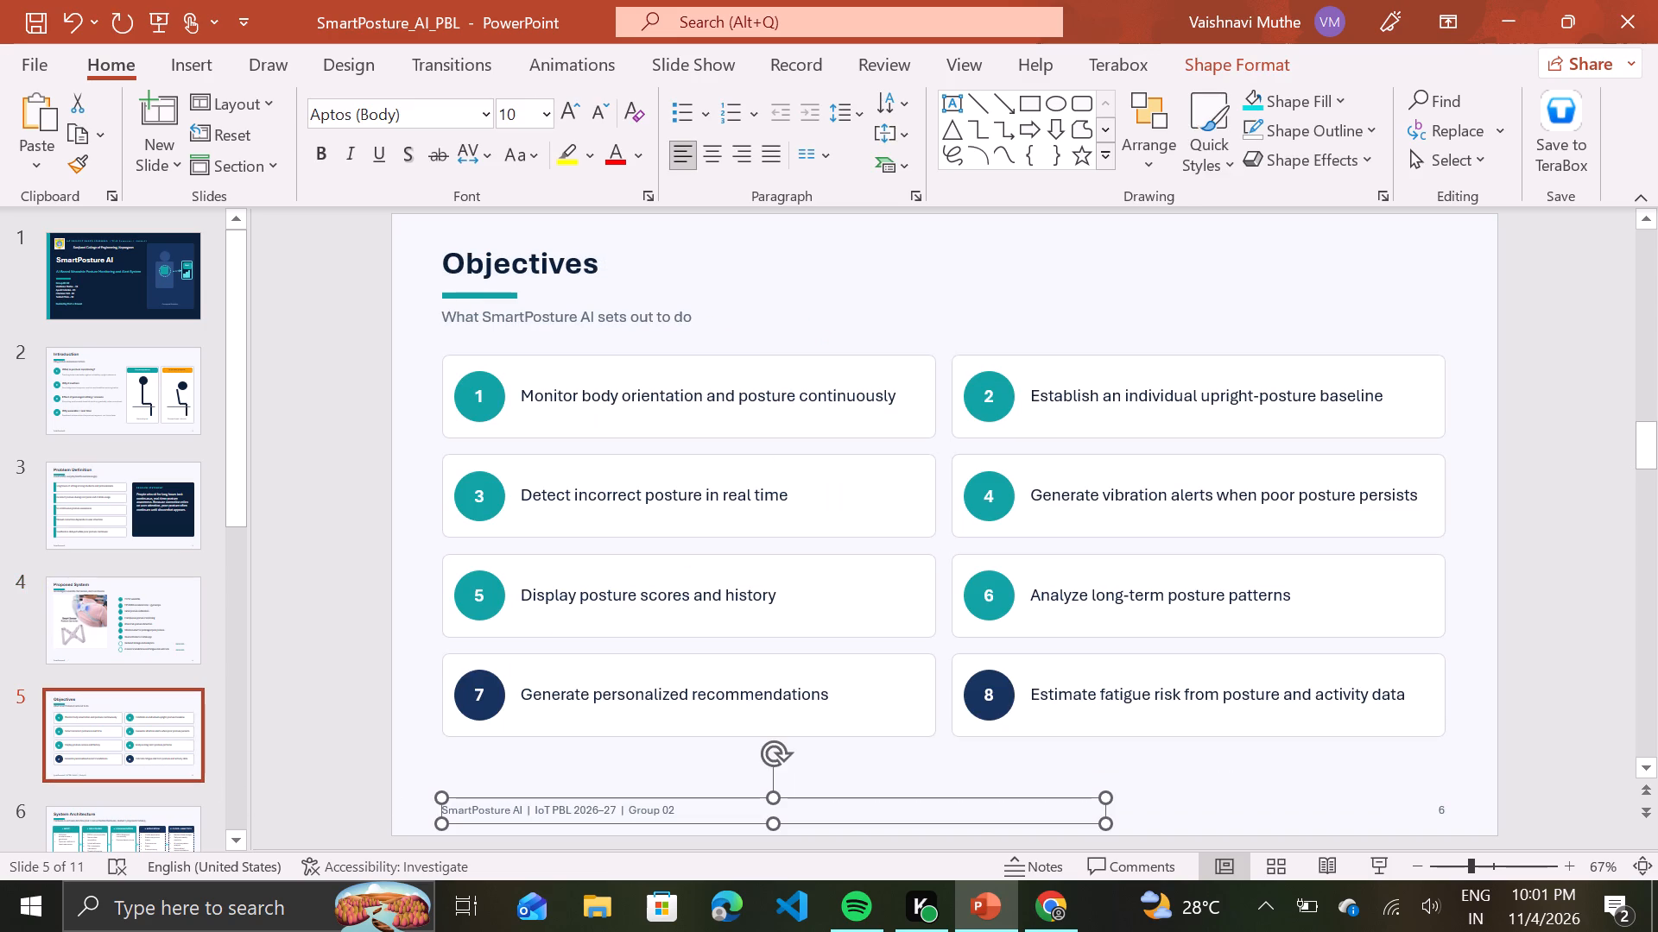
left_click(672, 815)
key("BackSpace")
key("BackSpace")
key("BackSpace")
key("BackSpace")
key("BackSpace")
key("BackSpace")
key("BackSpace")
key("BackSpace")
key("BackSpace")
key("BackSpace")
key("BackSpace")
key("BackSpace")
key("BackSpace")
key("BackSpace")
key("BackSpace")
key("BackSpace")
key("BackSpace")
key("BackSpace")
key("BackSpace")
key("BackSpace")
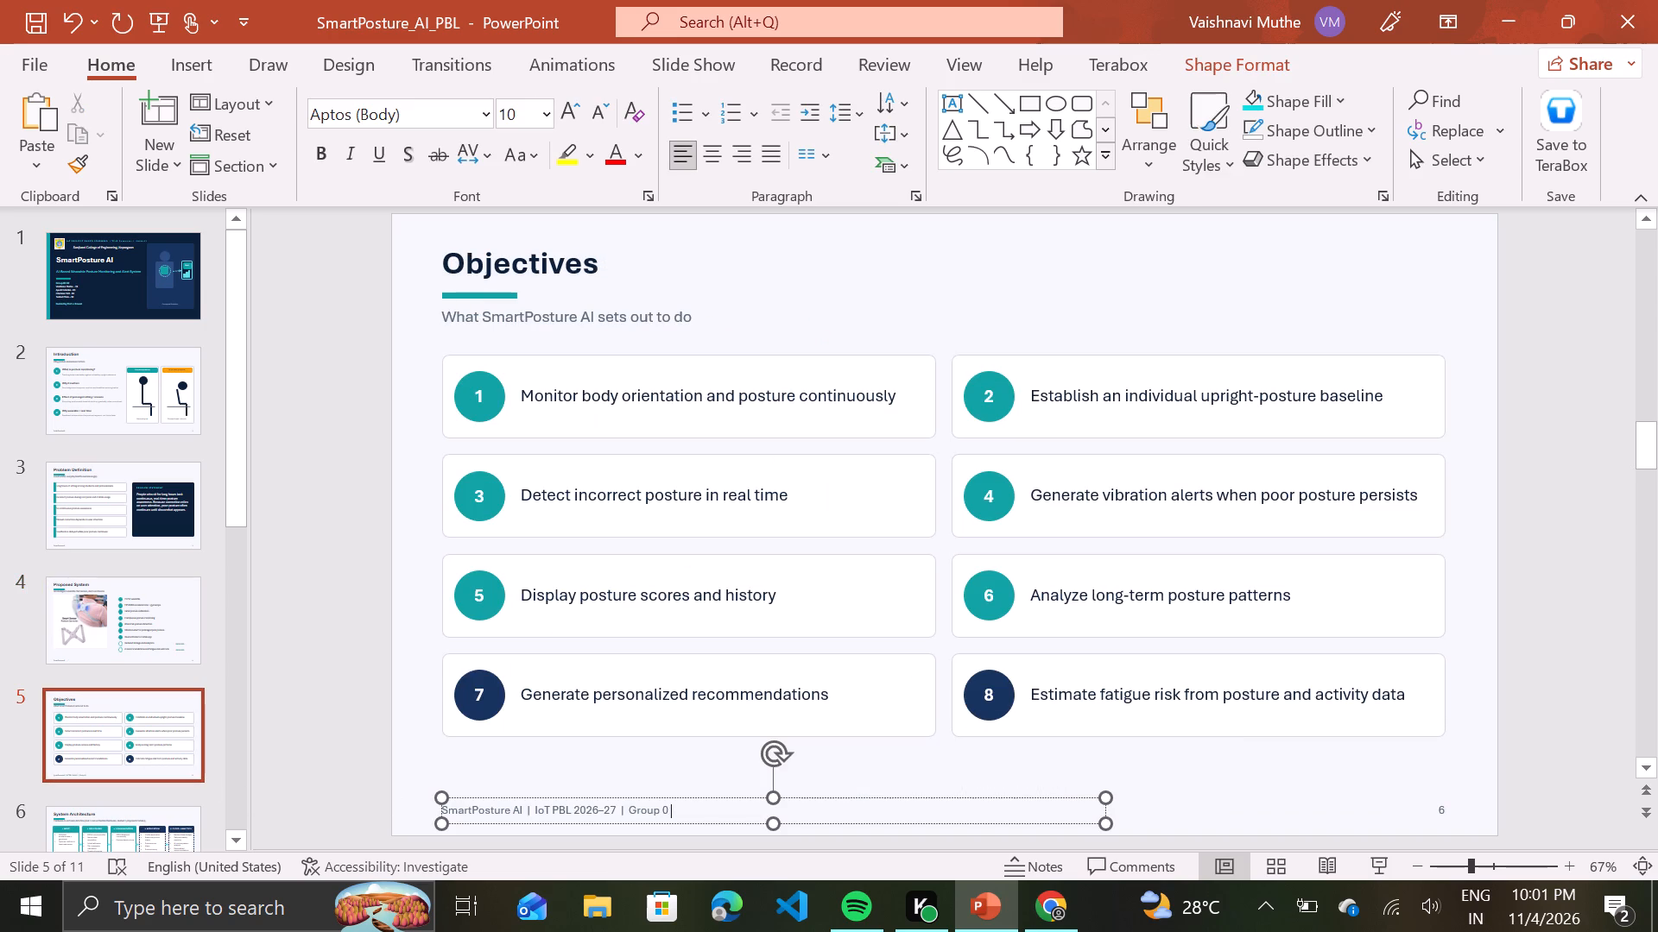
key("BackSpace")
key("BackSpace")
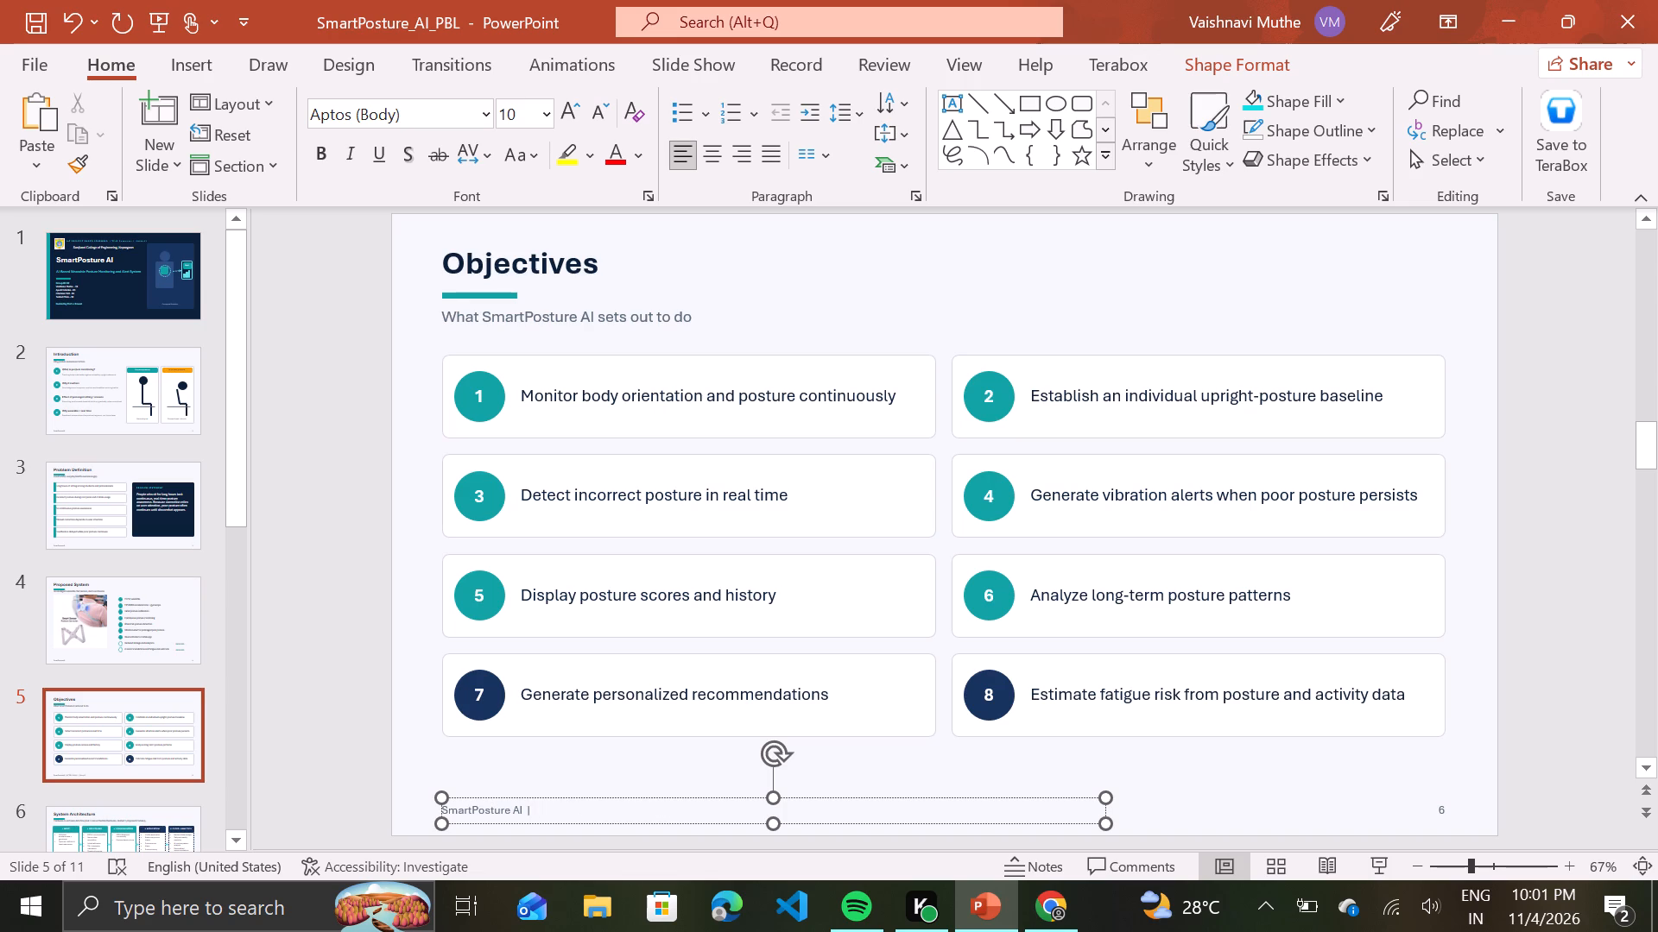
key("BackSpace")
key("BackSpace")
key("BackSpace")
scroll(158, 722, "down", 1)
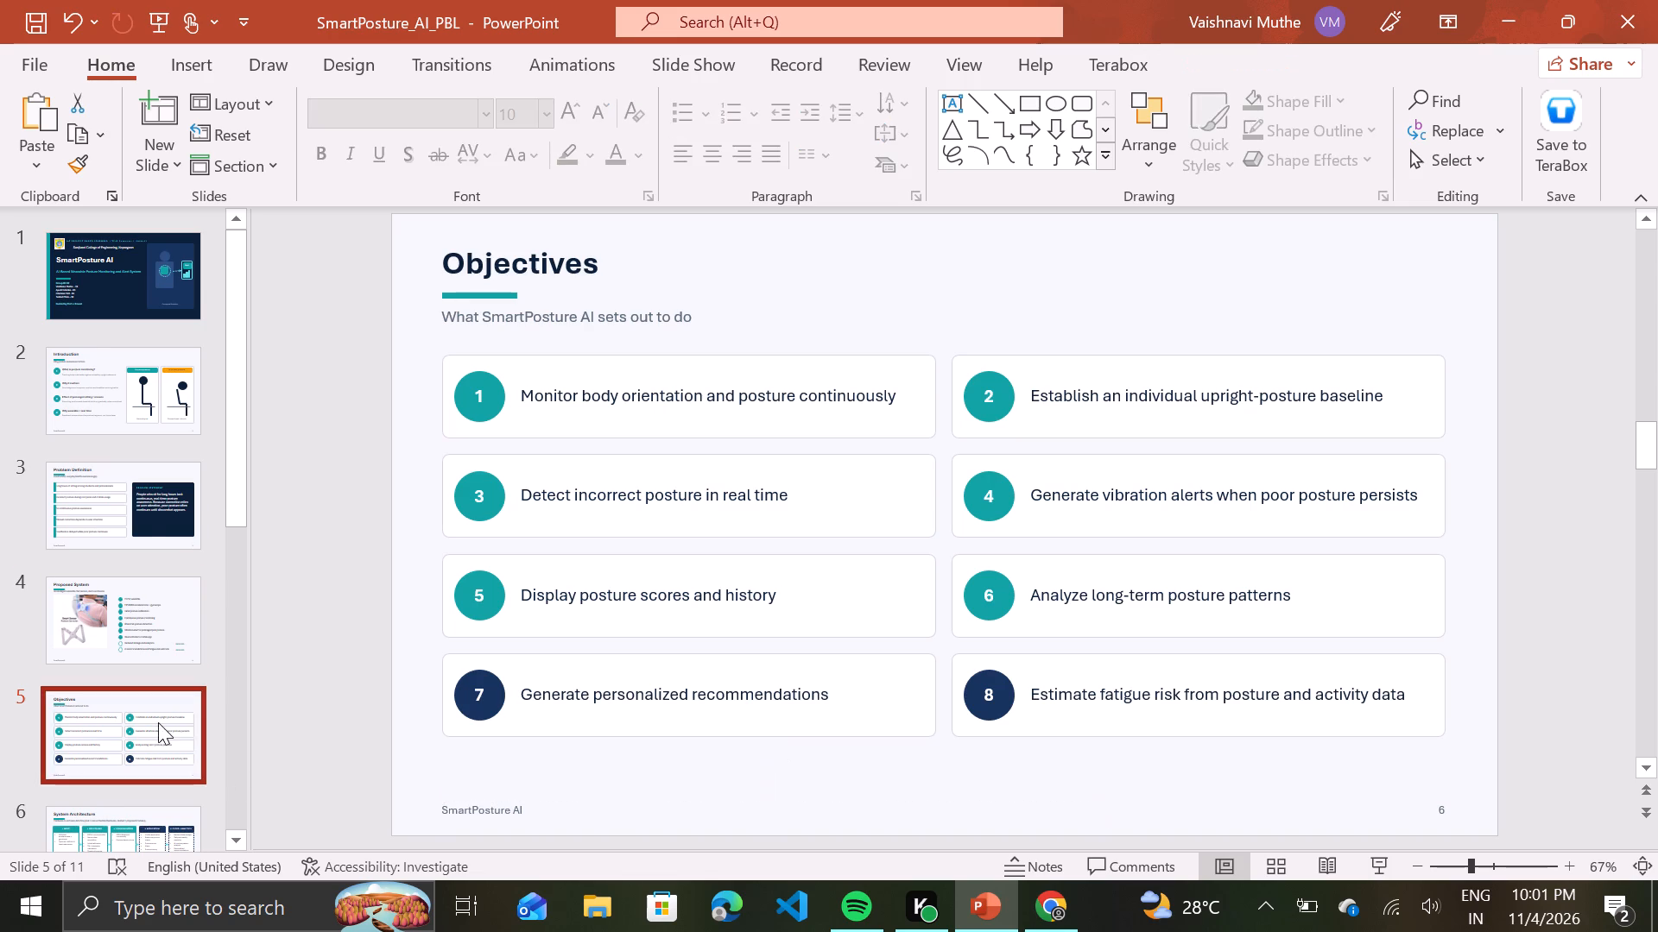
Shorten the System Architecture slide's footer to "SmartPosture AI", deleting the IoT PBL 2026–27 and Group 02 text.
scroll(158, 722, "down", 1)
left_click(119, 629)
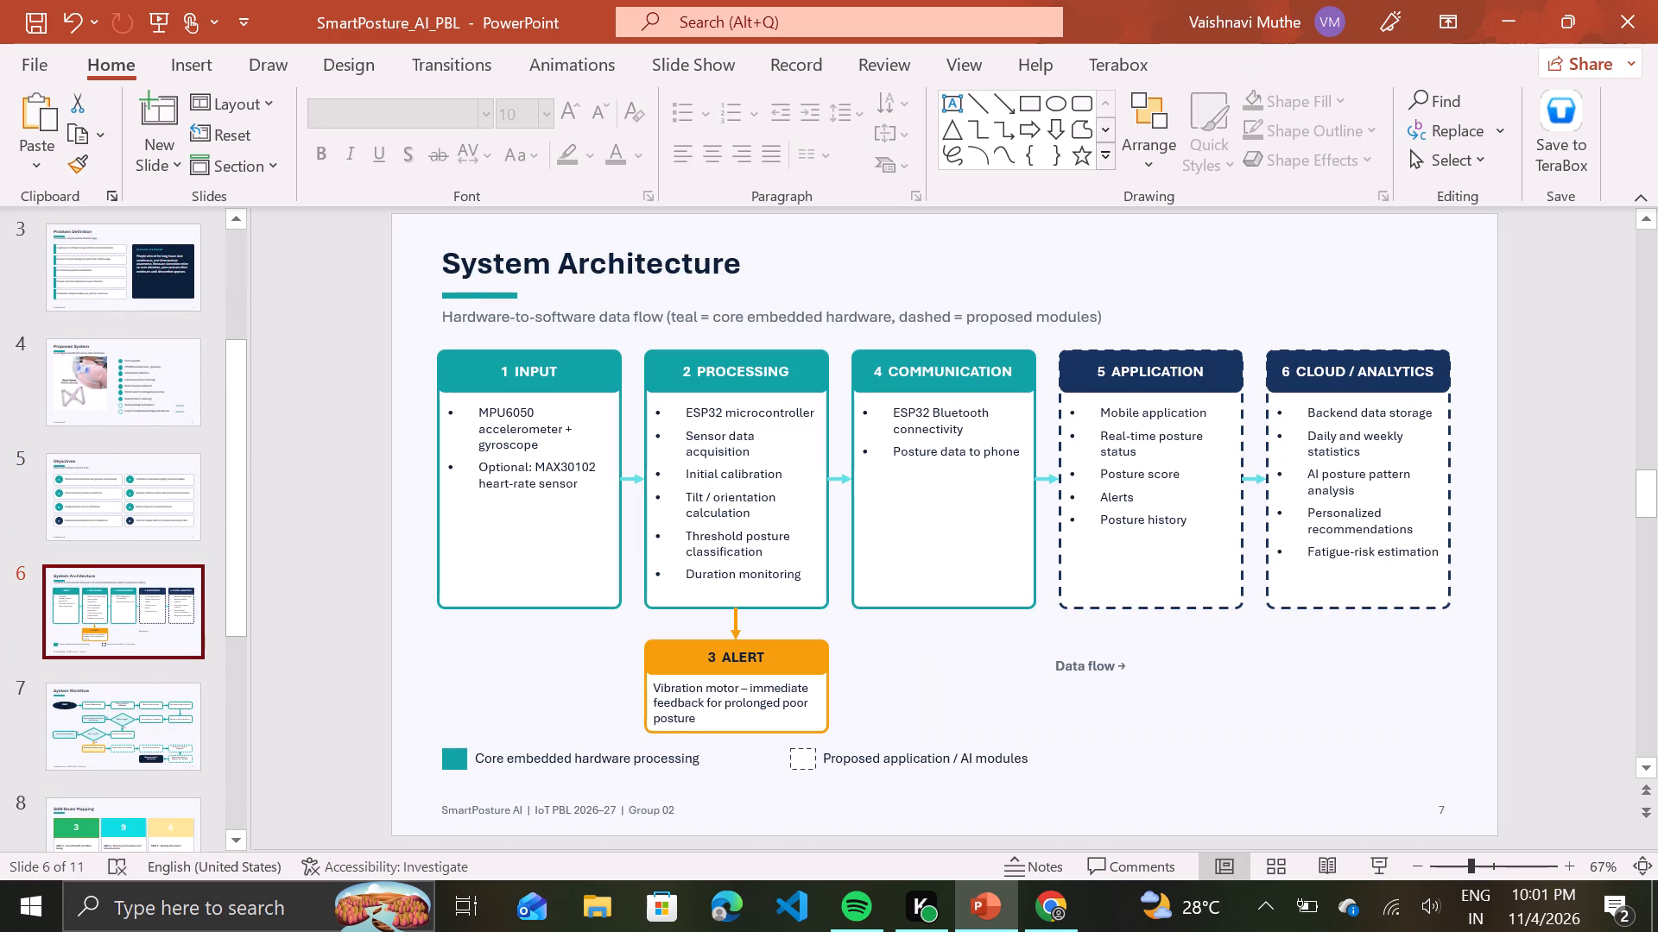
left_click(616, 803)
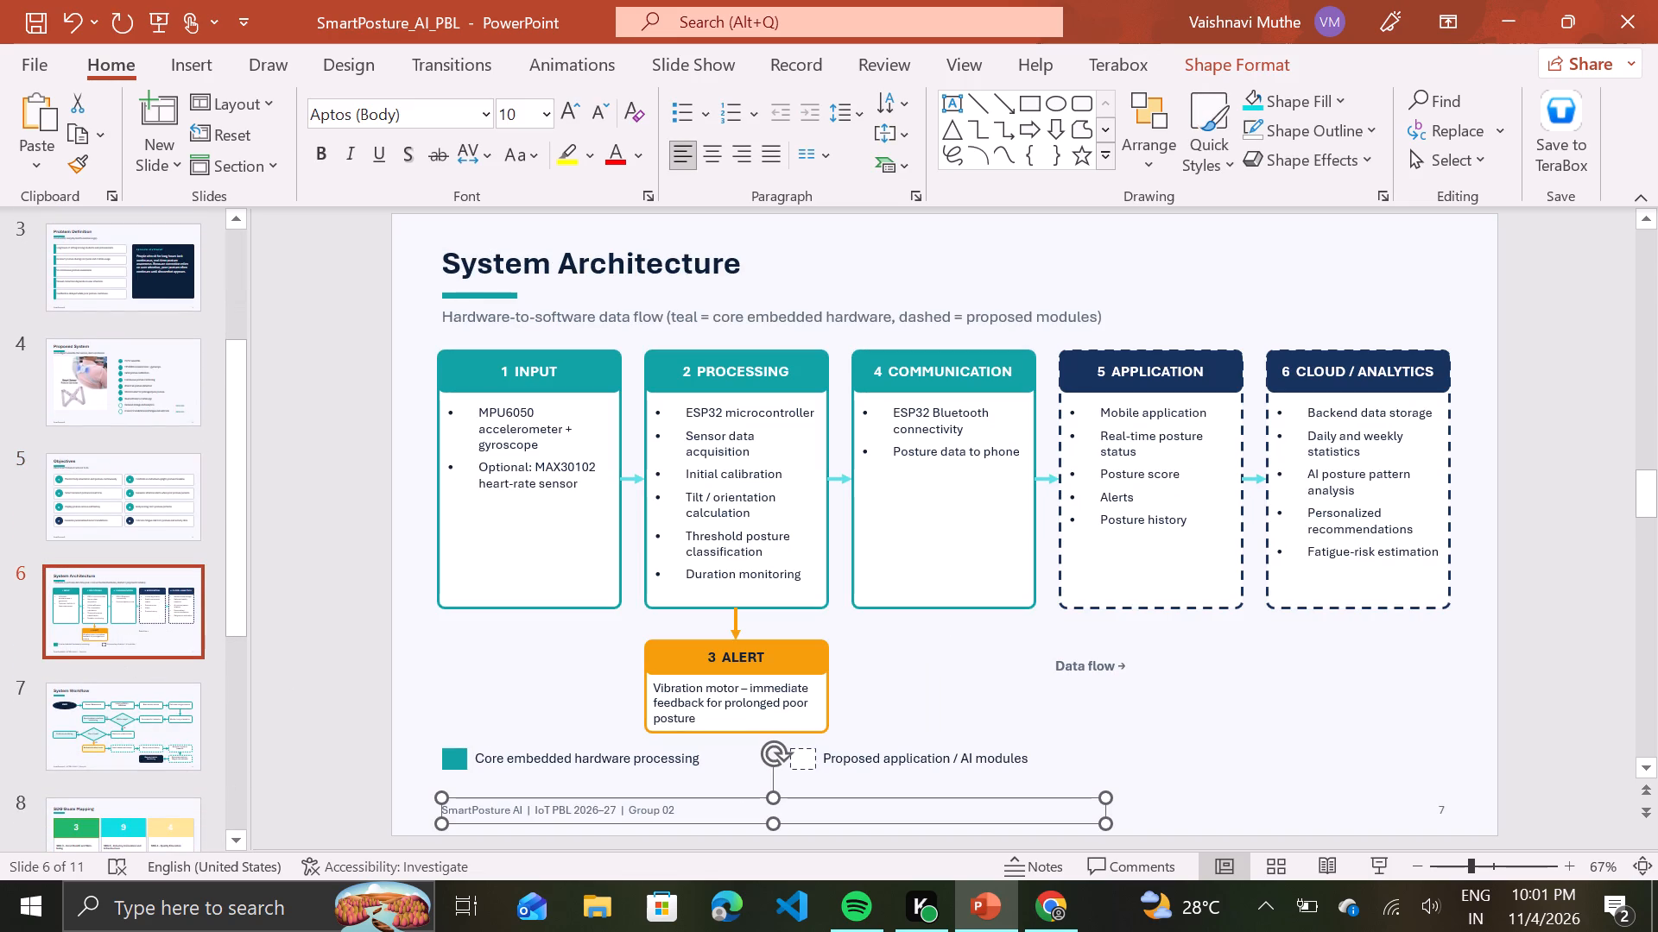
left_click(671, 811)
key("Right")
key("BackSpace")
key("BackSpace")
key("BackSpace")
key("BackSpace")
key("BackSpace")
key("BackSpace")
key("BackSpace")
key("BackSpace")
key("BackSpace")
key("BackSpace")
key("BackSpace")
key("BackSpace")
key("BackSpace")
key("BackSpace")
key("BackSpace")
key("BackSpace")
key("BackSpace")
key("BackSpace")
key("BackSpace")
key("BackSpace")
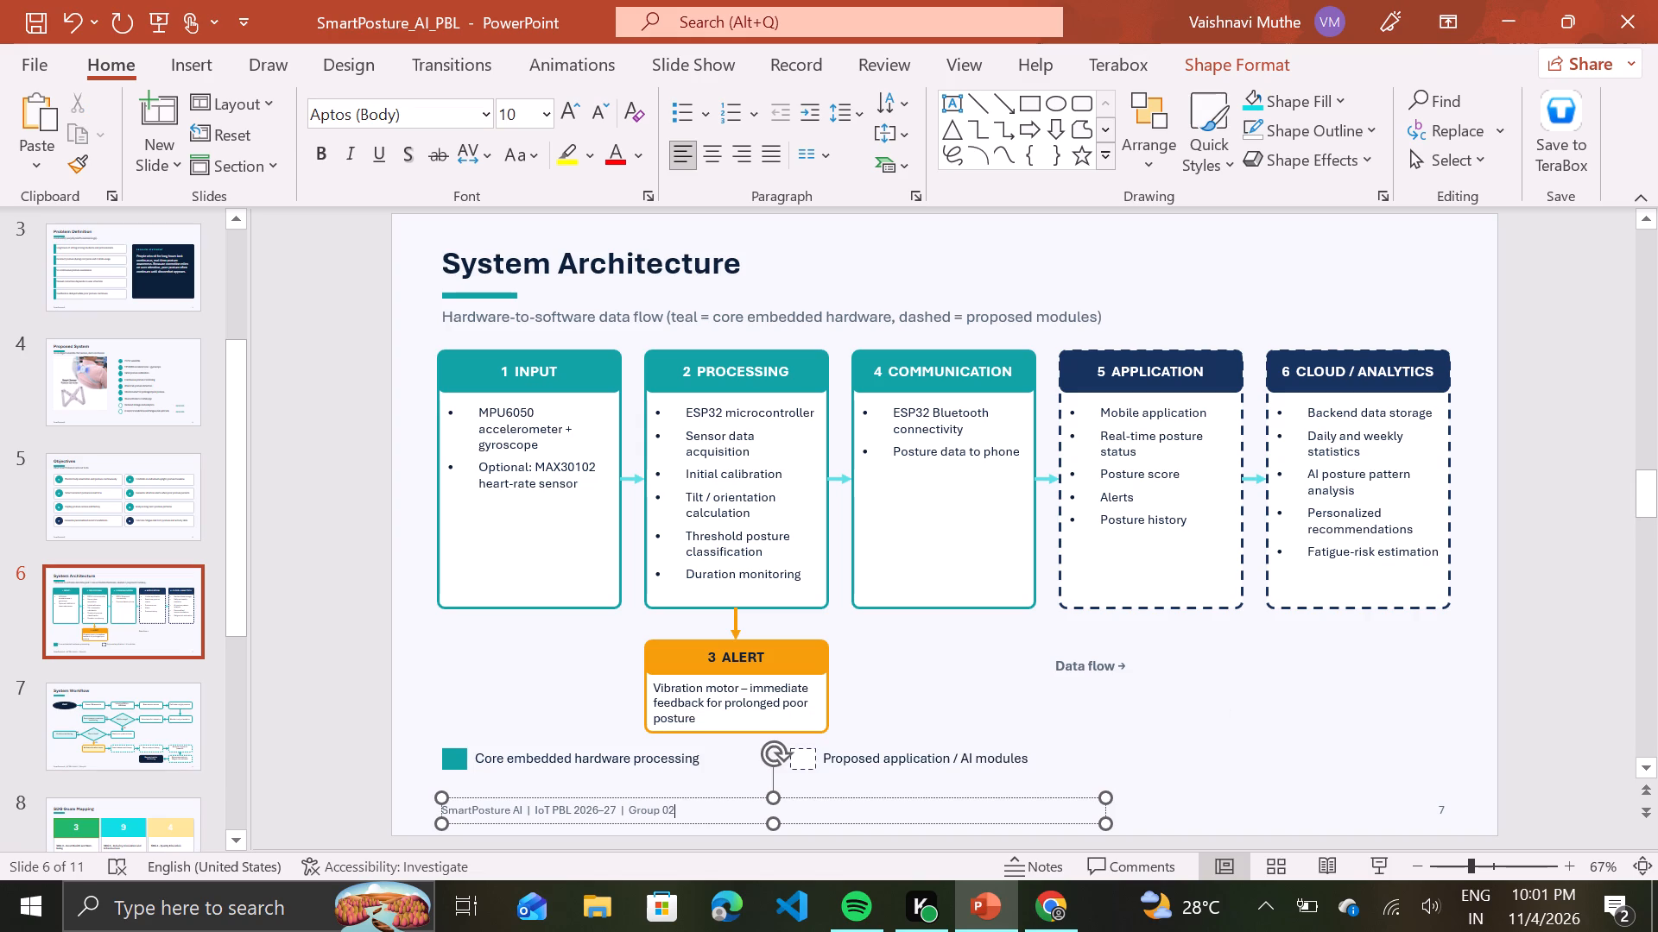
key("BackSpace")
key("BackSpace")
key("BackSpace")
key("BackSpace")
Remove the course and group text from the System Workflow slide's footer, leaving only "SmartPosture AI".
left_click(102, 740)
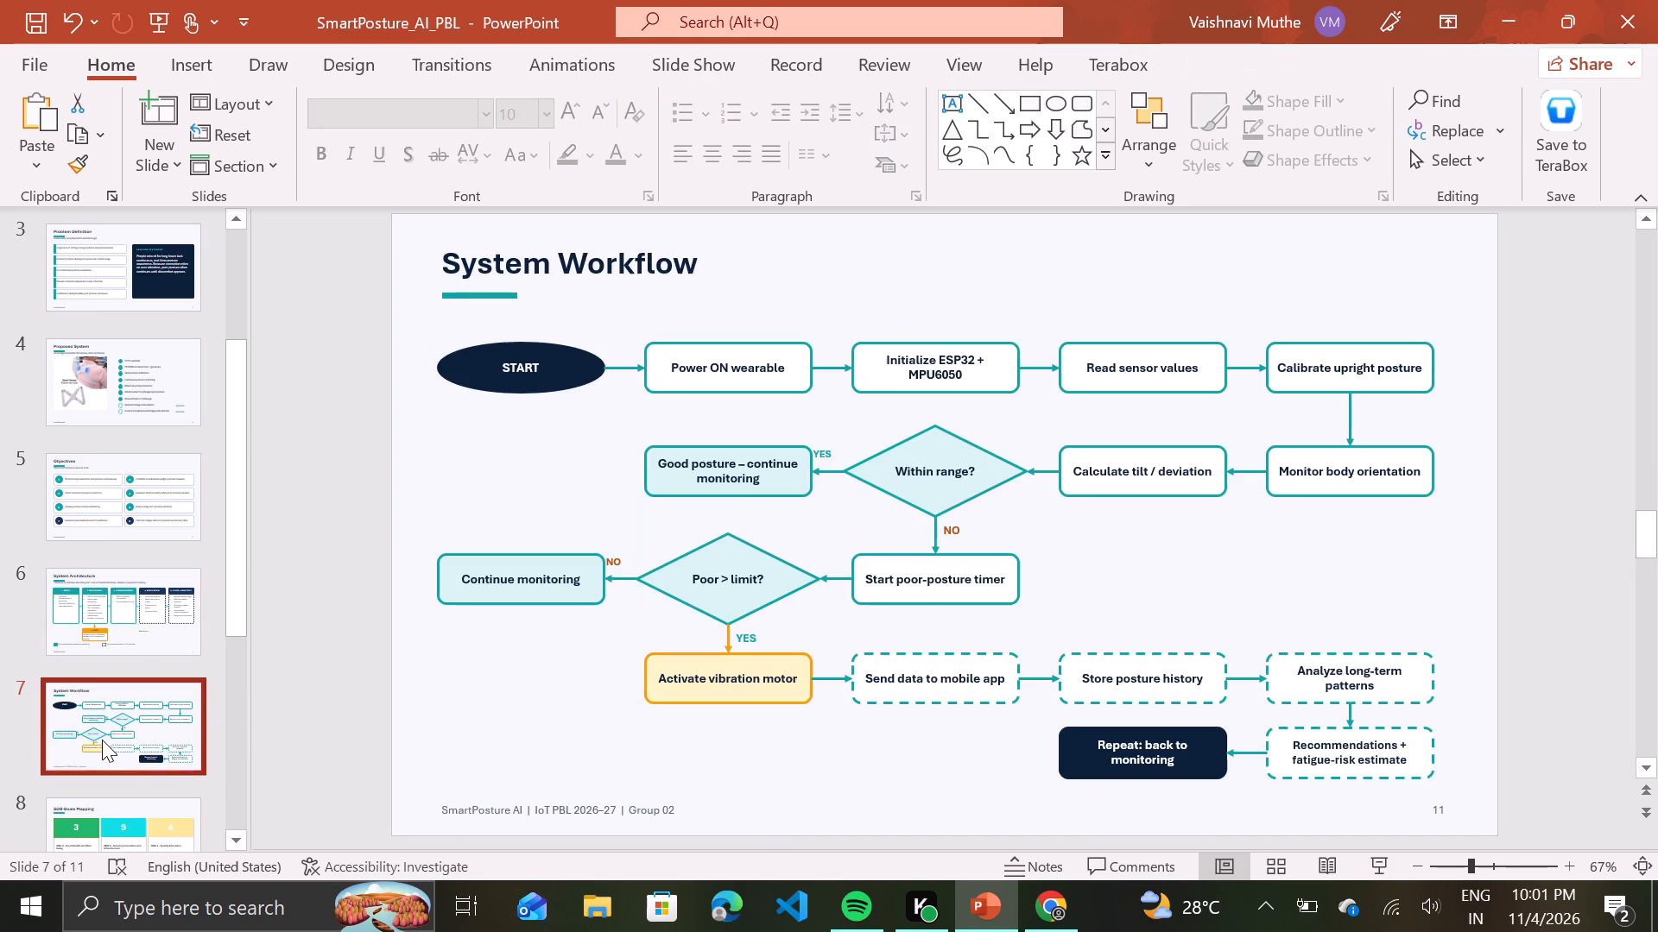
left_click(566, 812)
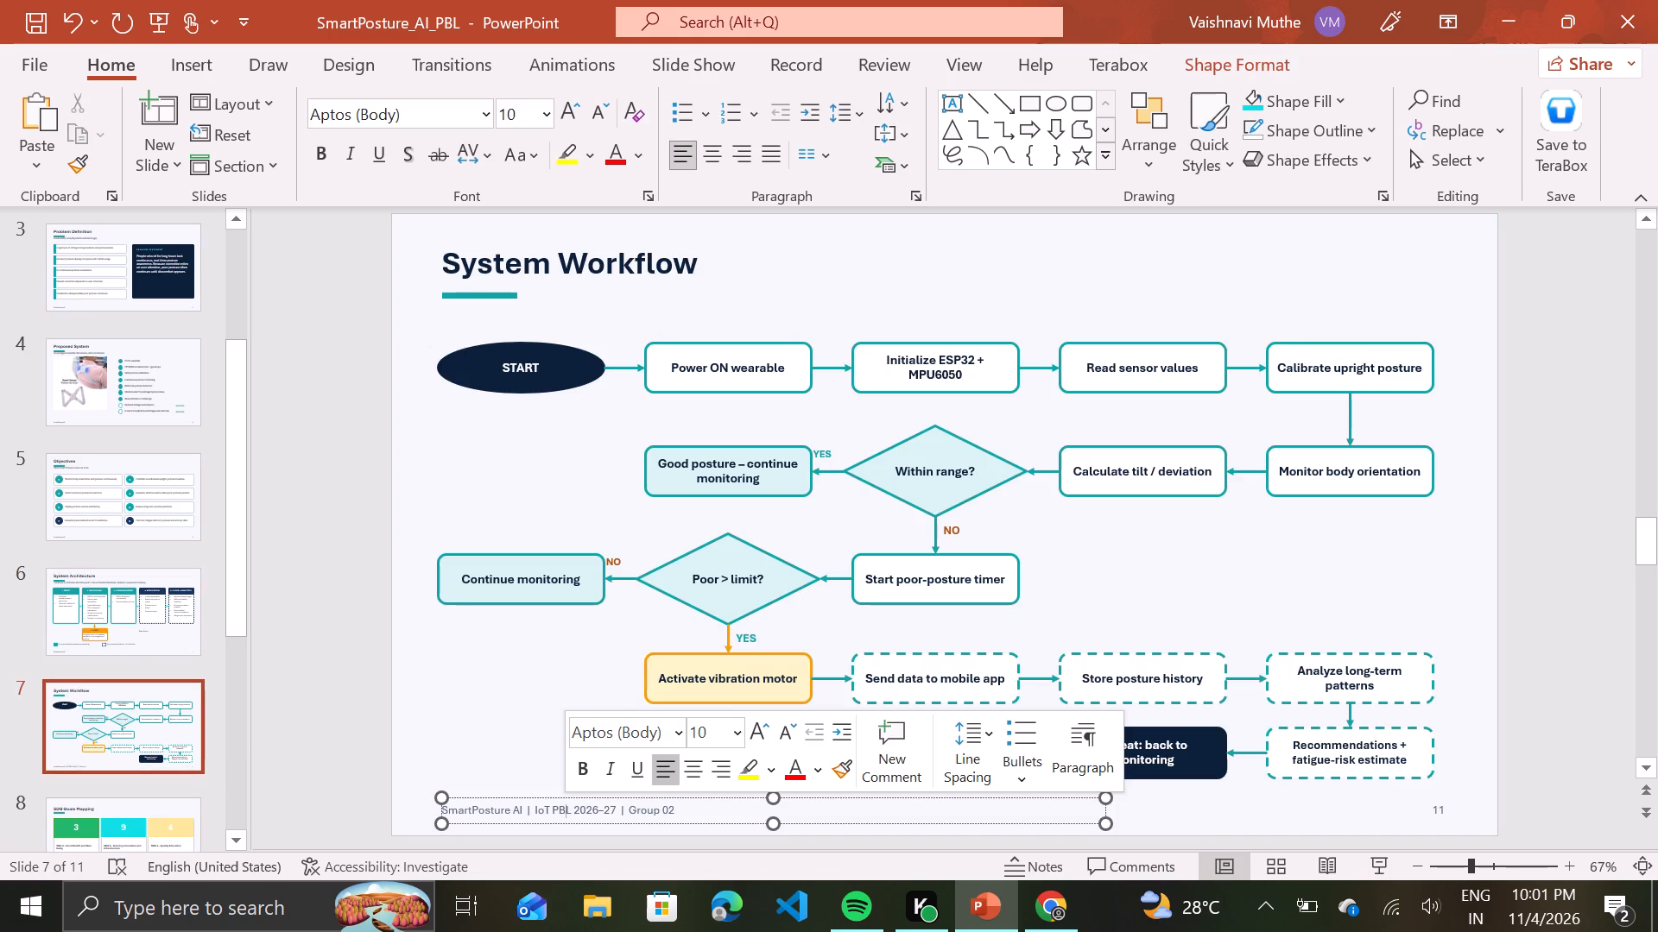
left_click(673, 812)
key("BackSpace")
key("BackSpace")
key("BackSpace")
key("BackSpace")
key("BackSpace")
key("BackSpace")
key("BackSpace")
key("BackSpace")
key("BackSpace")
key("BackSpace")
key("BackSpace")
key("BackSpace")
key("BackSpace")
key("BackSpace")
key("BackSpace")
key("BackSpace")
key("BackSpace")
key("BackSpace")
key("BackSpace")
key("BackSpace")
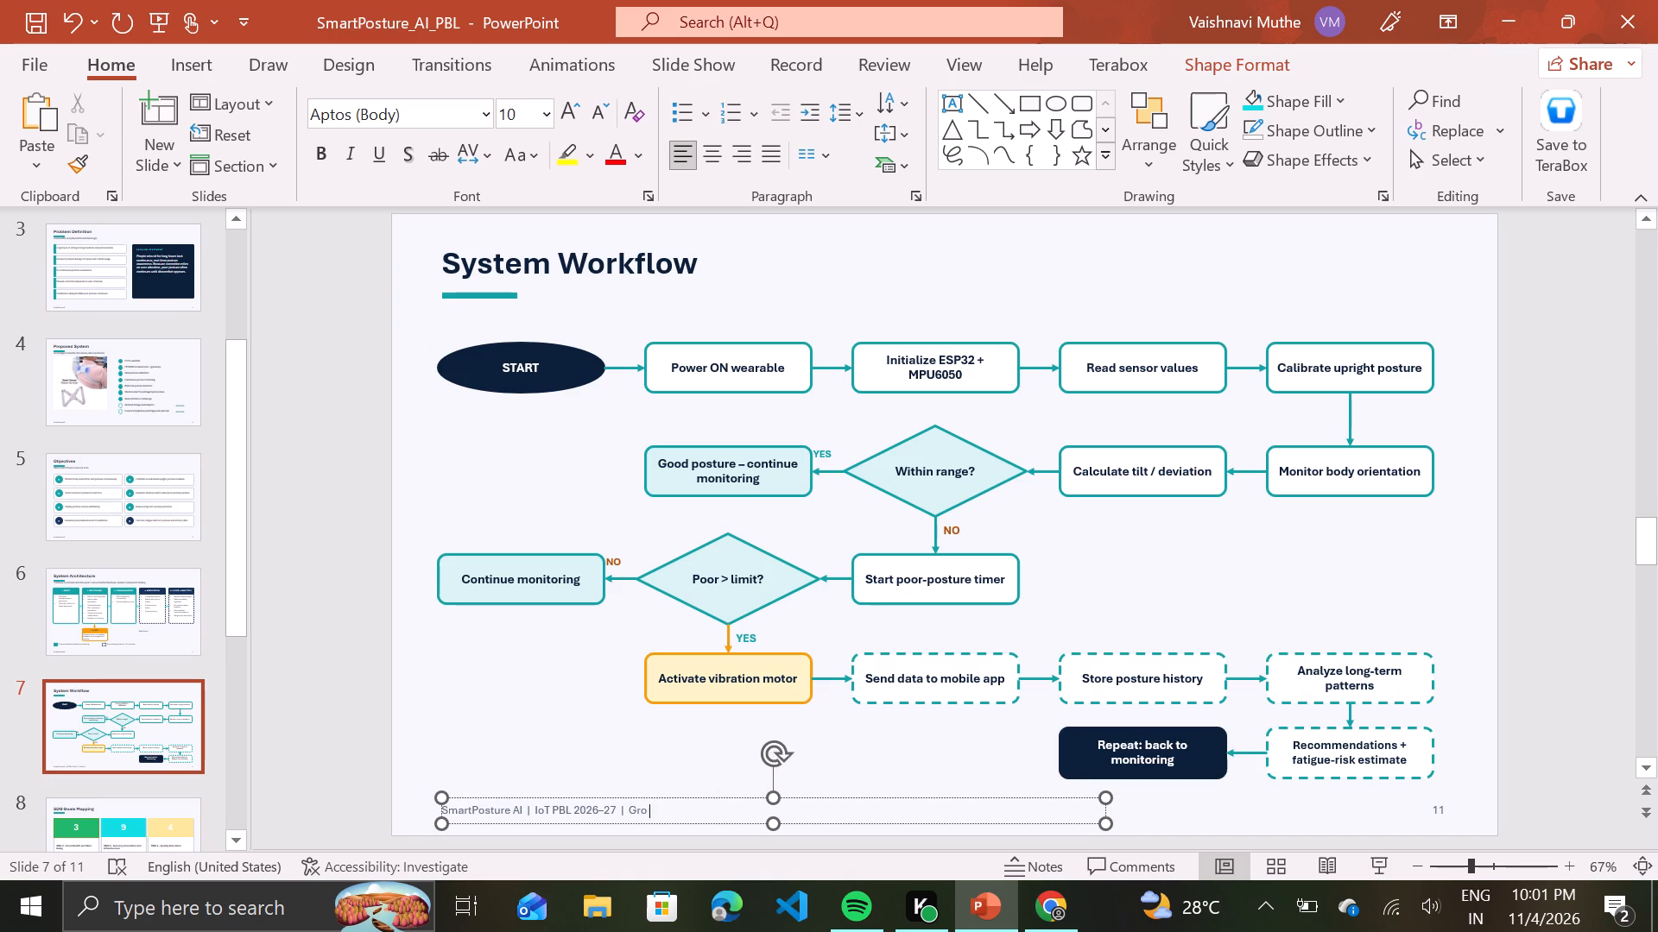
key("BackSpace")
key("BackSpace")
key("BackSpace")
key("BackSpace")
key("BackSpace")
key("BackSpace")
Trim the SDG Goals Mapping slide's footer to "SmartPosture AI" by deleting the course and group text.
scroll(168, 751, "down", 1)
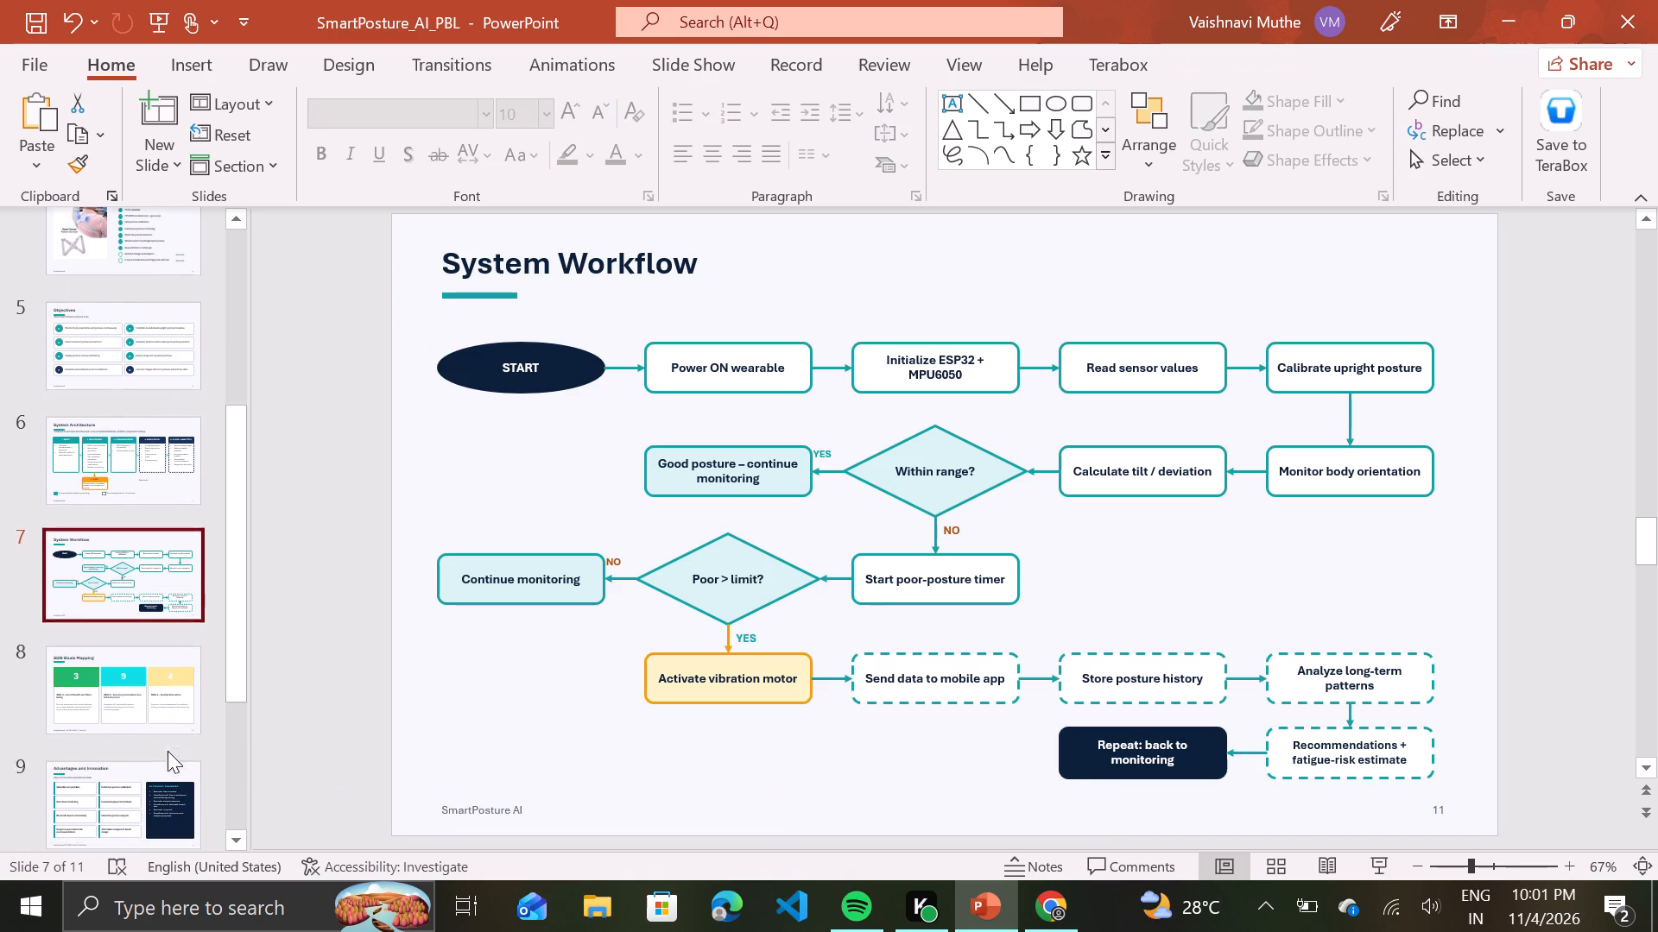
left_click(117, 674)
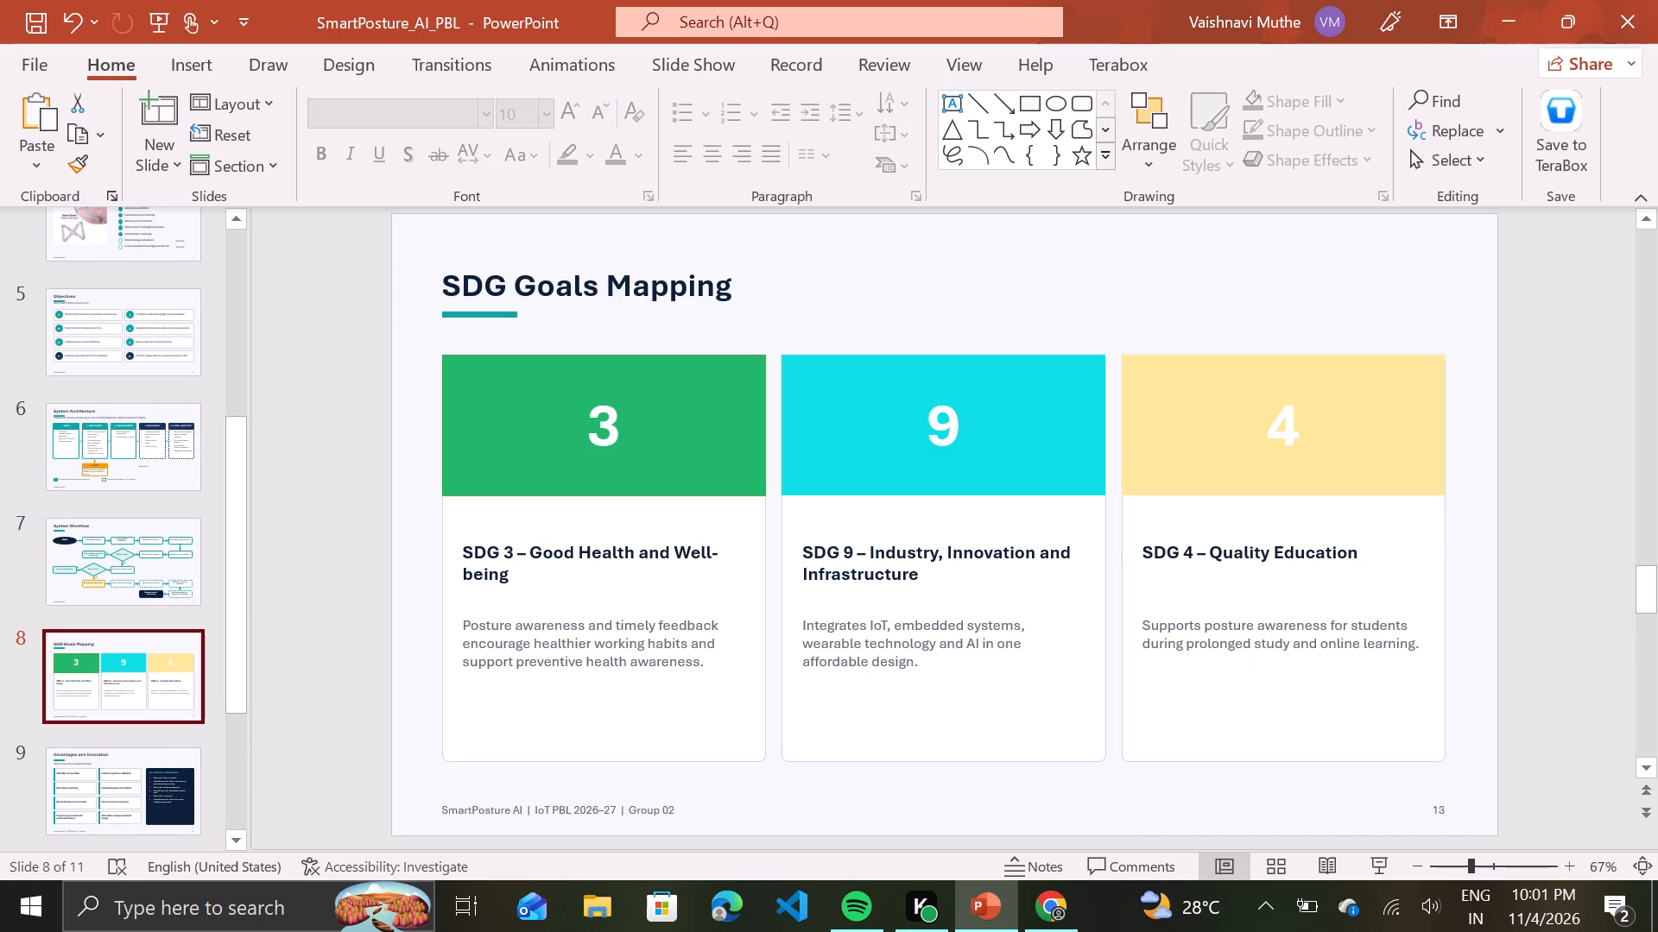
left_click(574, 814)
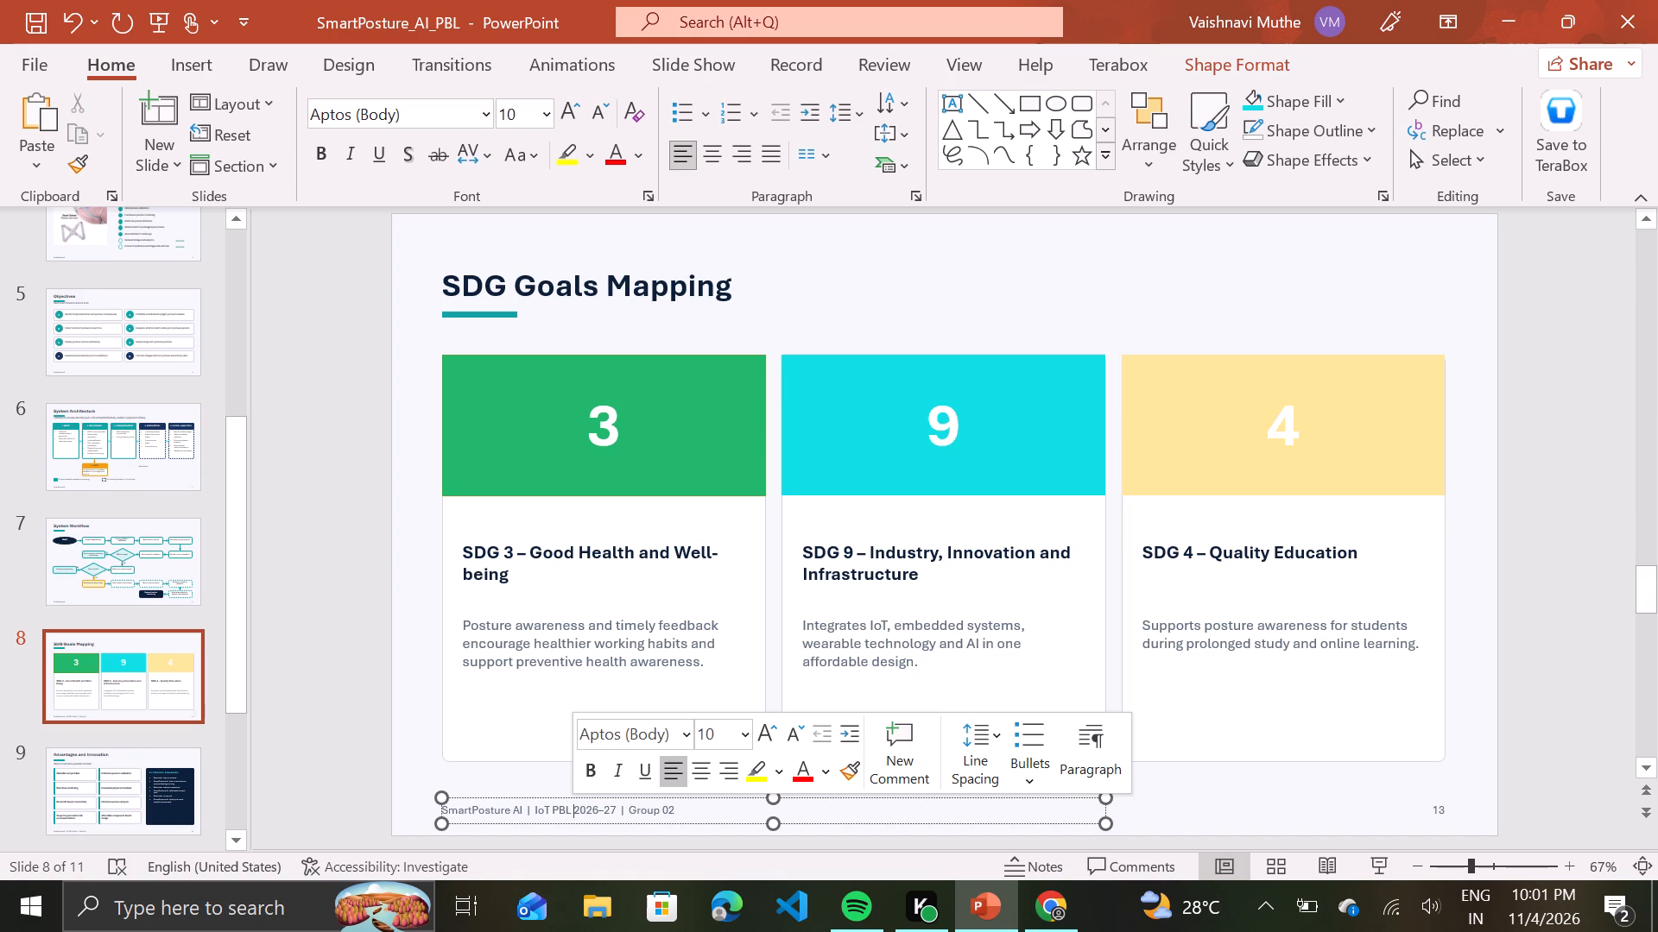
left_click(672, 809)
left_click_drag(672, 809, 526, 811)
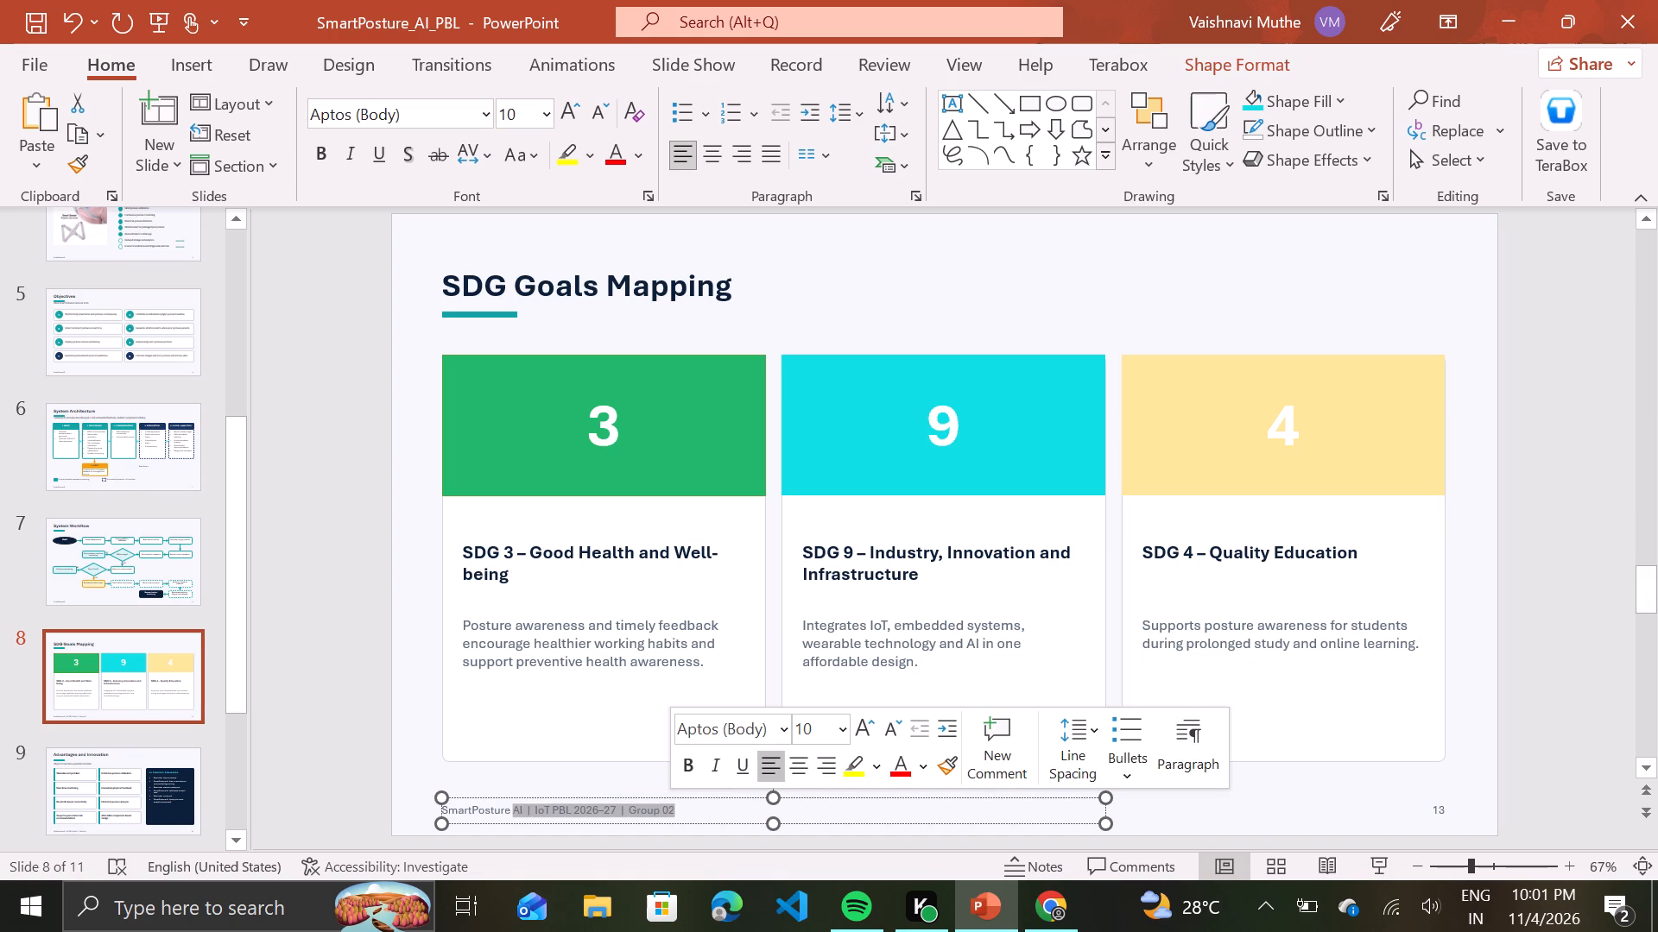
left_click_drag(526, 811, 529, 811)
left_click_drag(529, 811, 530, 811)
key("BackSpace")
key("BackSpace")
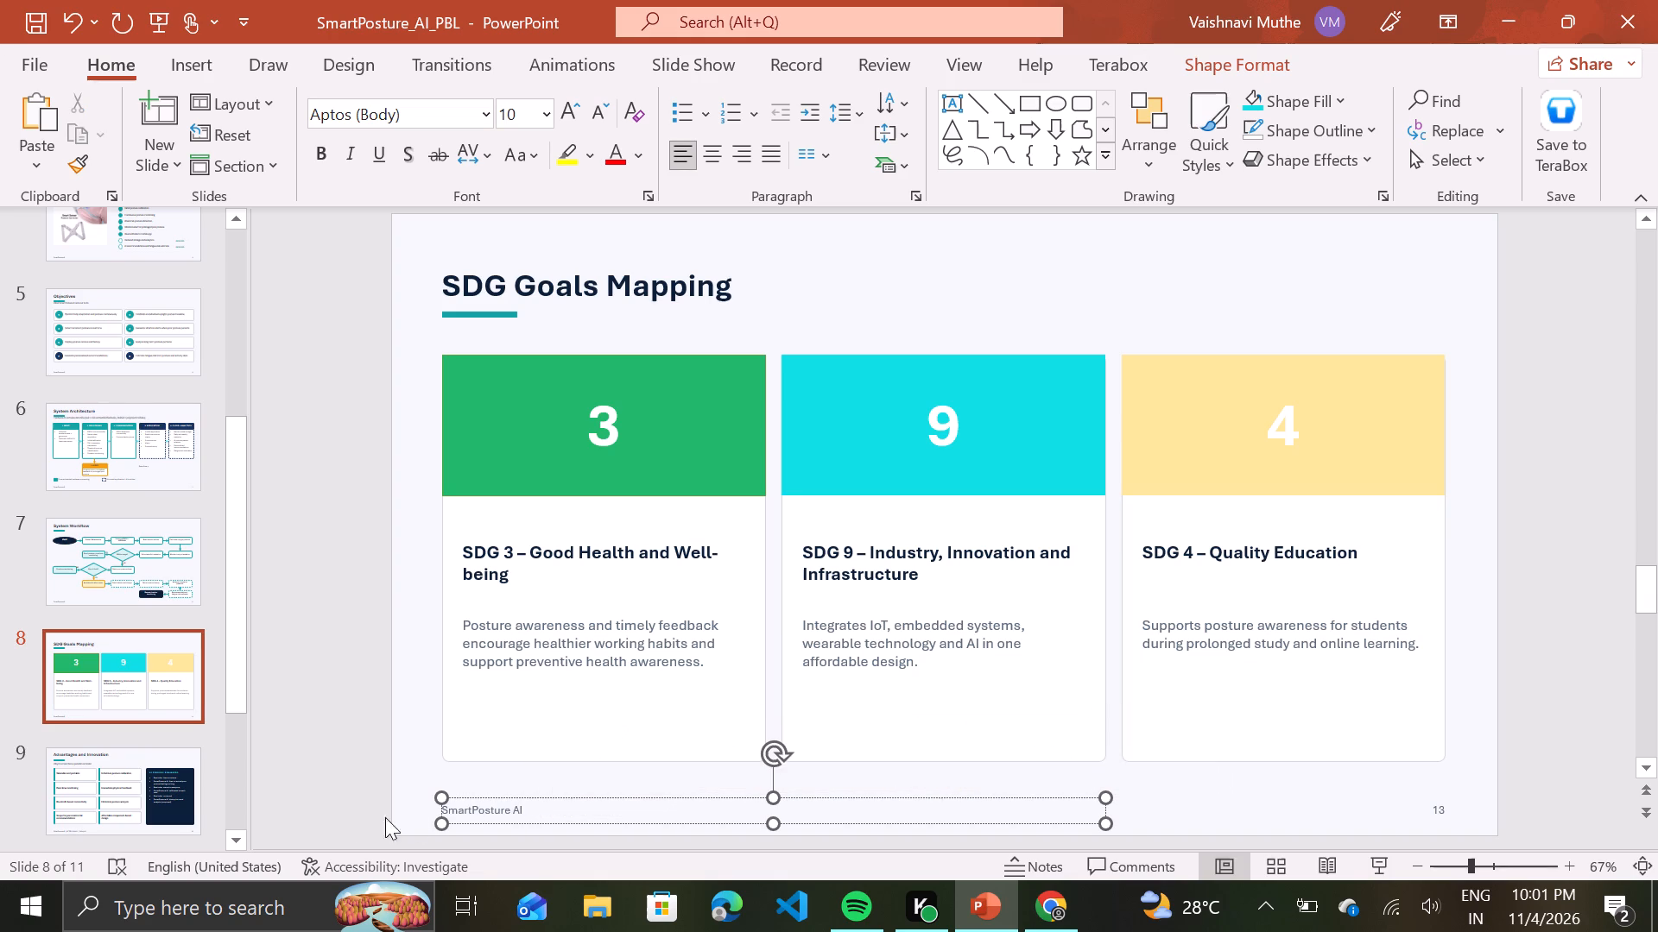
Cut the Advantages and Innovation slide's footer down to "SmartPosture AI", removing the course and group text.
left_click(123, 775)
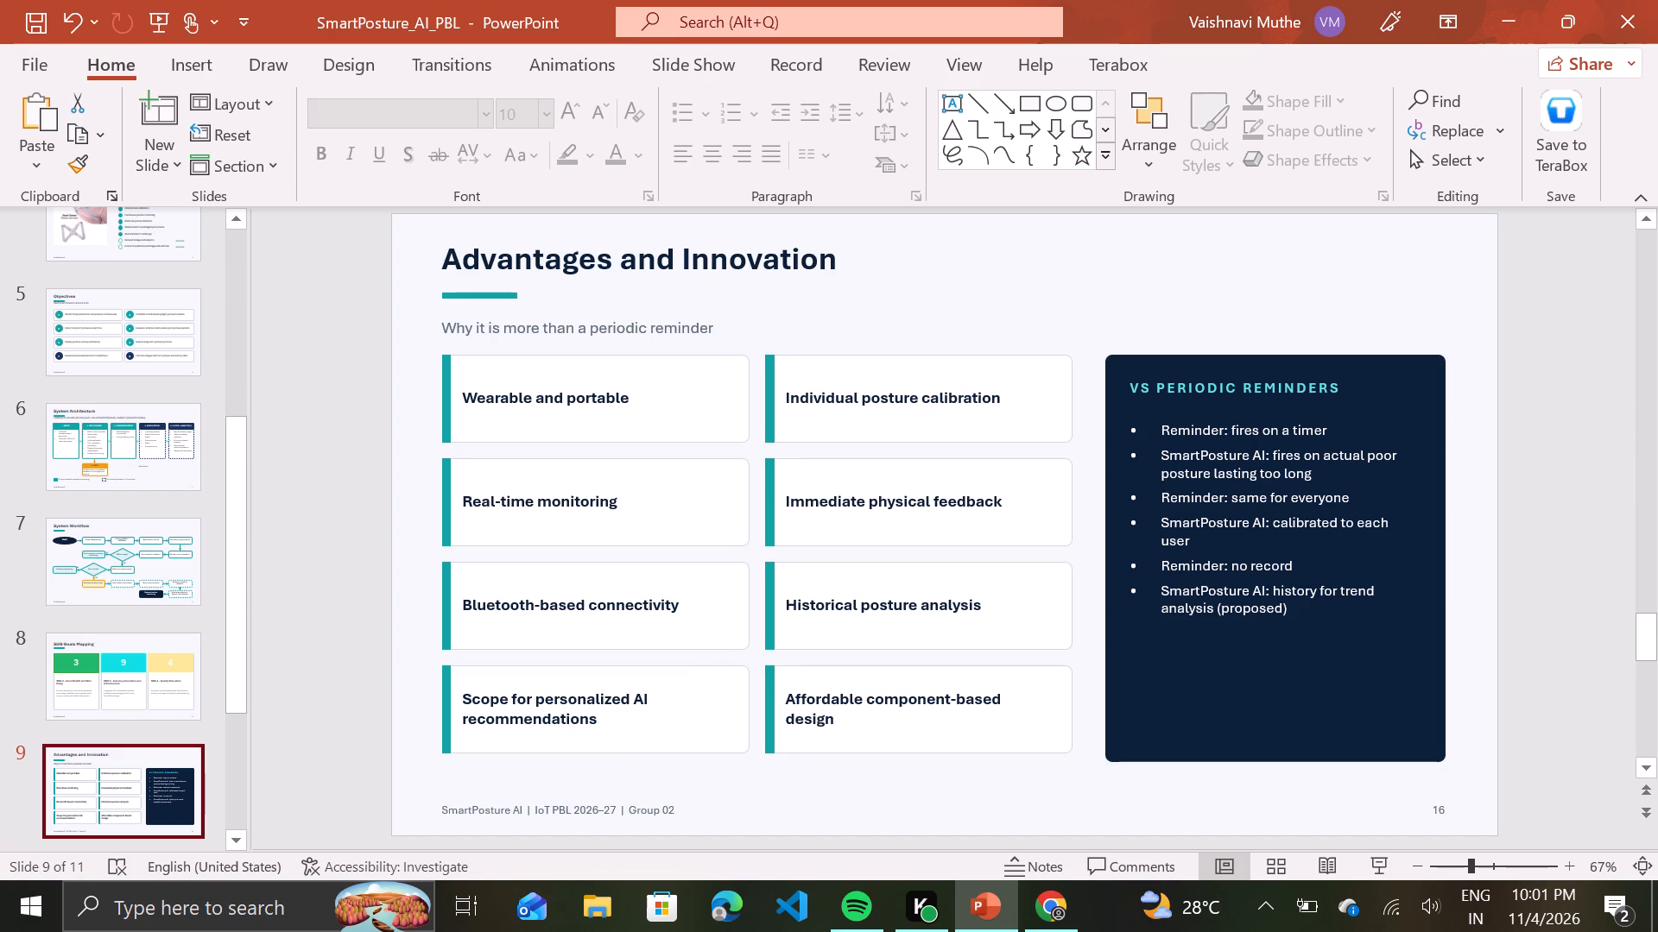
left_click(624, 807)
left_click_drag(672, 807, 532, 814)
key("BackSpace")
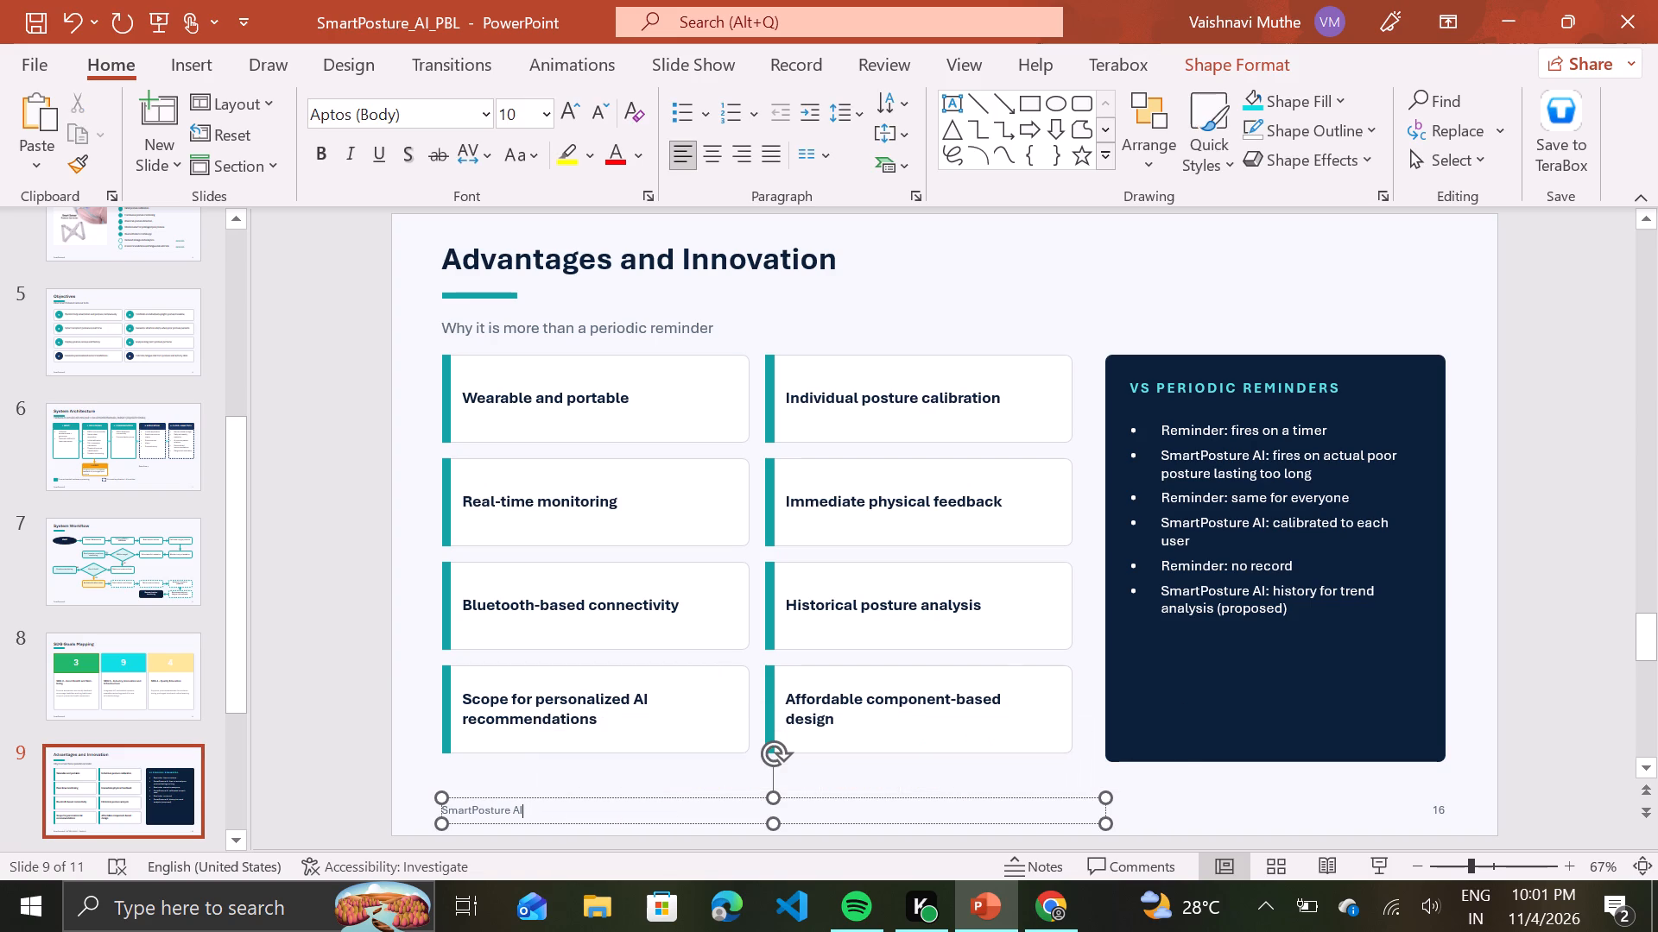
Delete the course and group text from the Future Scope slide's footer, keeping only "SmartPosture AI".
scroll(164, 774, "down", 1)
scroll(164, 774, "up", 1)
scroll(164, 774, "down", 2)
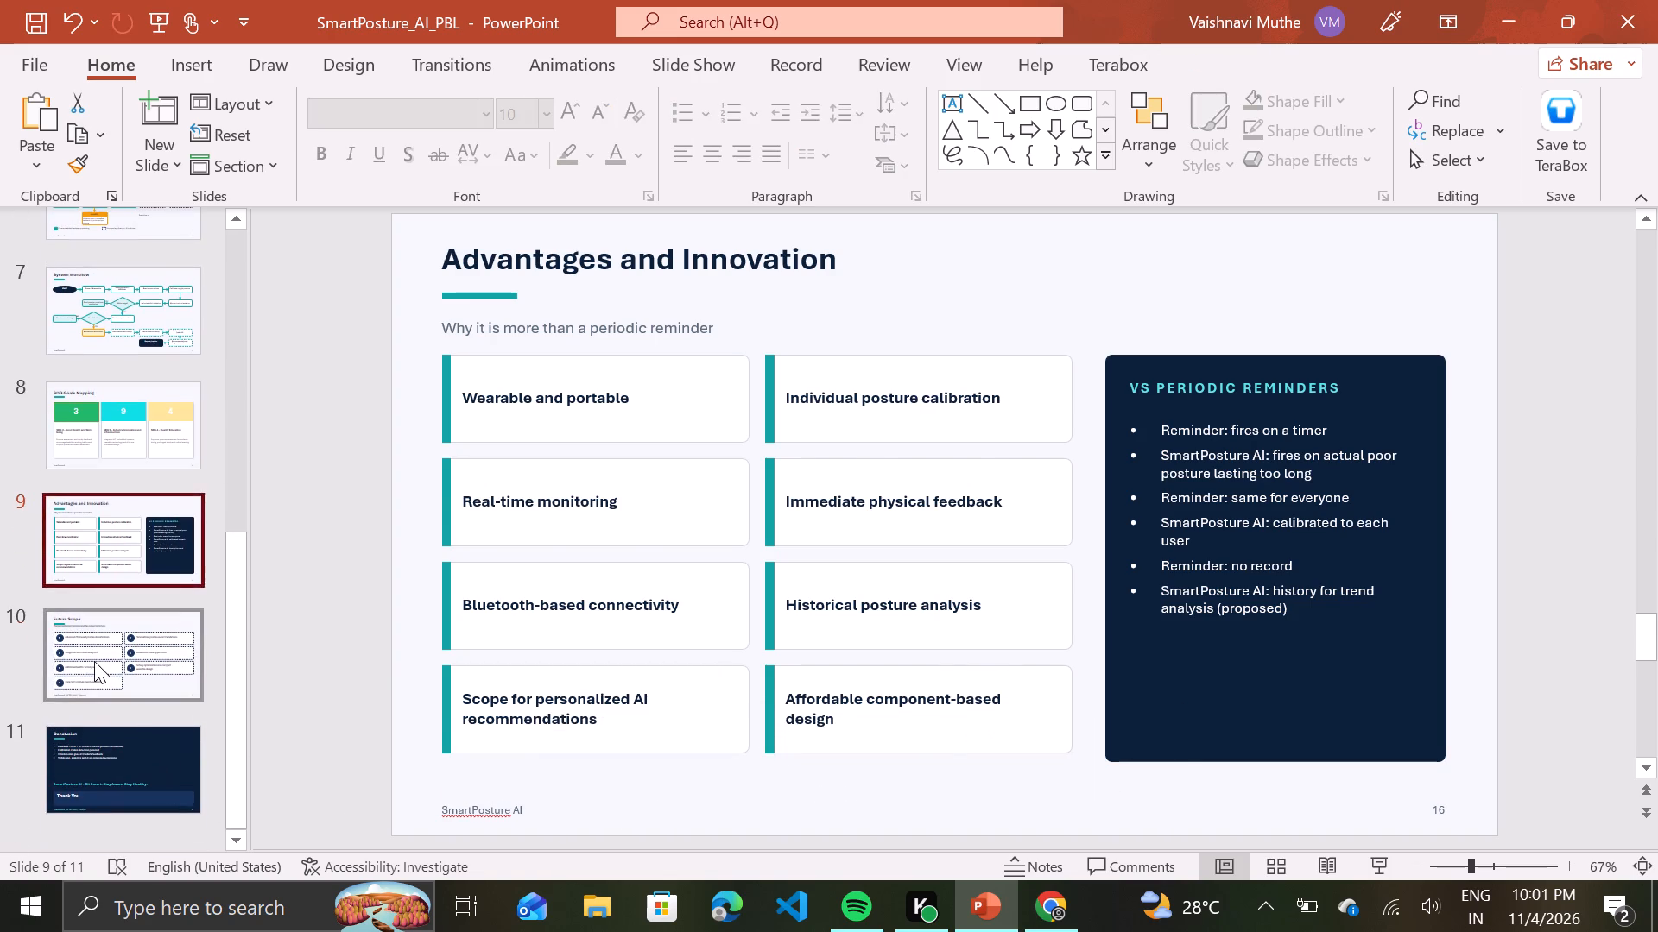
left_click(94, 661)
left_click(654, 809)
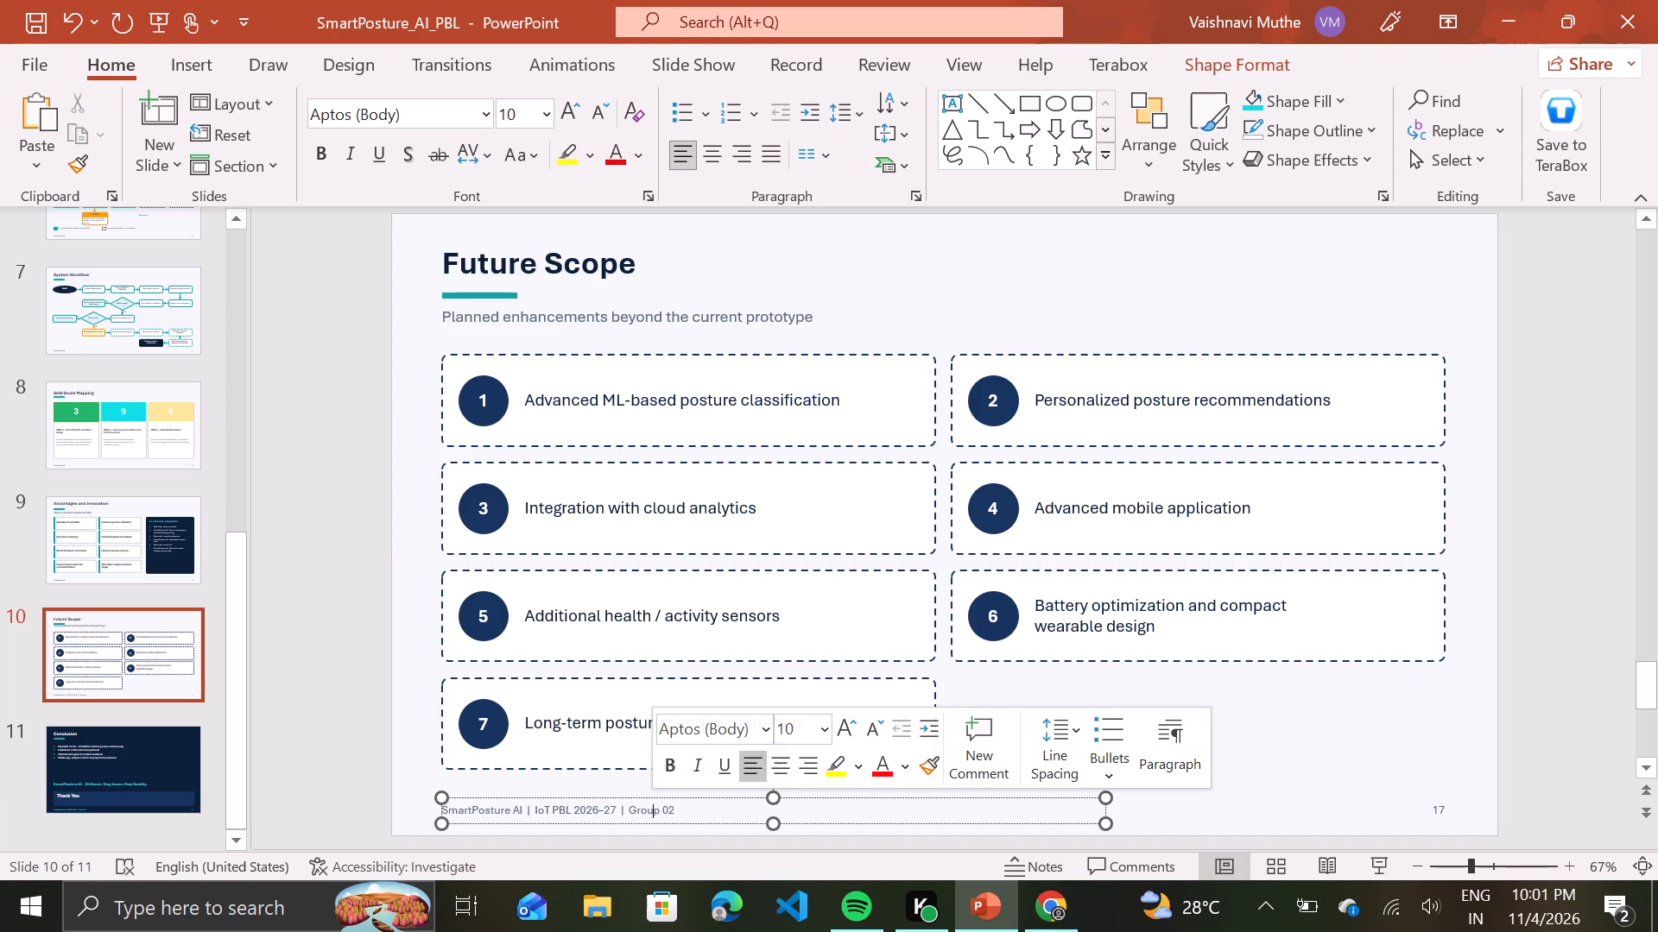
left_click_drag(673, 811, 545, 809)
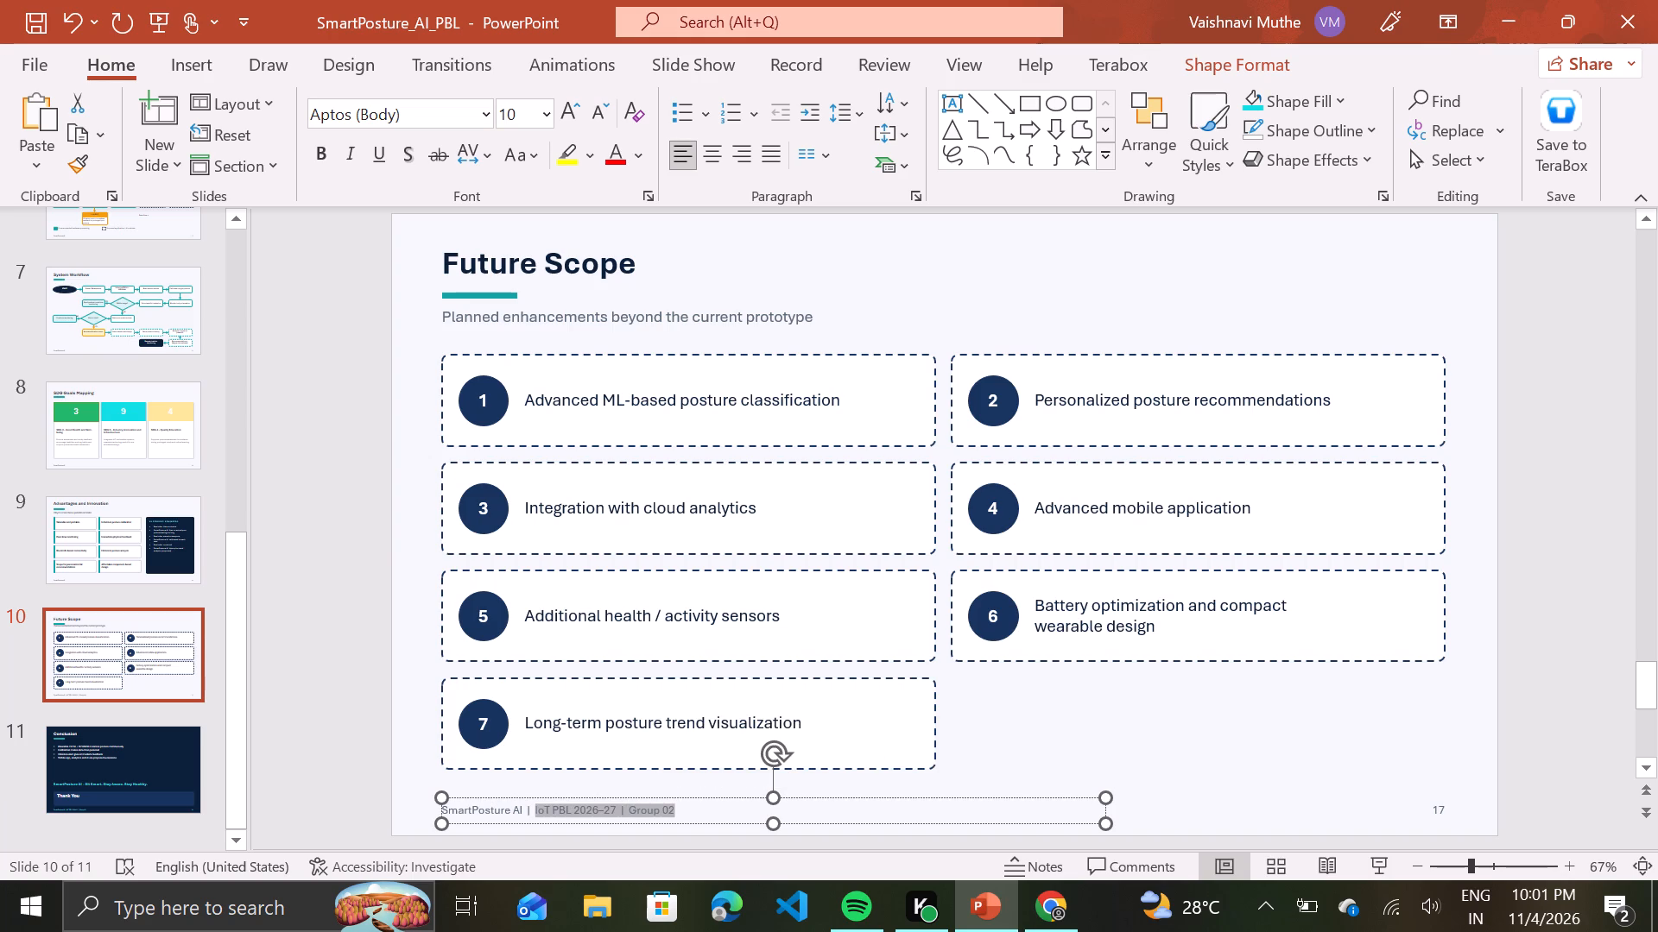
left_click_drag(545, 809, 530, 814)
key("BackSpace")
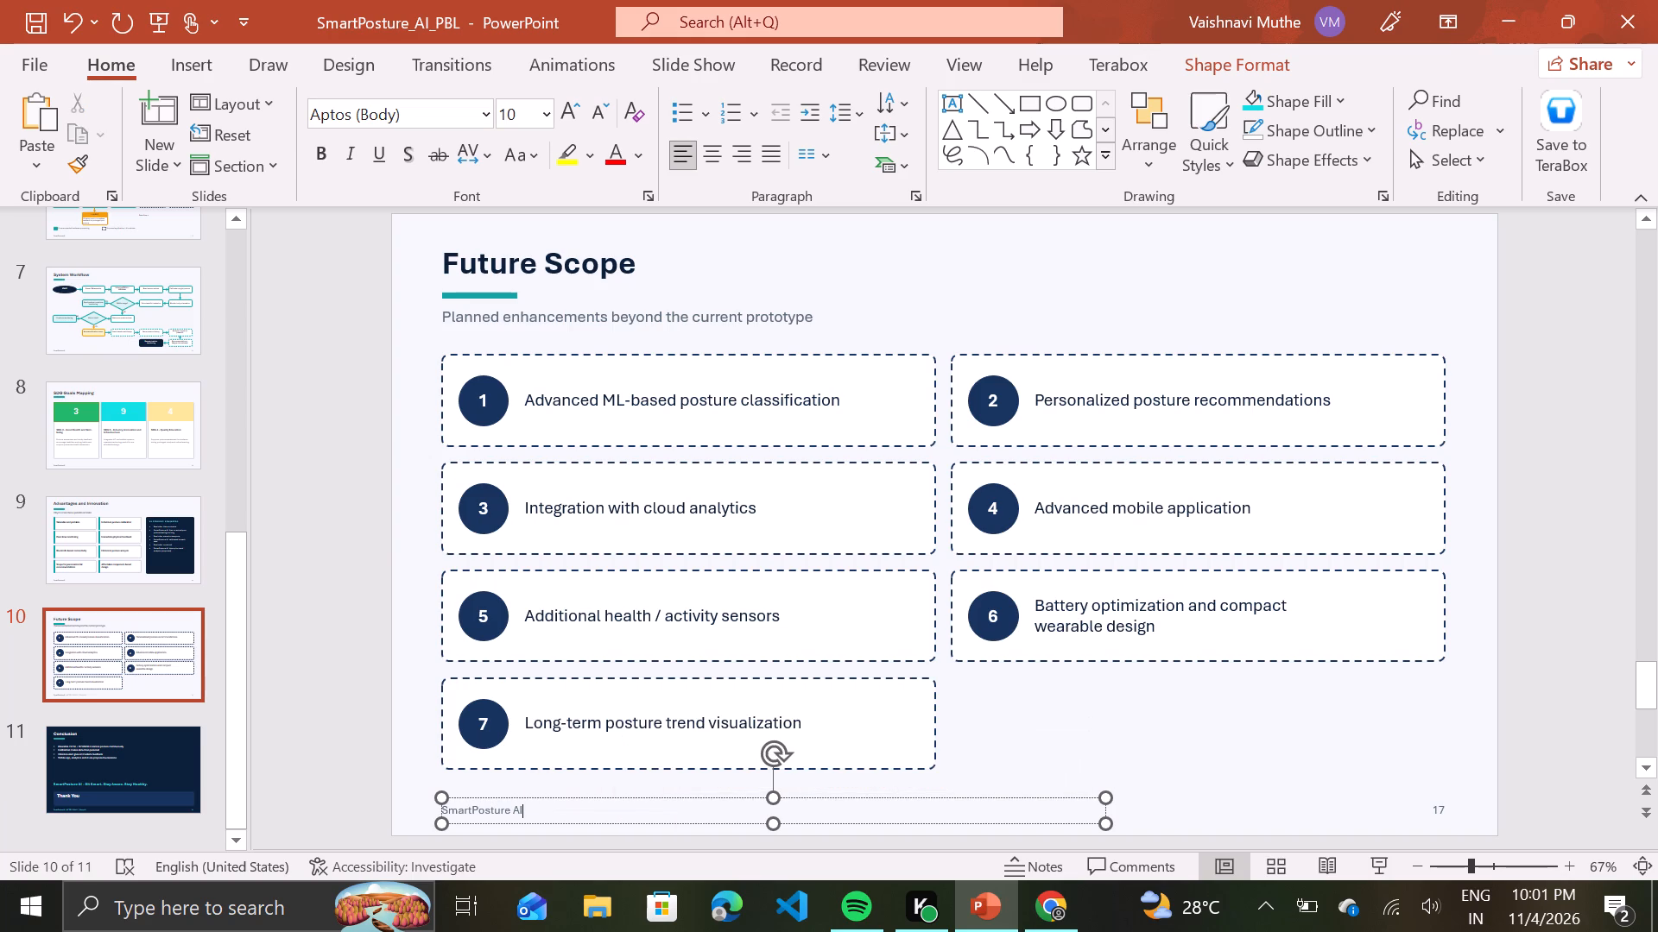
left_click(106, 776)
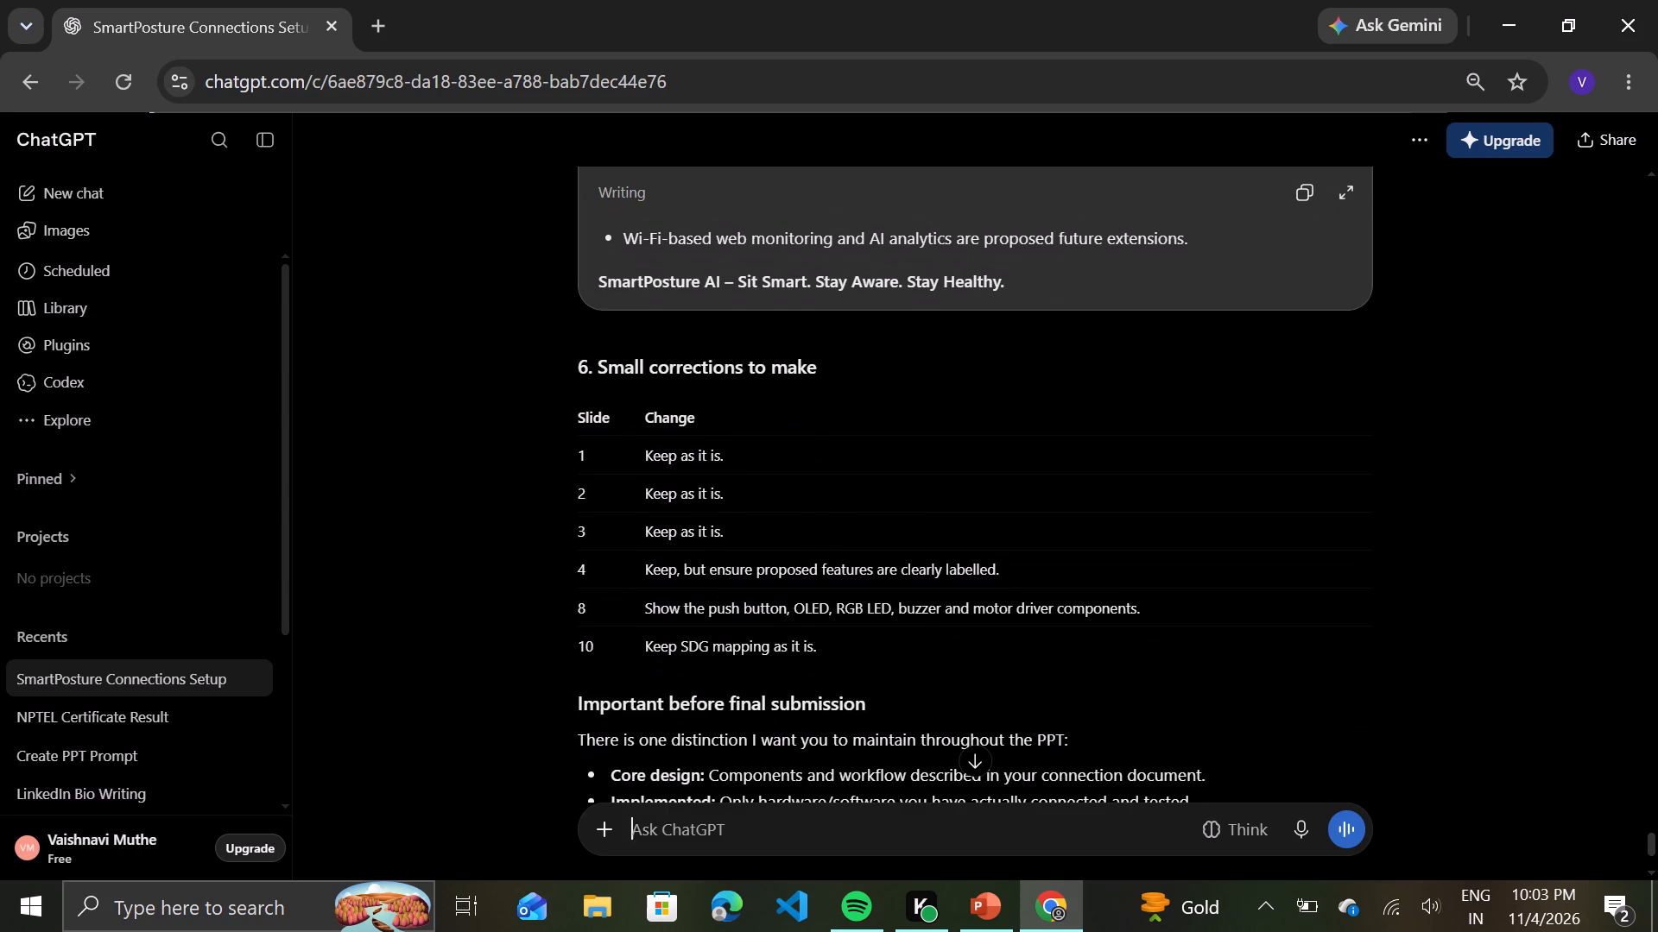
scroll(713, 599, "down", 5)
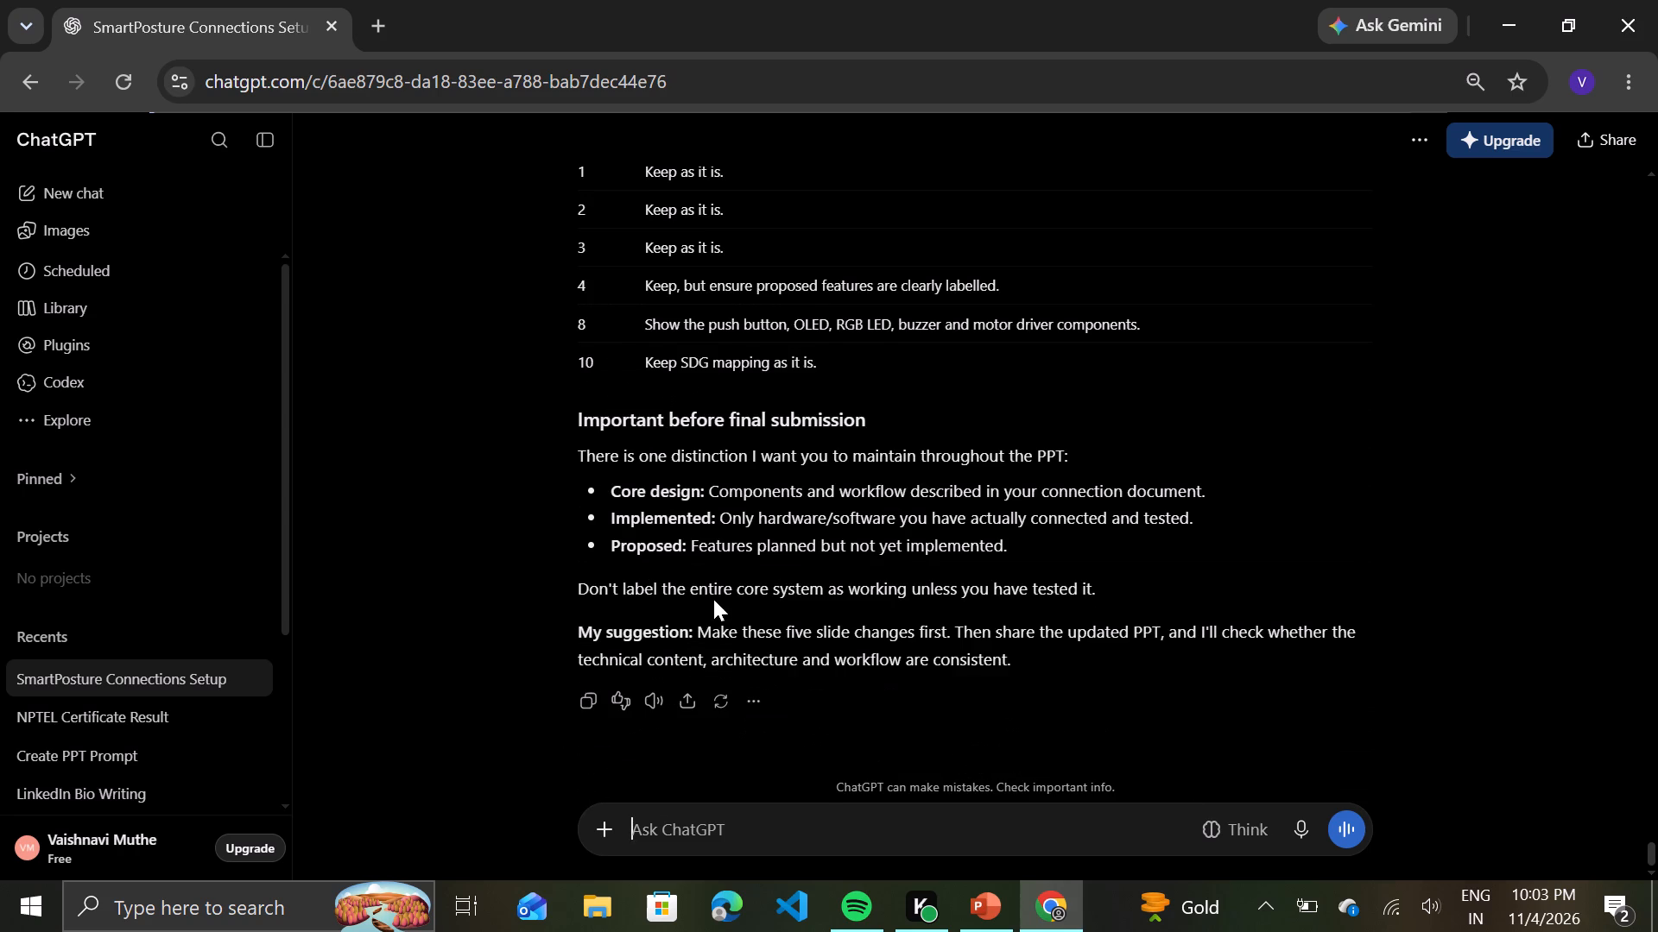
scroll(713, 599, "up", 5)
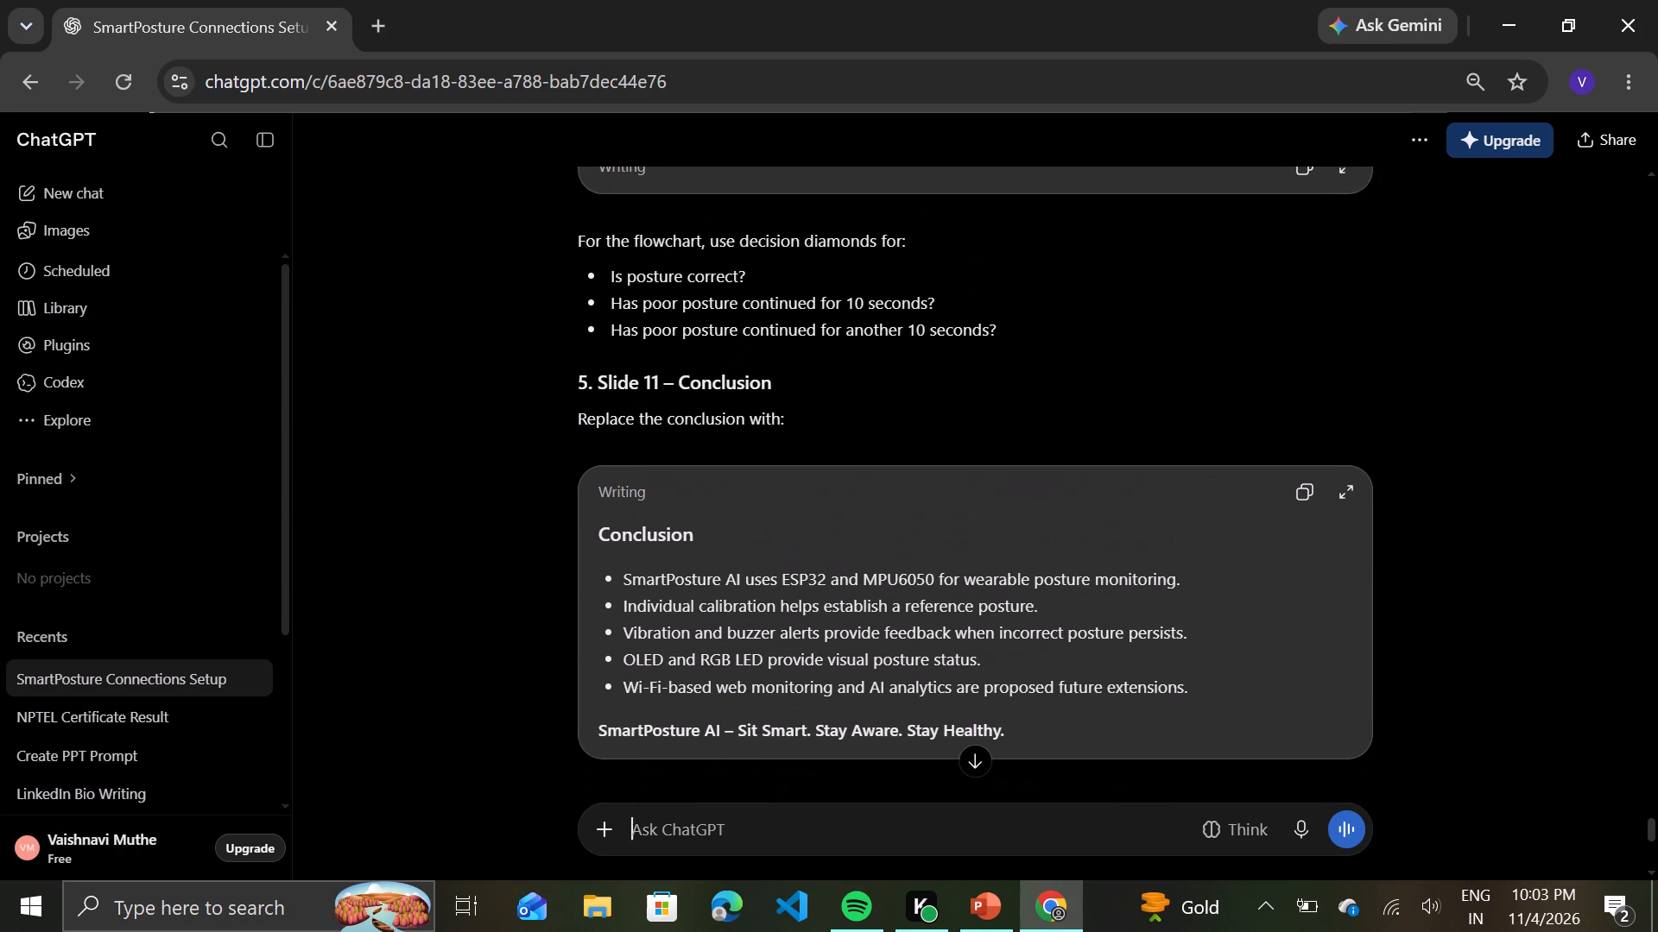
scroll(713, 599, "down", 1)
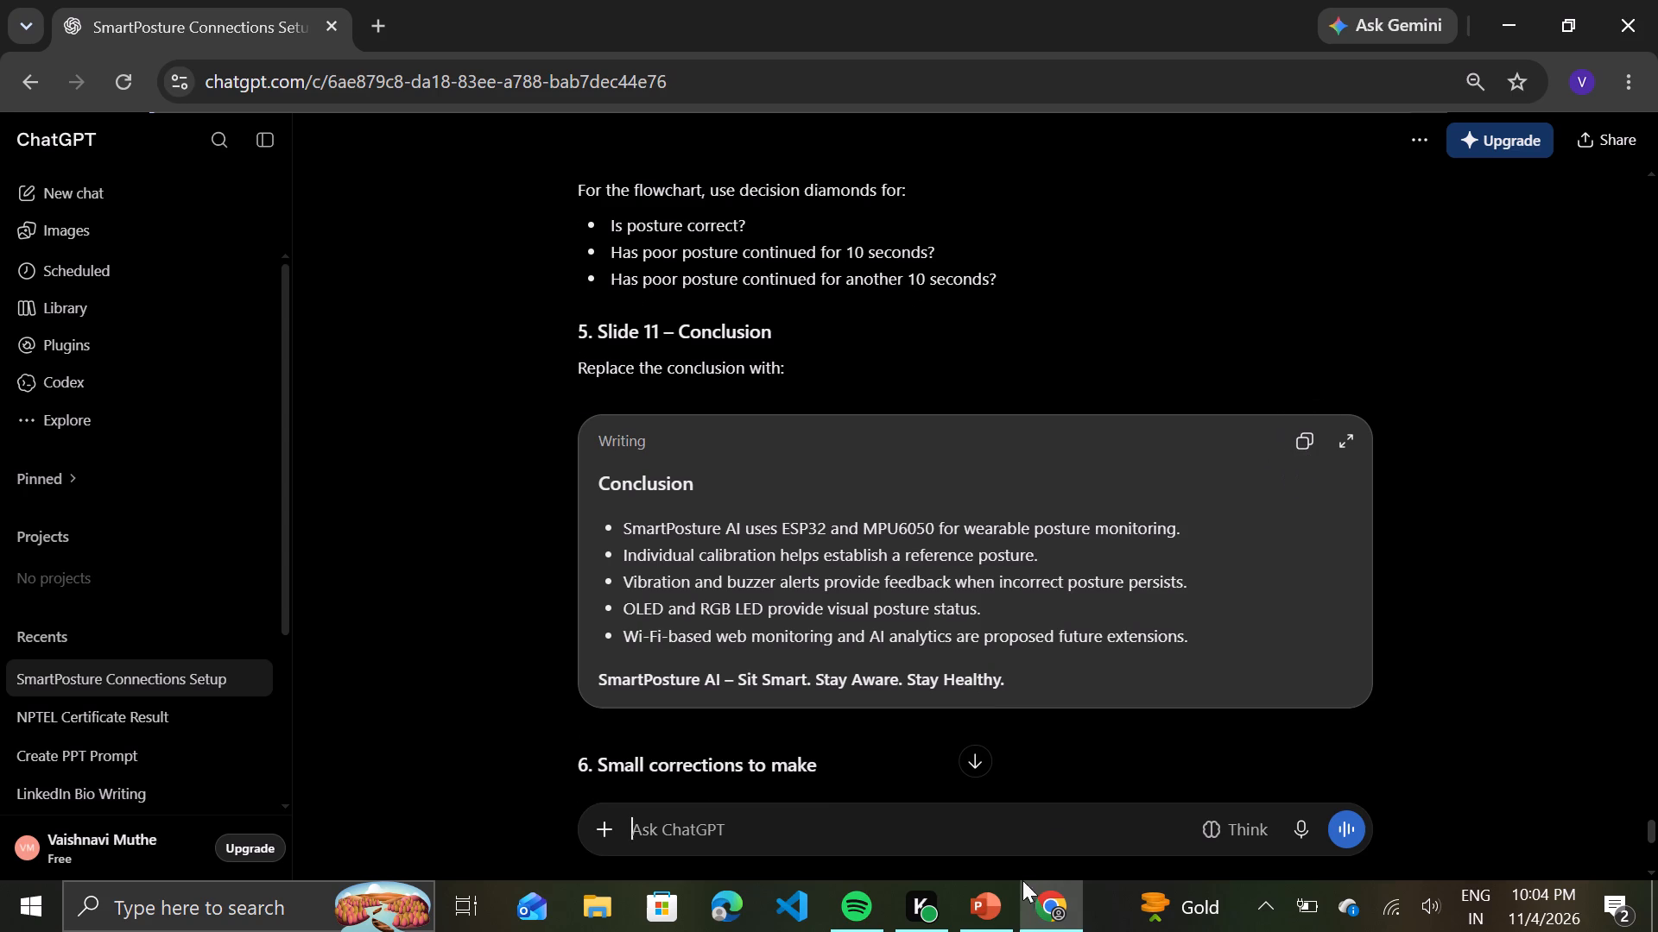
Switch to PowerPoint and ignore all spelling flags for "Sanjivani" and "Kopargaon" in the title slide's college name.
left_click(1009, 929)
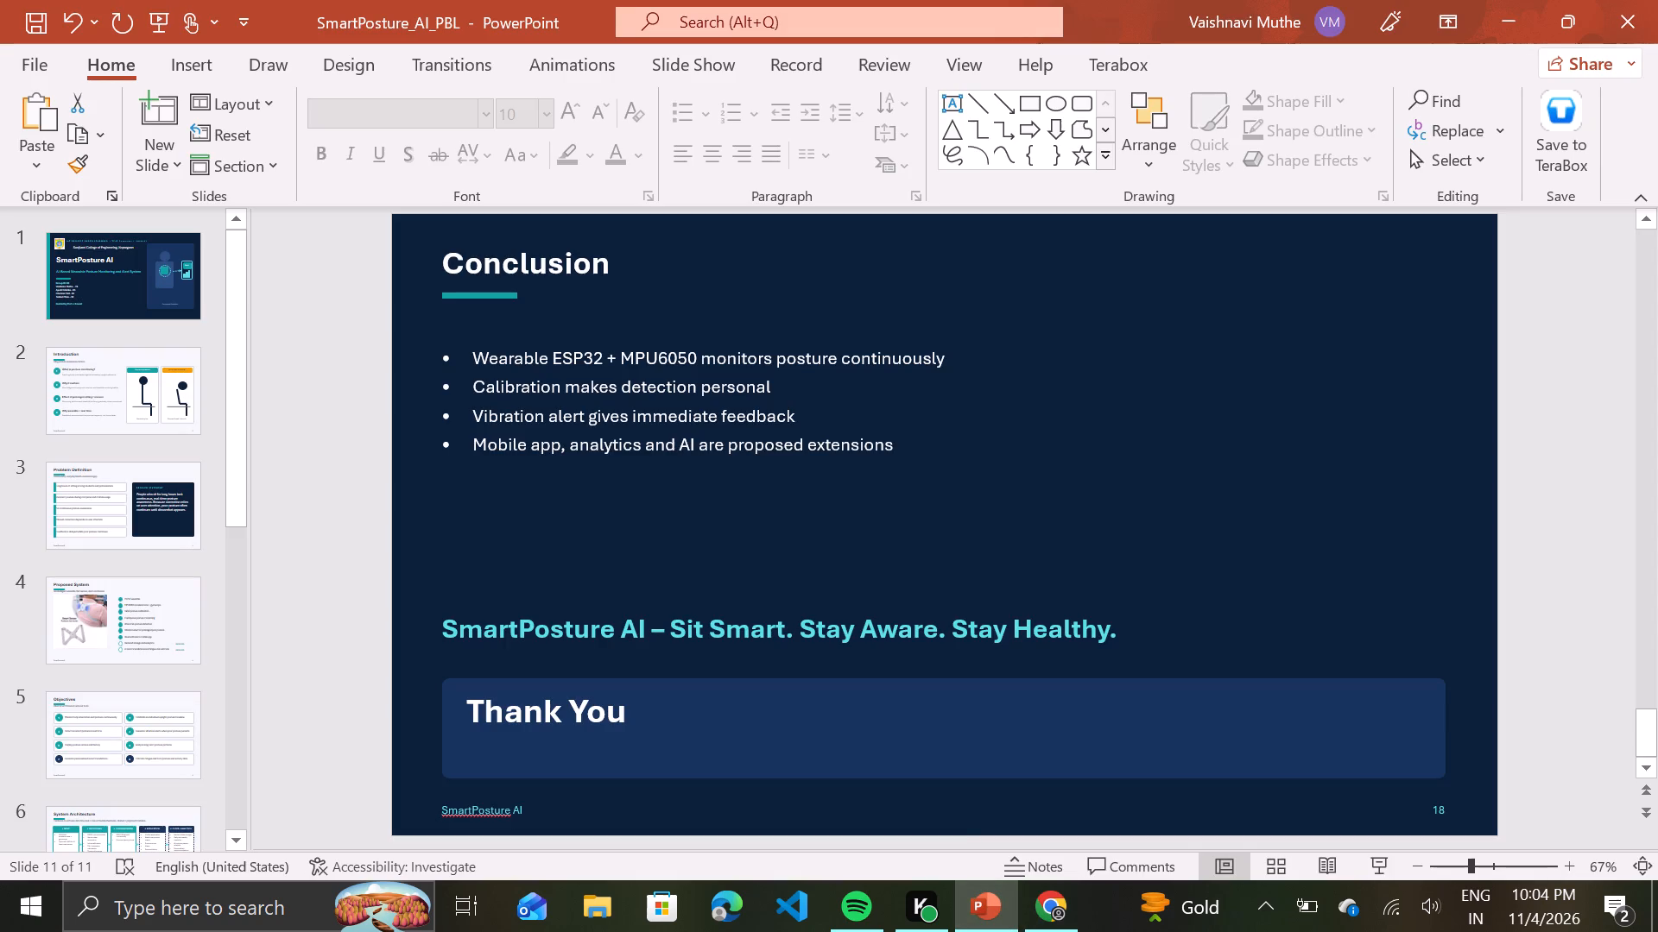
left_click(126, 392)
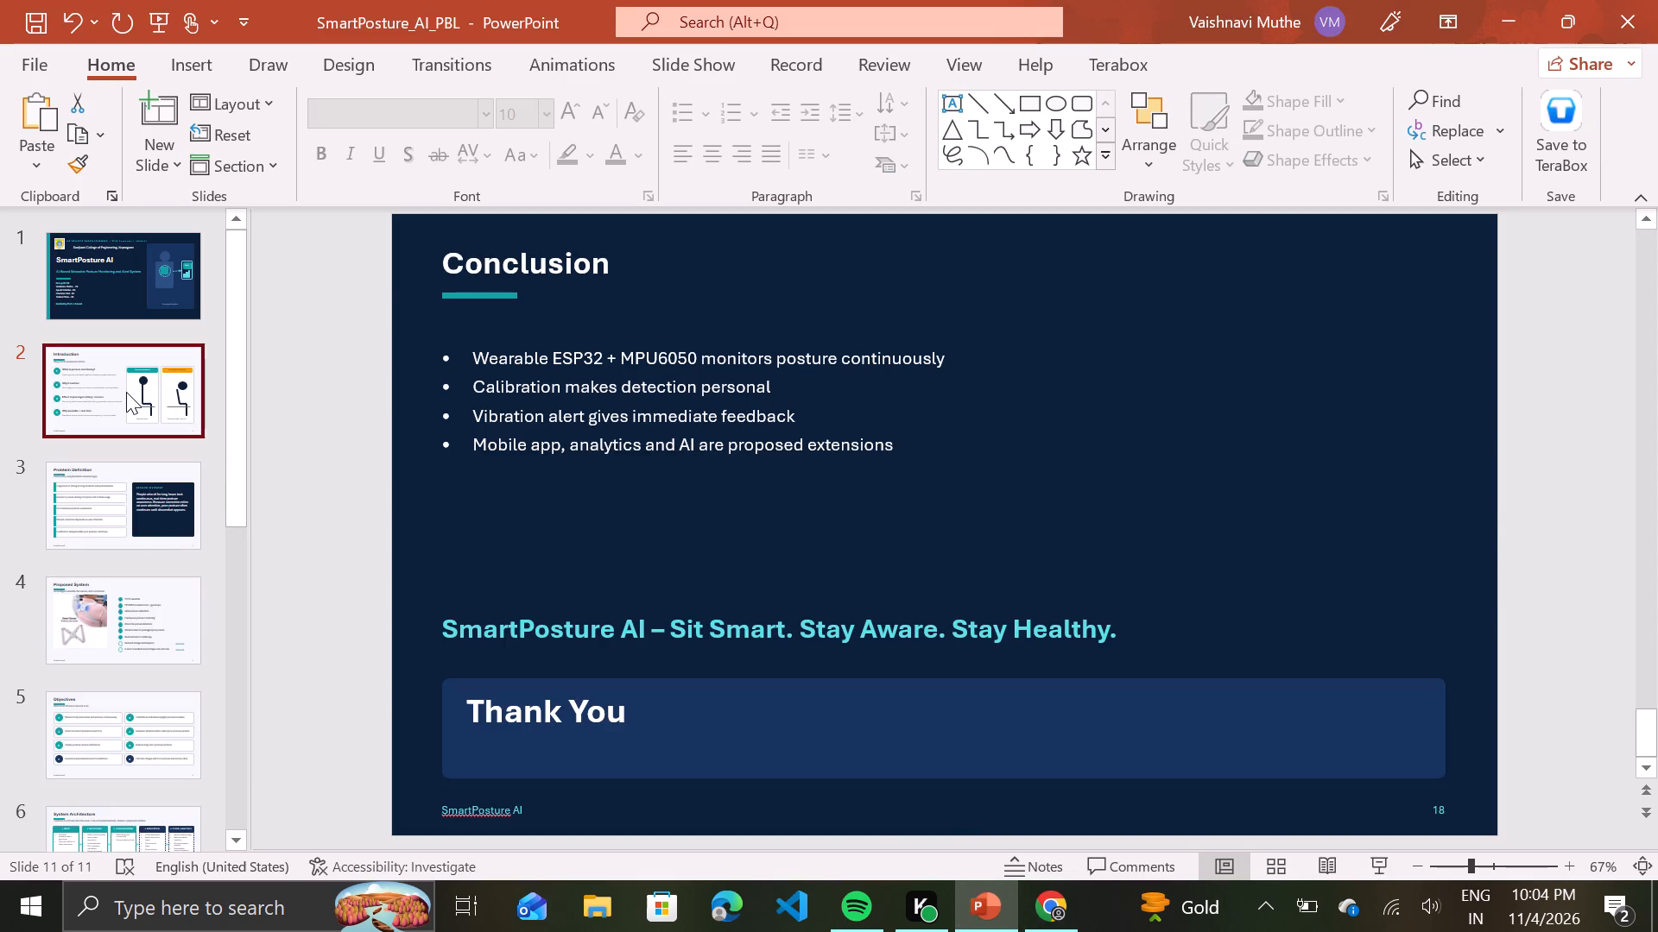
left_click(123, 280)
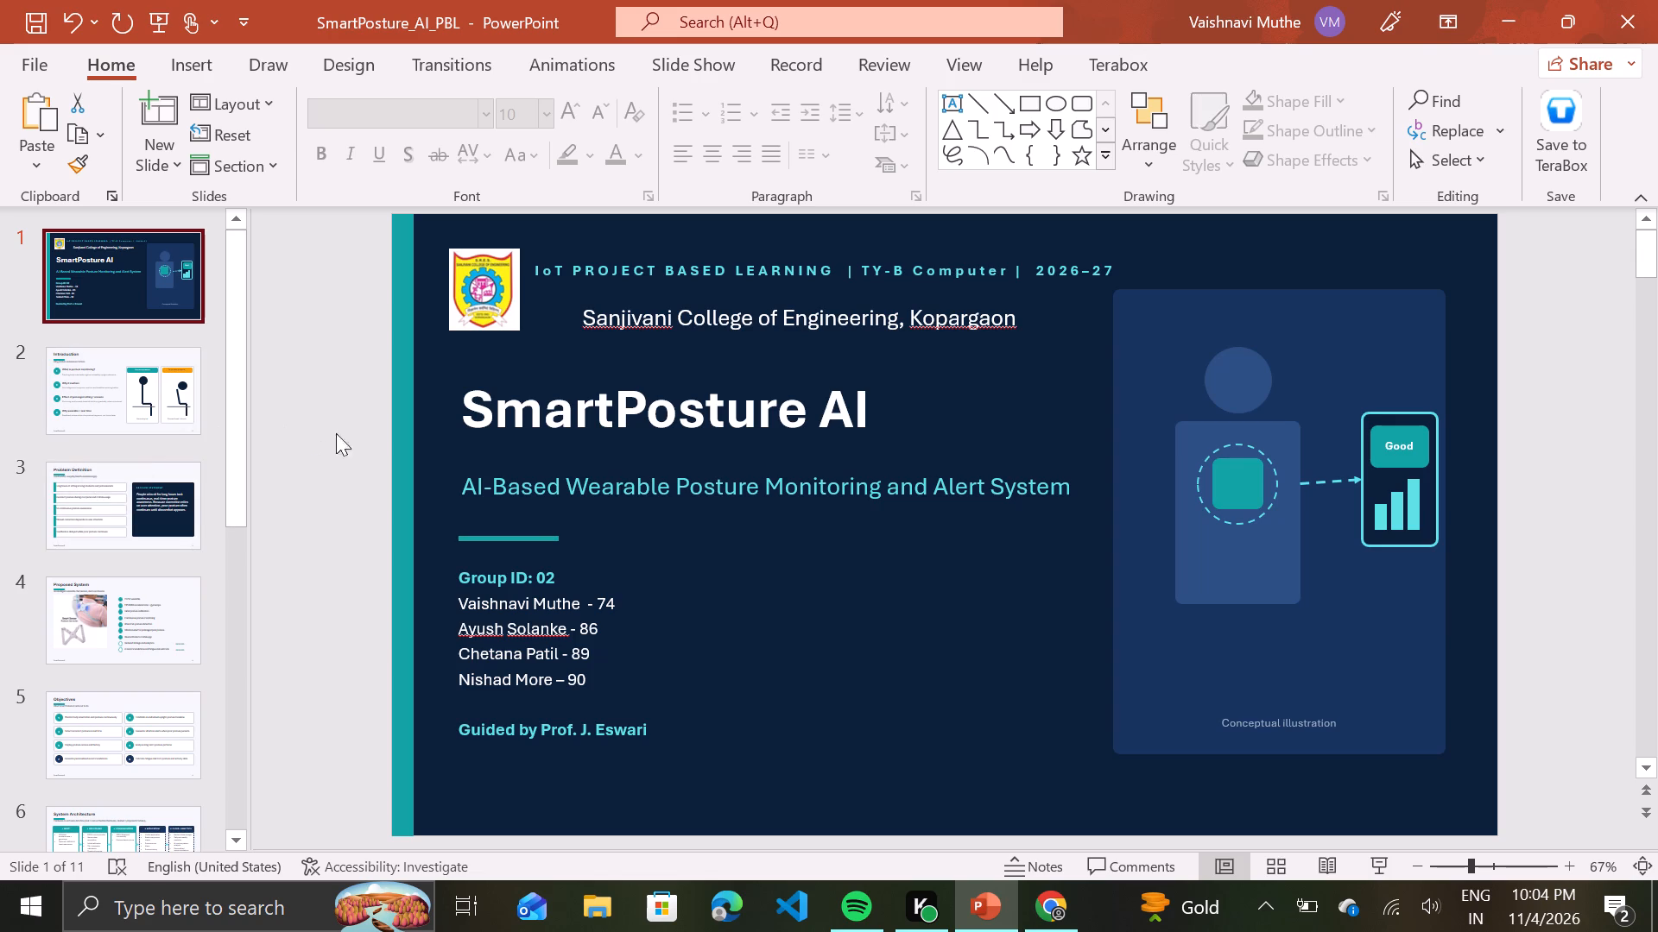
right_click(622, 314)
right_click(622, 314)
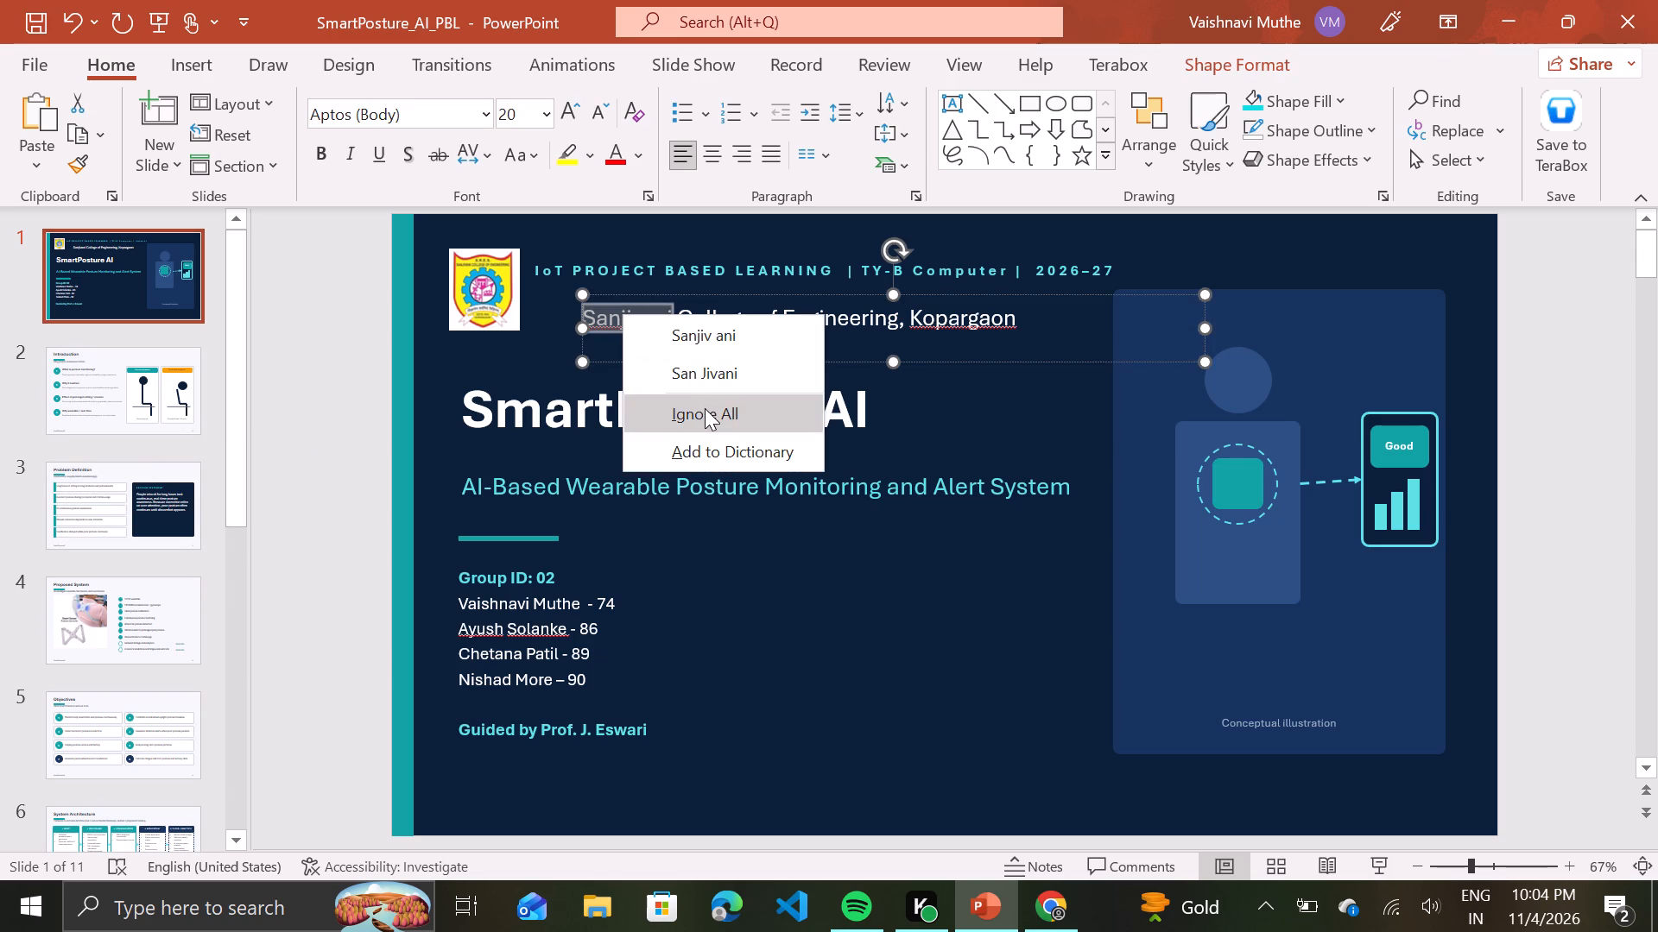
left_click(705, 408)
right_click(949, 324)
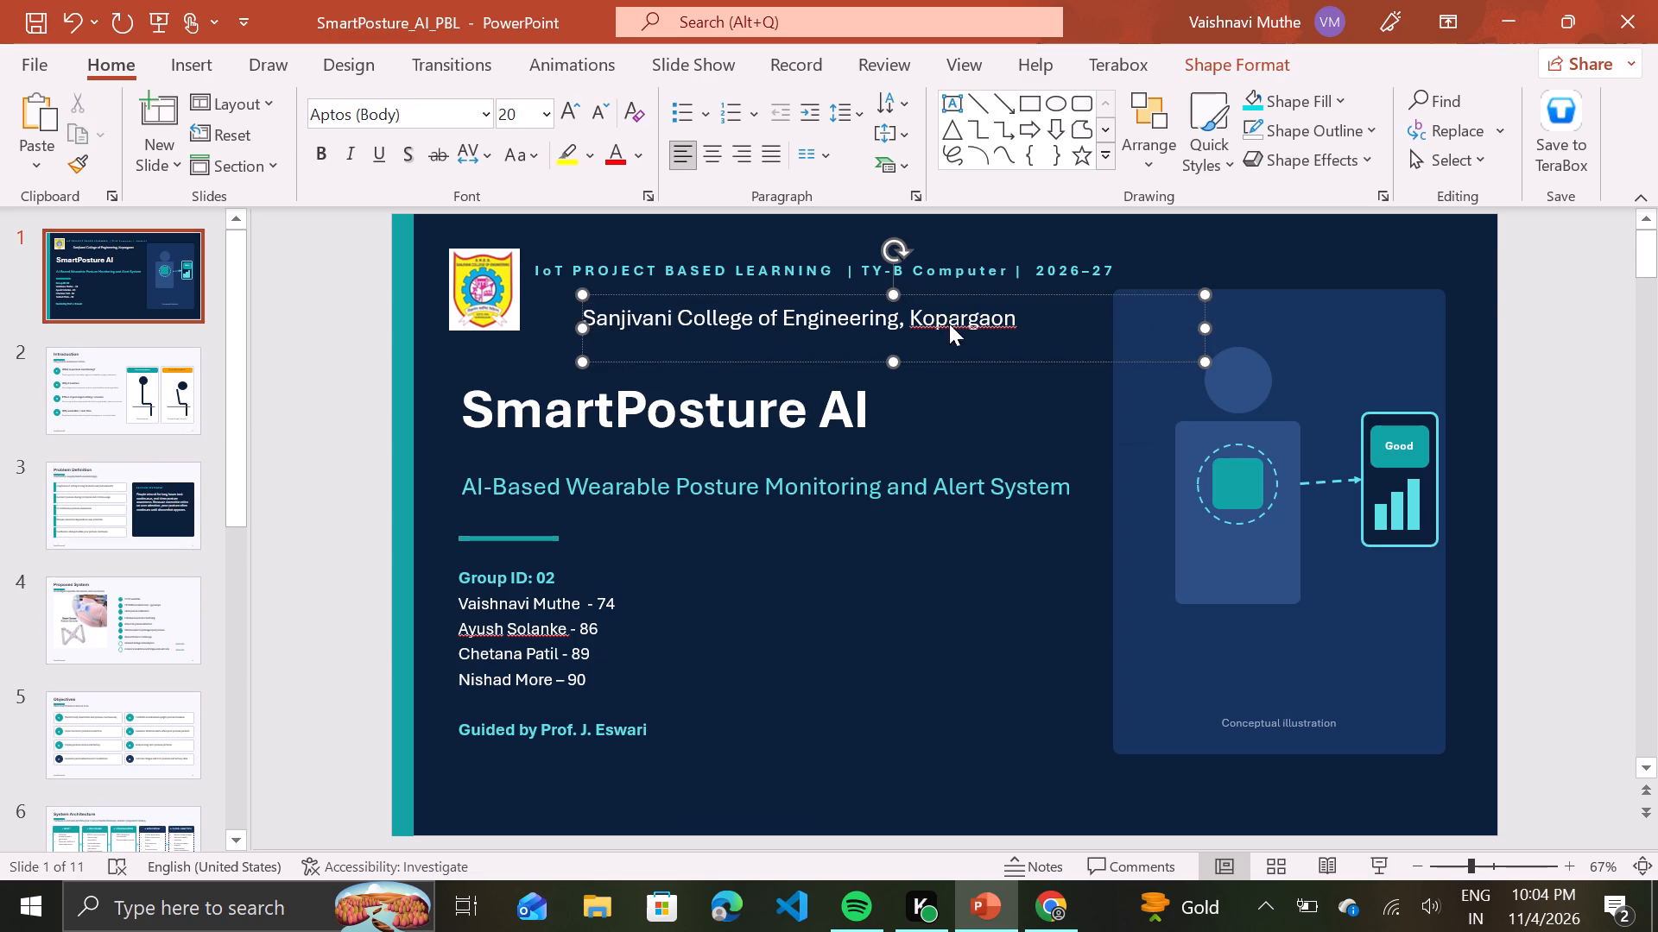
right_click(949, 324)
left_click(1010, 379)
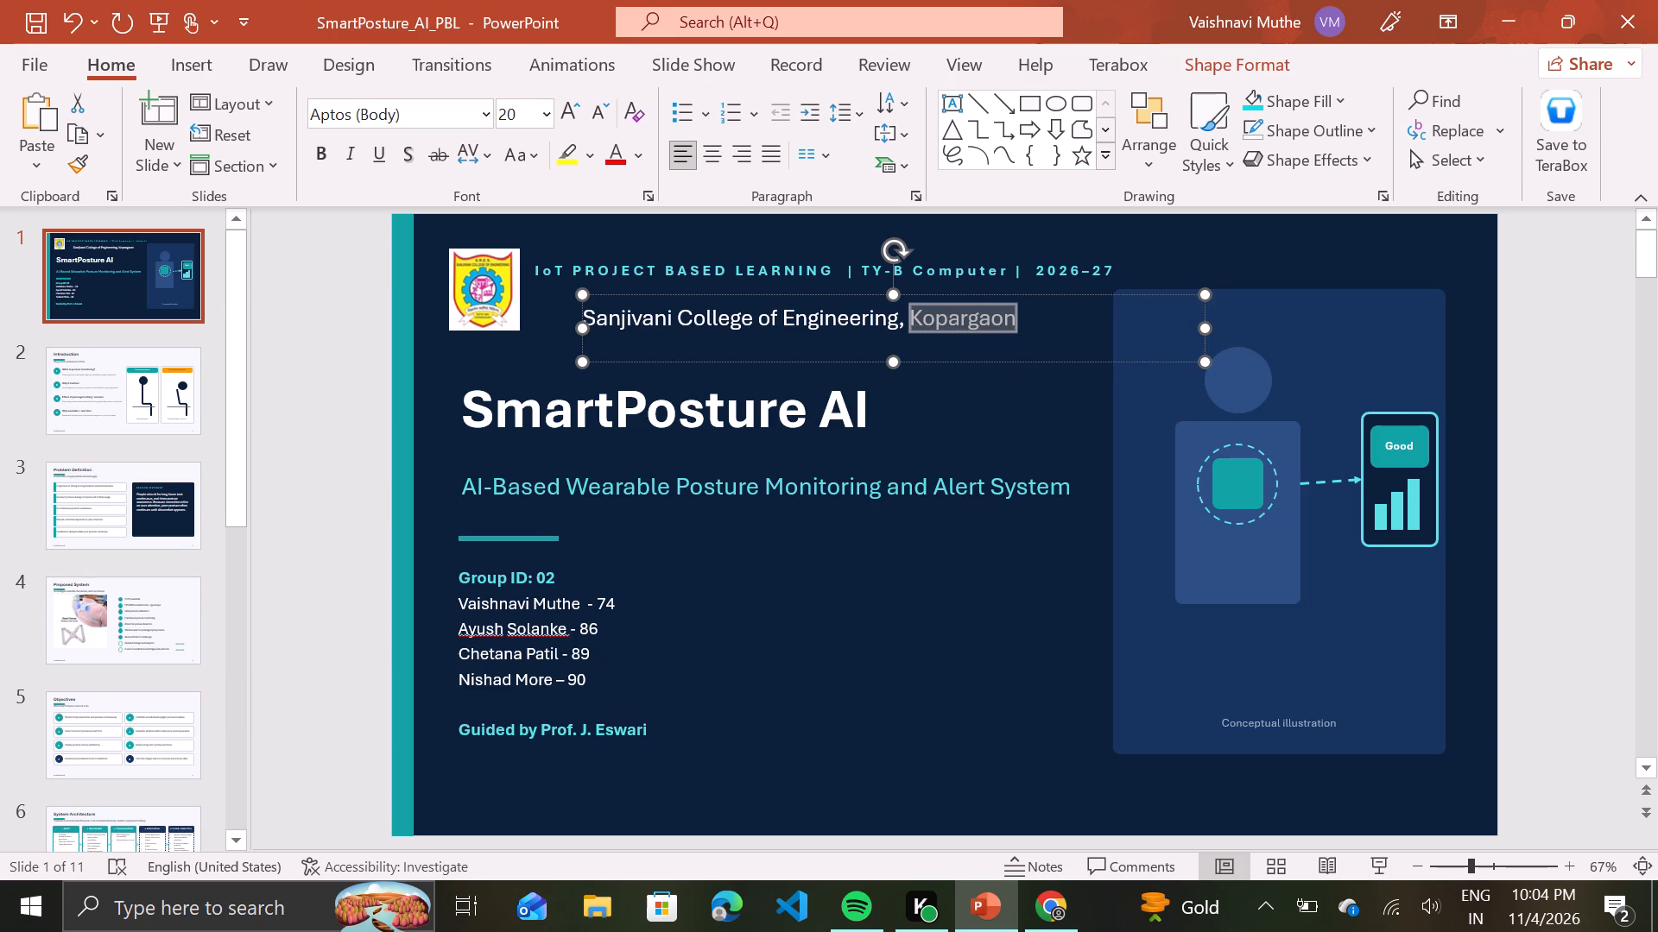
Ignore the spelling flags on the second group member's surname and first name in the title slide's member list.
left_click(554, 630)
right_click(554, 630)
right_click(554, 630)
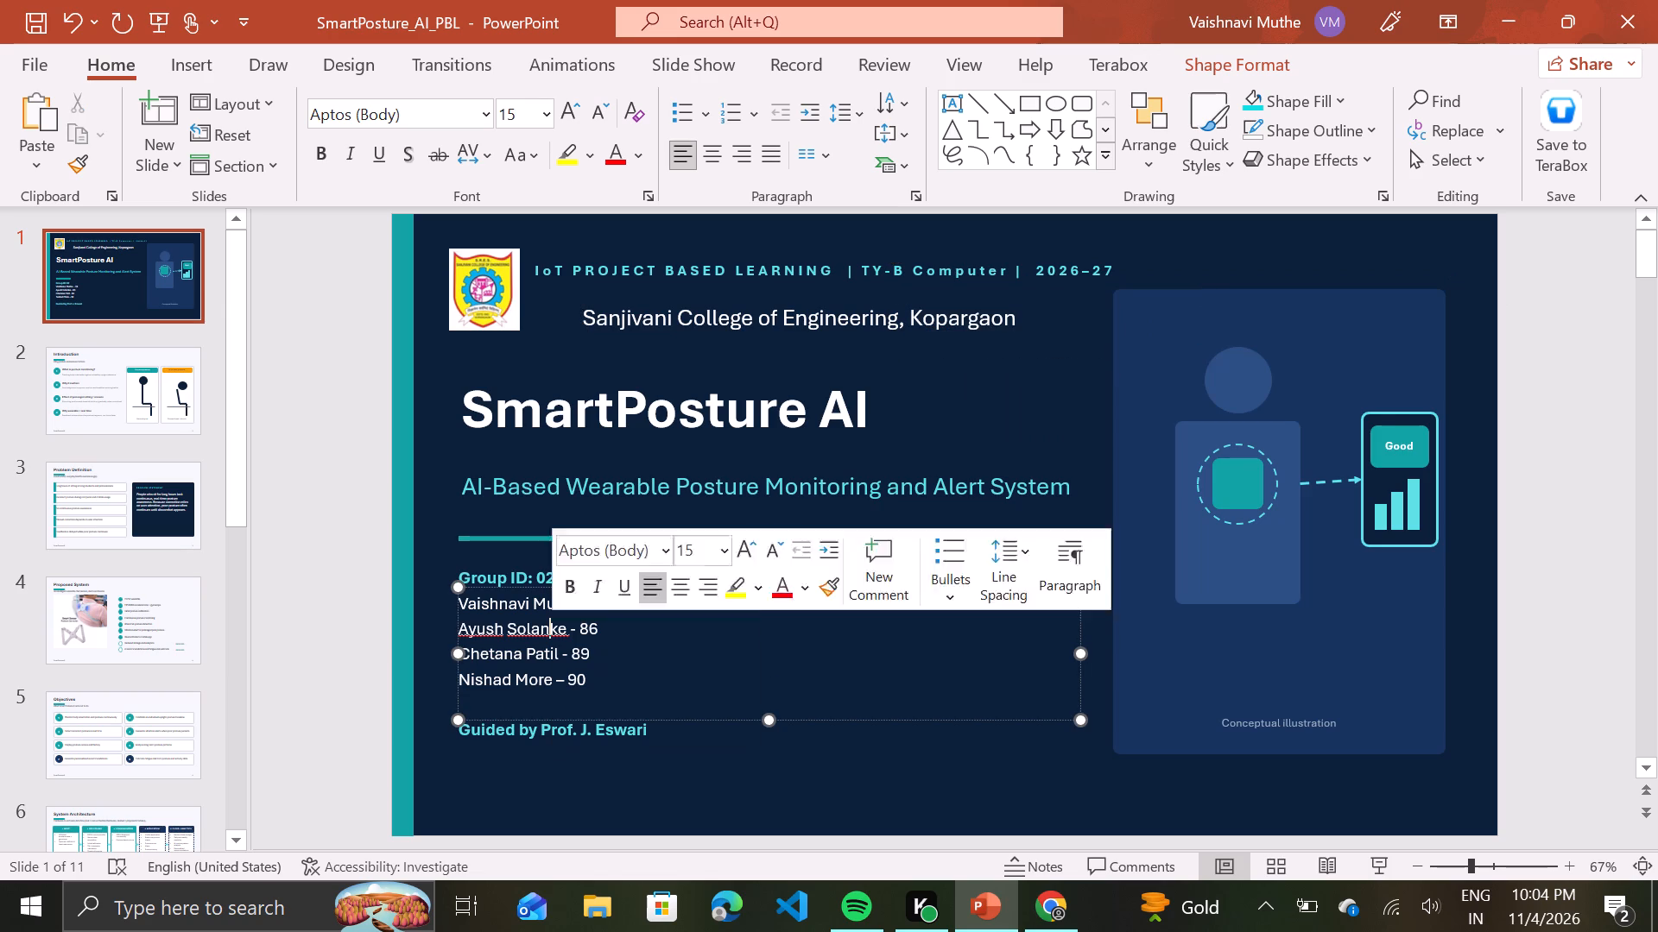
left_click(641, 683)
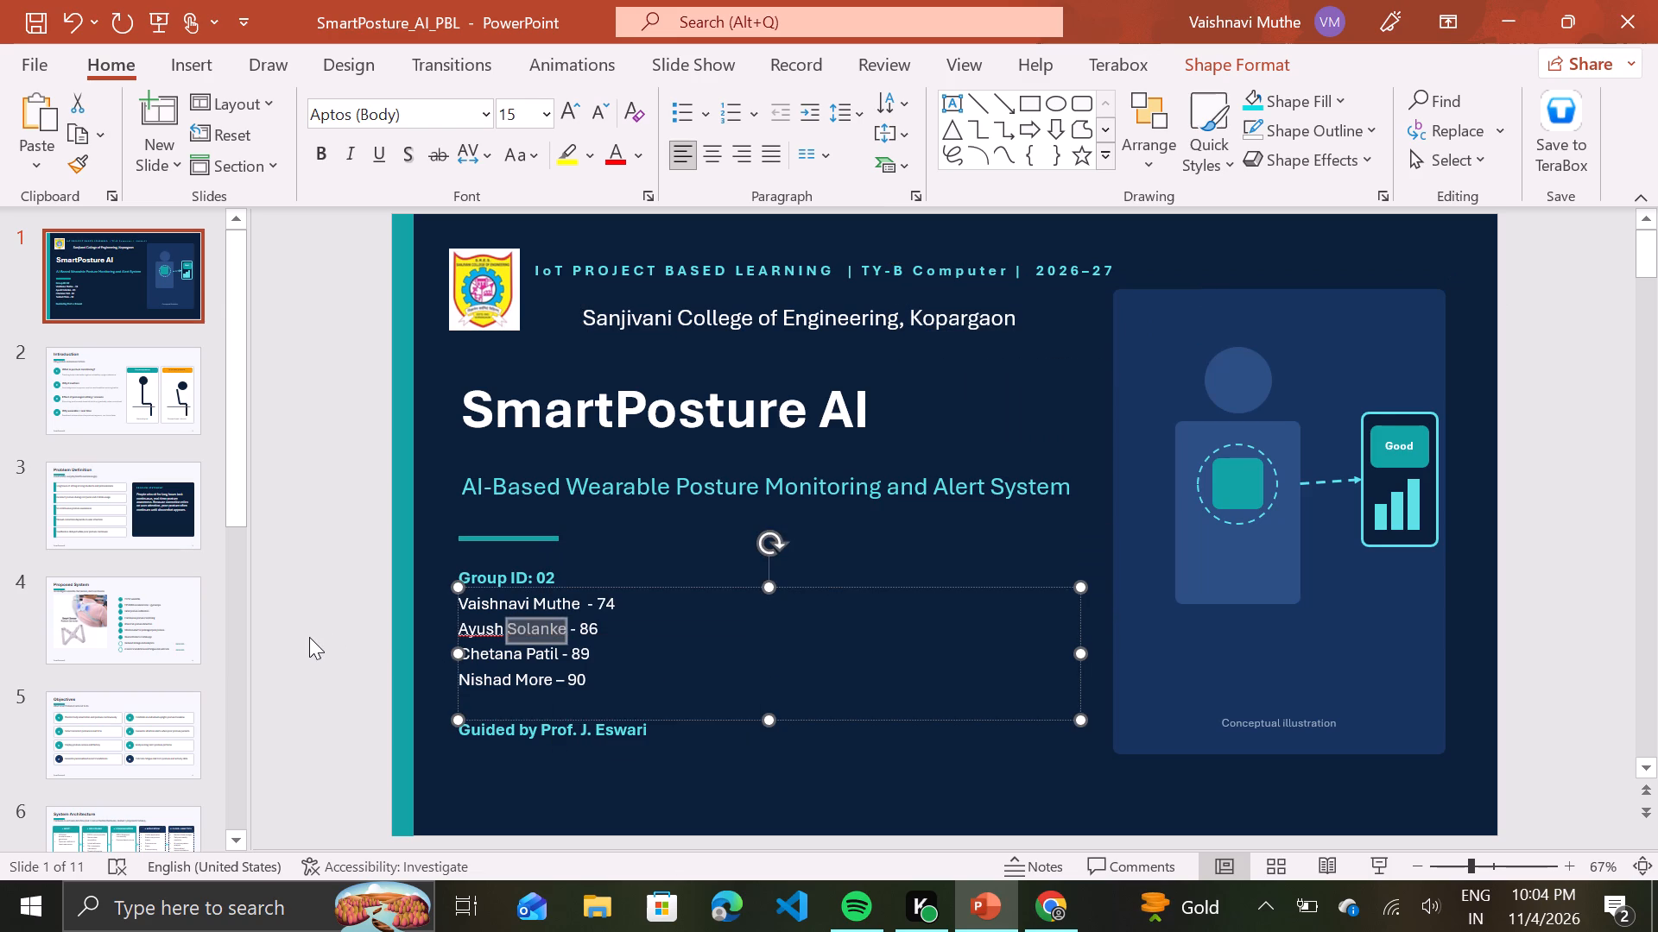
left_click(309, 637)
right_click(487, 629)
right_click(487, 629)
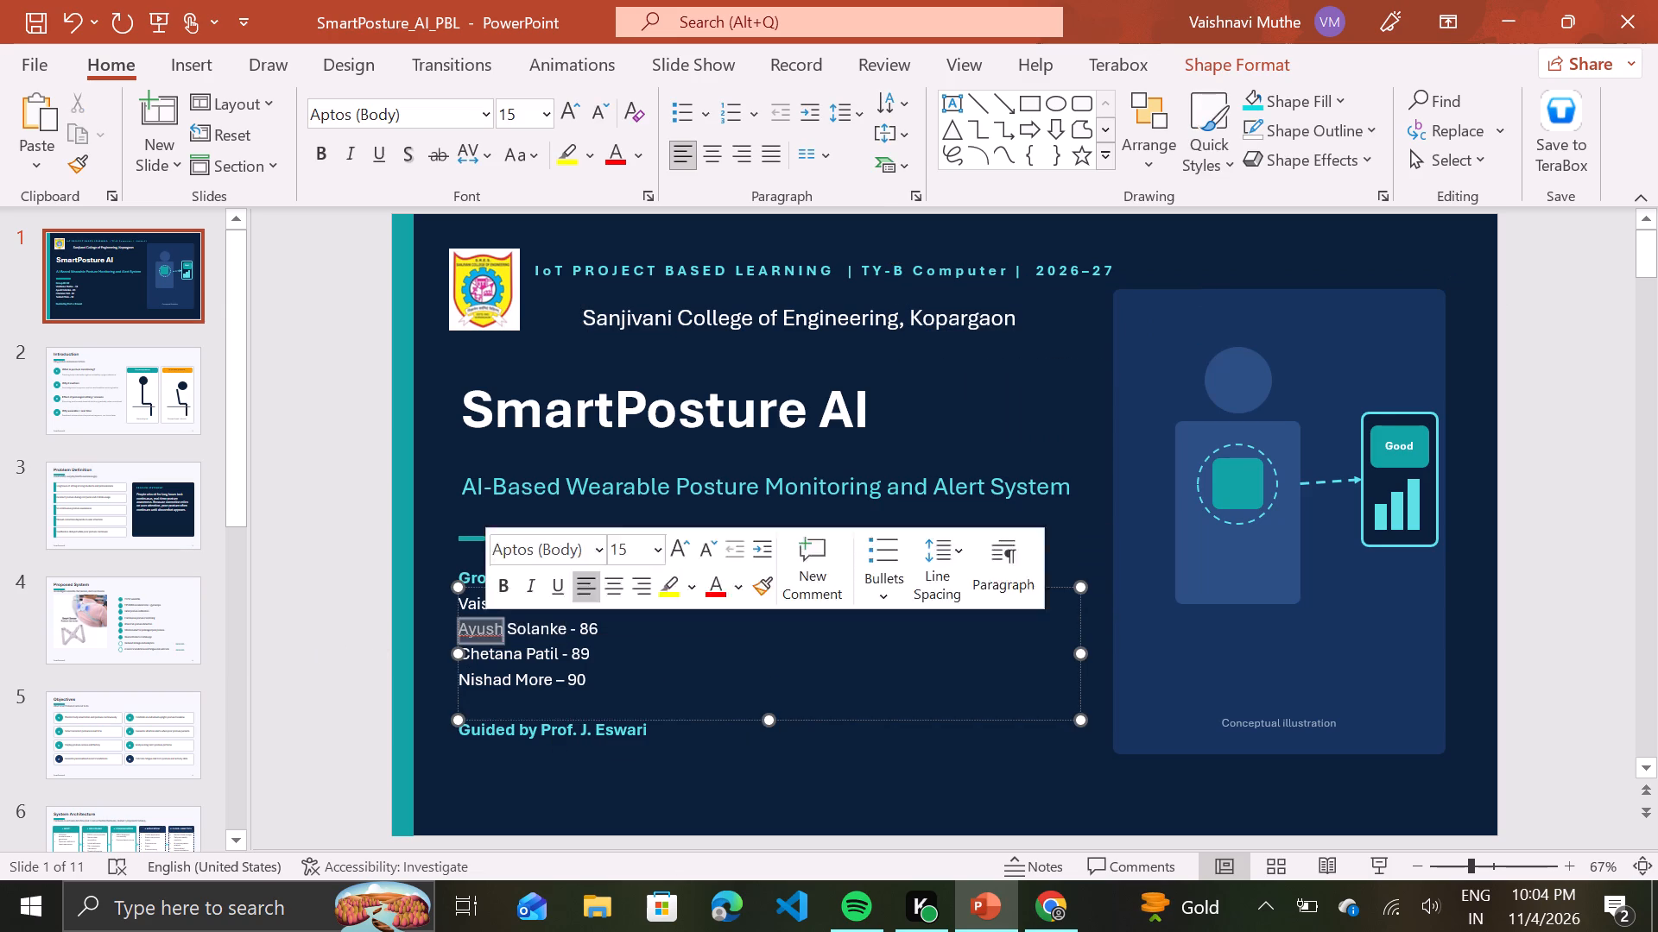
left_click(576, 771)
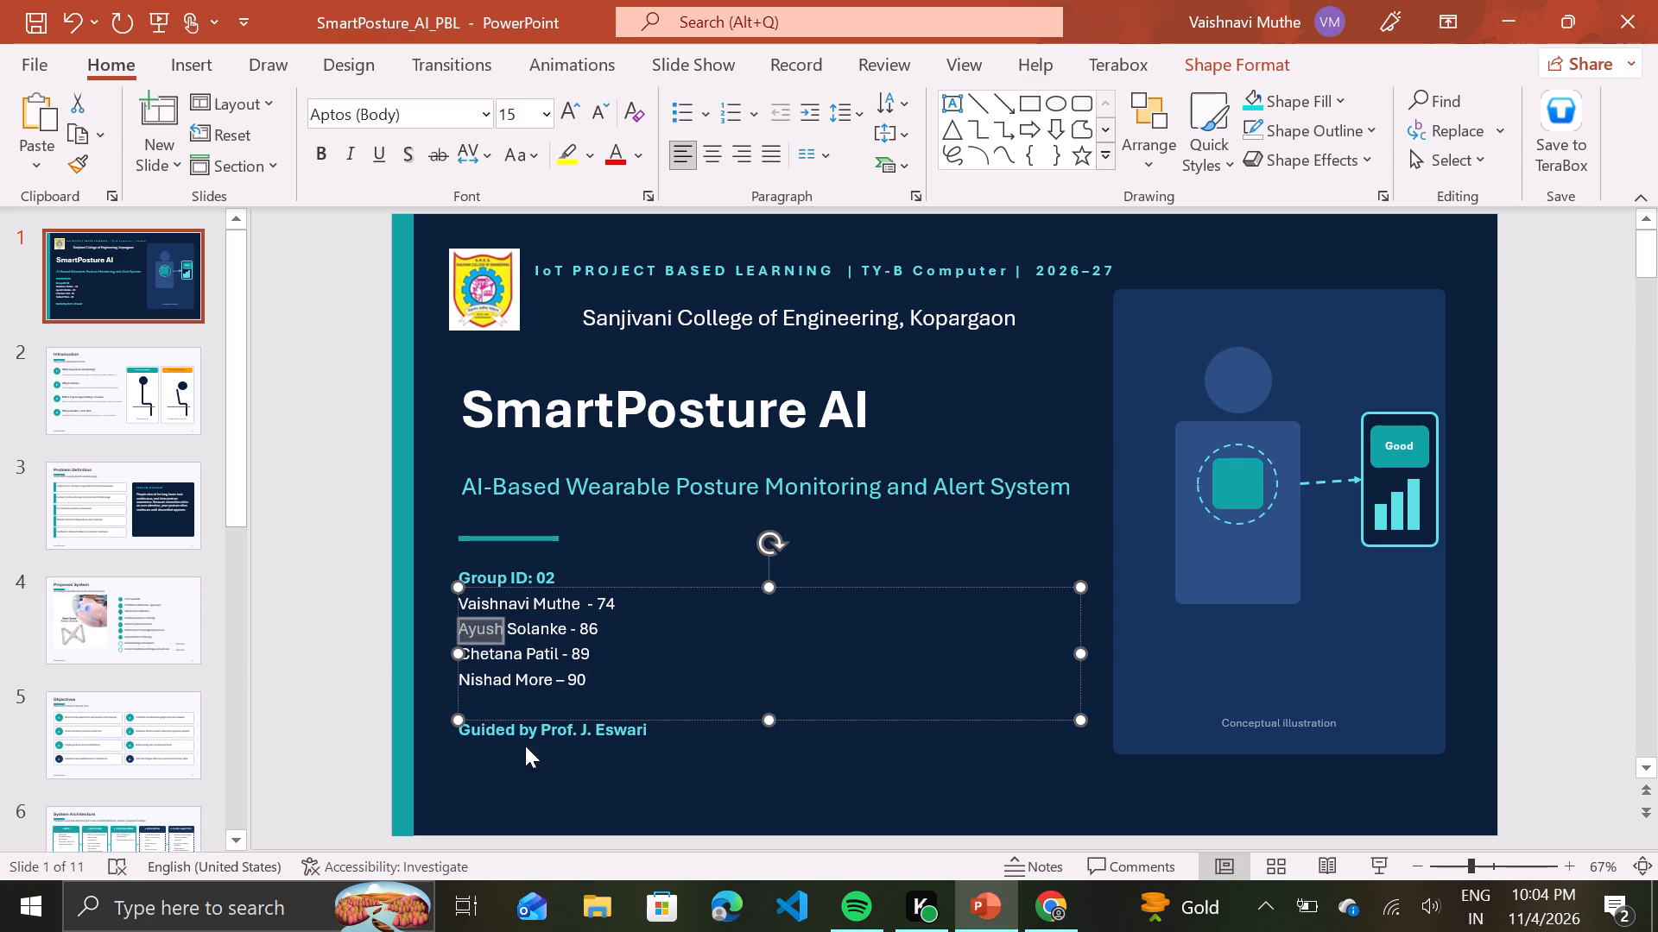
left_click(369, 629)
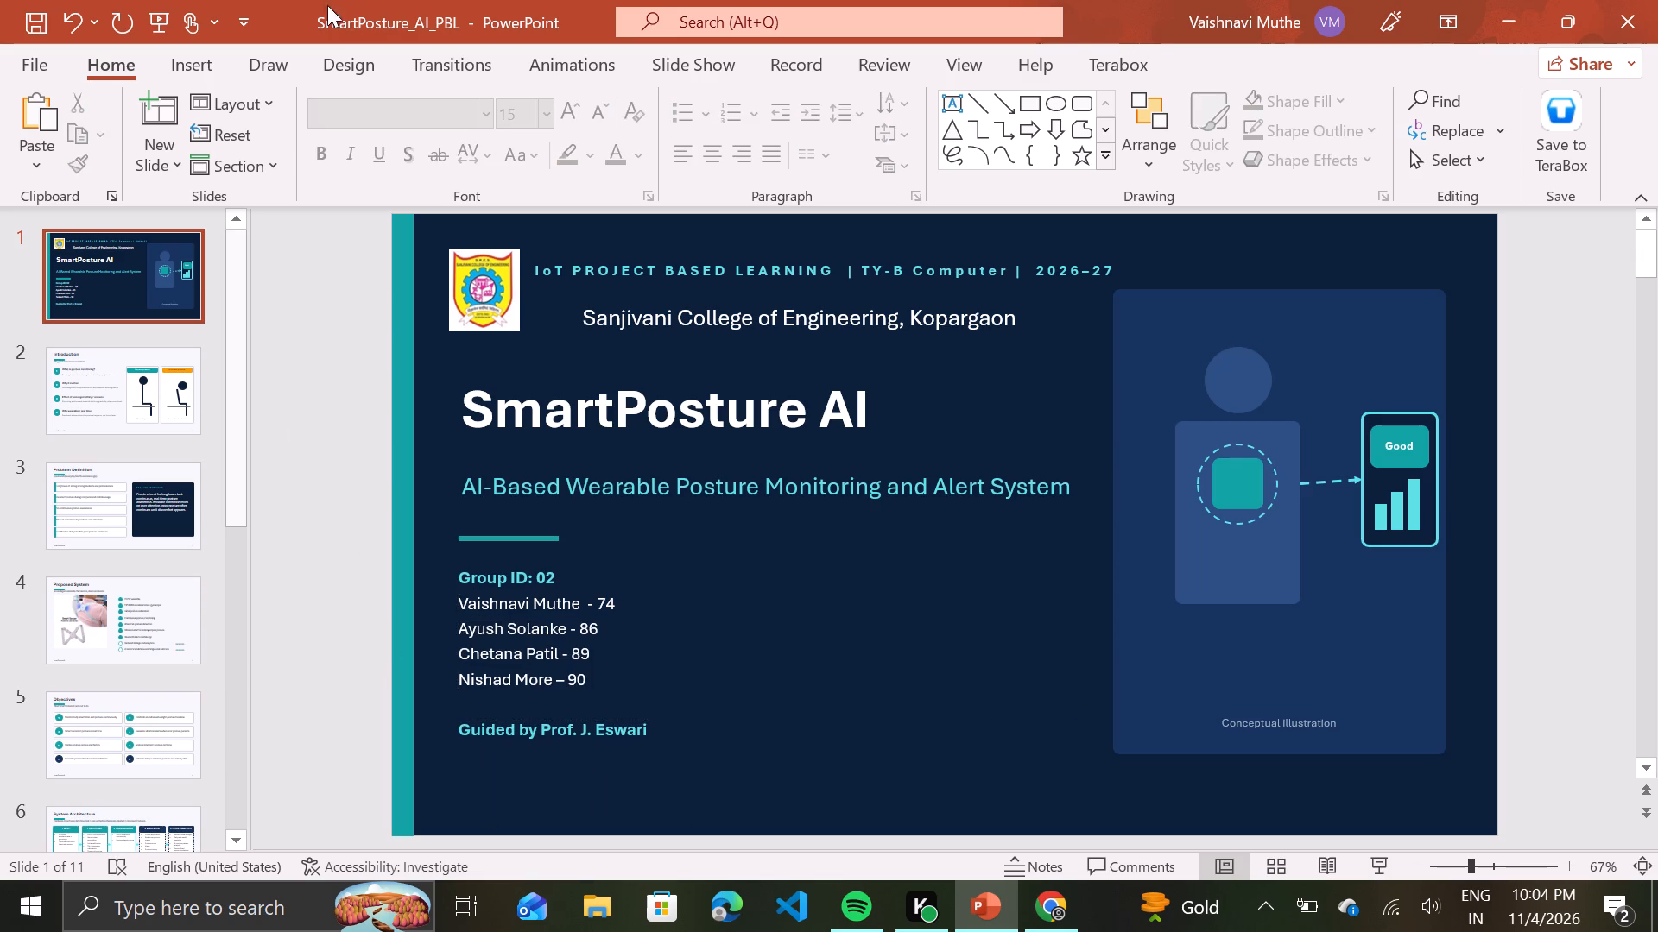
Run the slide show from the beginning and review every slide through to the Conclusion.
left_click(733, 59)
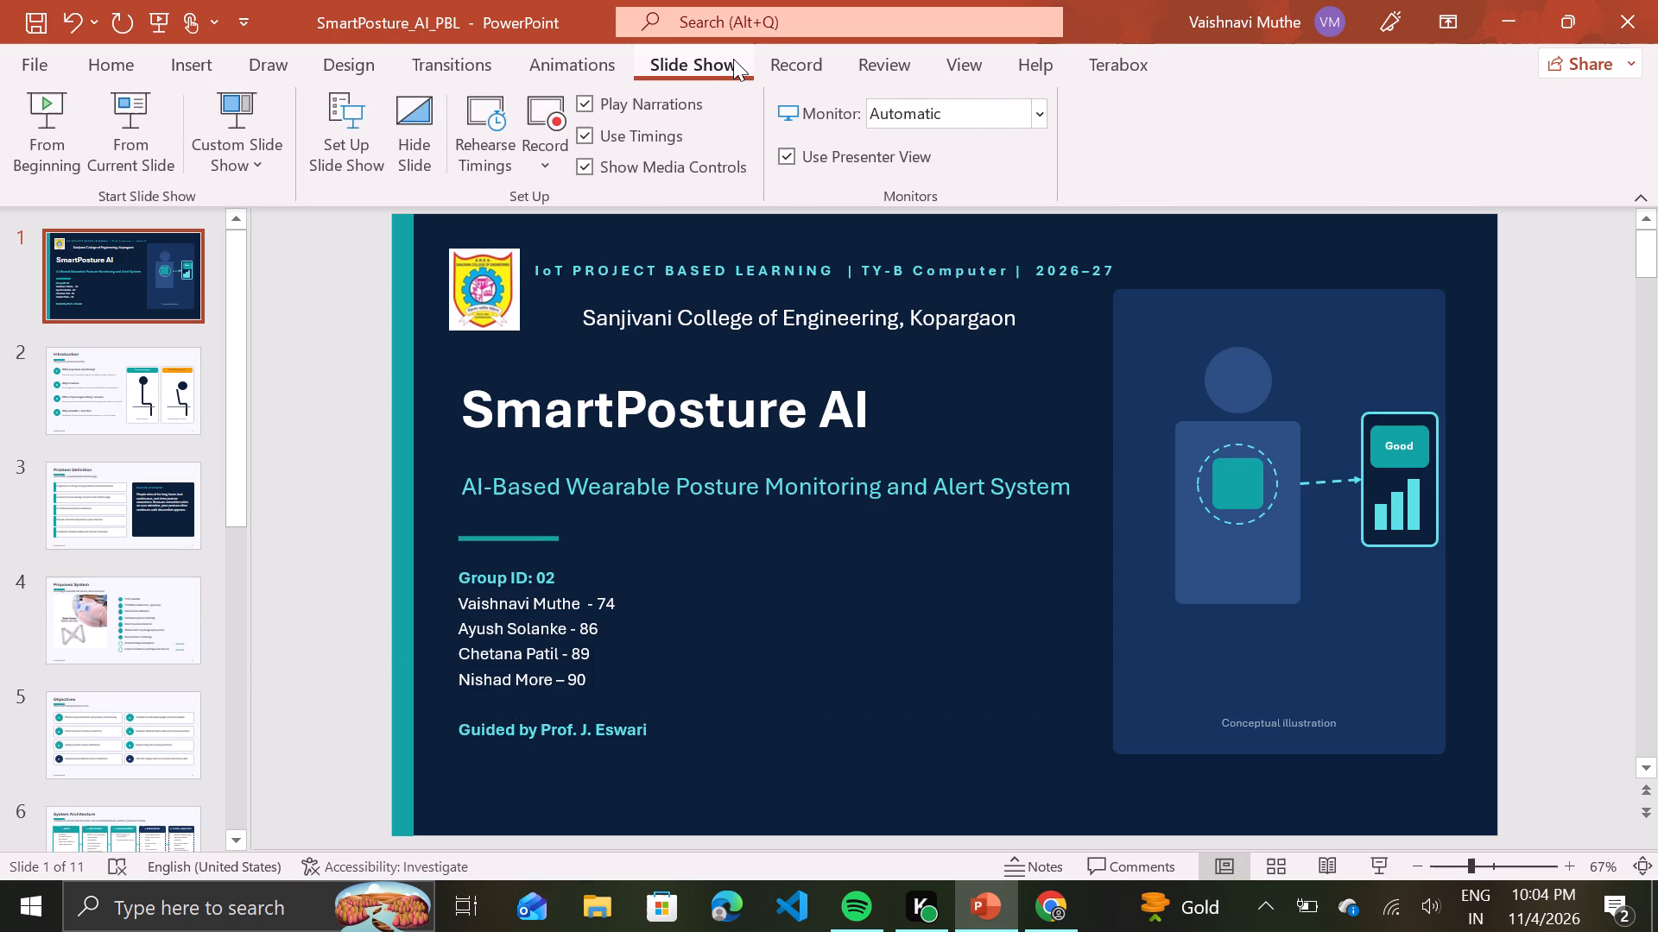
left_click(34, 101)
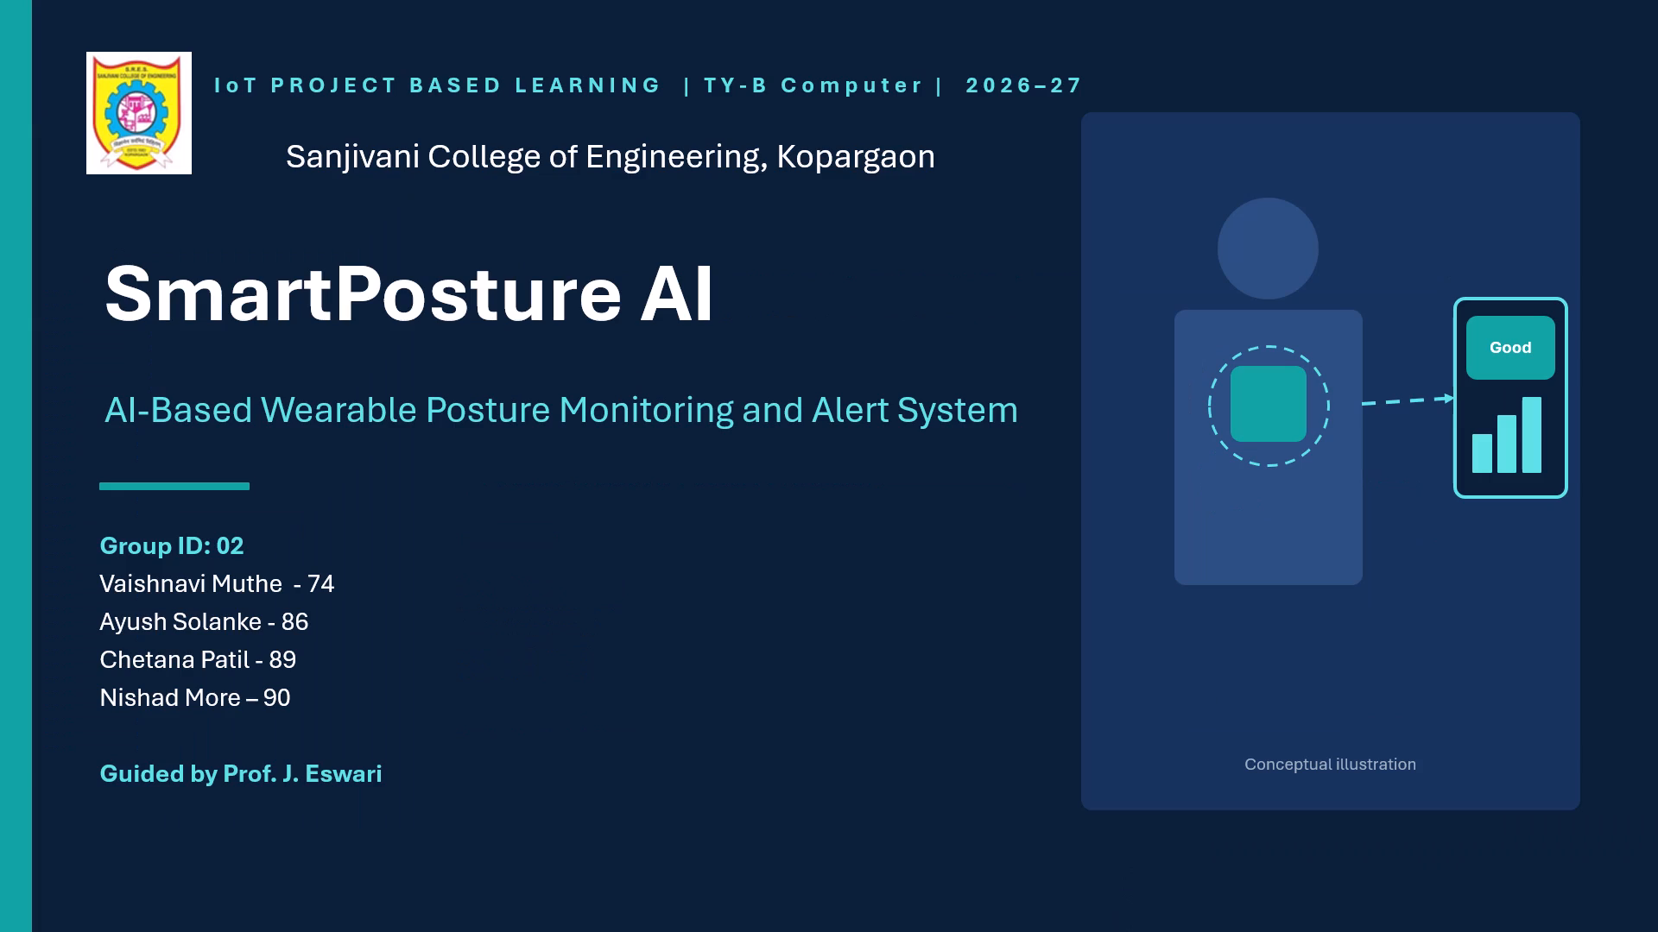
key("Right")
double_click(34, 101)
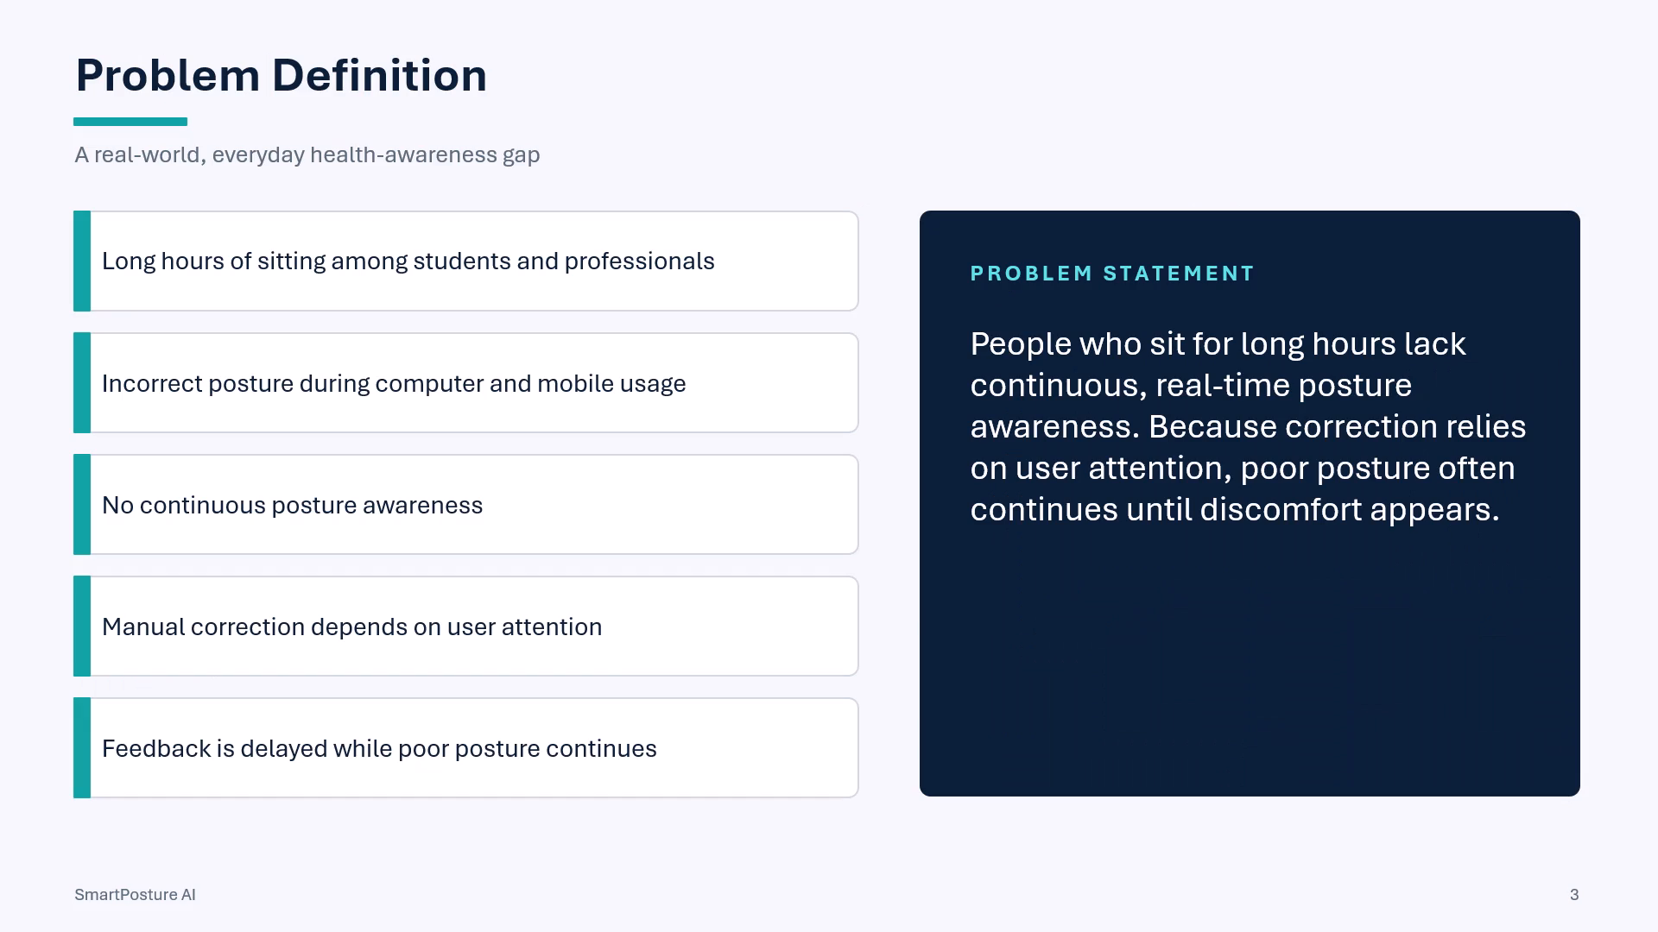
key("Right")
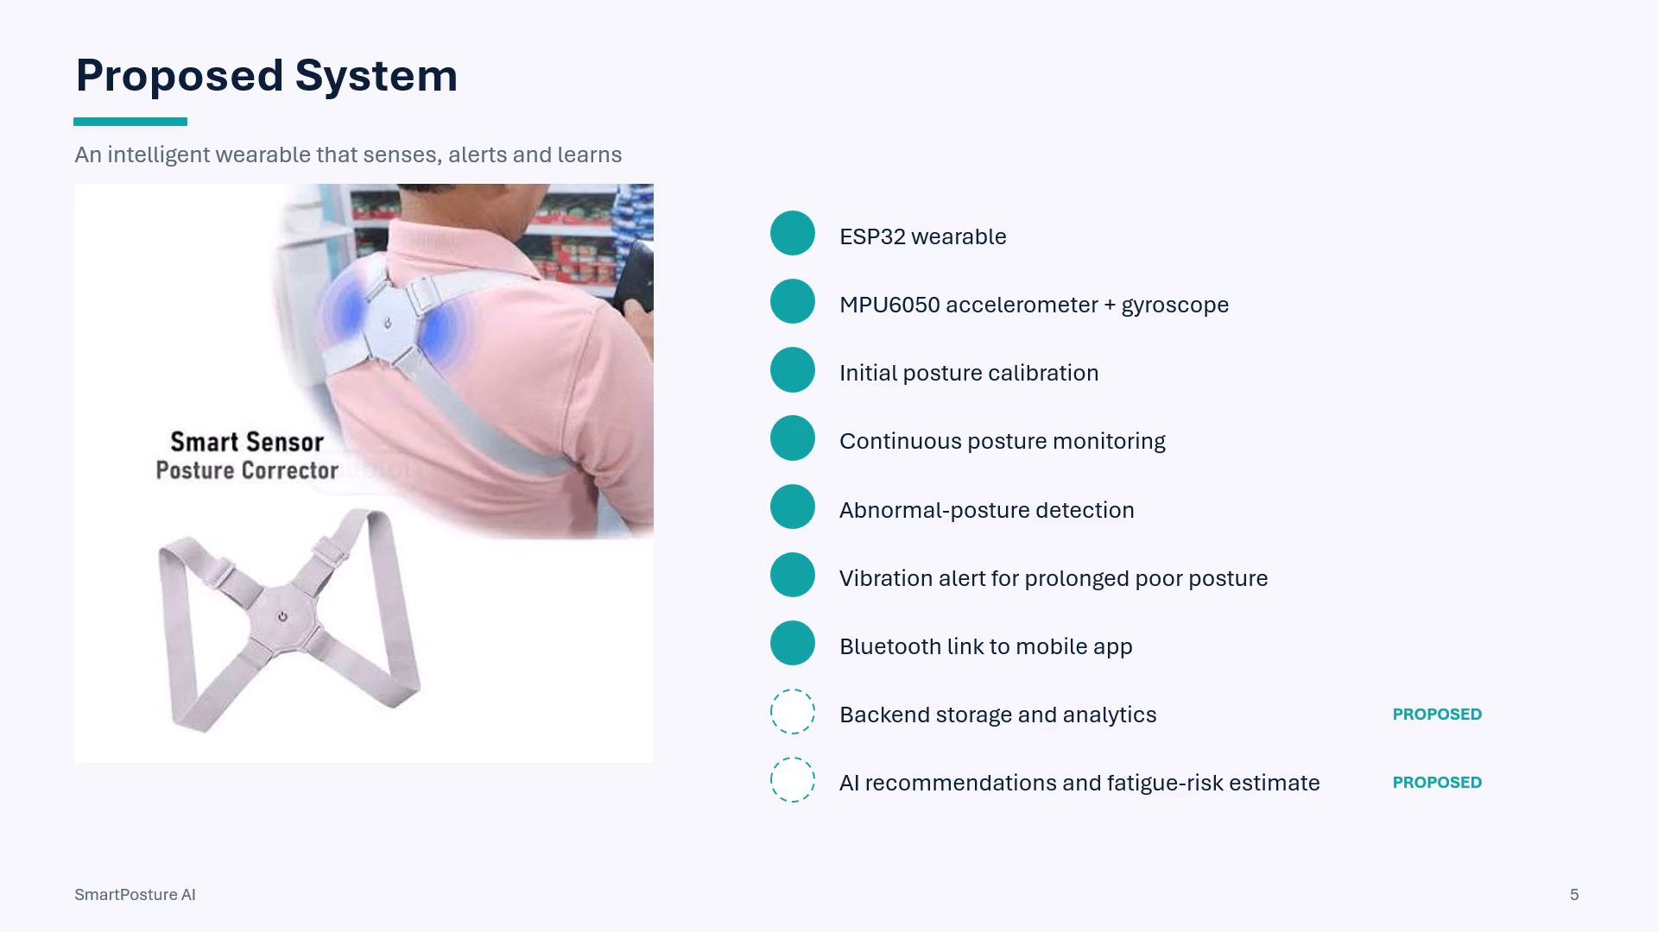
left_click(34, 101)
left_click(34, 101)
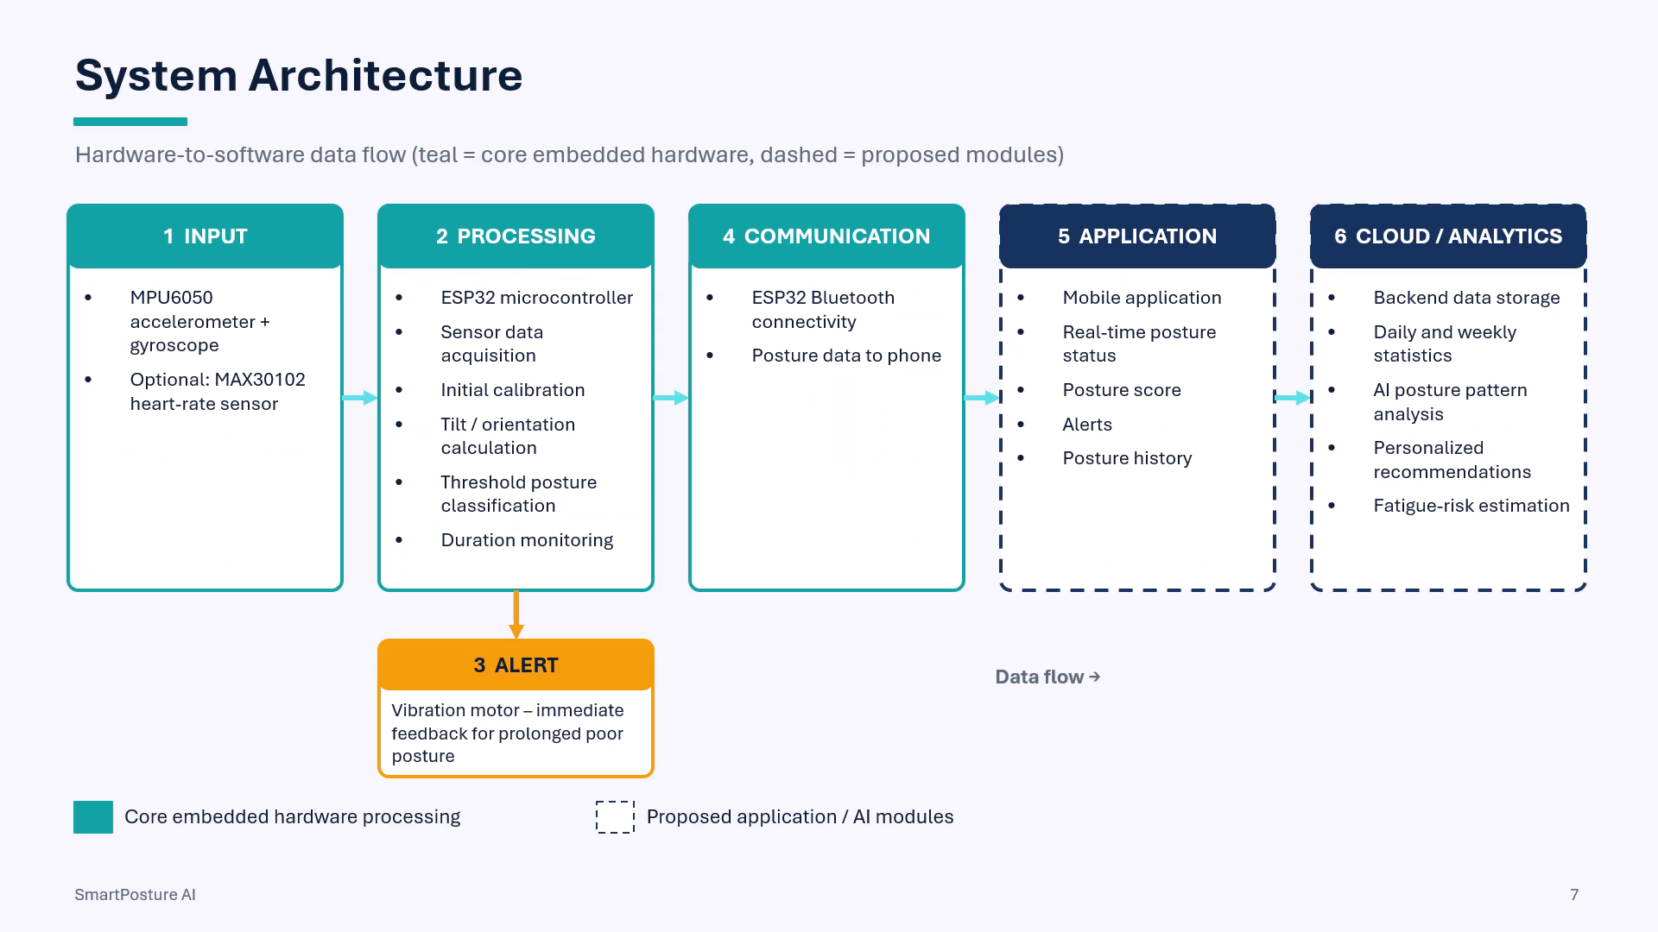
left_click(34, 101)
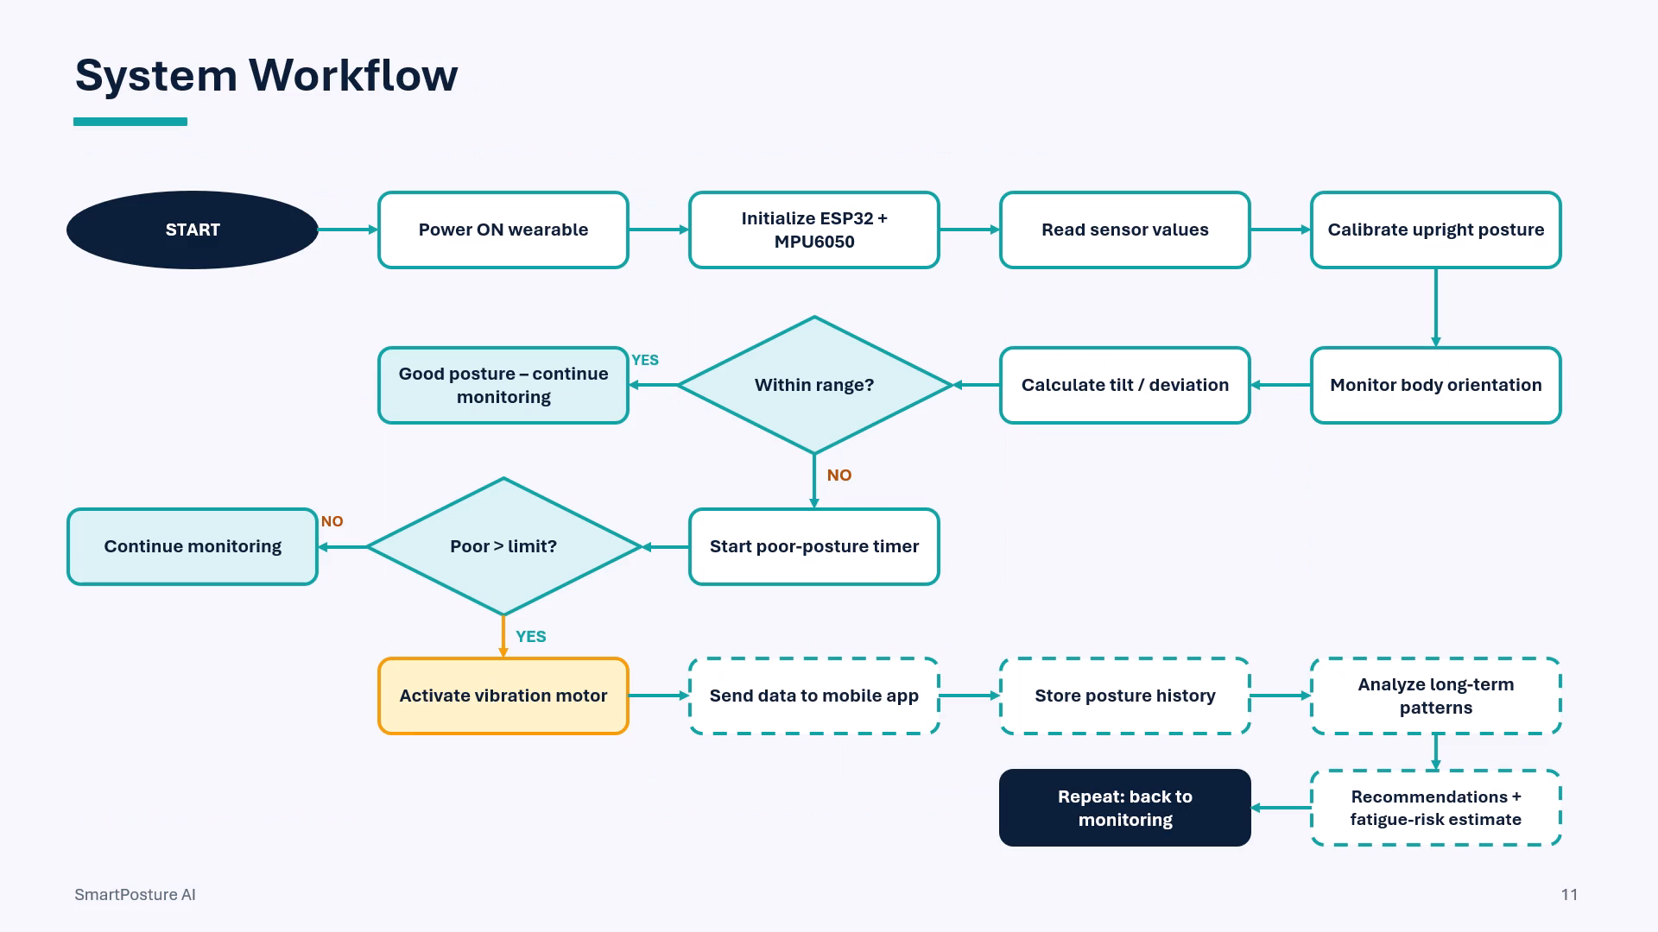
left_click(34, 101)
left_click(34, 101)
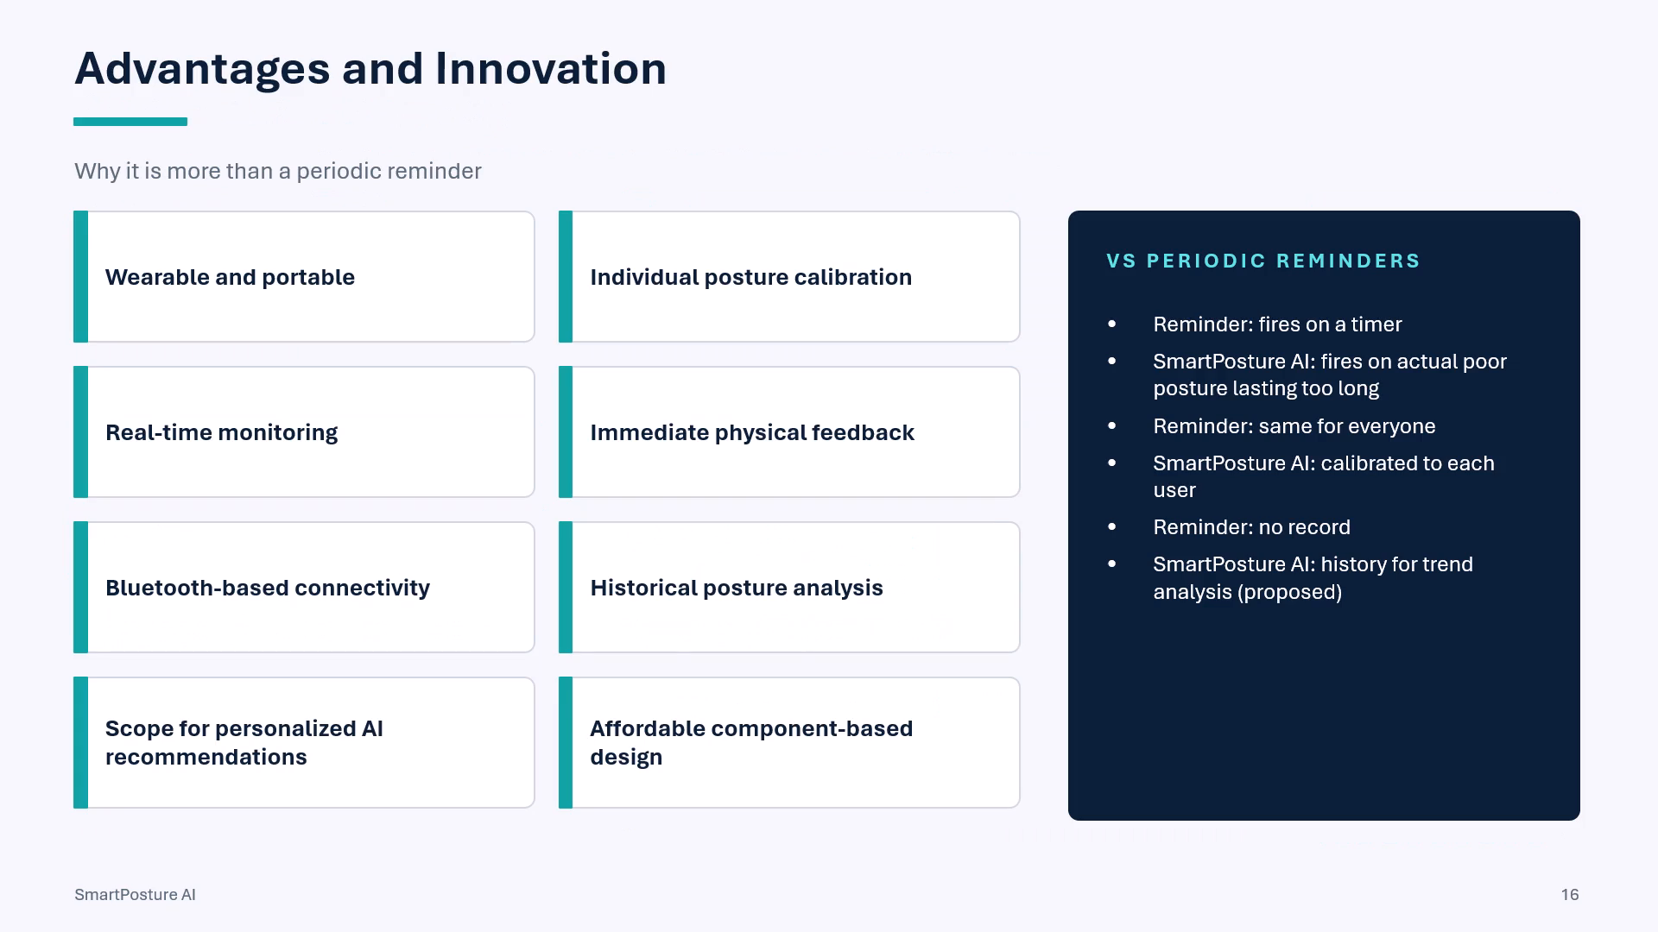
left_click(34, 101)
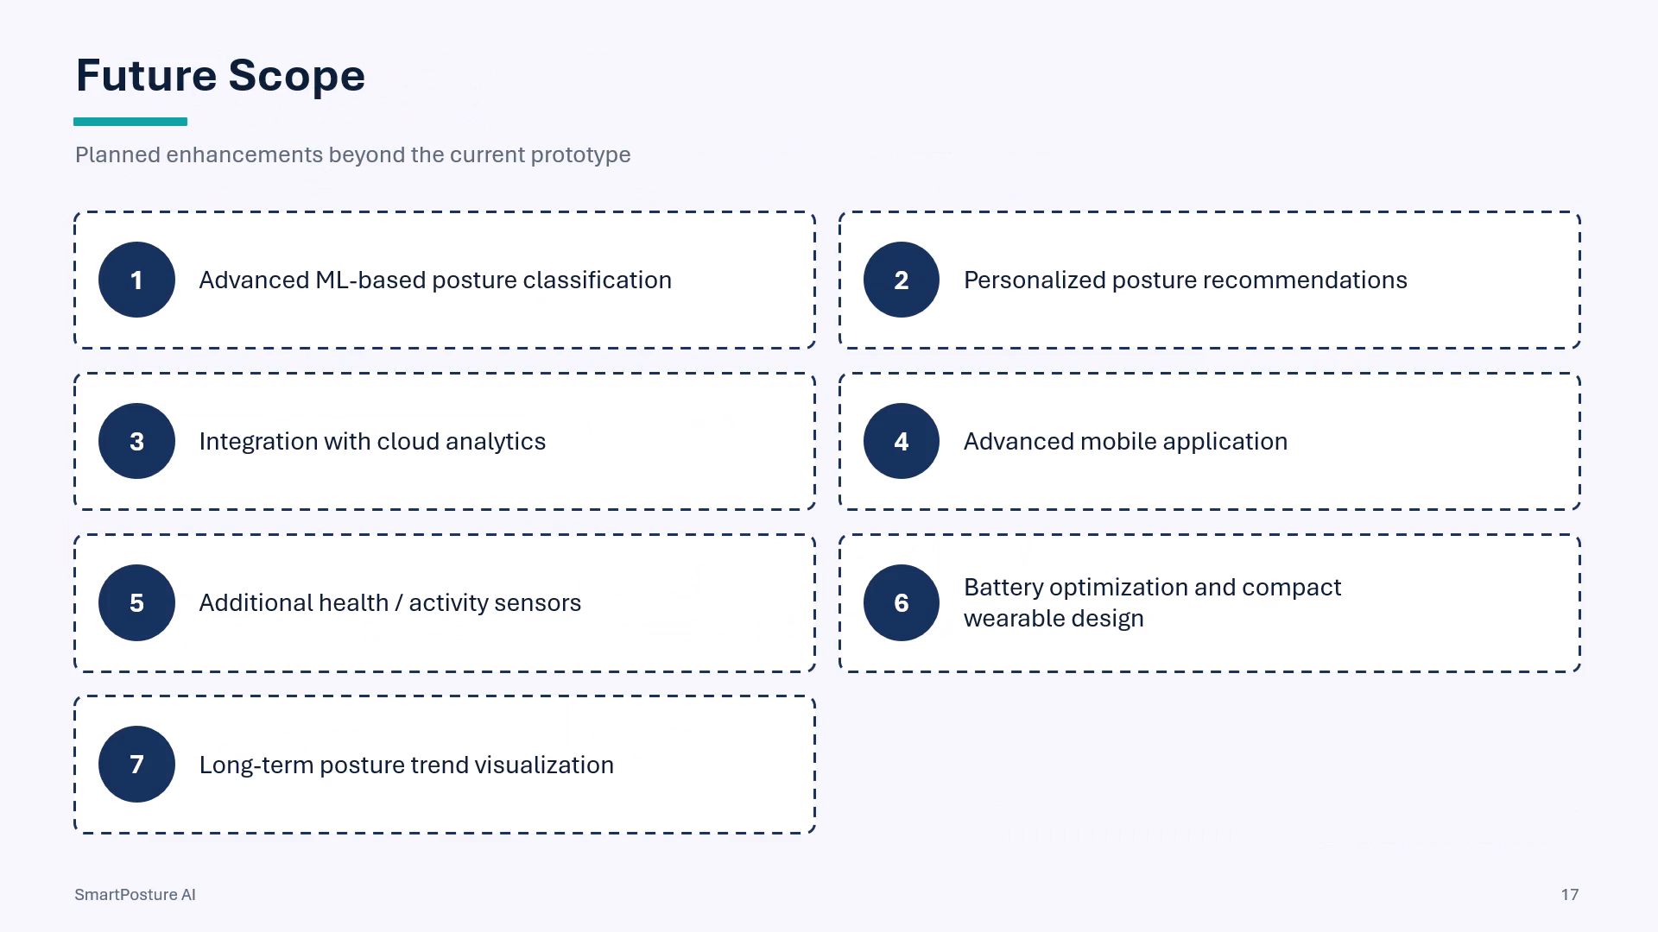
left_click(34, 101)
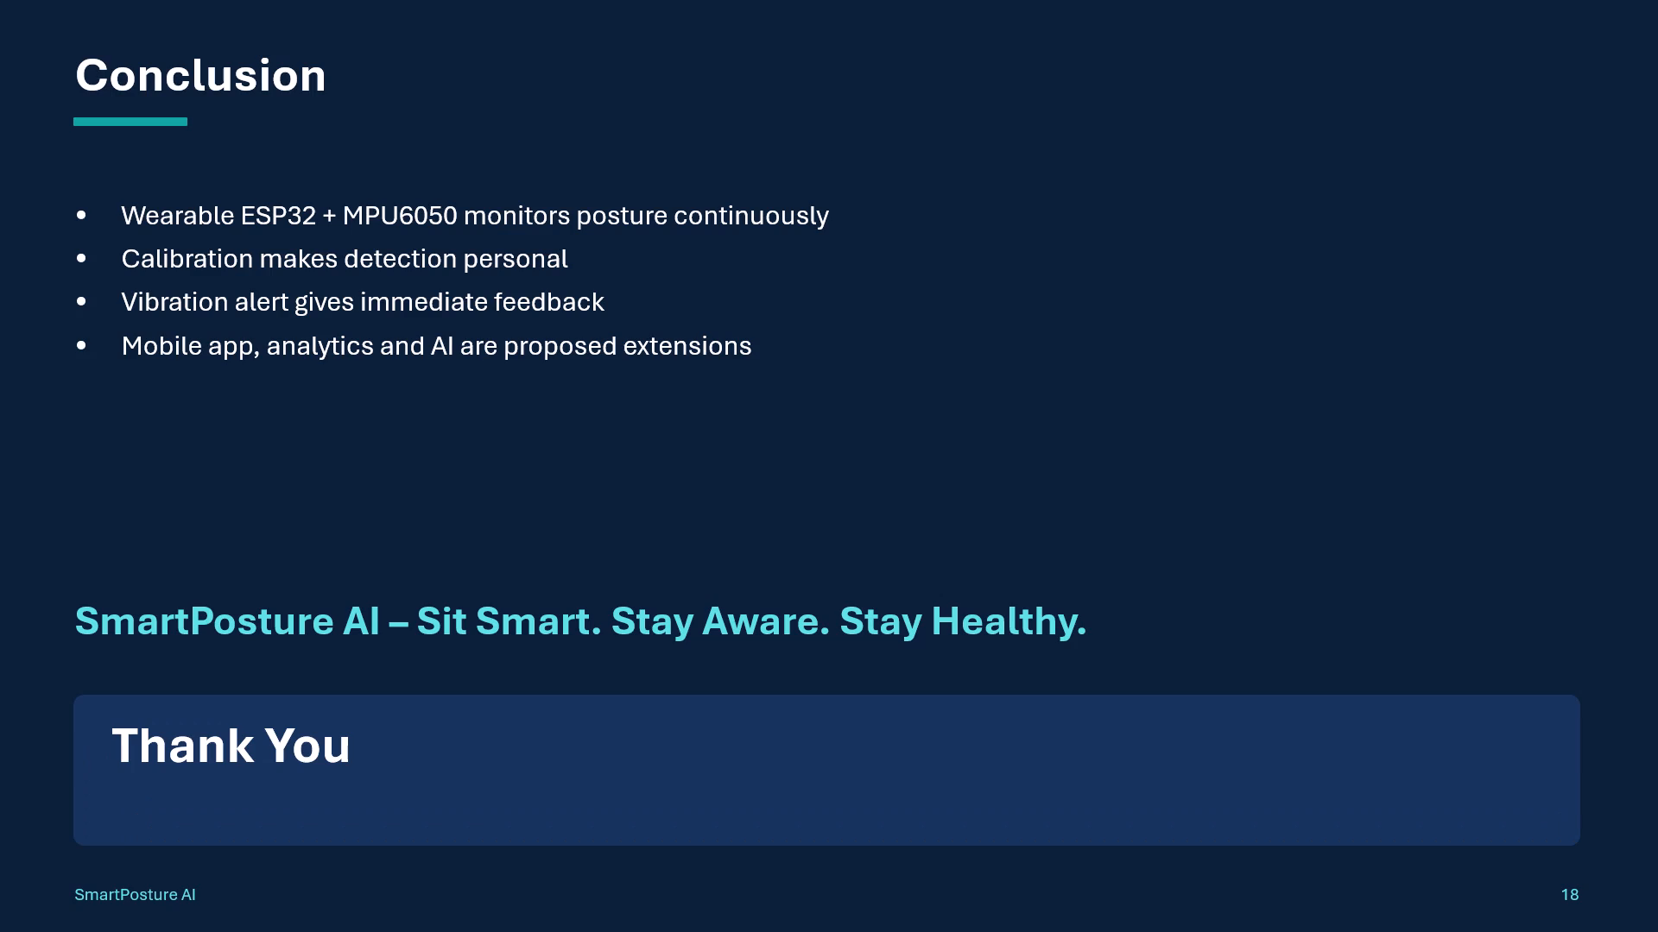
Go back through the slide show to the opening slides, review forward to Objectives, and end the show.
key("Left")
key("Left")
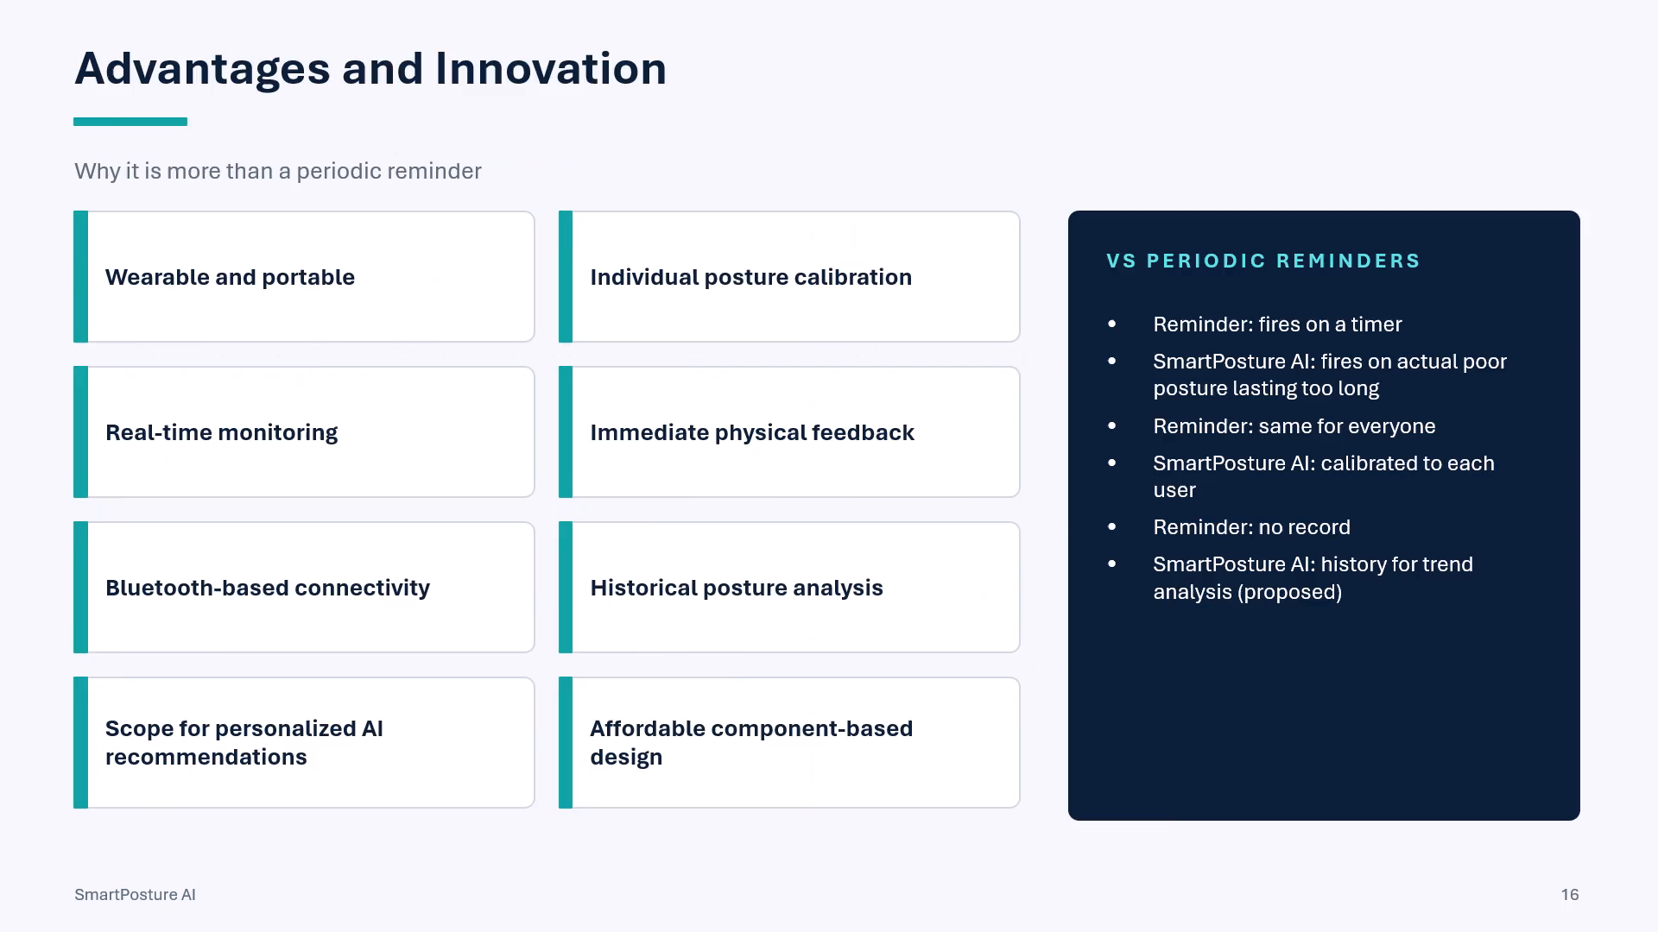
key("Left")
key("Left")
key("Left")
key("Left")
key("Left")
key("Left")
key("Left")
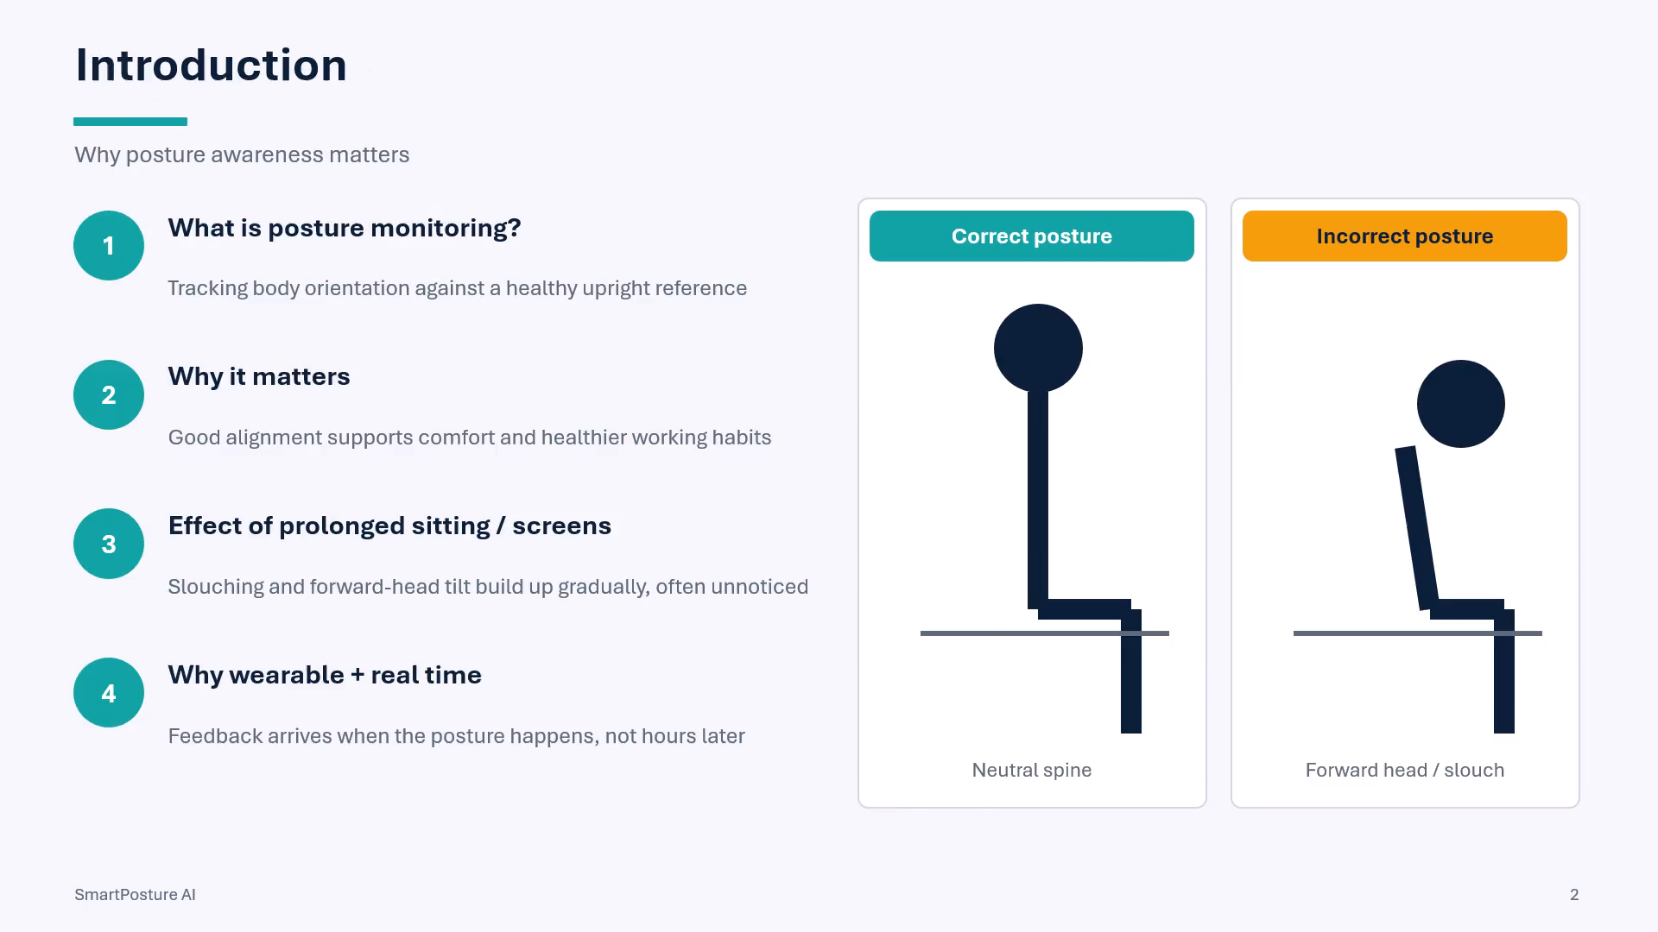
key("Left")
key("Right")
left_click(34, 101)
key("Right")
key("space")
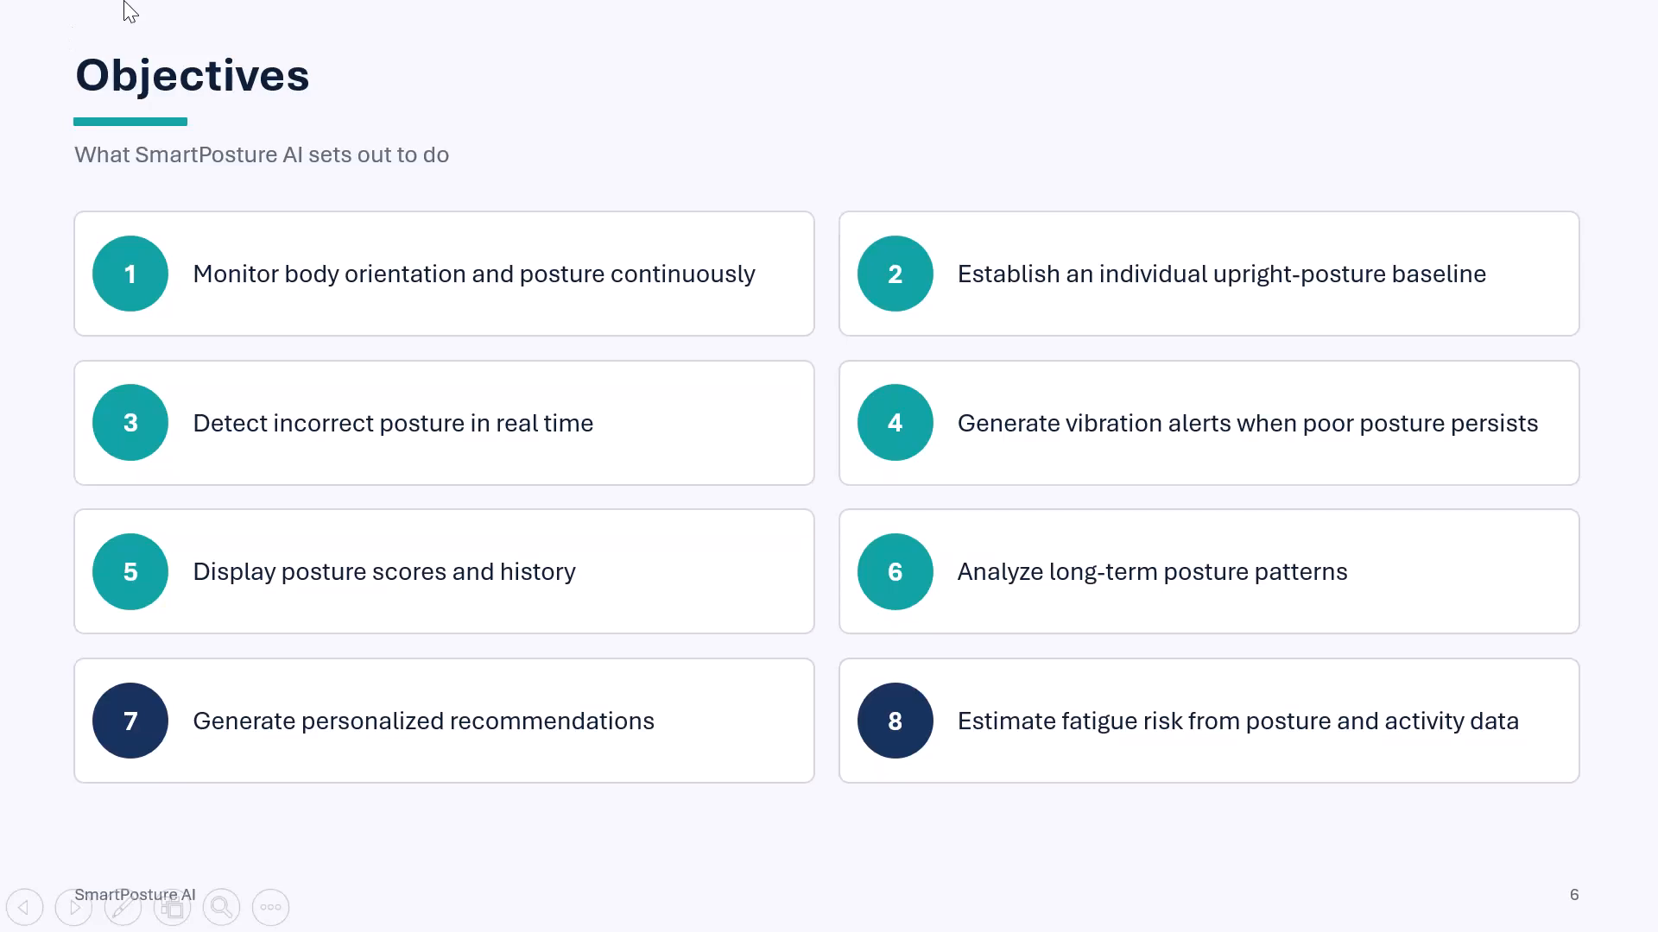
key("Escape")
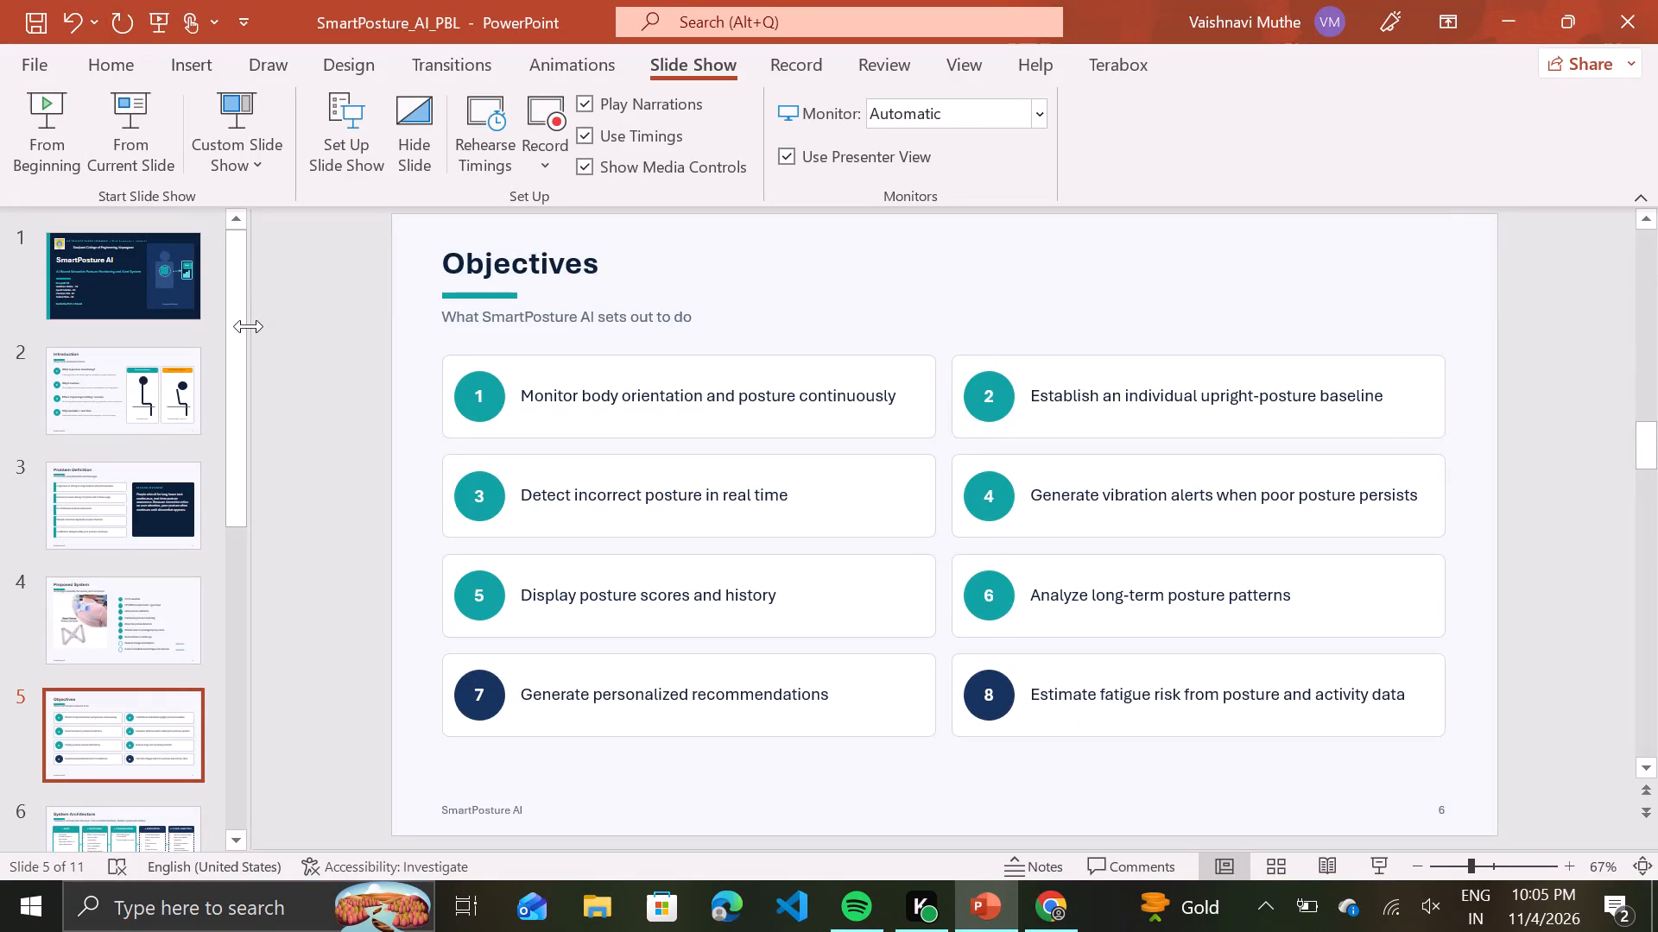
Review the slides in the editing view from the title slide through Proposed System.
left_click_drag(242, 332, 254, 531)
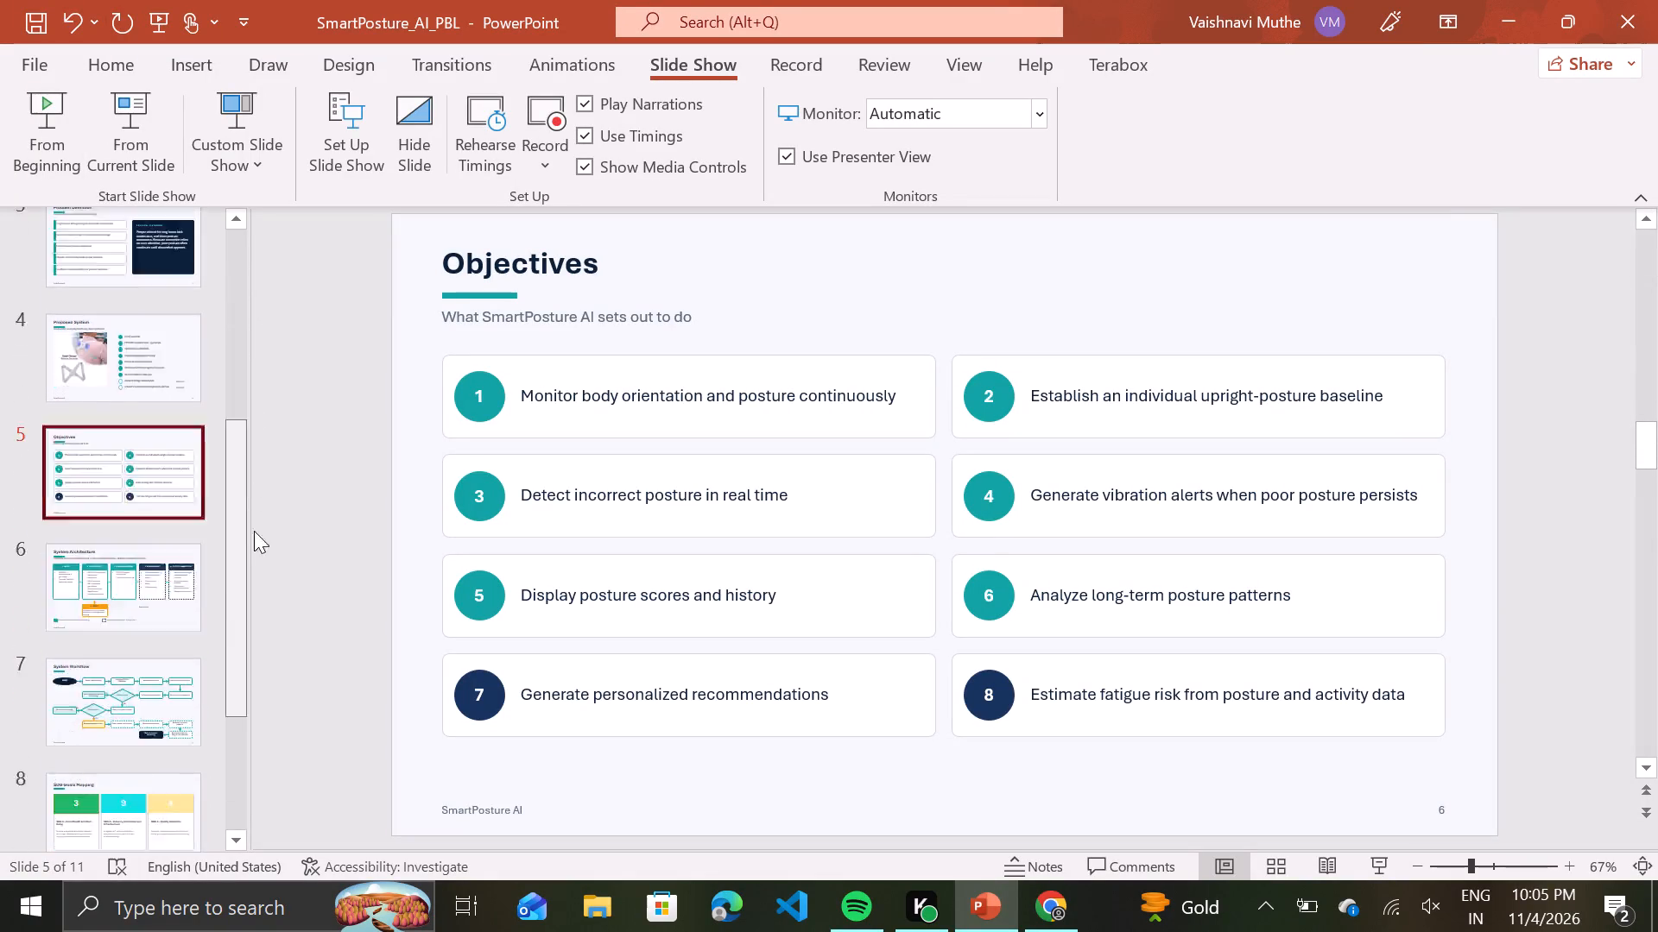
left_click_drag(254, 531, 260, 287)
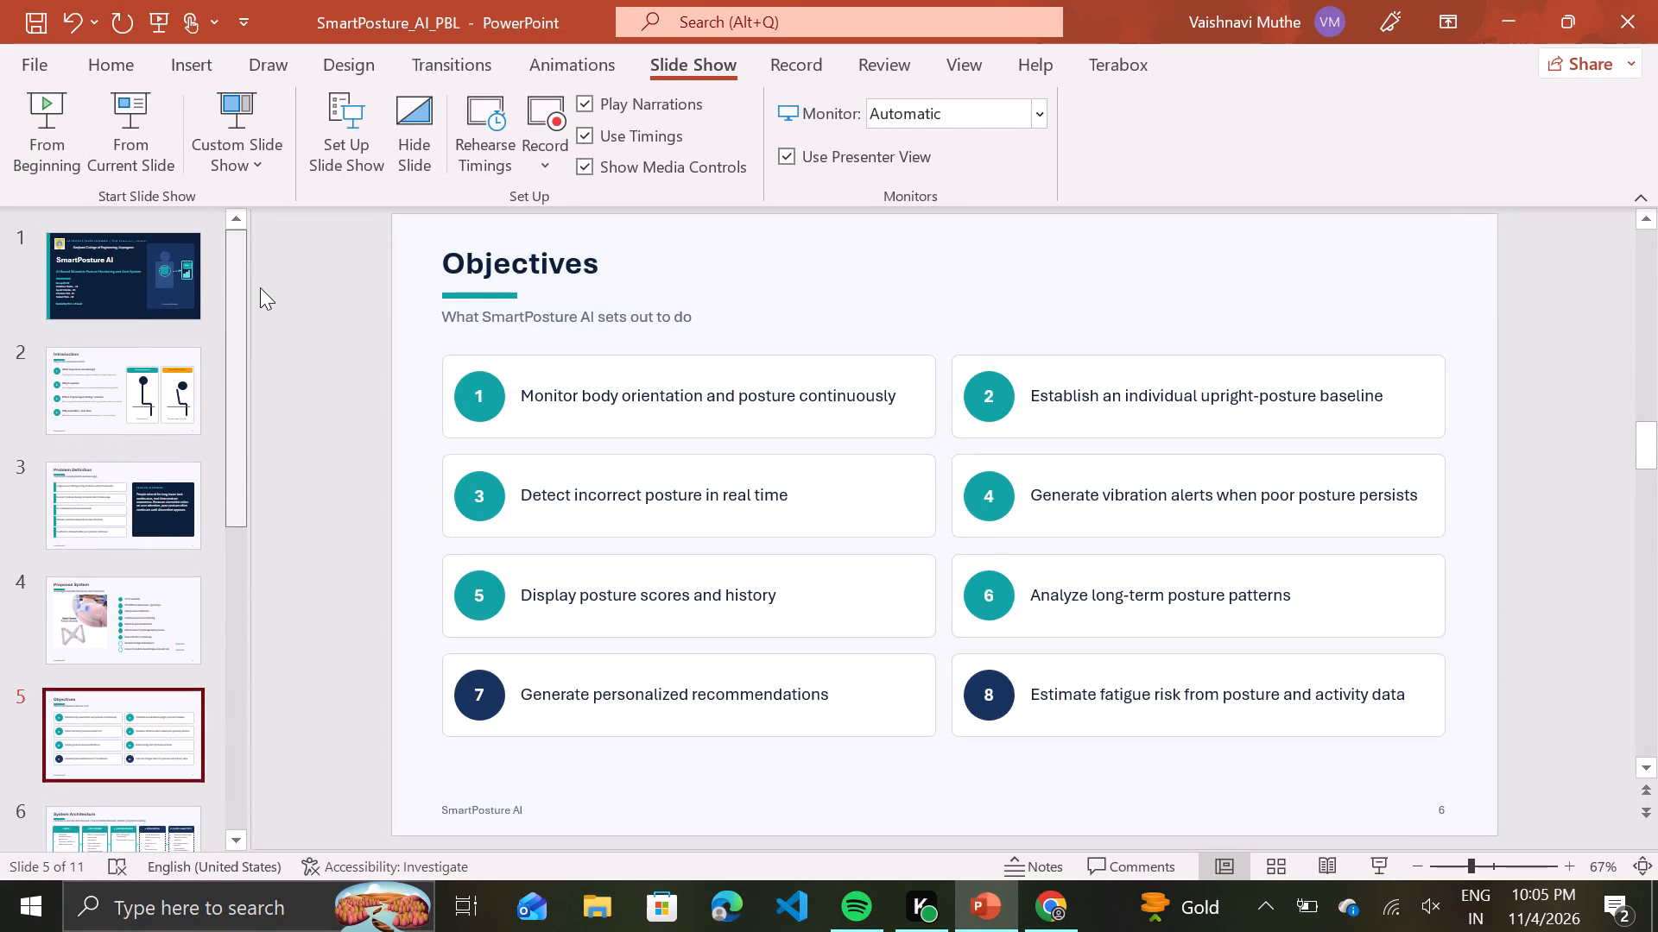
left_click_drag(260, 287, 260, 254)
left_click(303, 365)
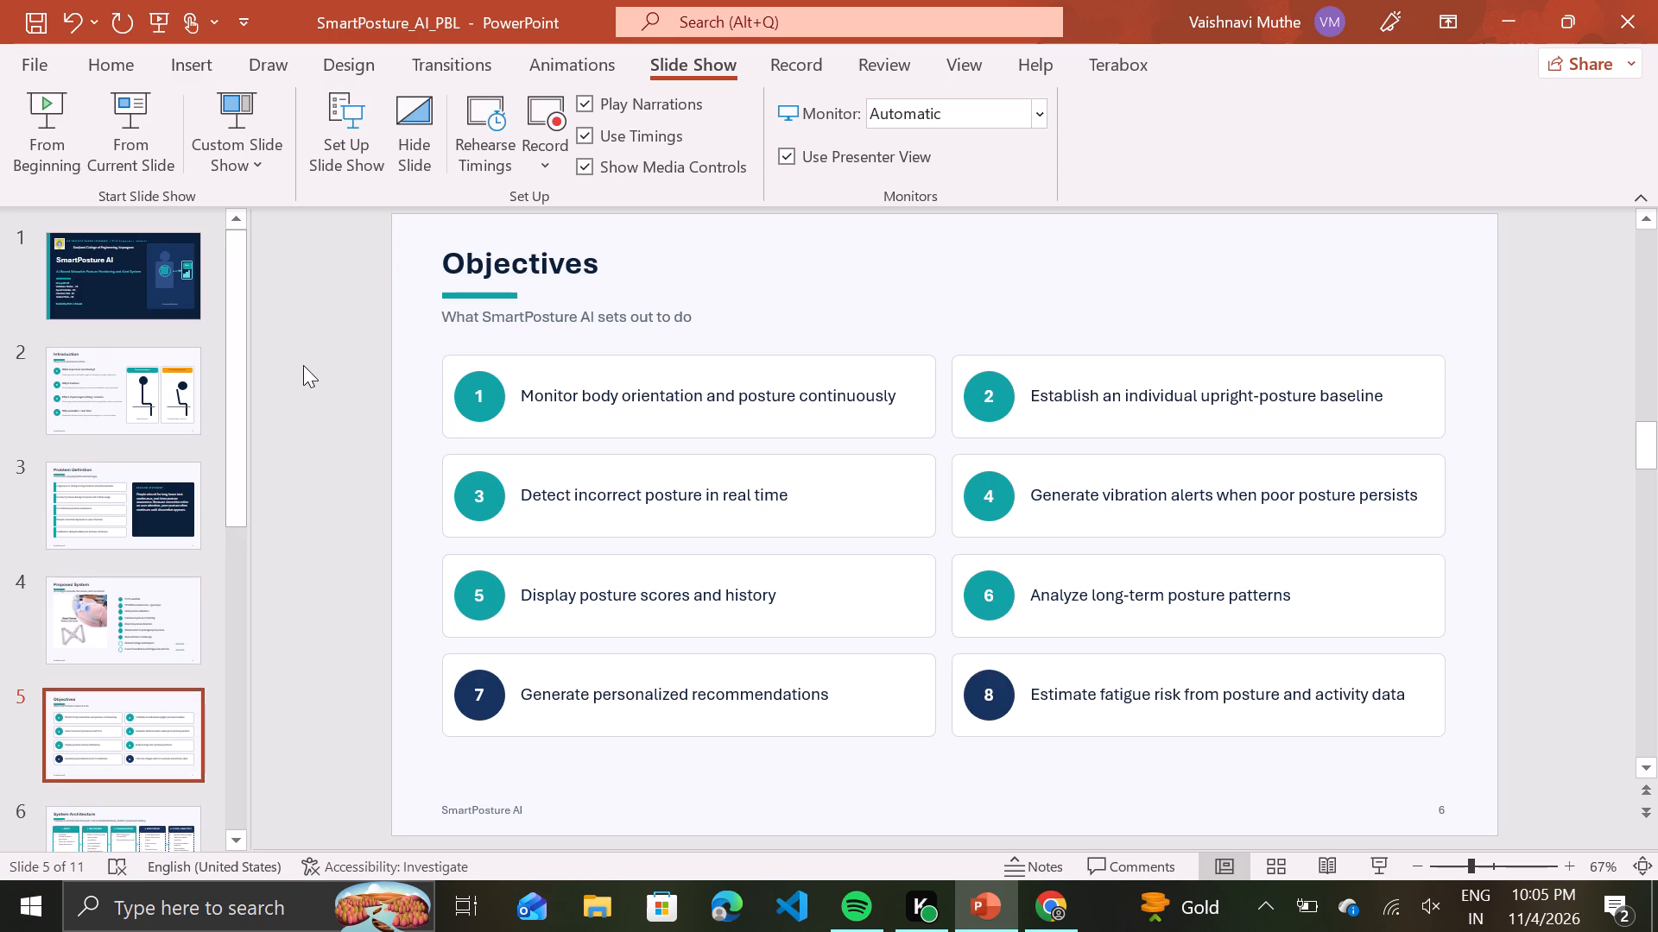
left_click(165, 287)
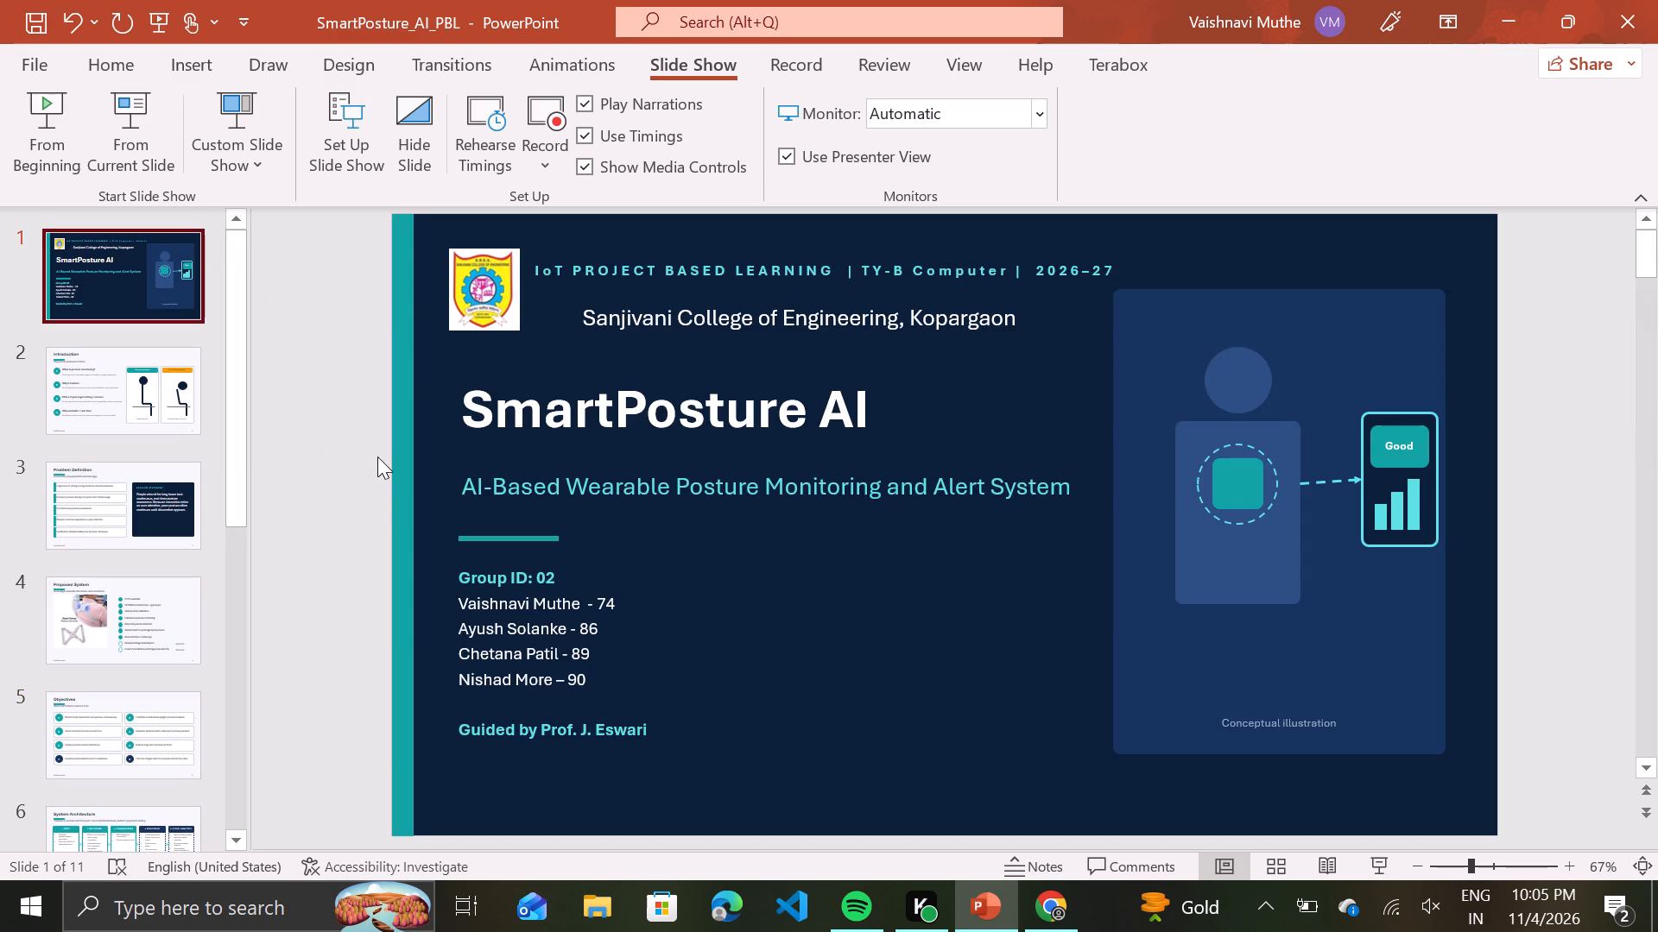
key("Down")
key("Down")
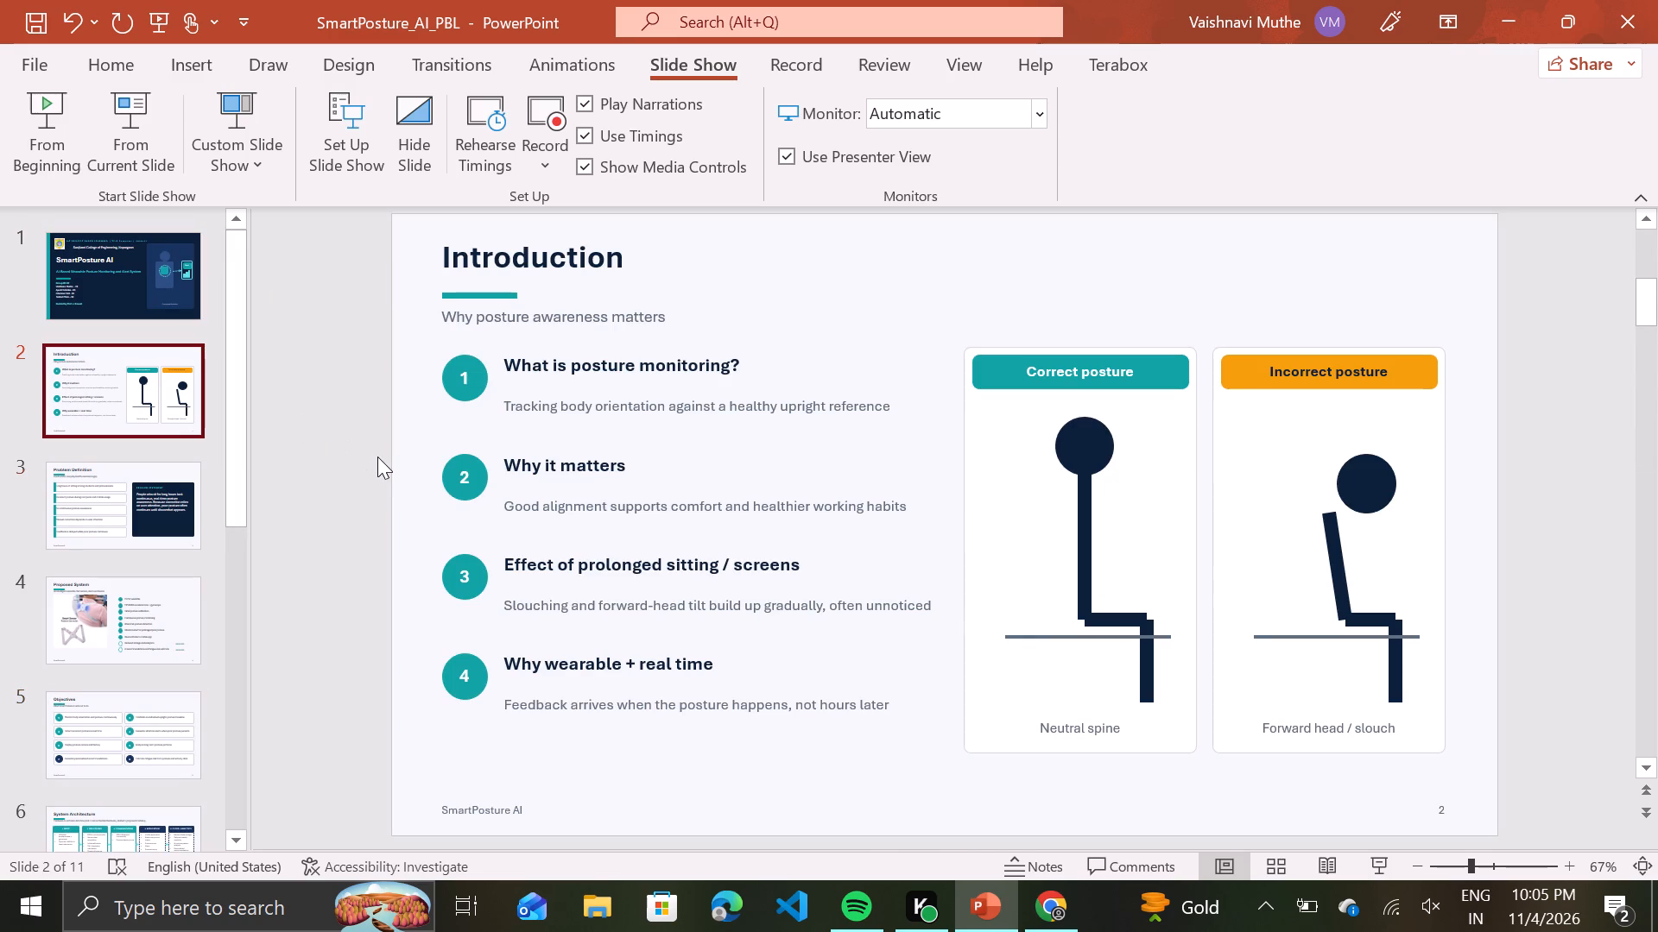
key("Down")
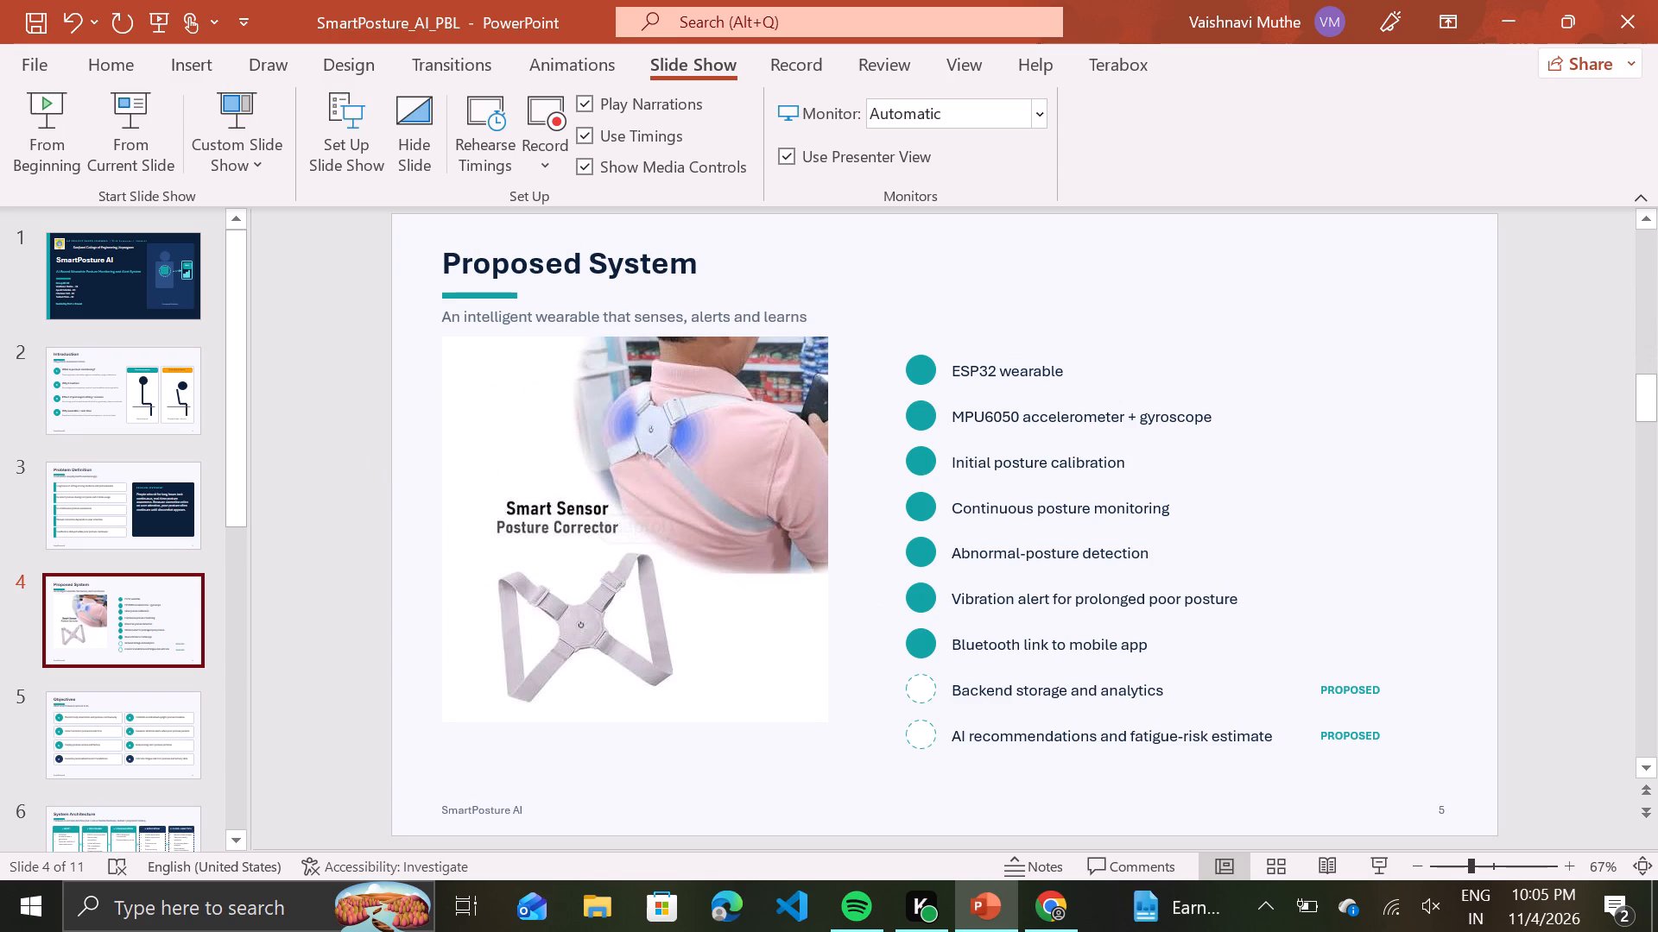
Switch to Chrome and search Google Images for "posture ai" in a new tab.
left_click(1051, 931)
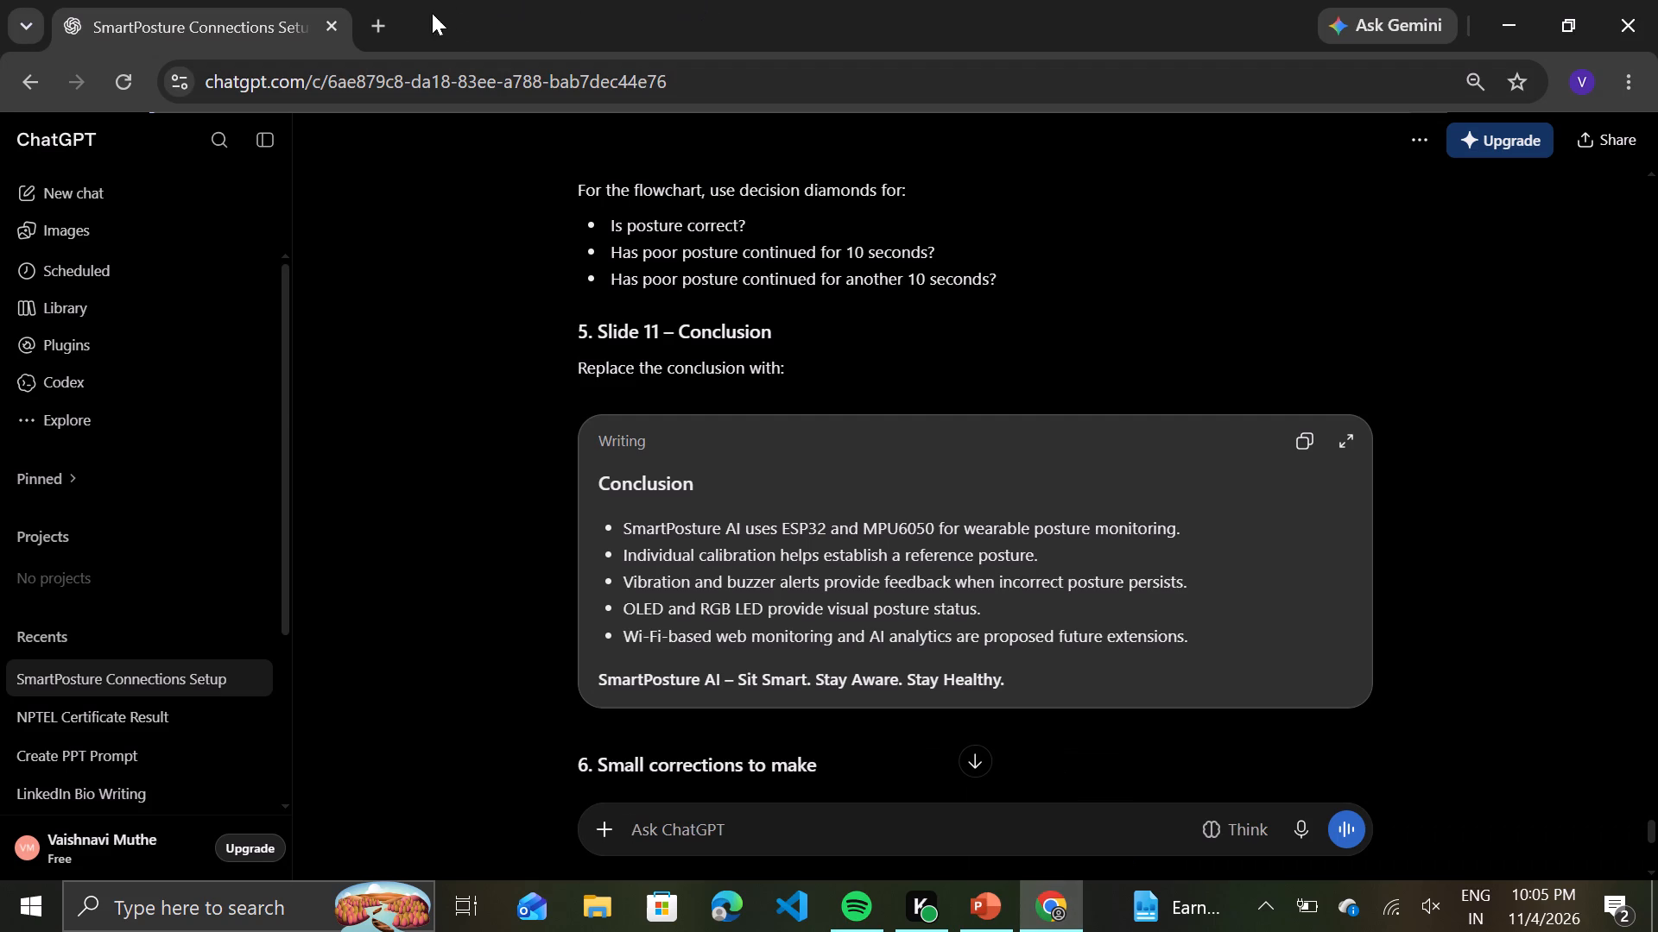
left_click(391, 30)
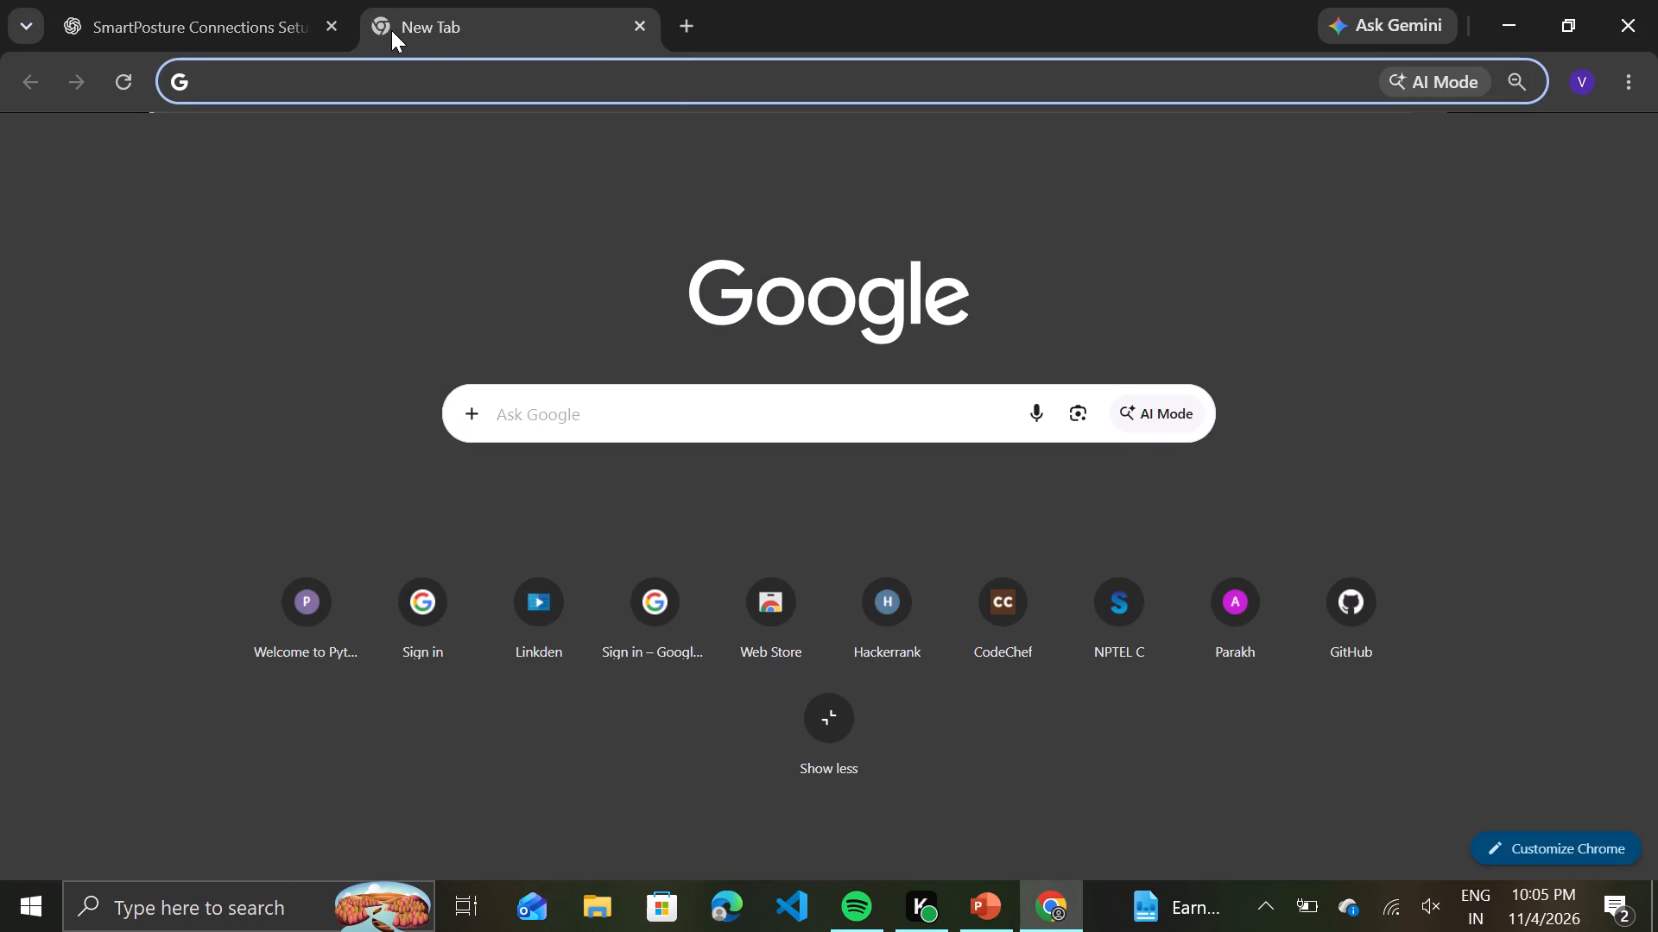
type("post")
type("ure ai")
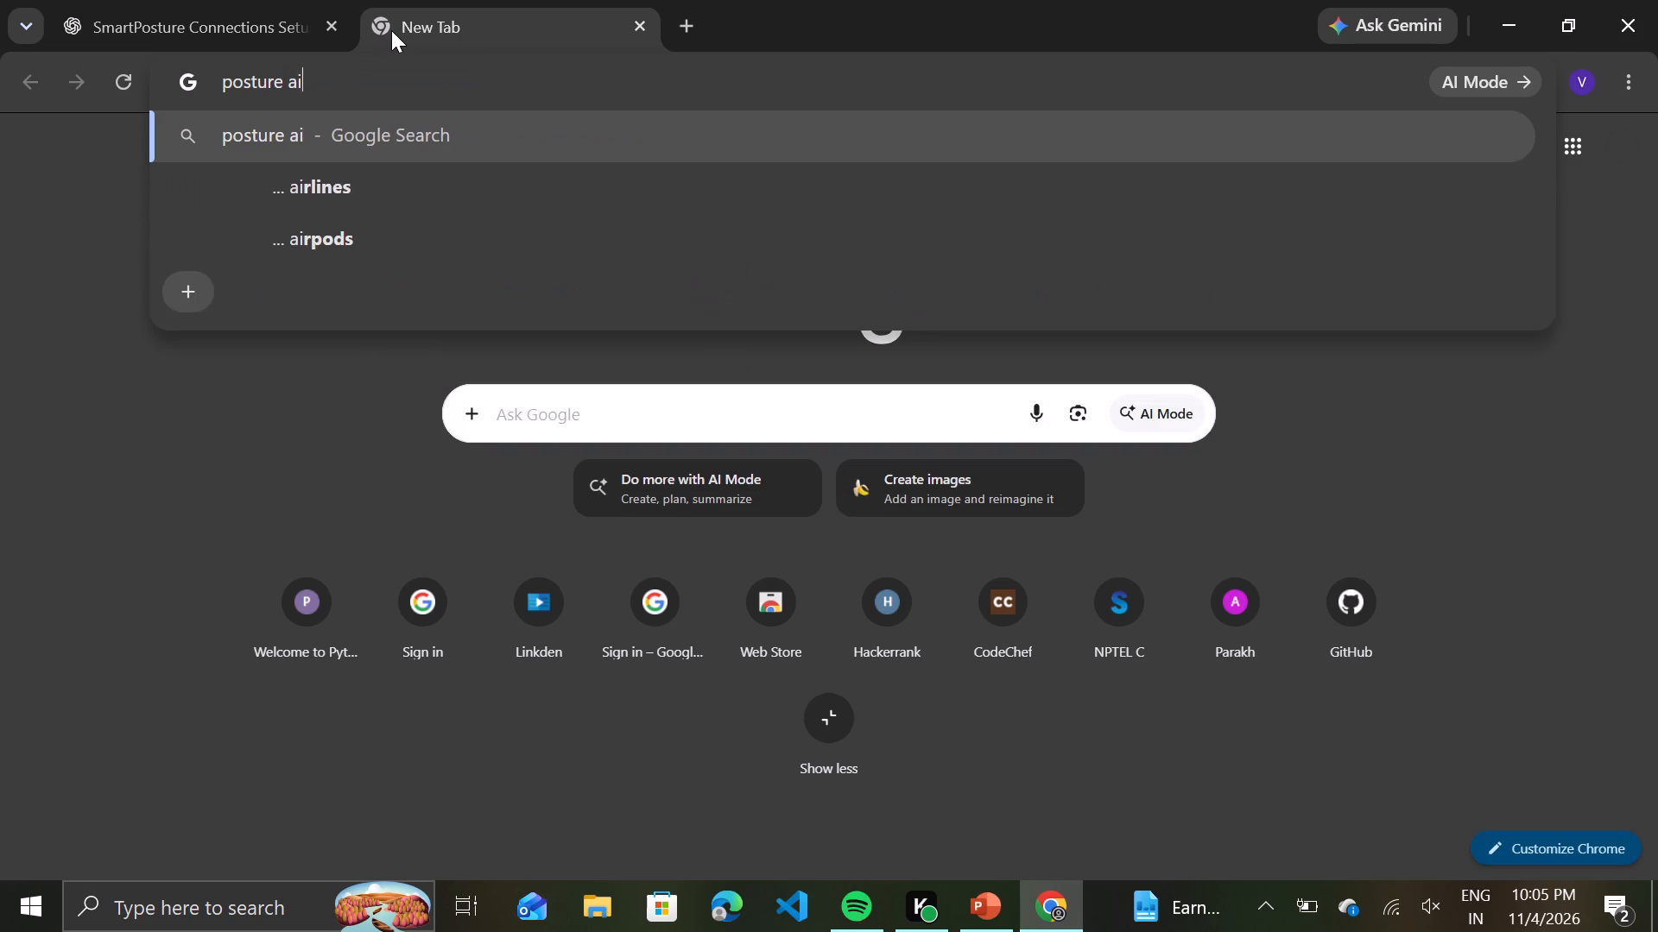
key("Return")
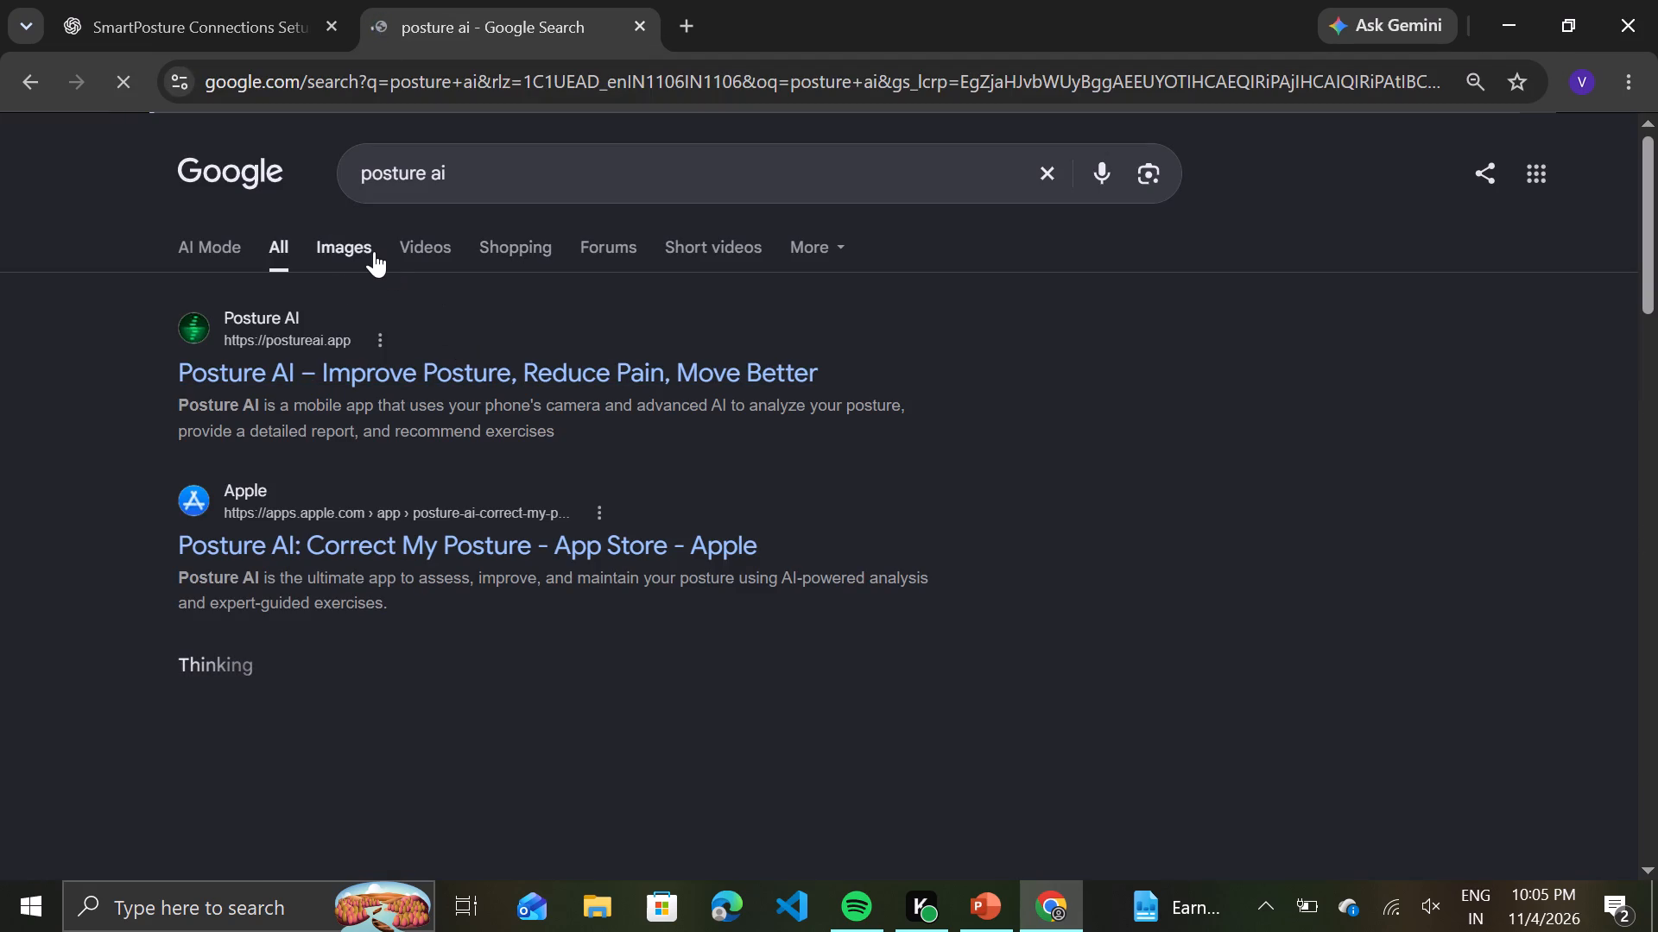
left_click(374, 251)
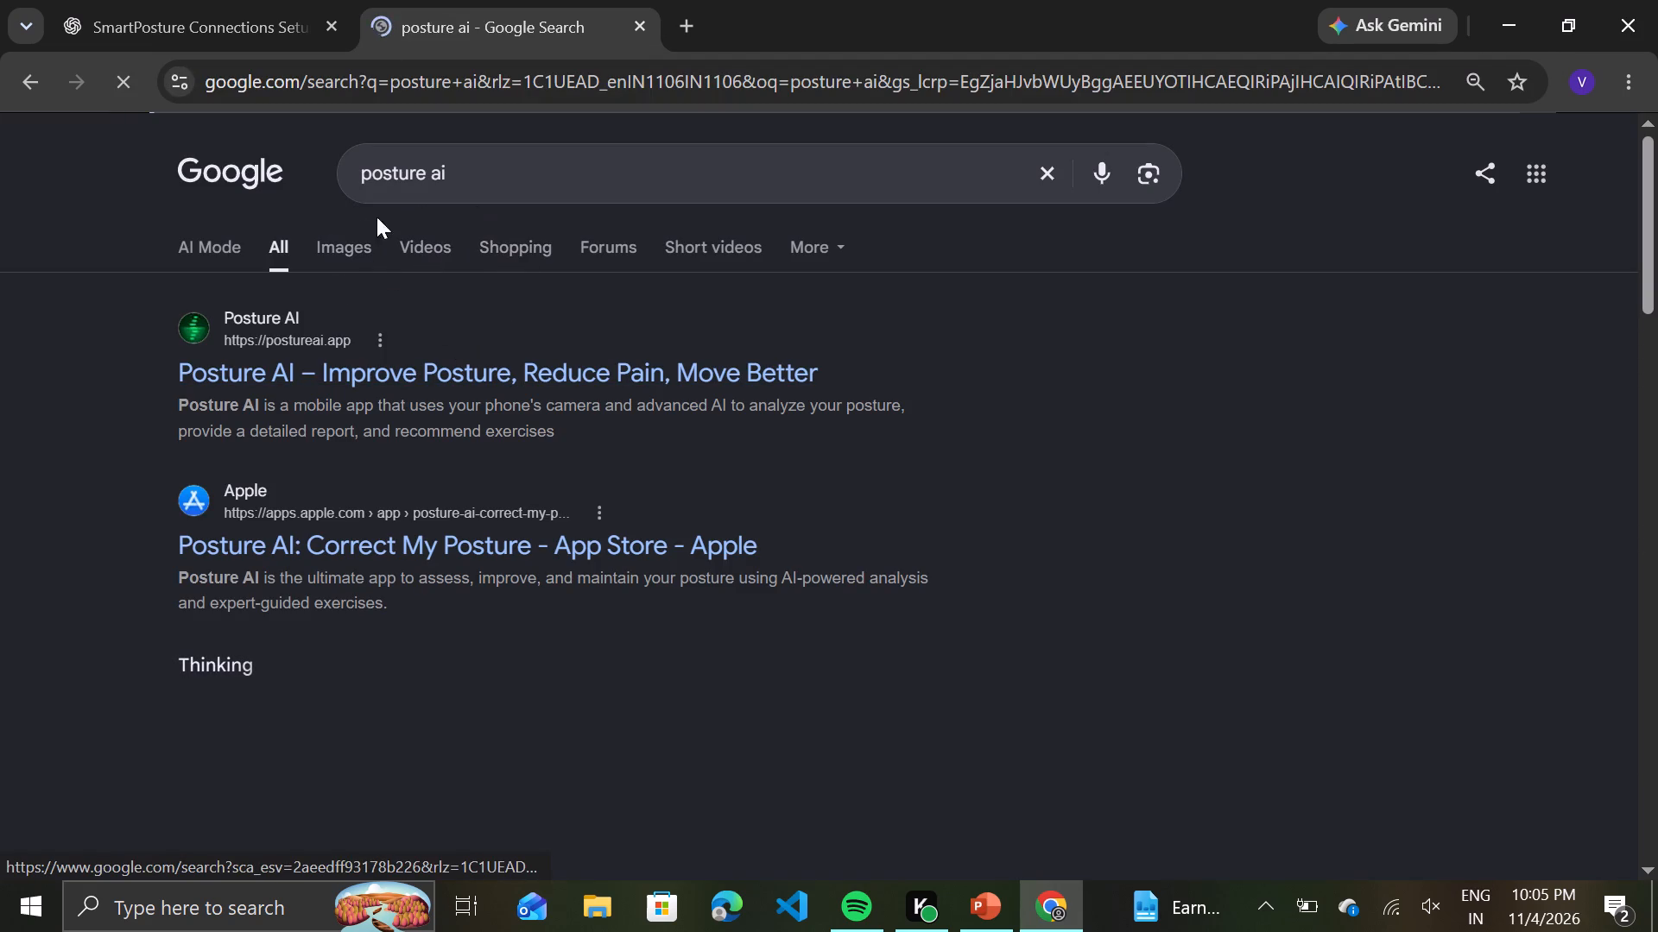
left_click(360, 222)
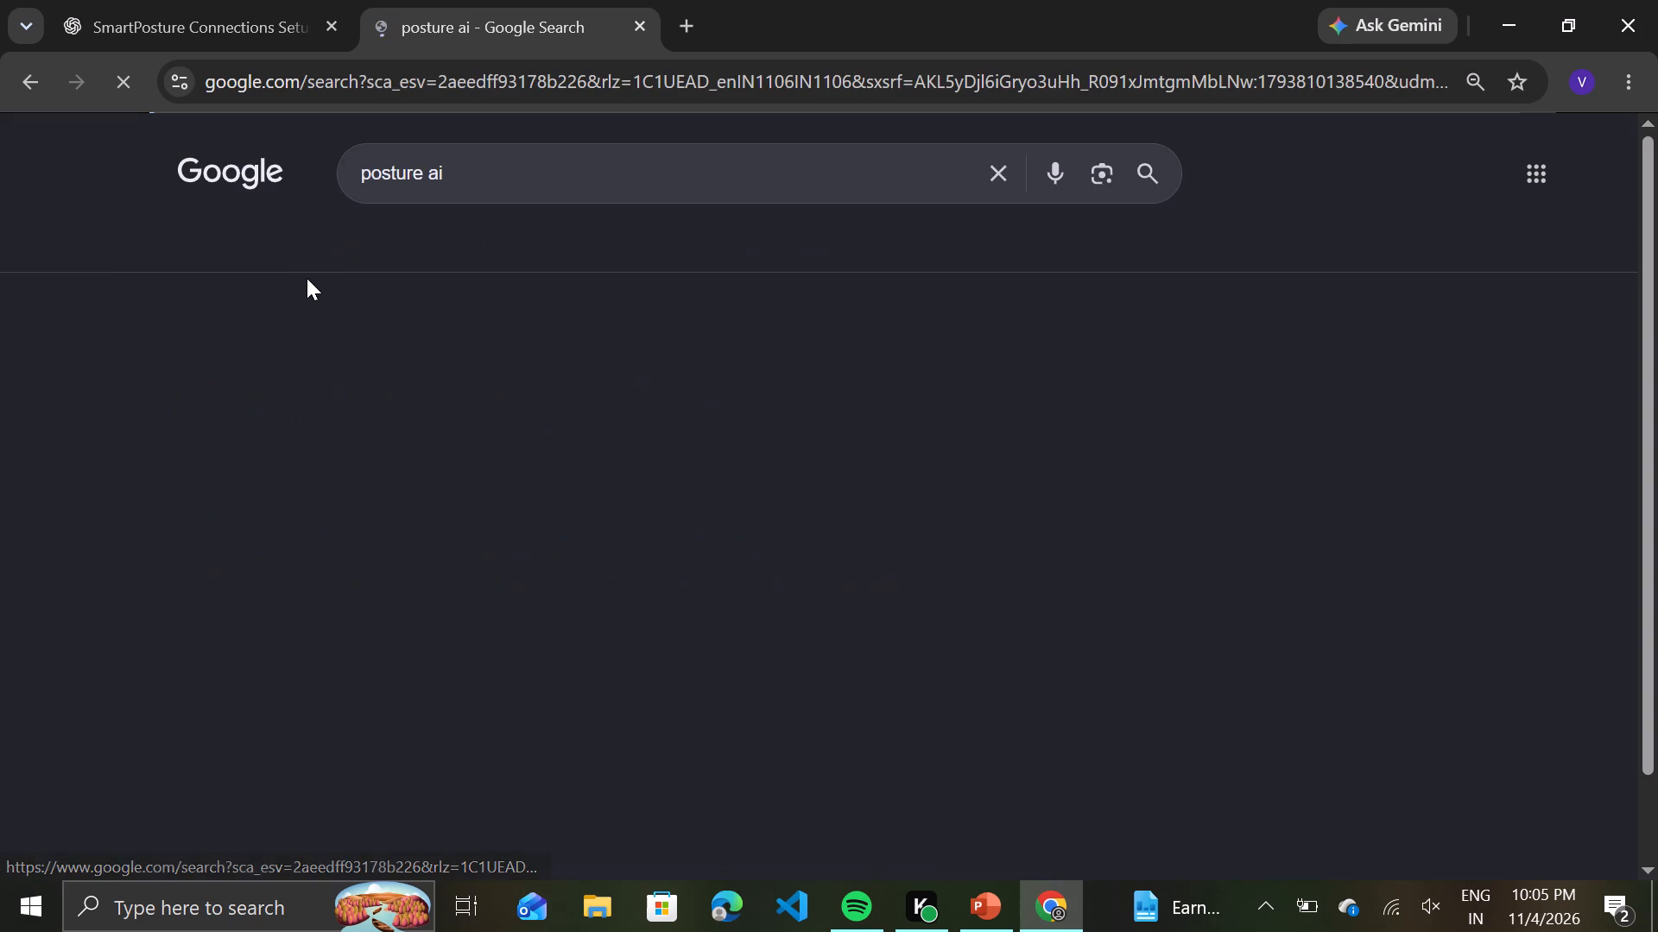
left_click(461, 181)
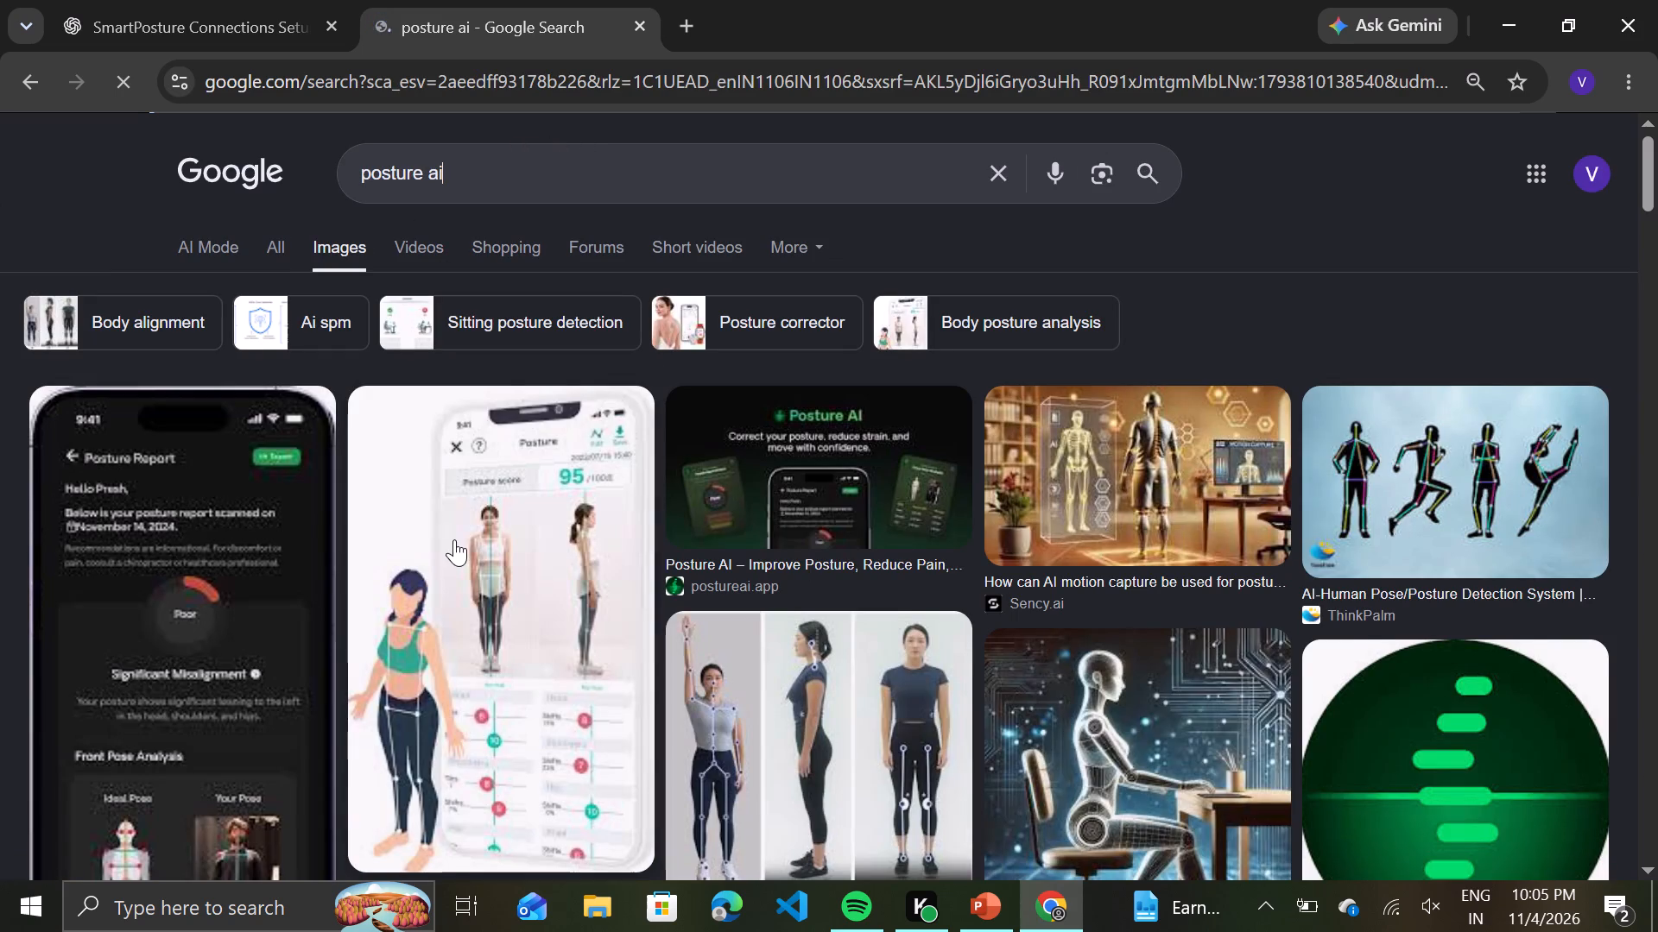
Browse the "posture ai" image results for a picture that suits the presentation.
scroll(454, 539, "down", 9)
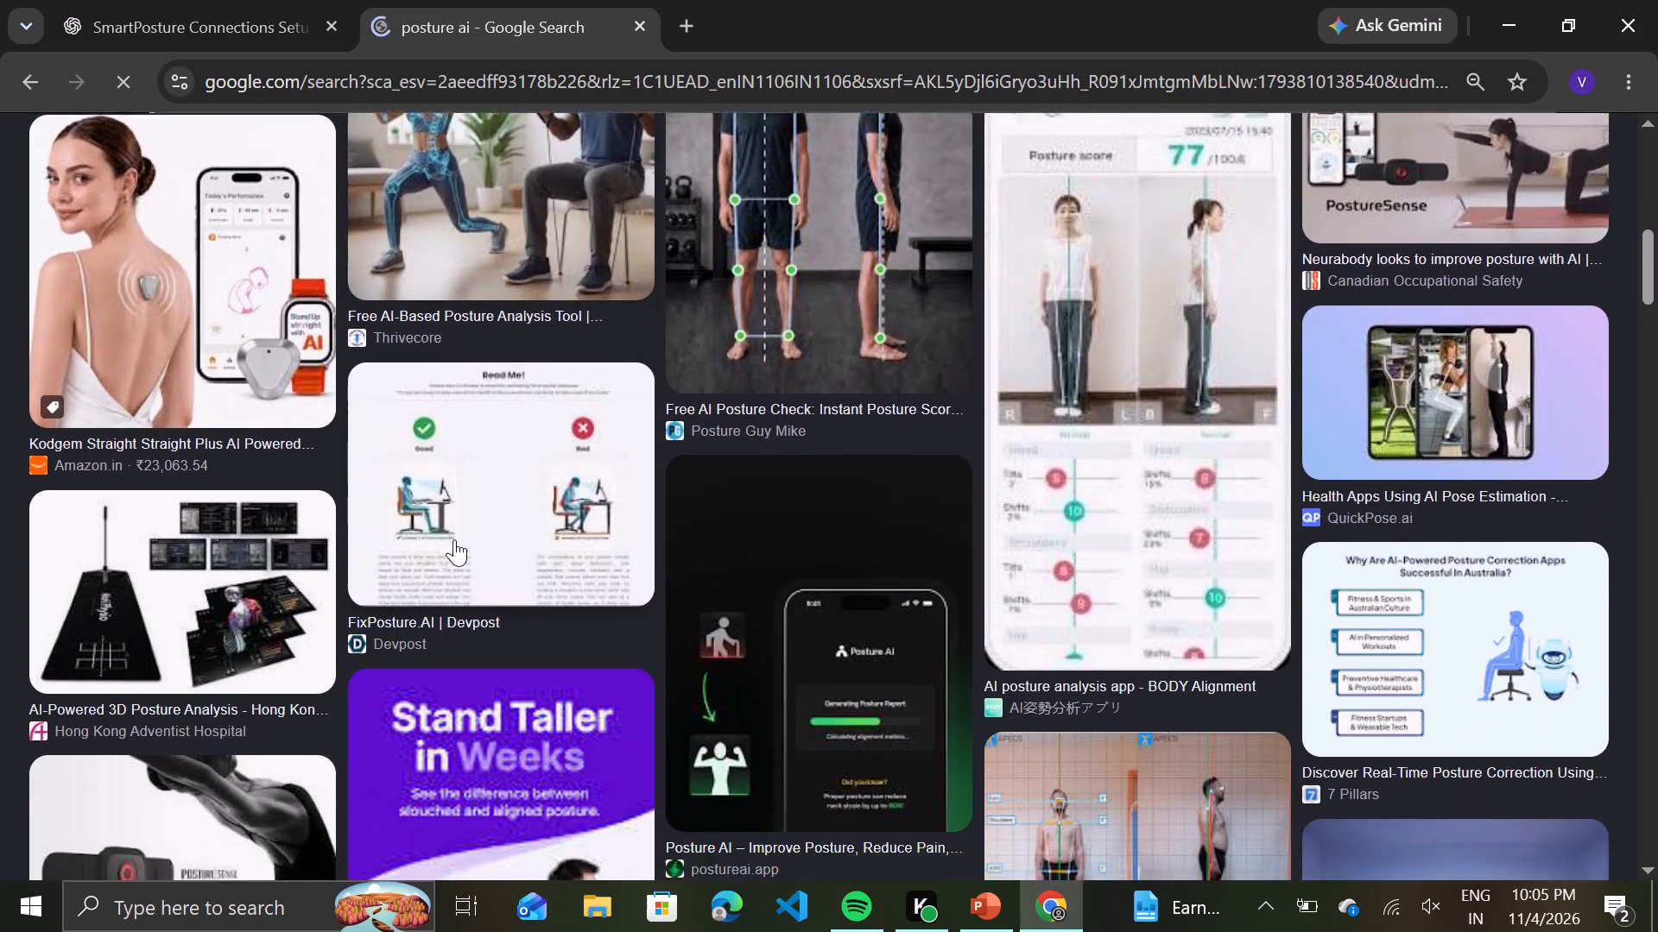
scroll(454, 539, "down", 10)
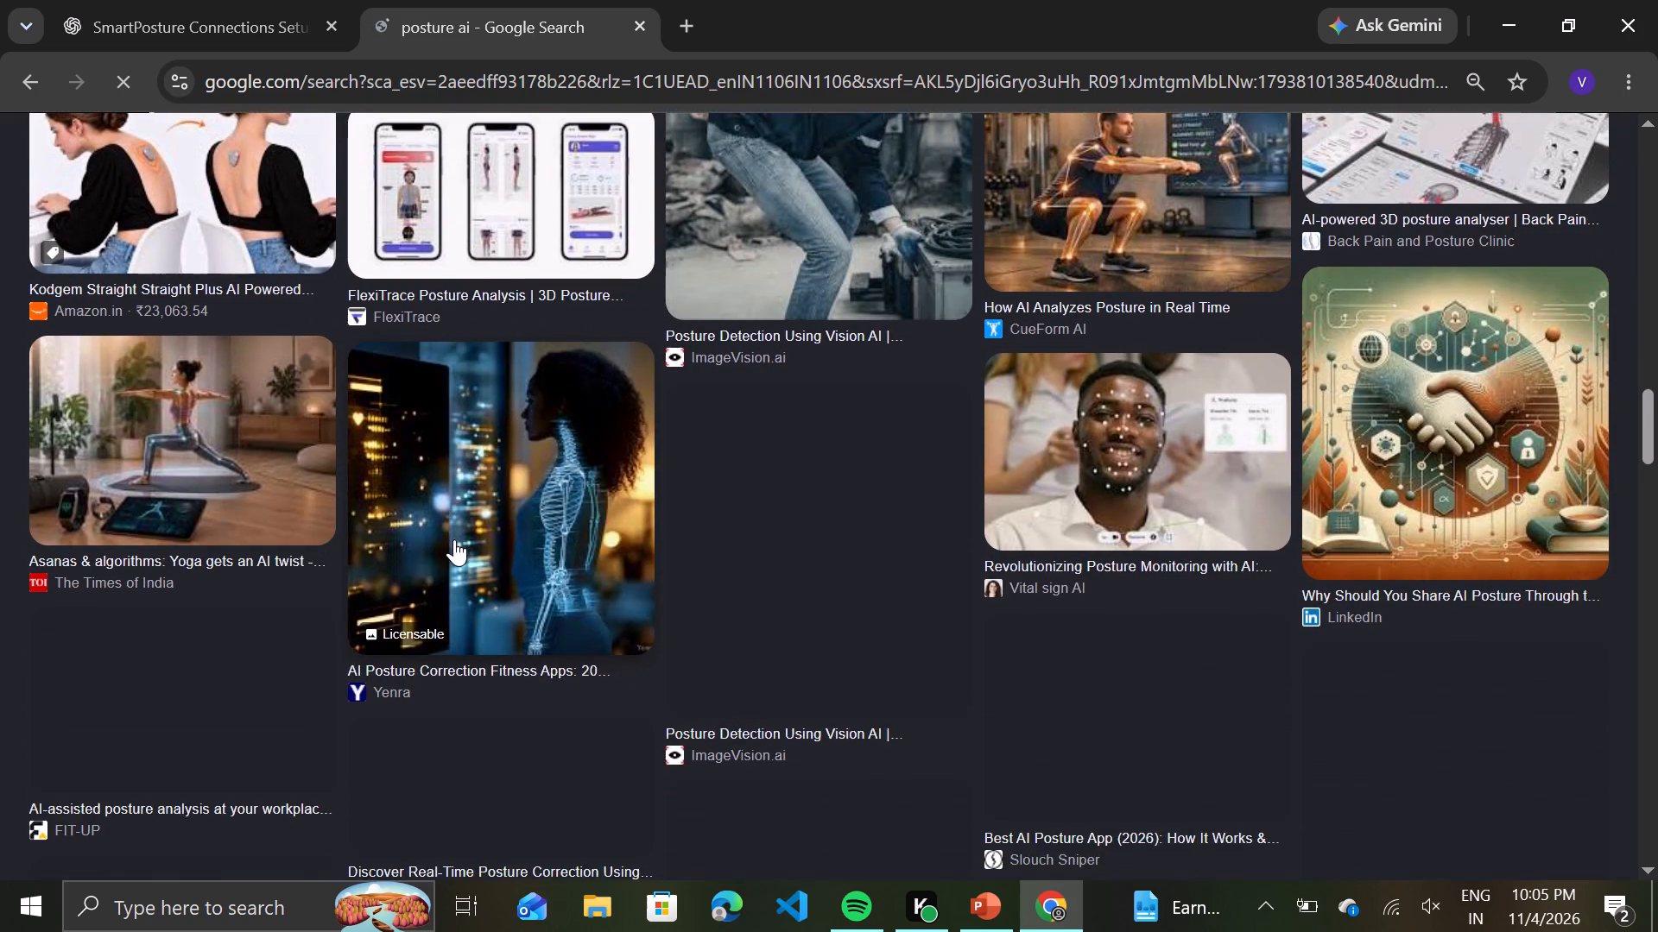
scroll(454, 539, "up", 13)
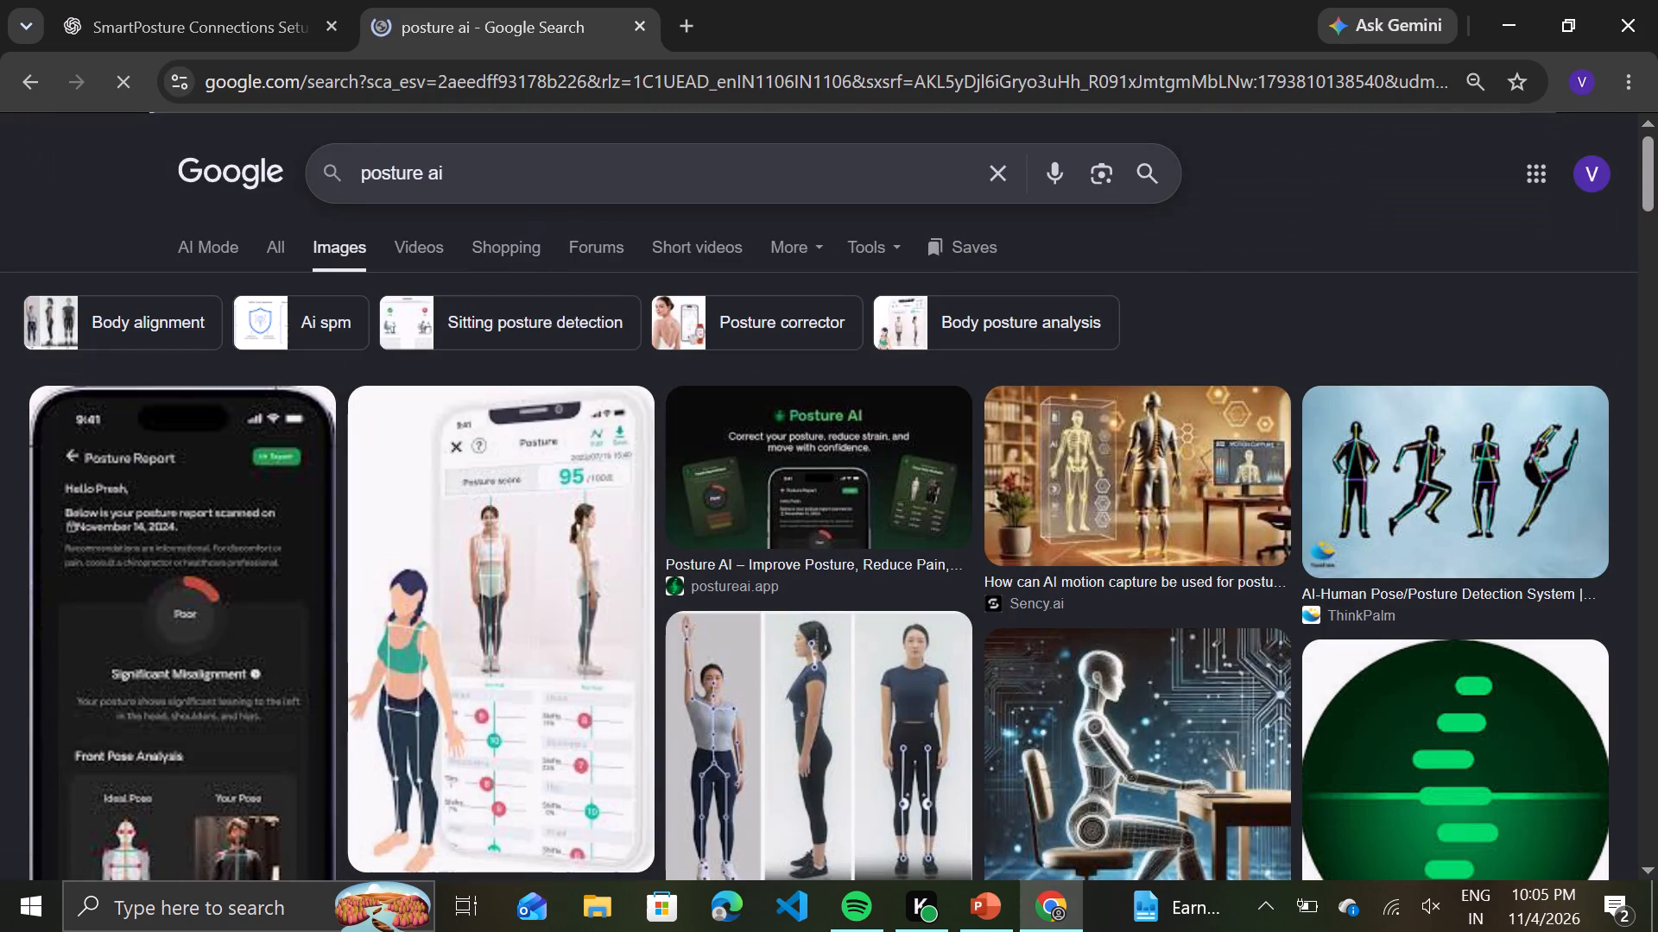
Refine the Google Images search to "posture ai belt".
left_click(523, 189)
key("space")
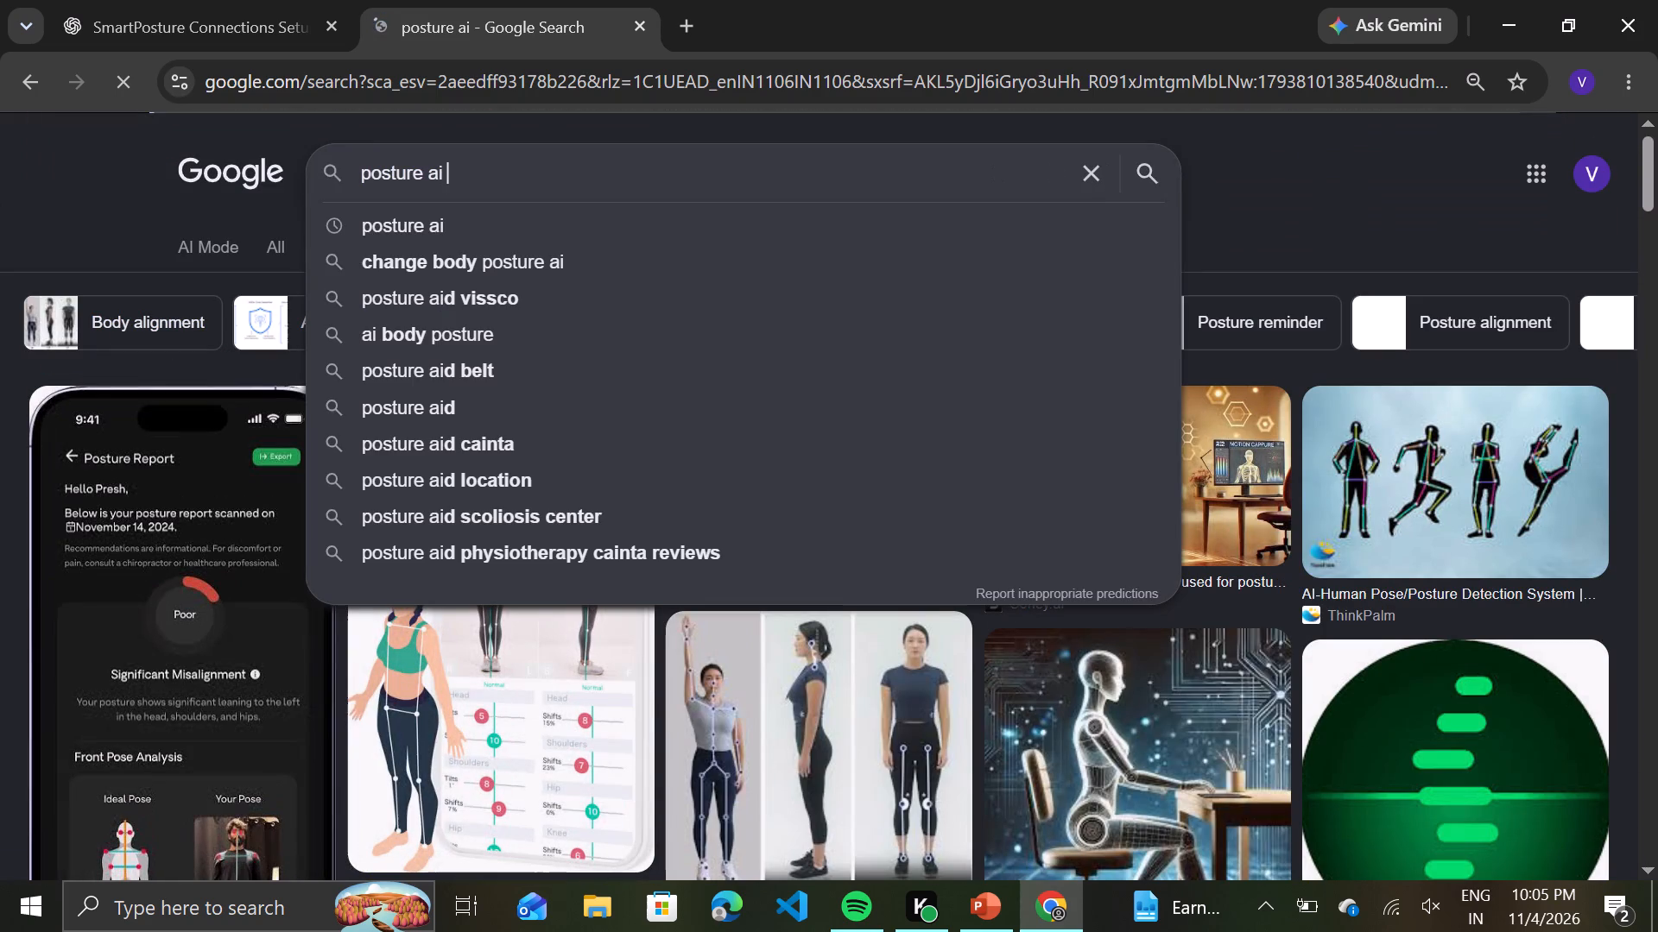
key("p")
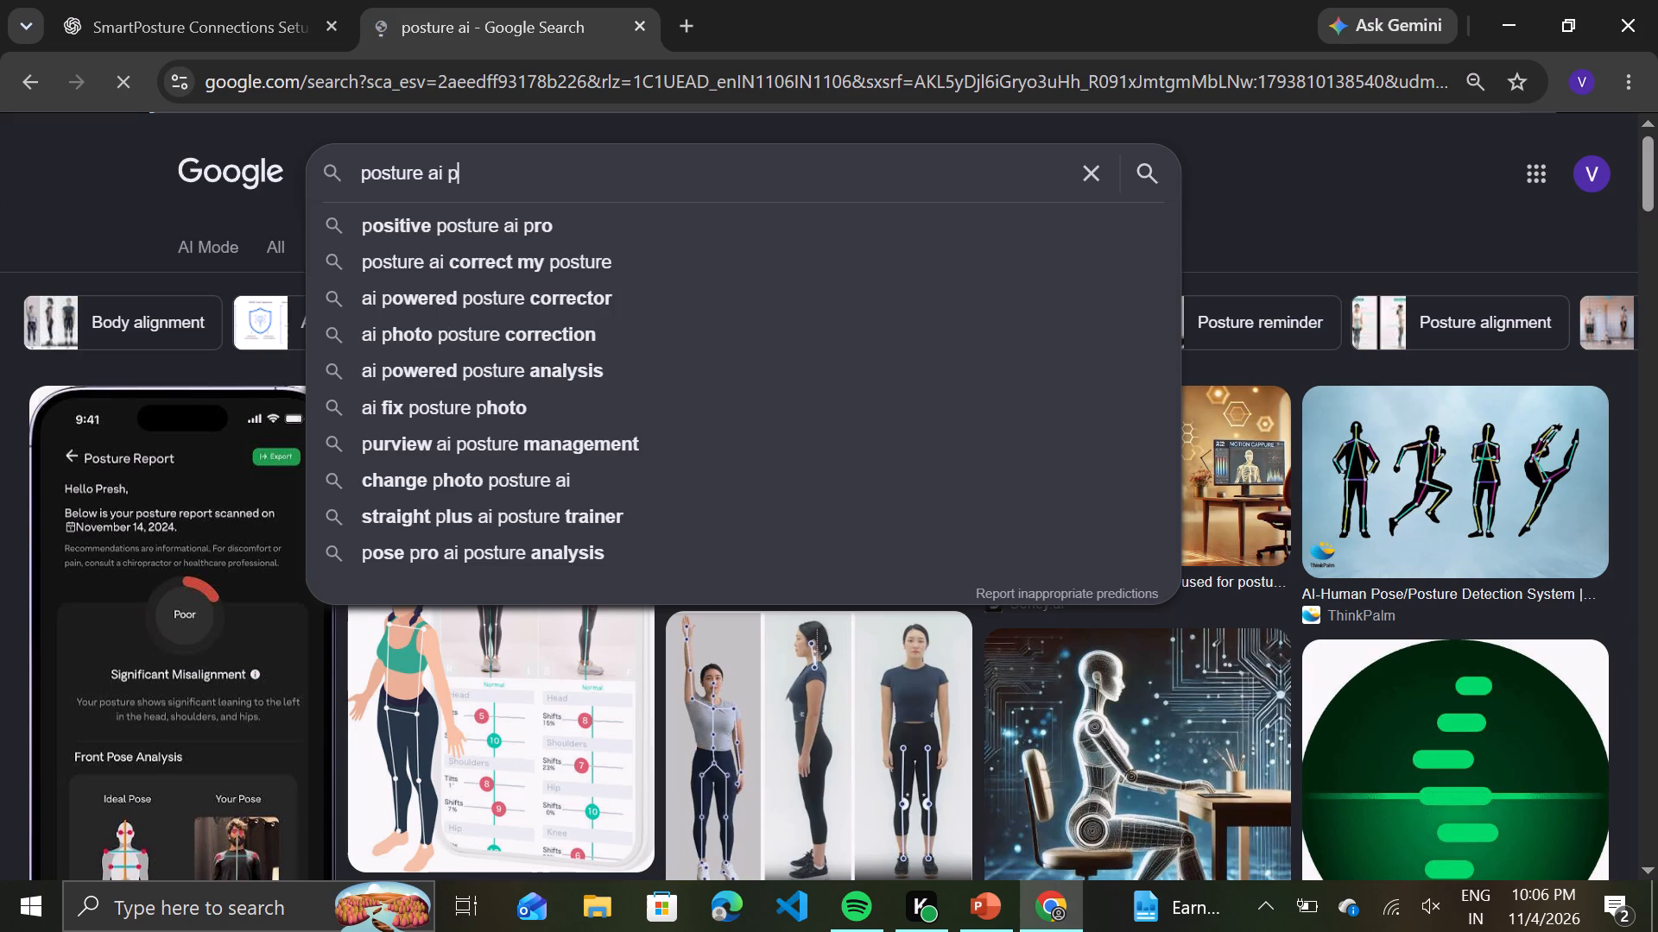
key("BackSpace")
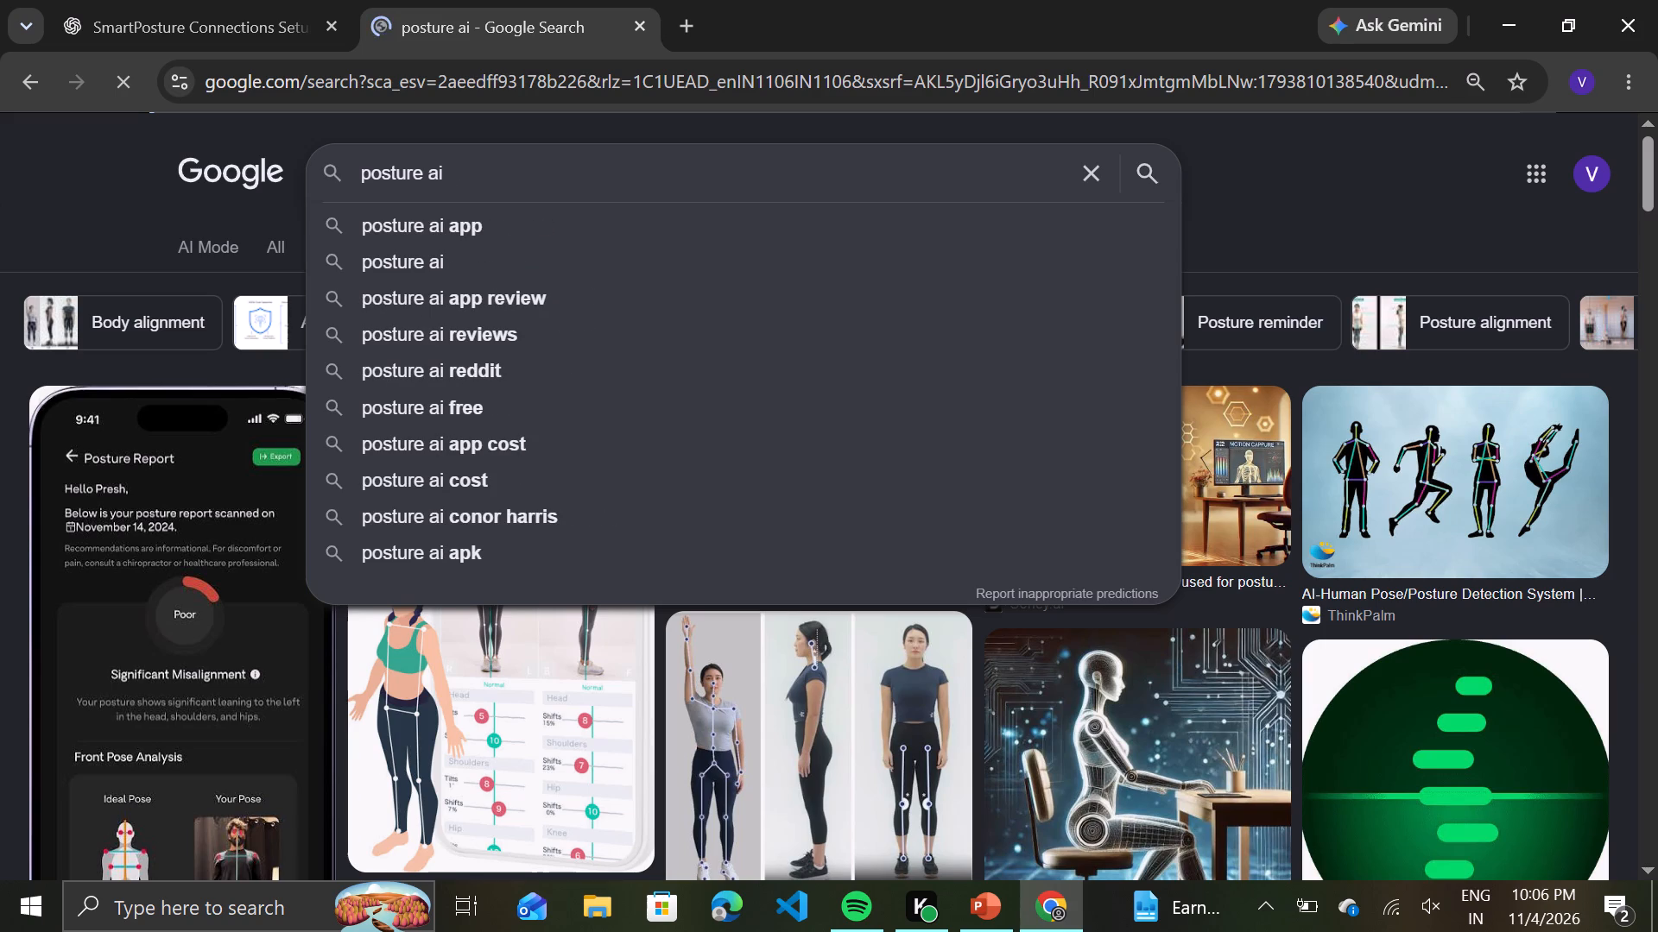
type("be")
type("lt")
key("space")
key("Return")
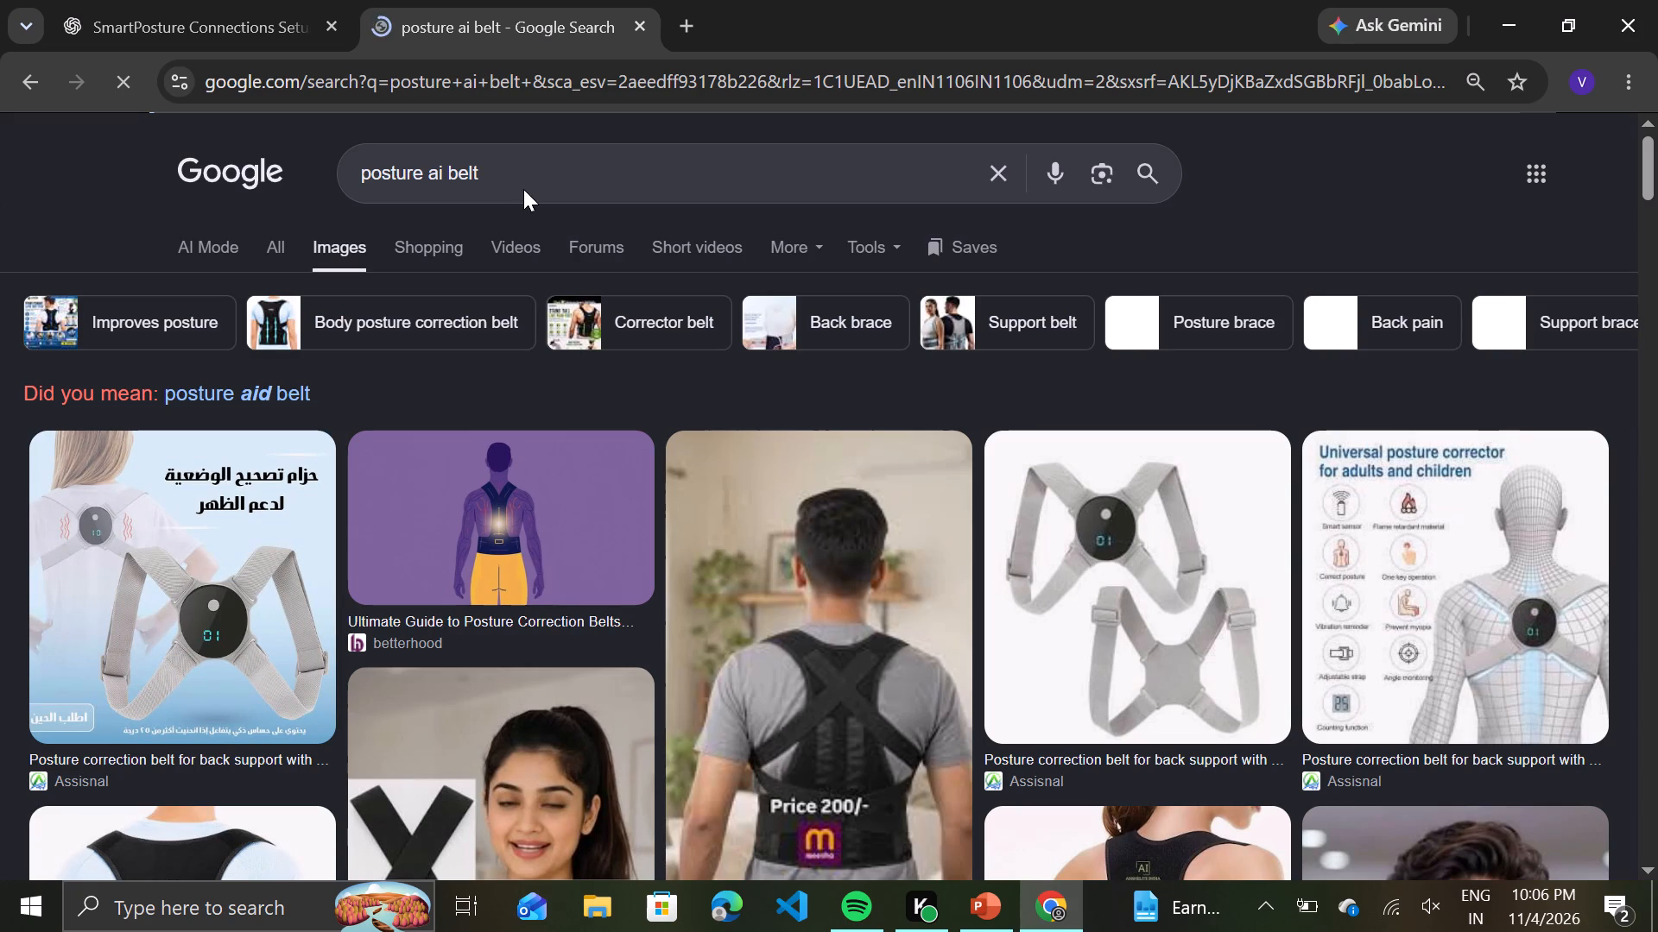
Browse the "posture ai belt" image results for a belt picture that suits the presentation.
scroll(305, 608, "down", 4)
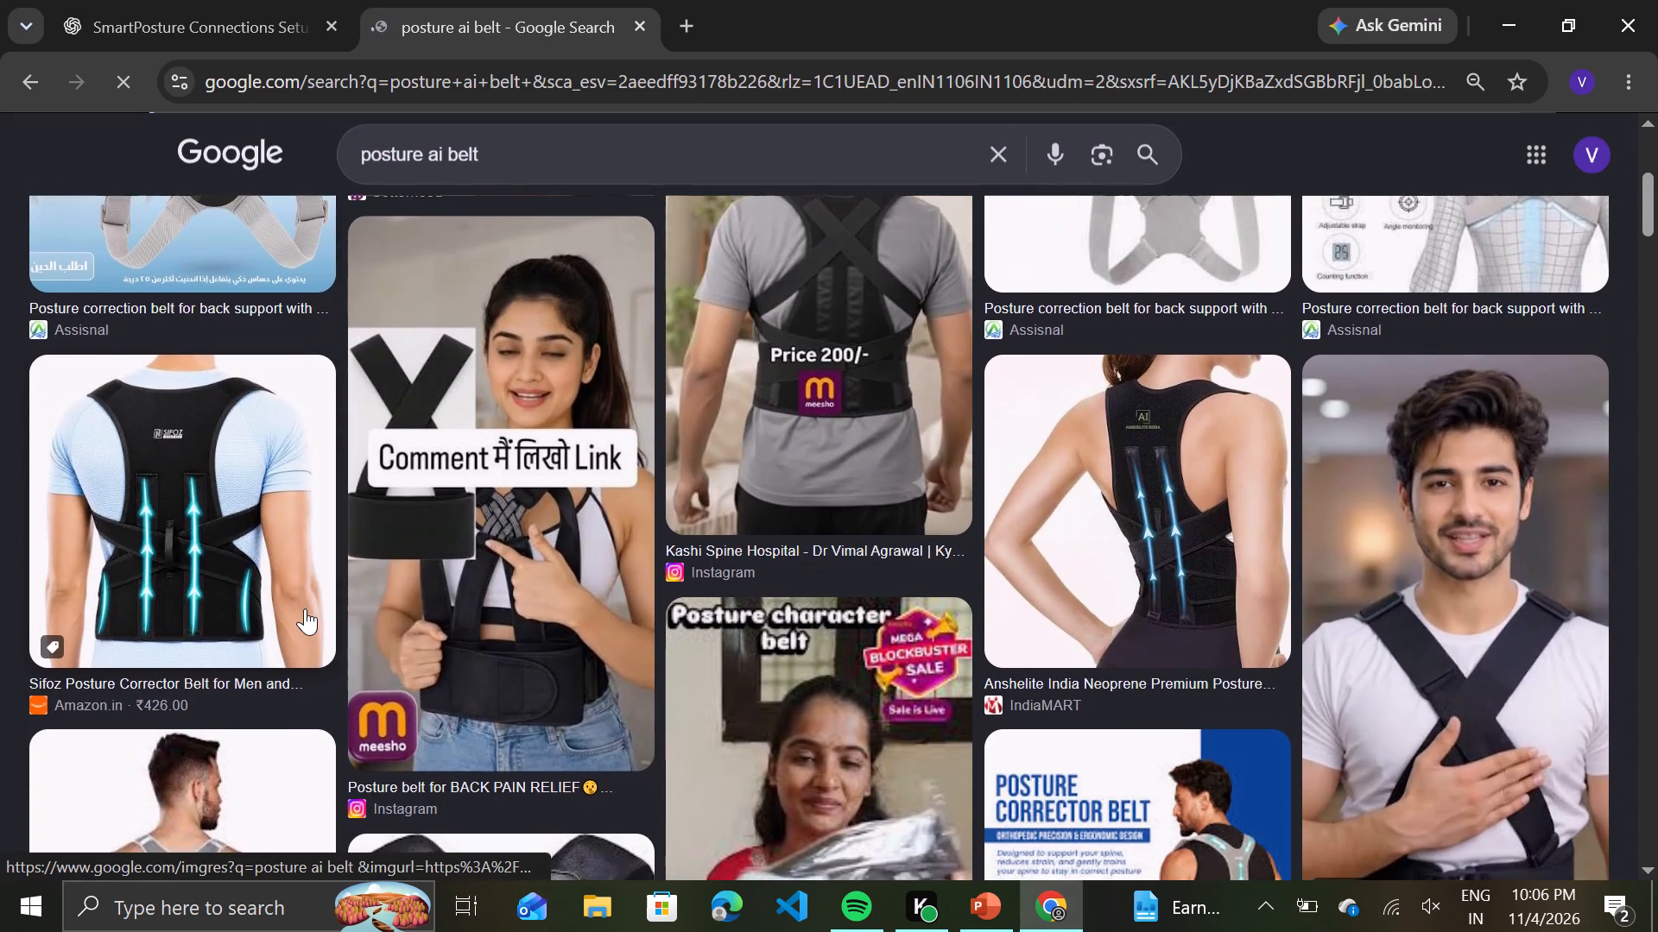
scroll(305, 608, "down", 3)
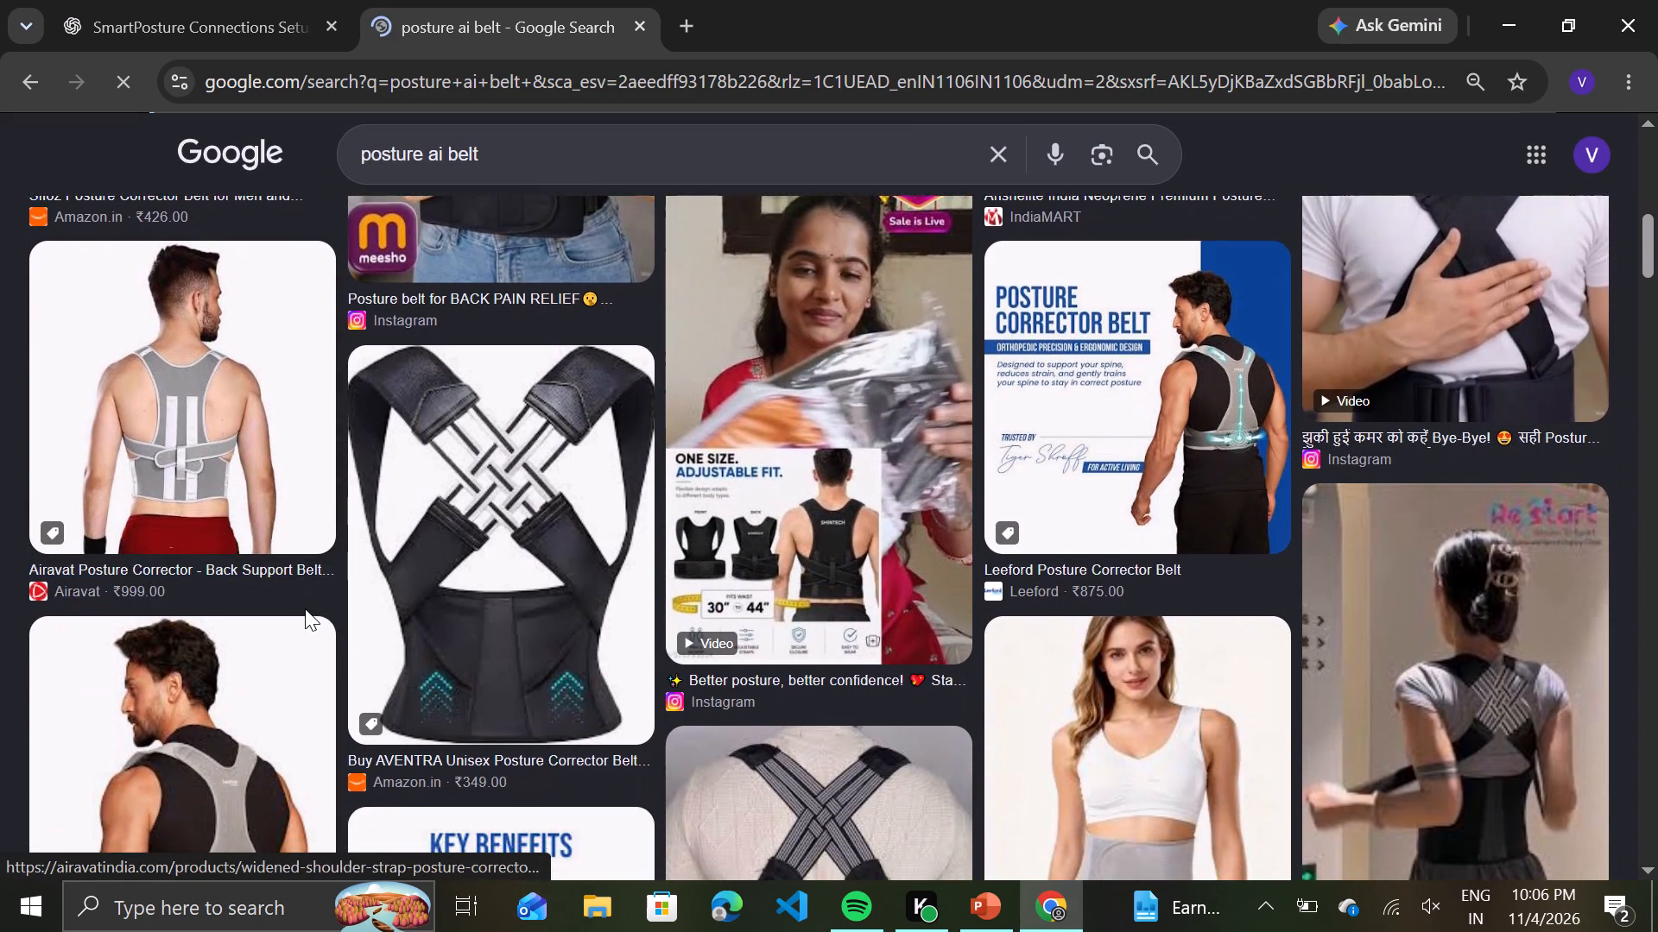
scroll(305, 608, "down", 4)
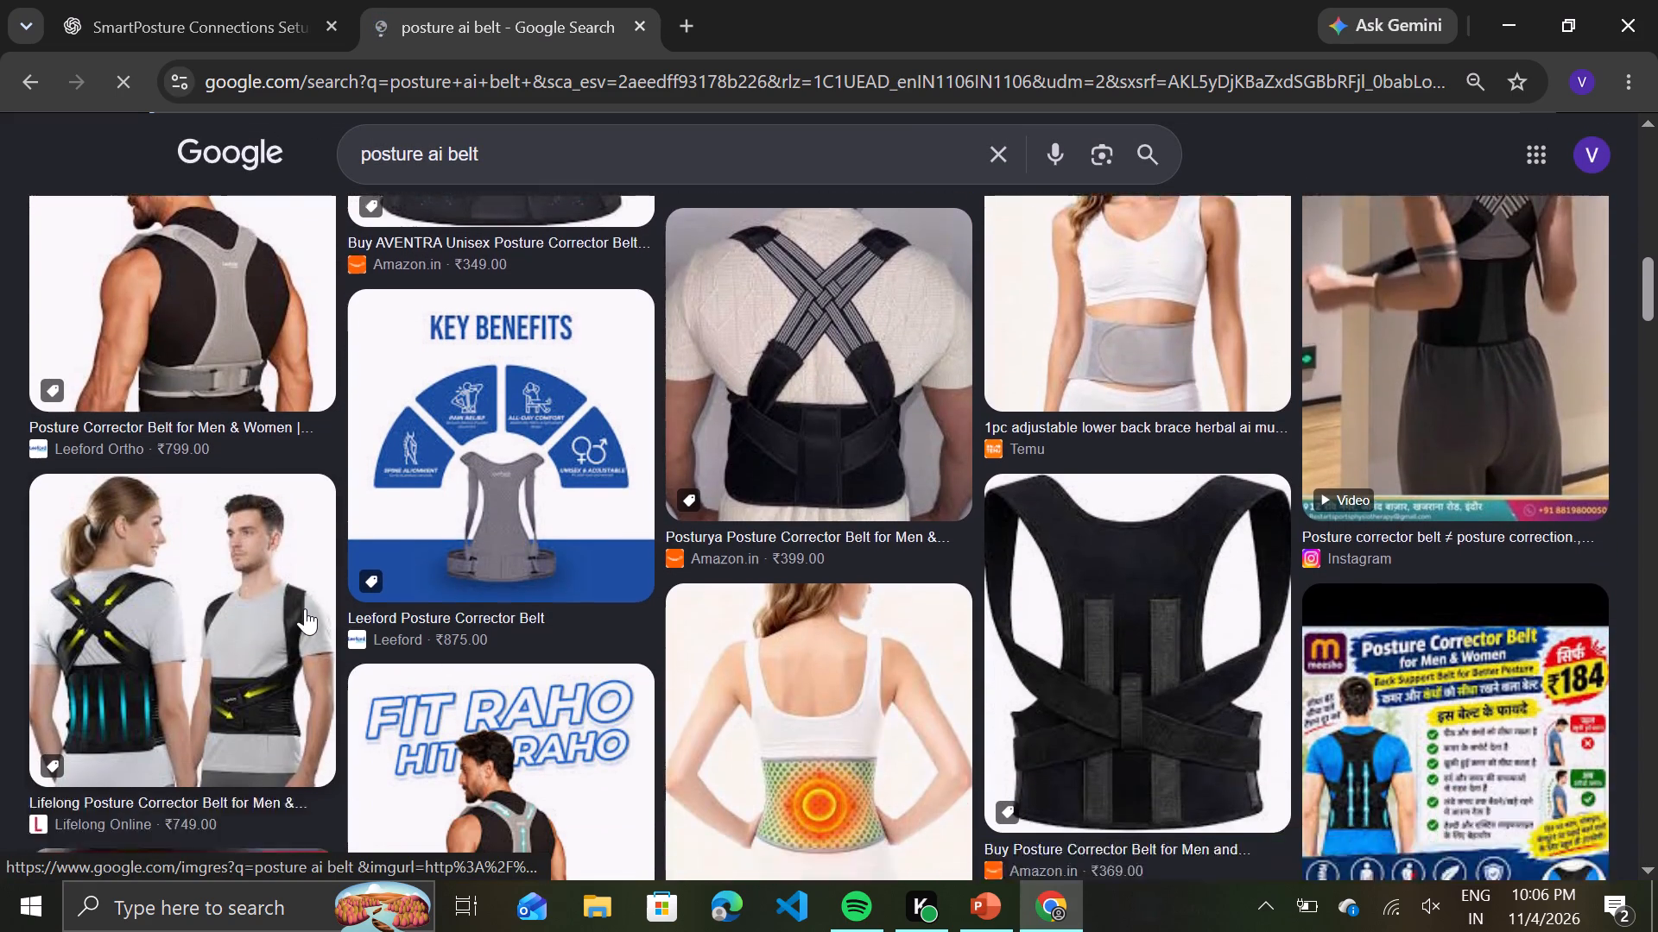
scroll(305, 608, "down", 2)
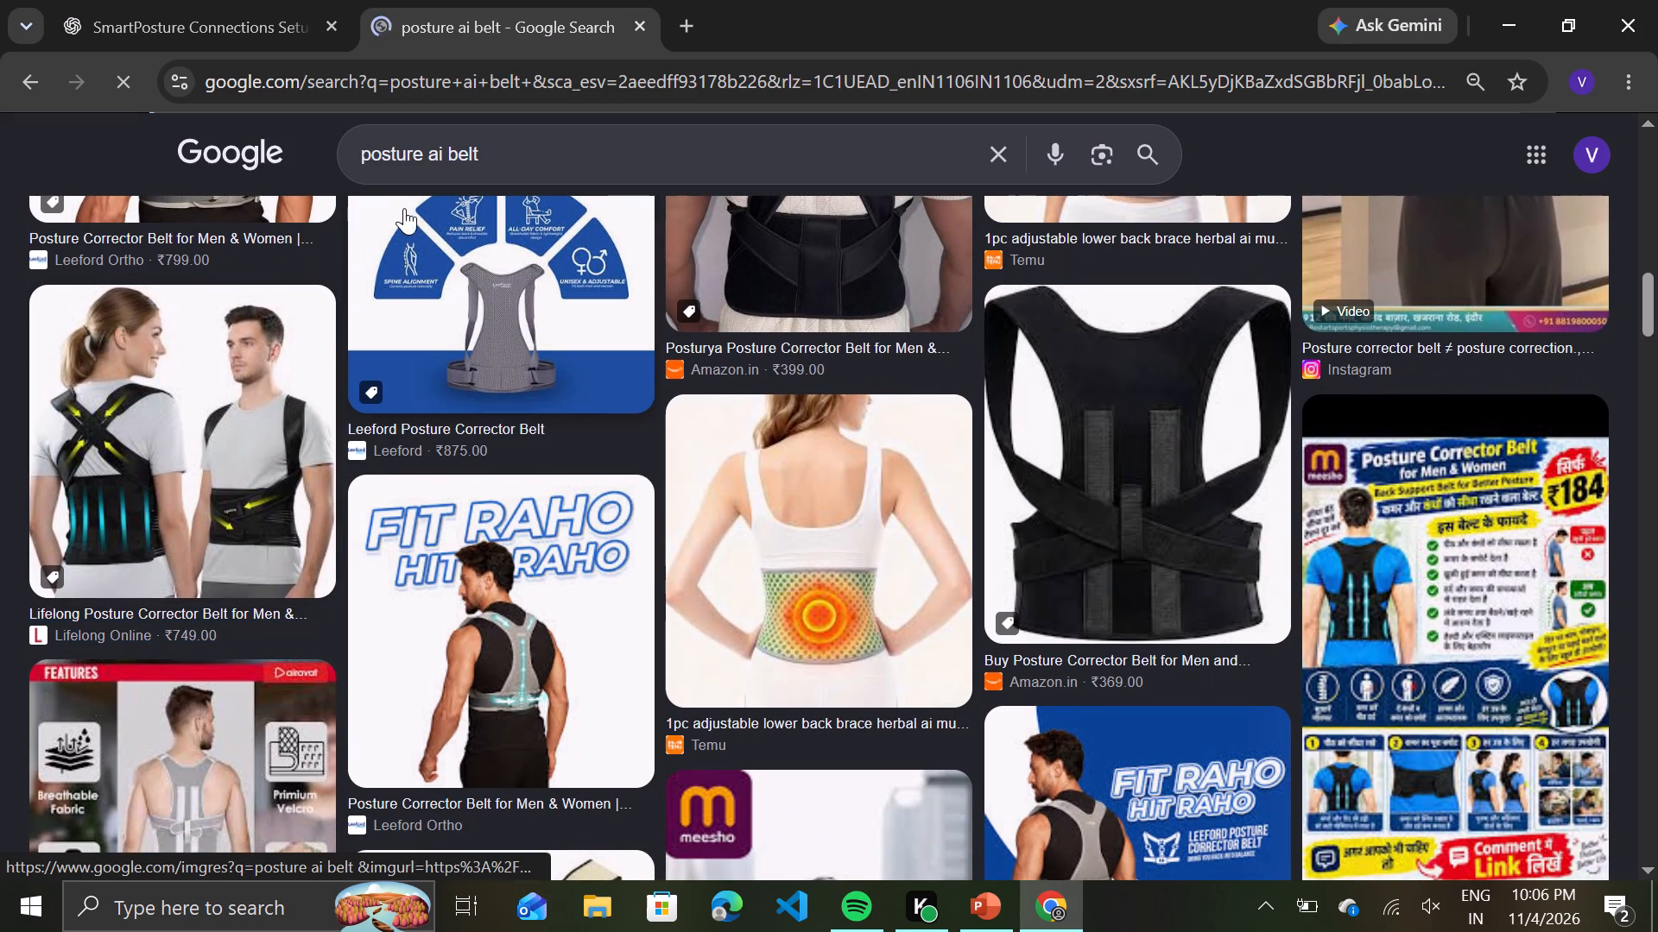
scroll(589, 392, "down", 4)
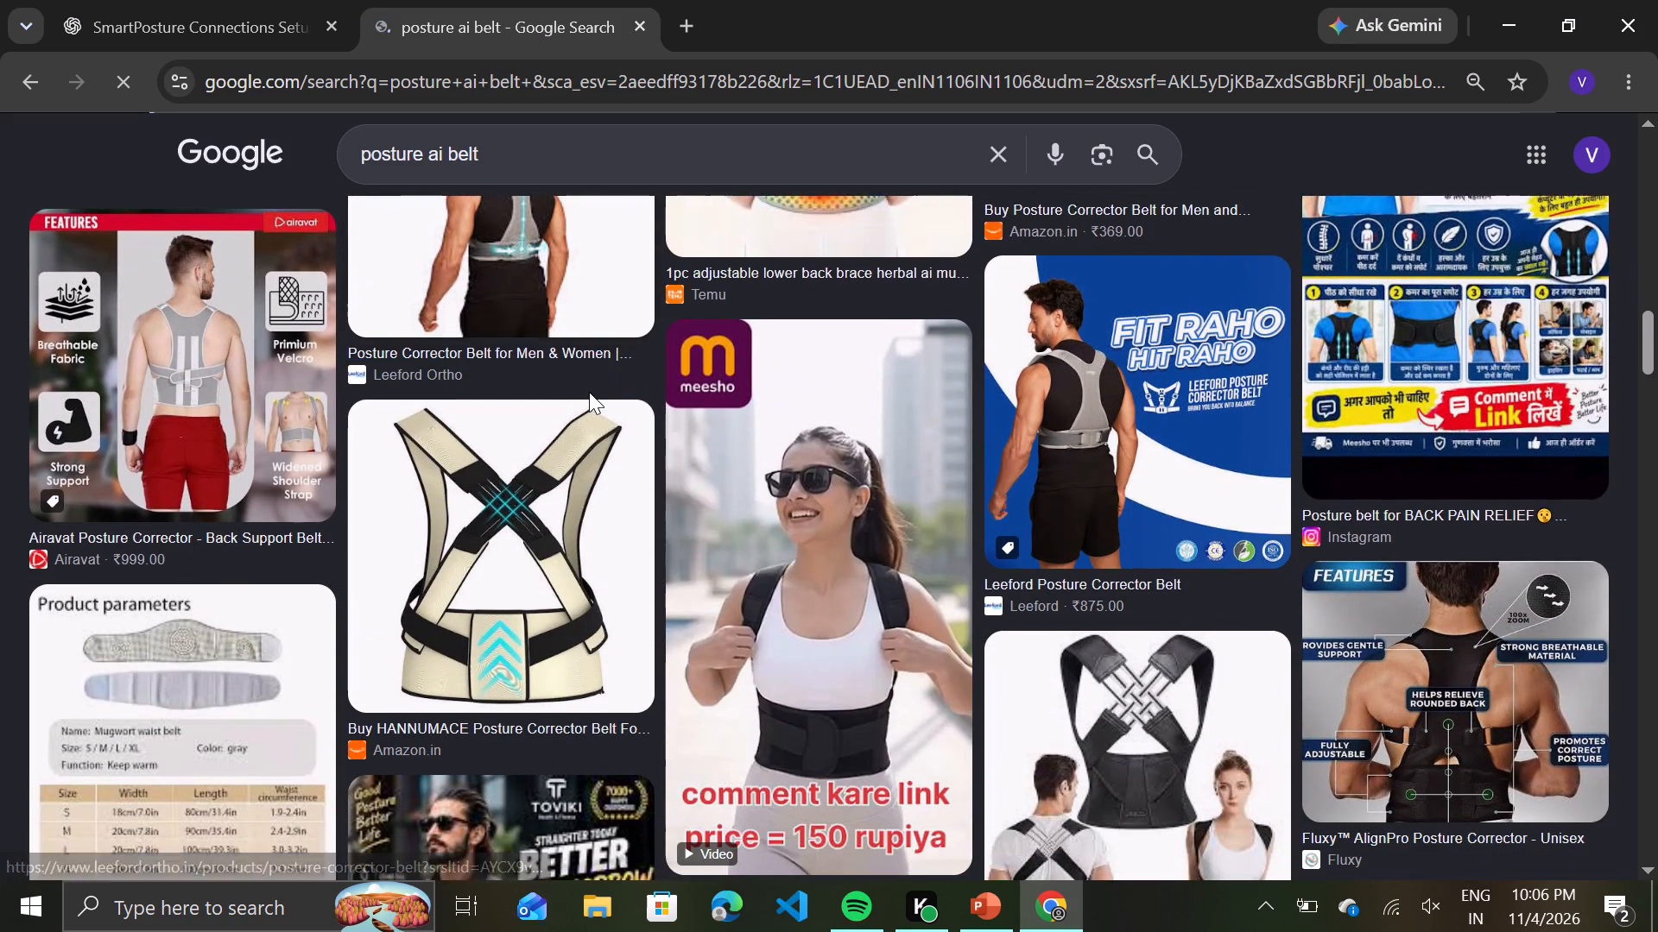
scroll(589, 392, "down", 5)
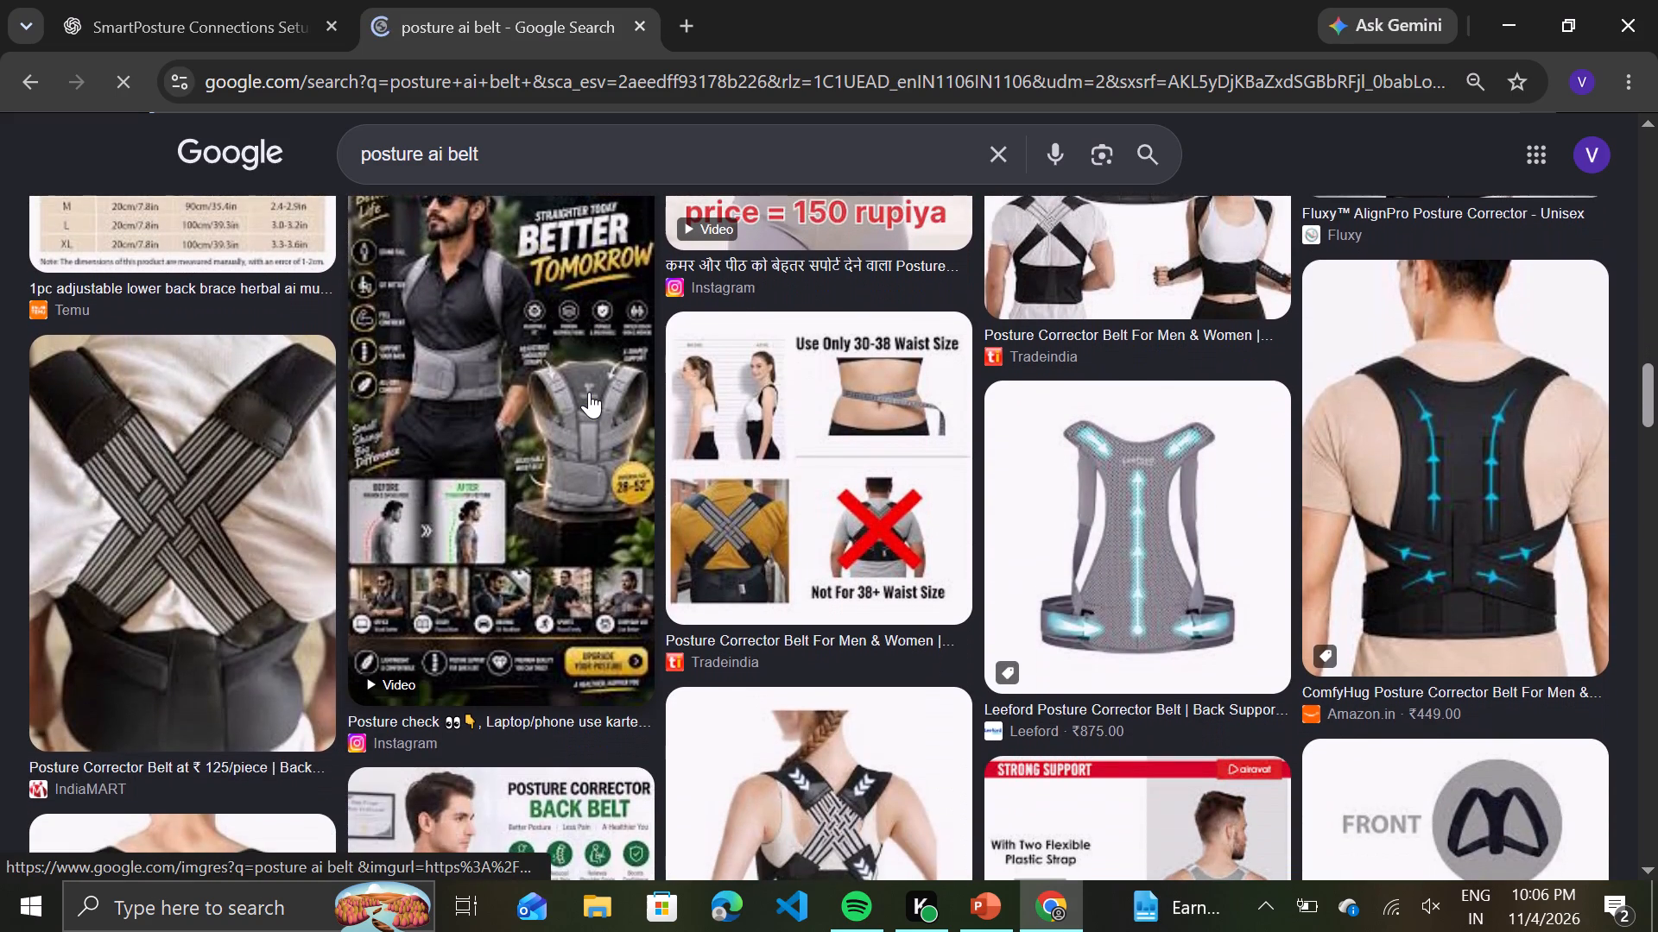
scroll(589, 392, "down", 3)
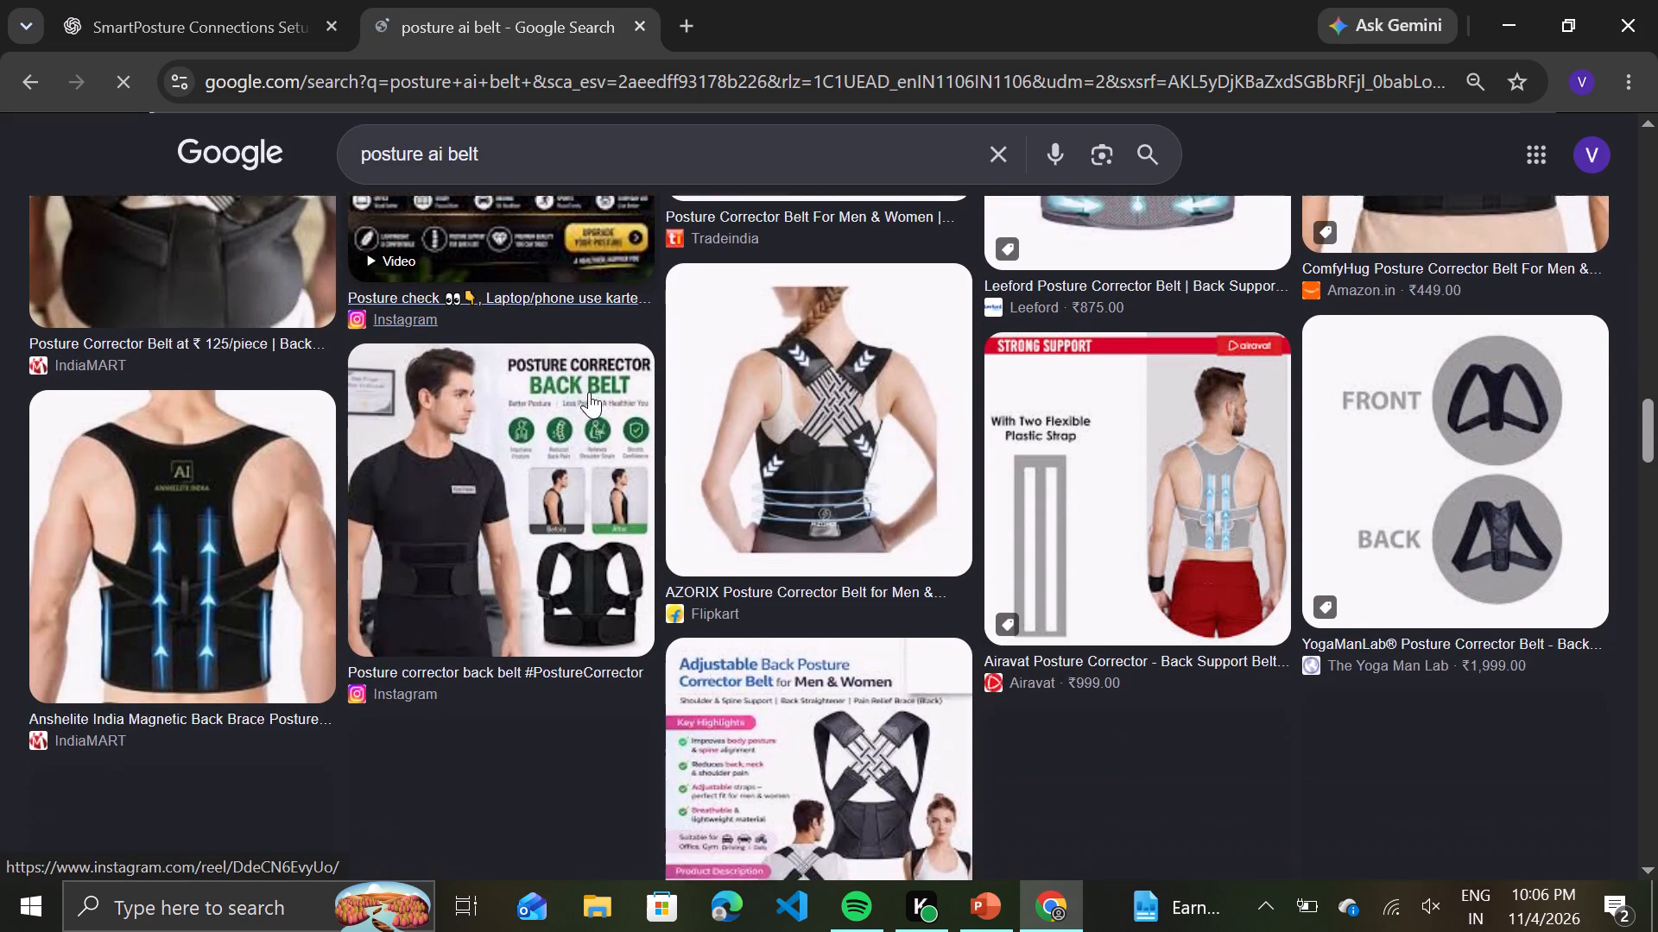
scroll(589, 392, "down", 6)
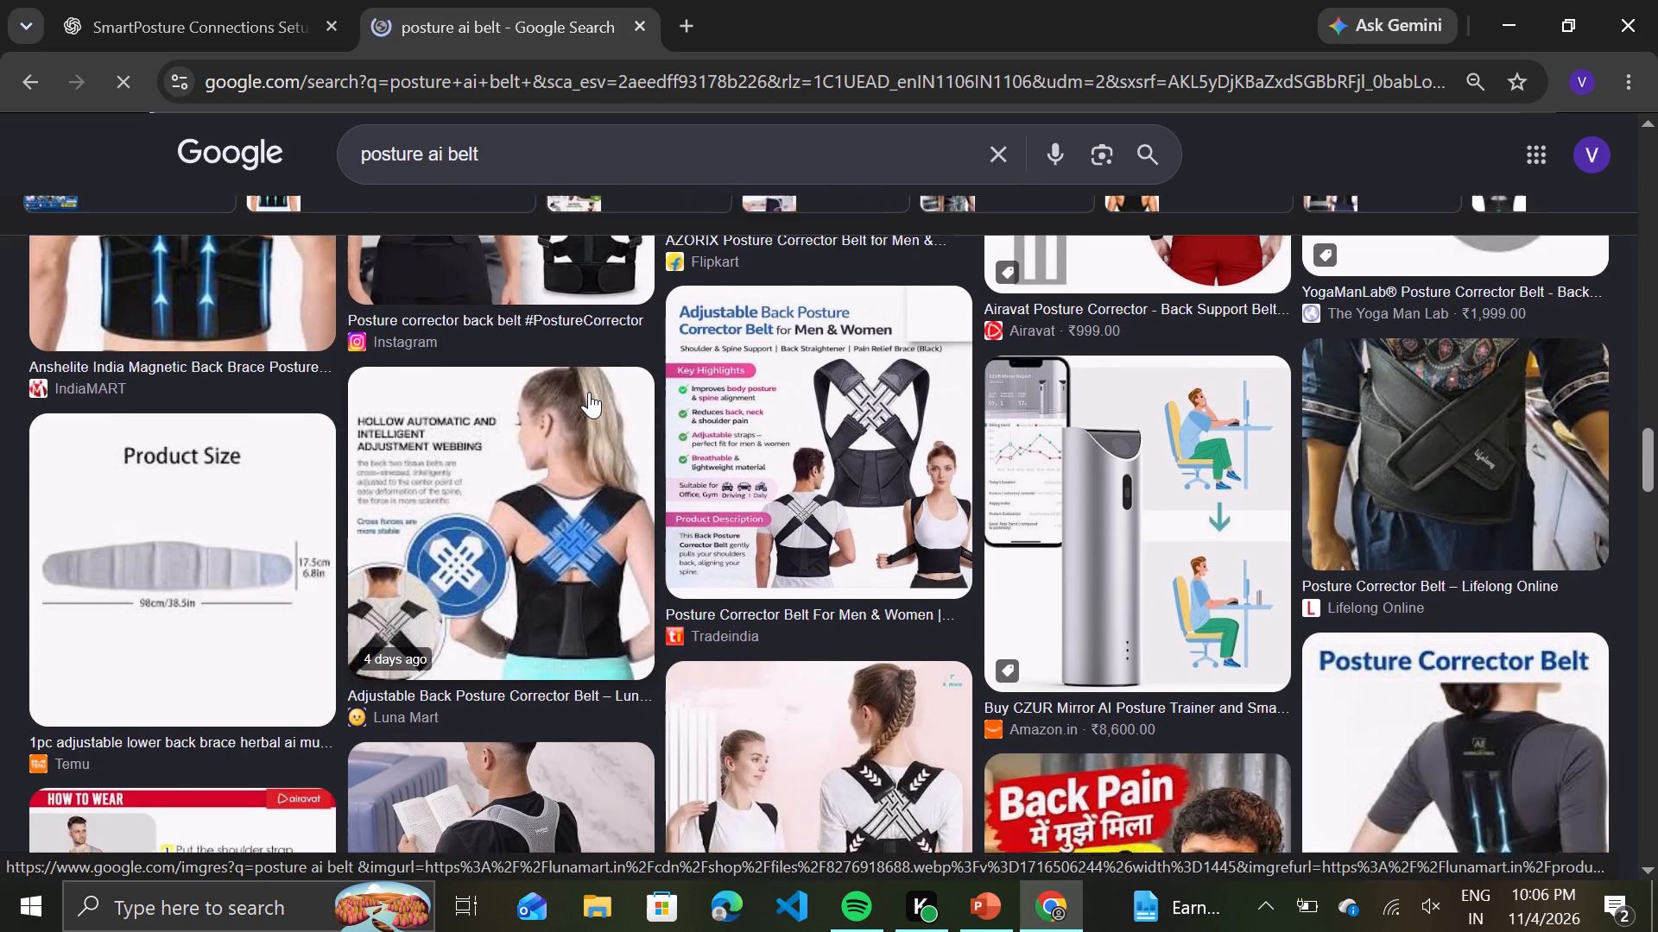
scroll(589, 392, "down", 4)
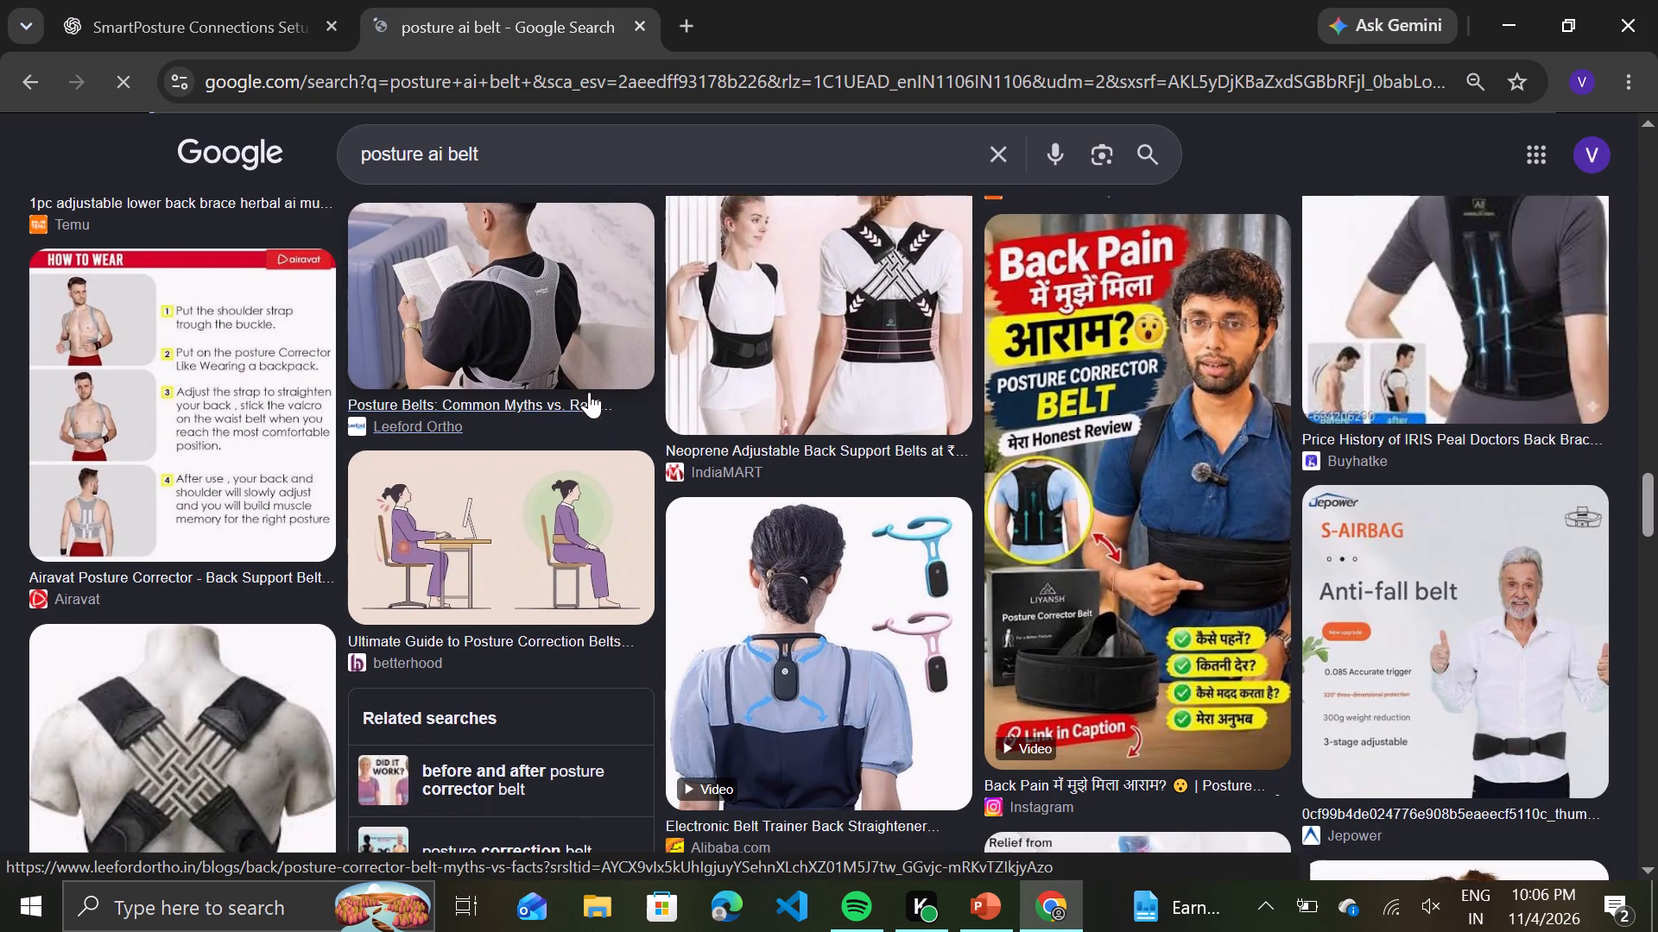
scroll(589, 392, "down", 4)
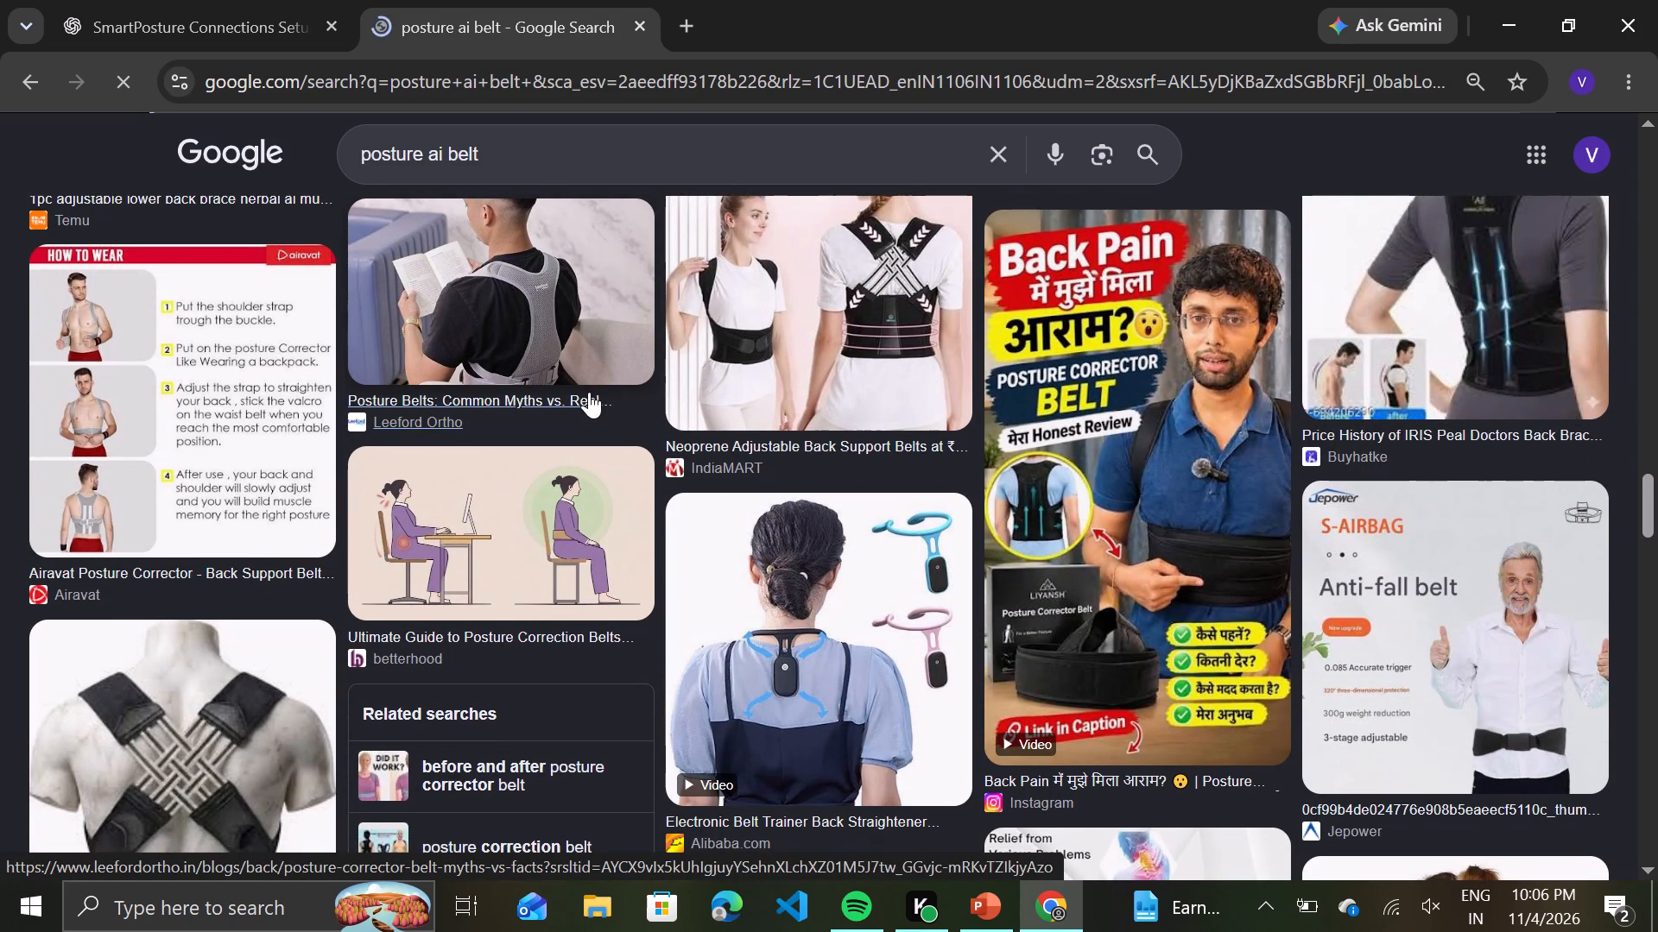
scroll(589, 392, "down", 2)
scroll(589, 392, "up", 1)
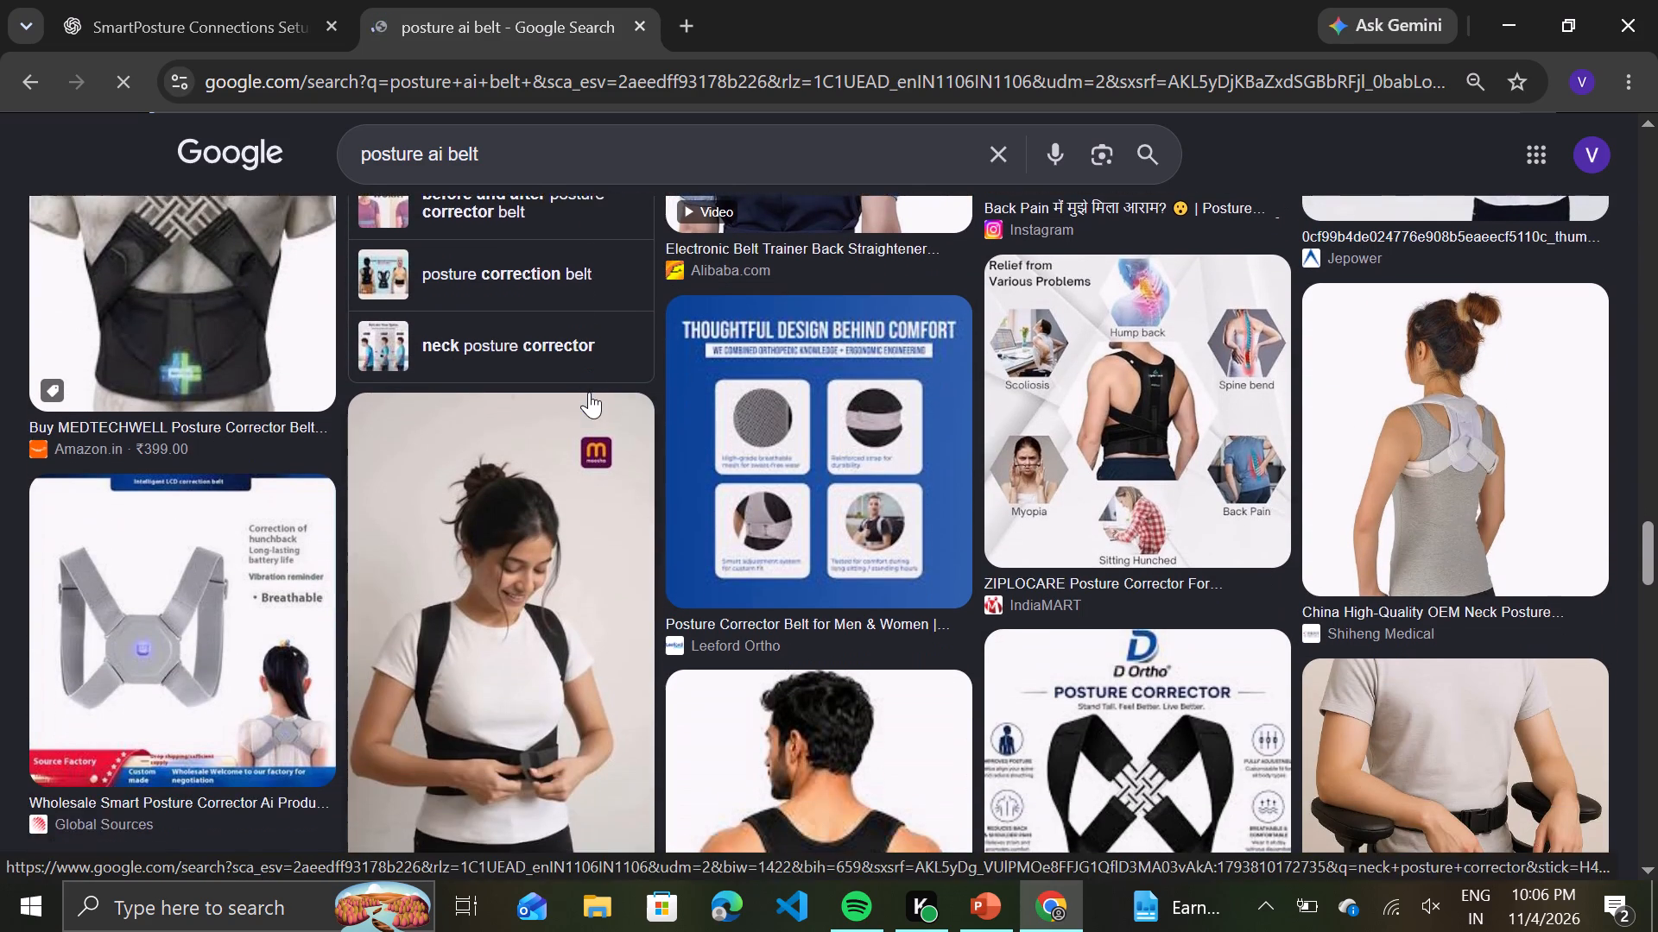
scroll(589, 392, "up", 1)
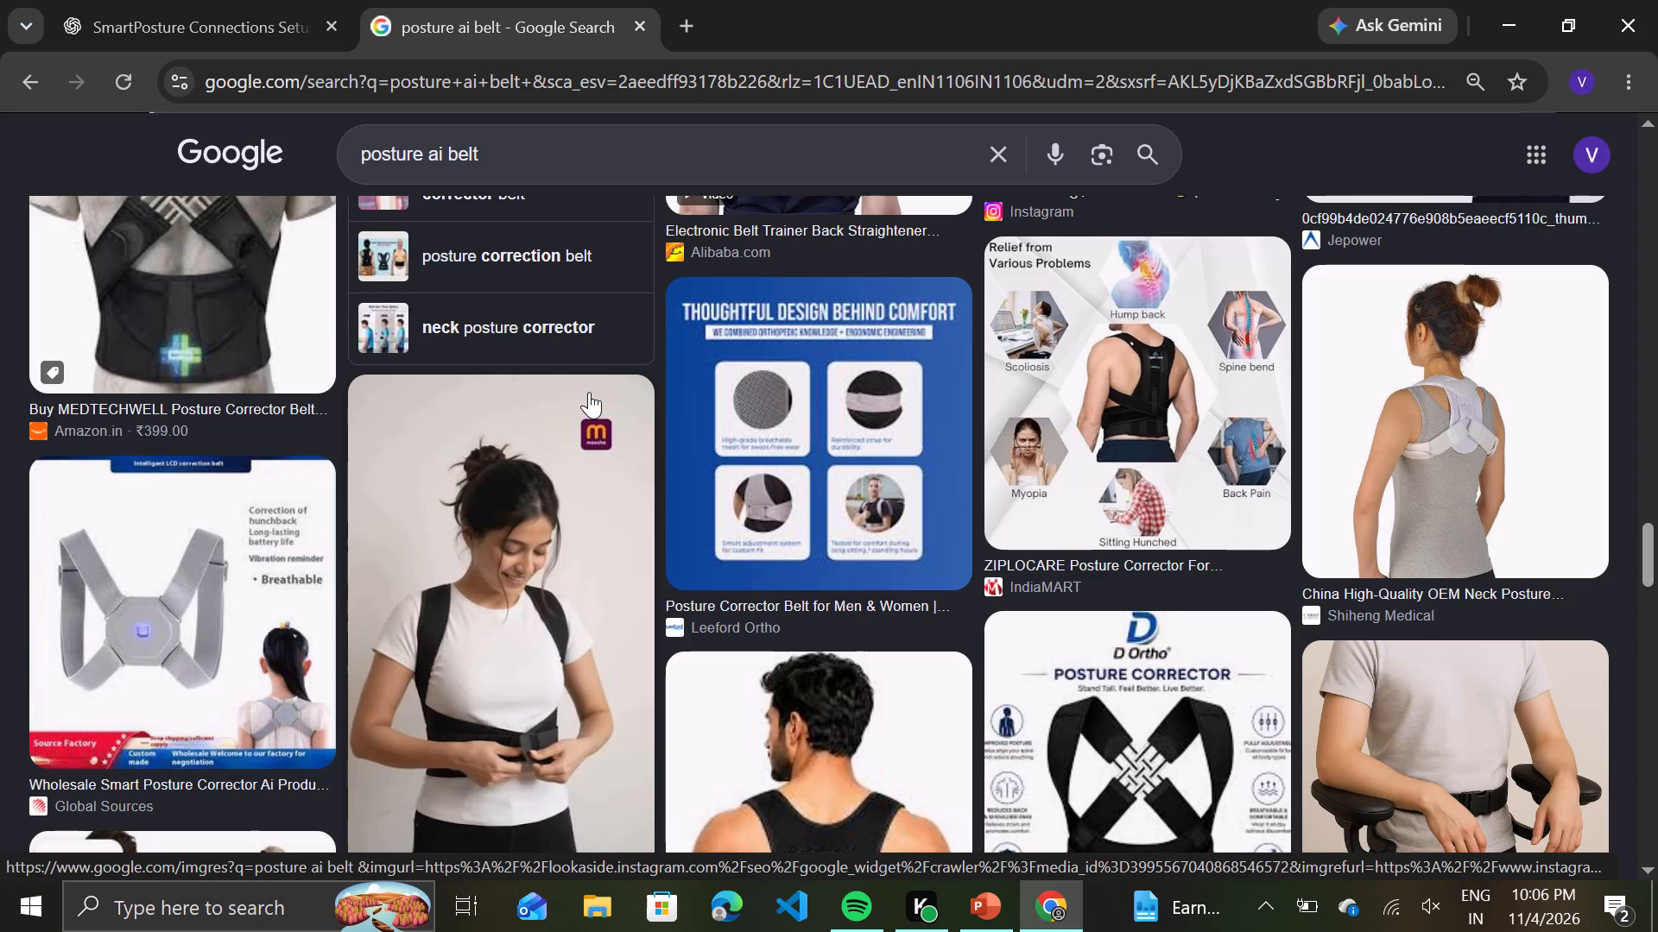
scroll(589, 392, "up", 5)
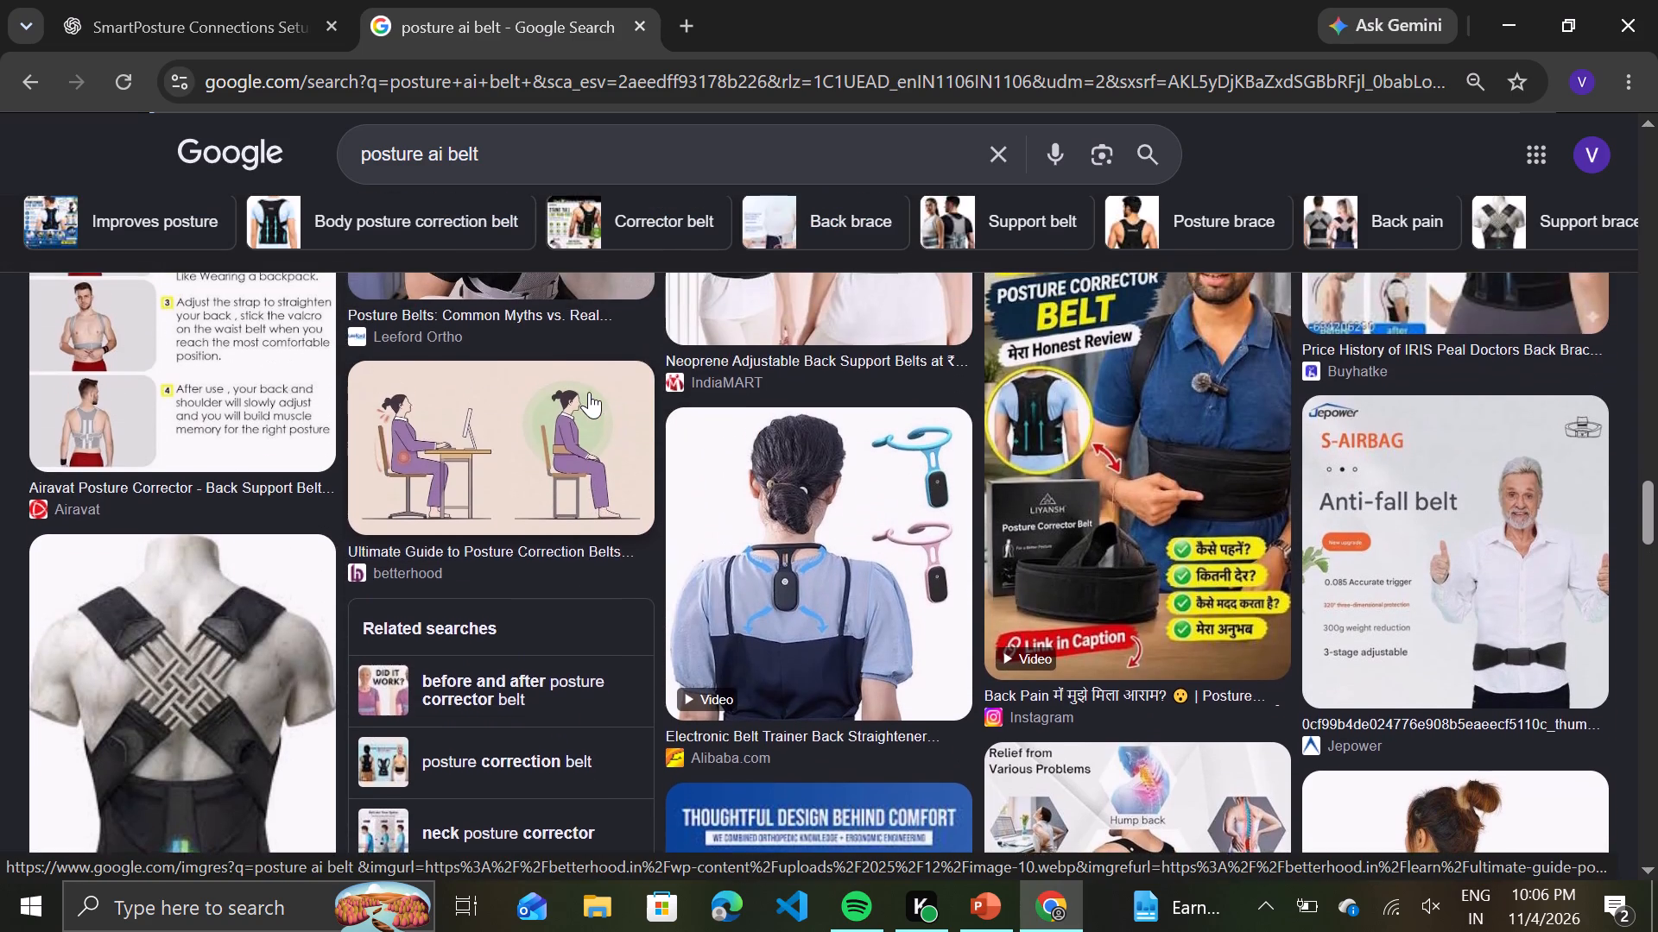
scroll(589, 392, "up", 3)
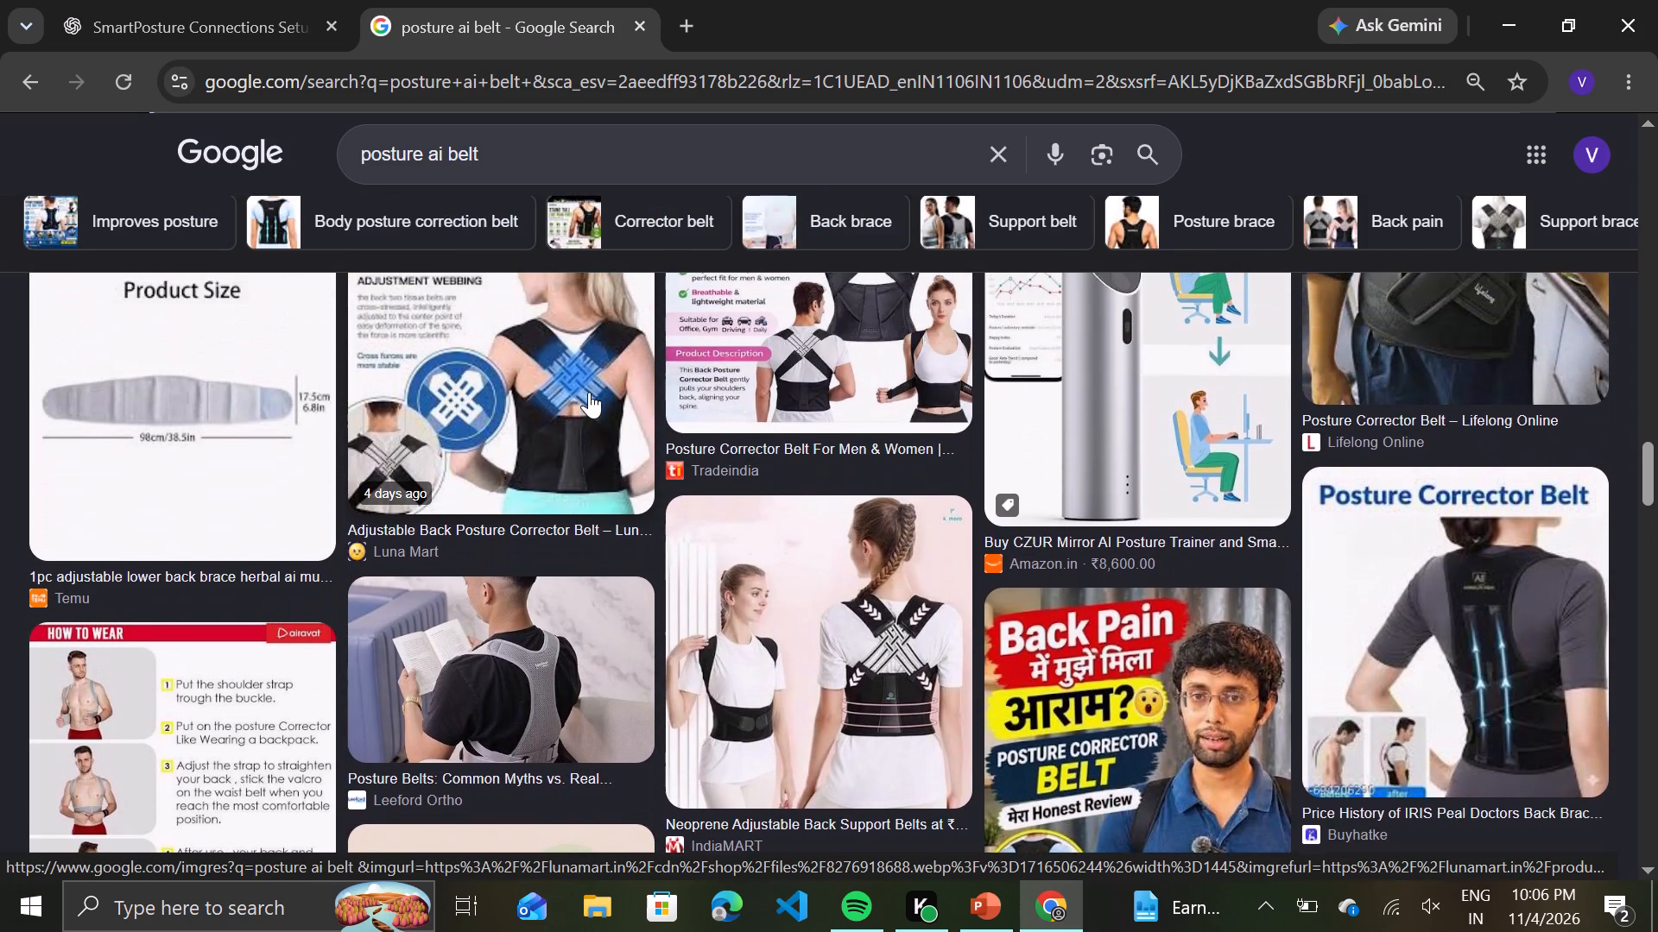
scroll(589, 392, "up", 2)
scroll(589, 392, "down", 4)
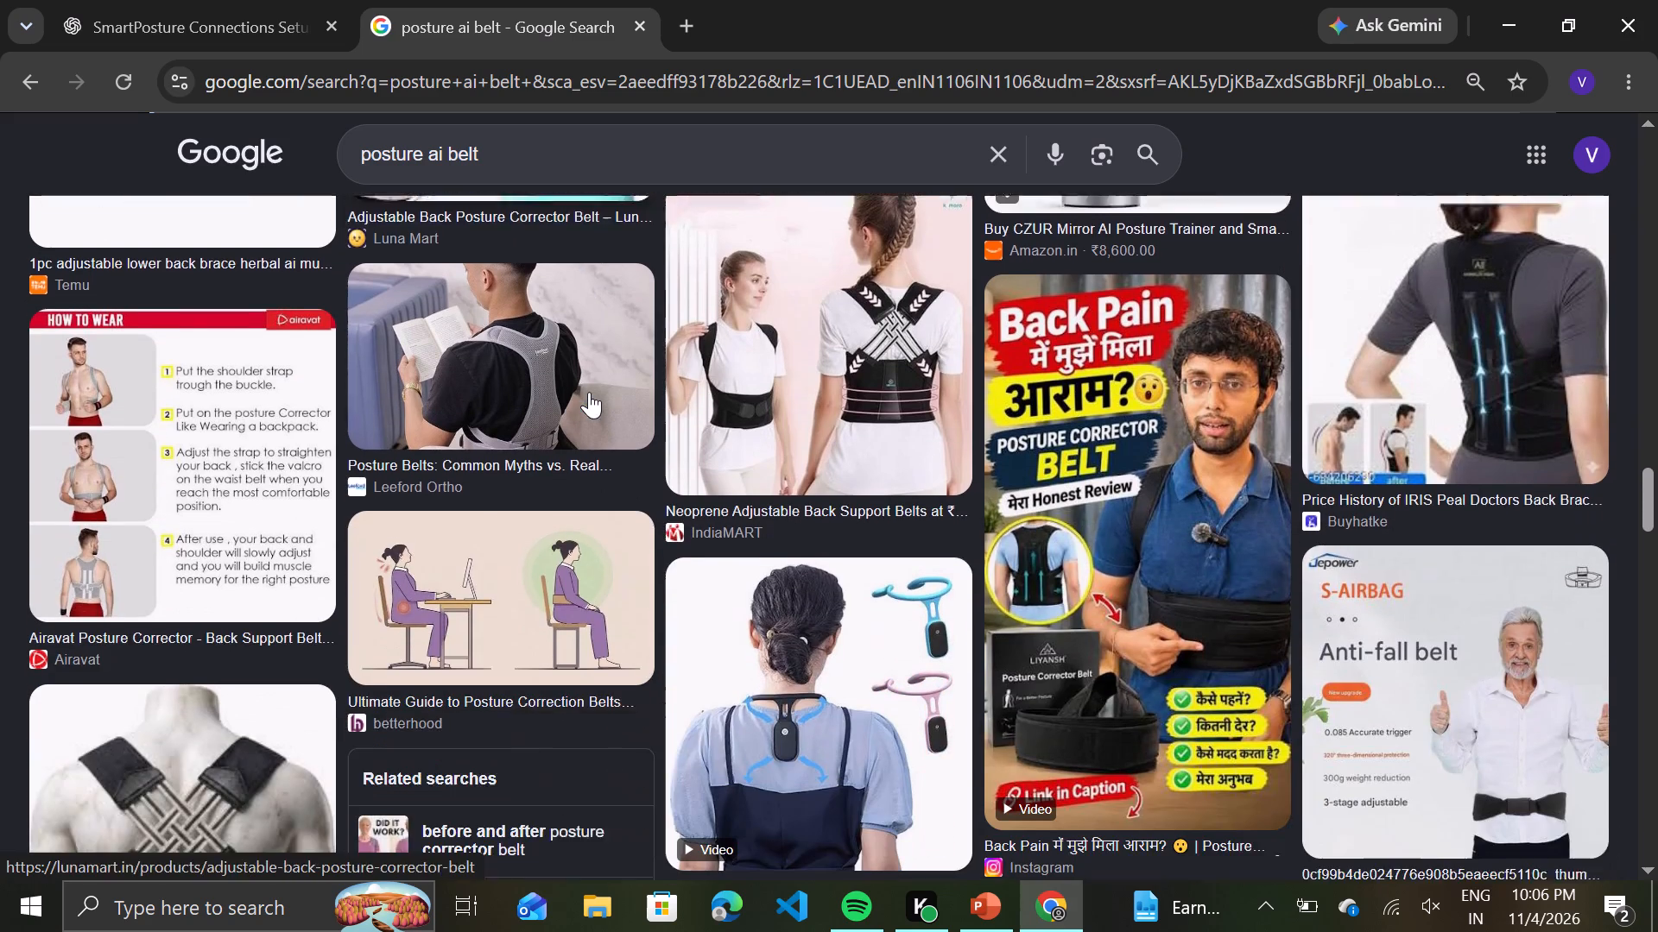
scroll(589, 392, "down", 5)
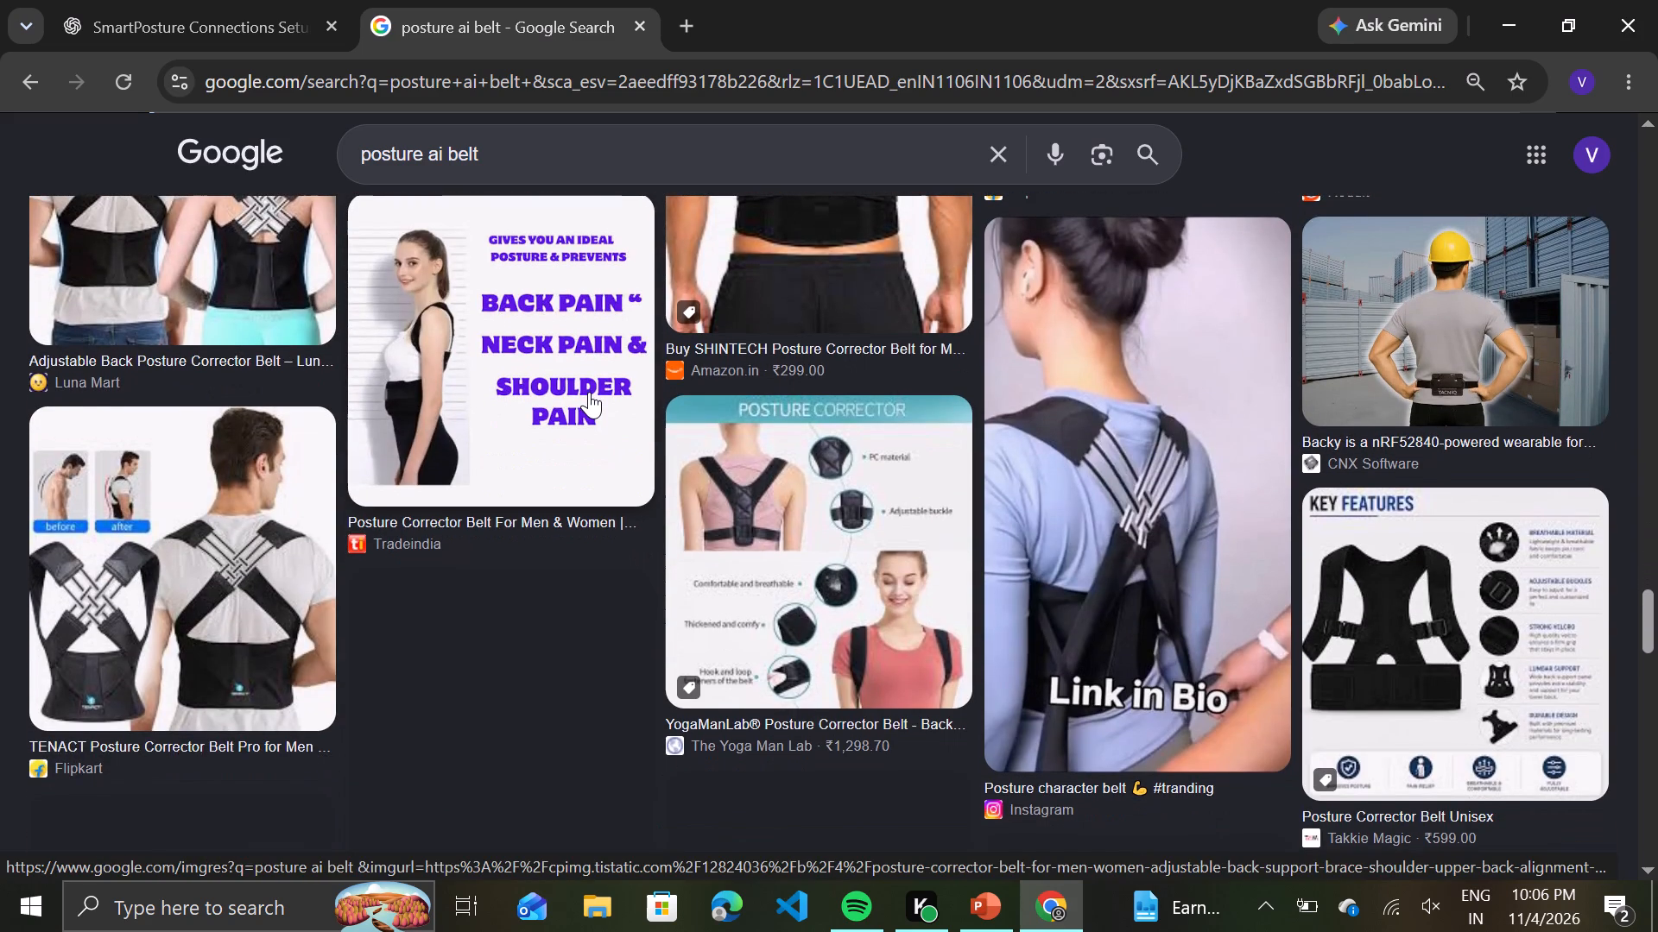
scroll(589, 392, "down", 6)
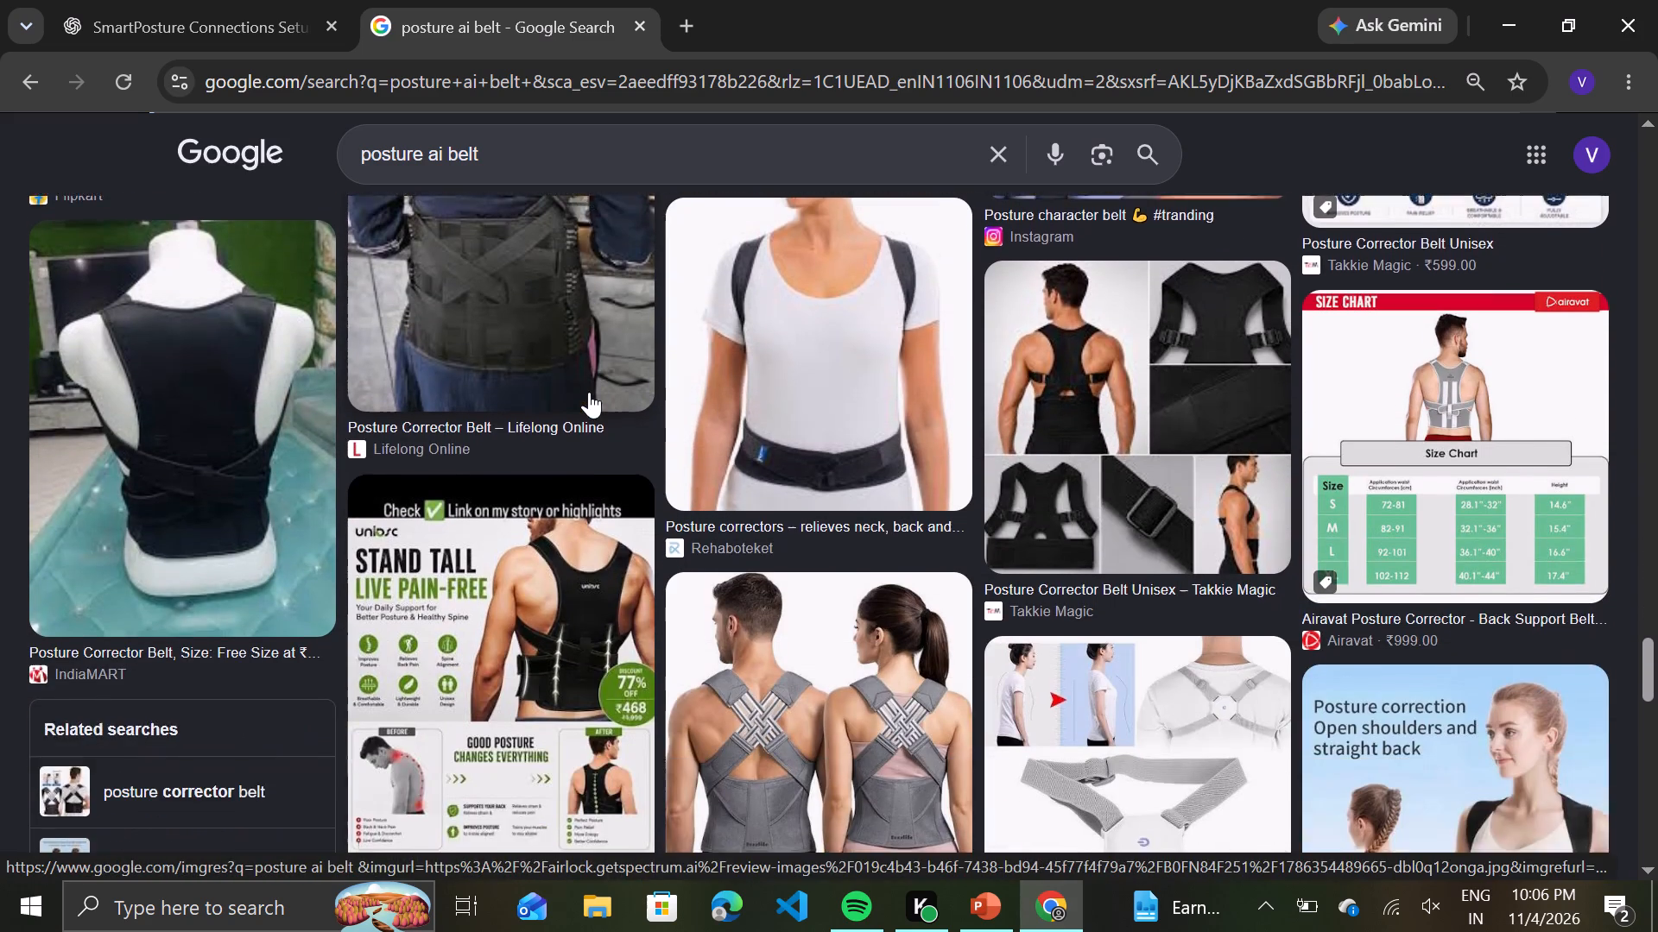
scroll(589, 392, "down", 7)
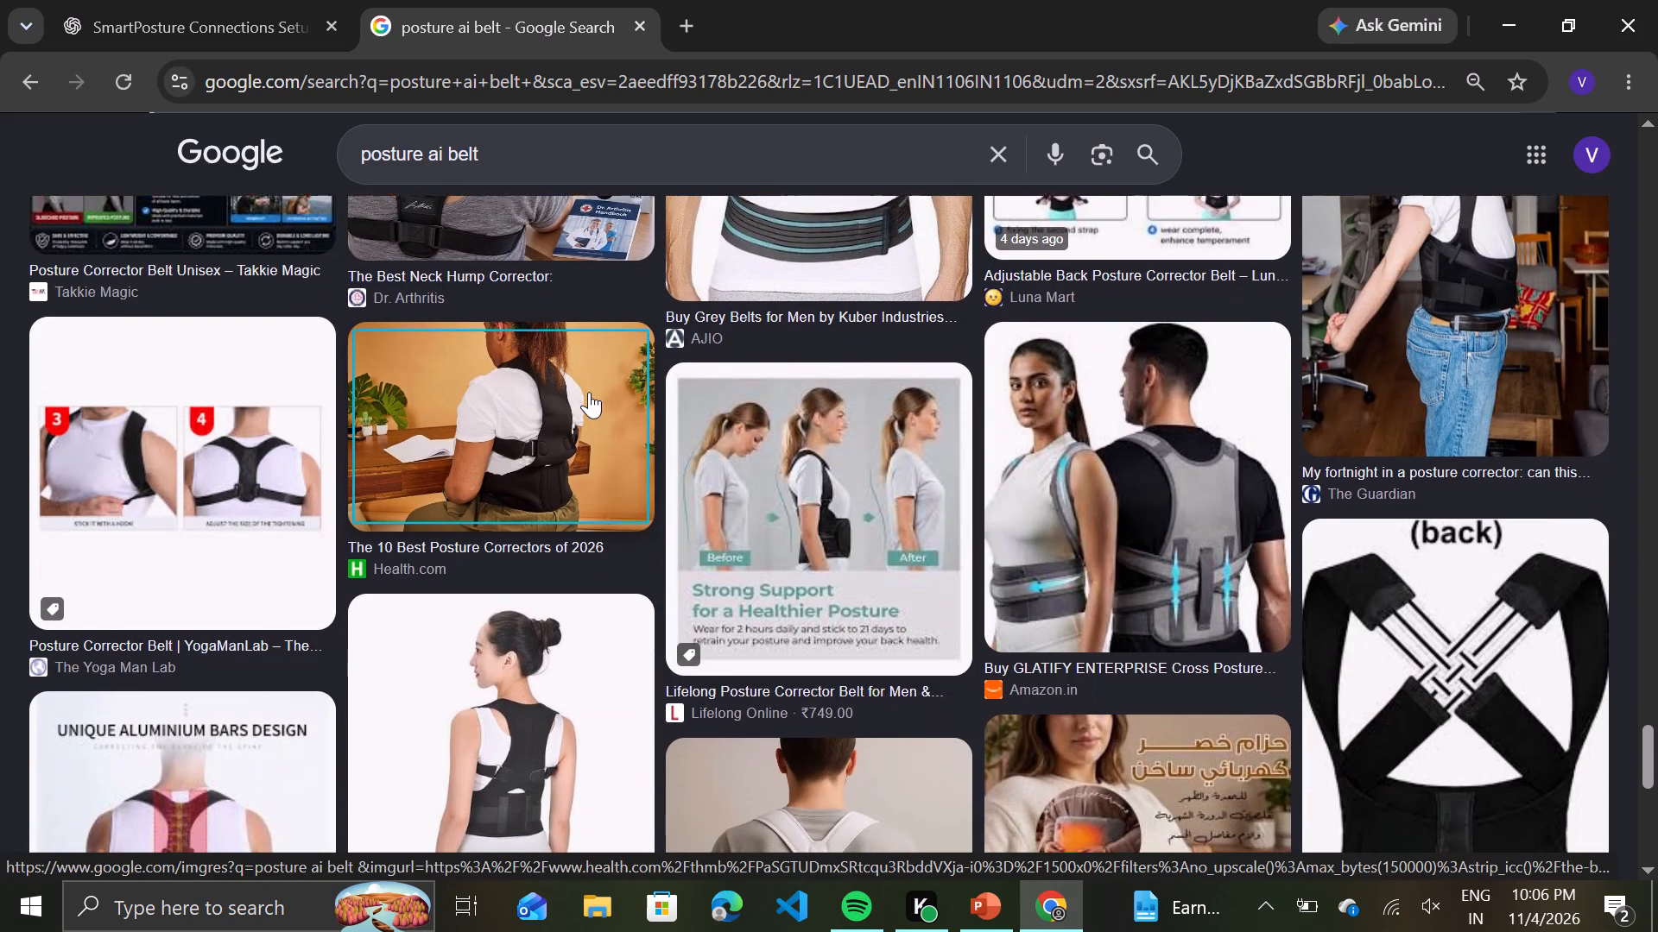
scroll(589, 392, "down", 5)
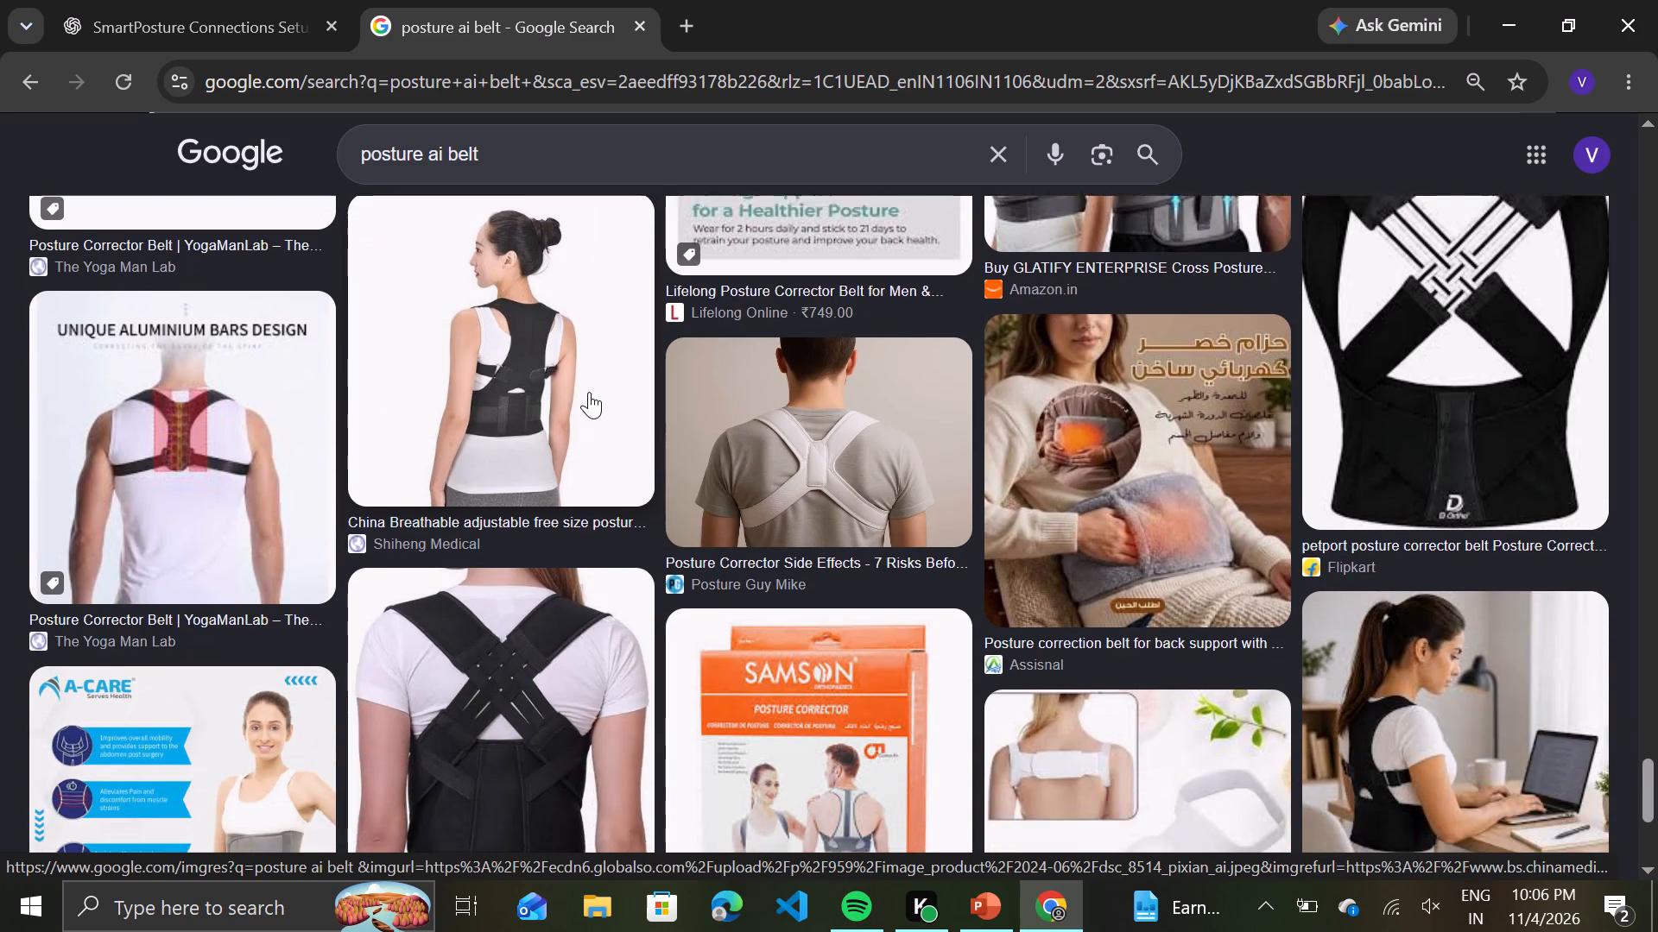
scroll(589, 392, "down", 3)
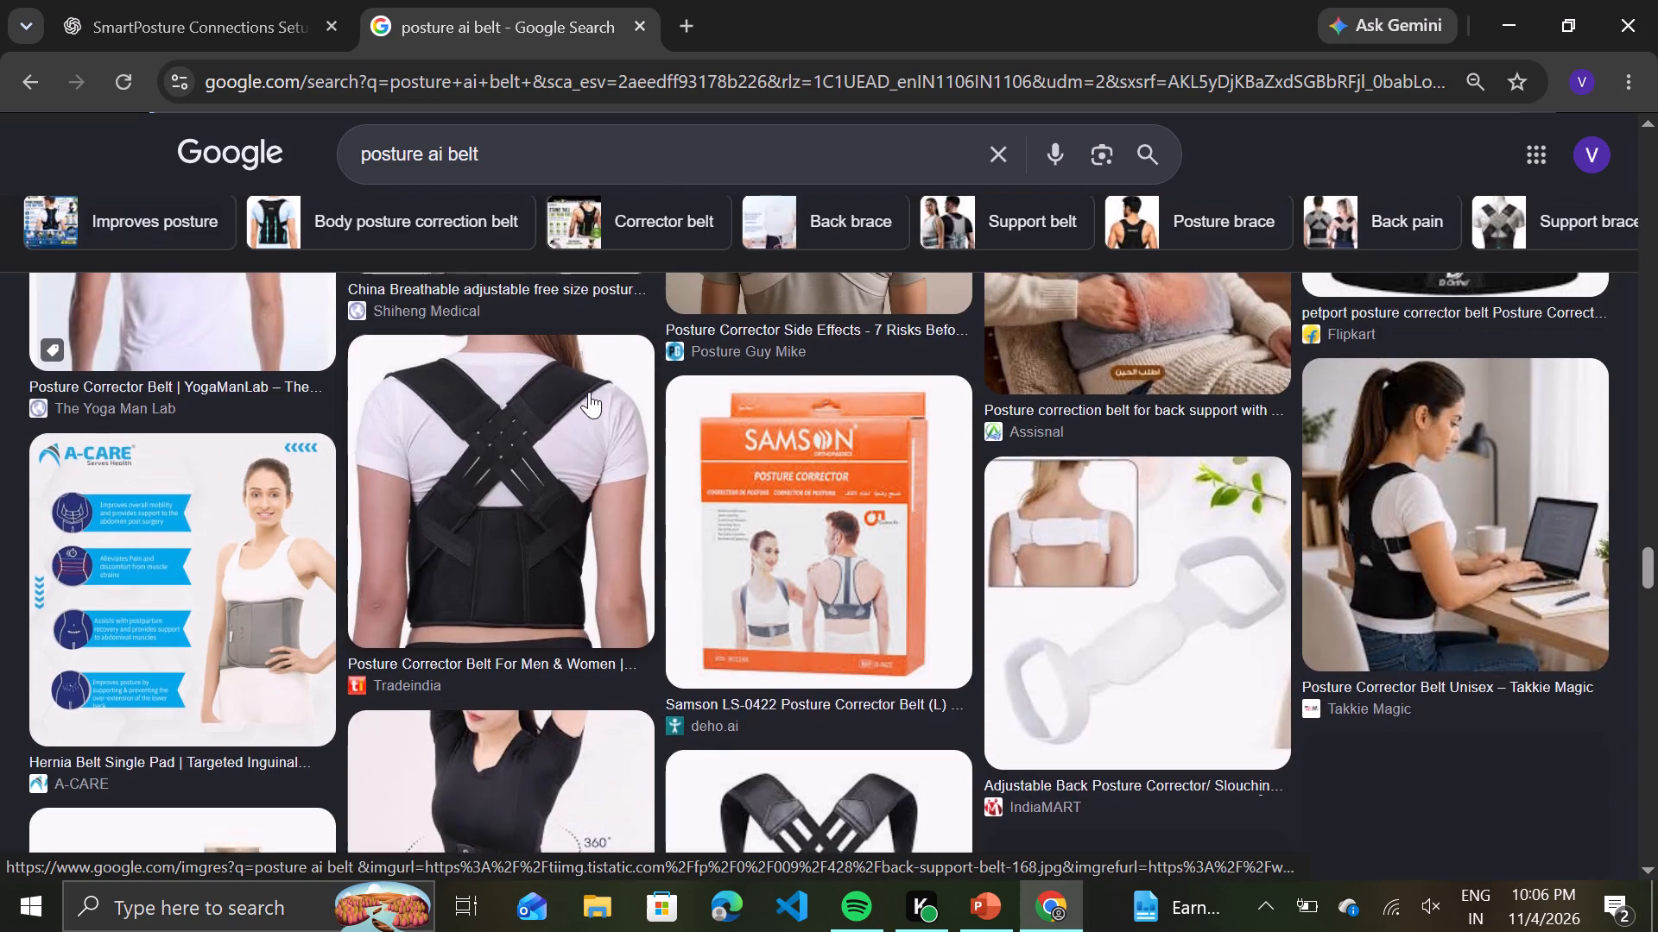
scroll(589, 392, "down", 4)
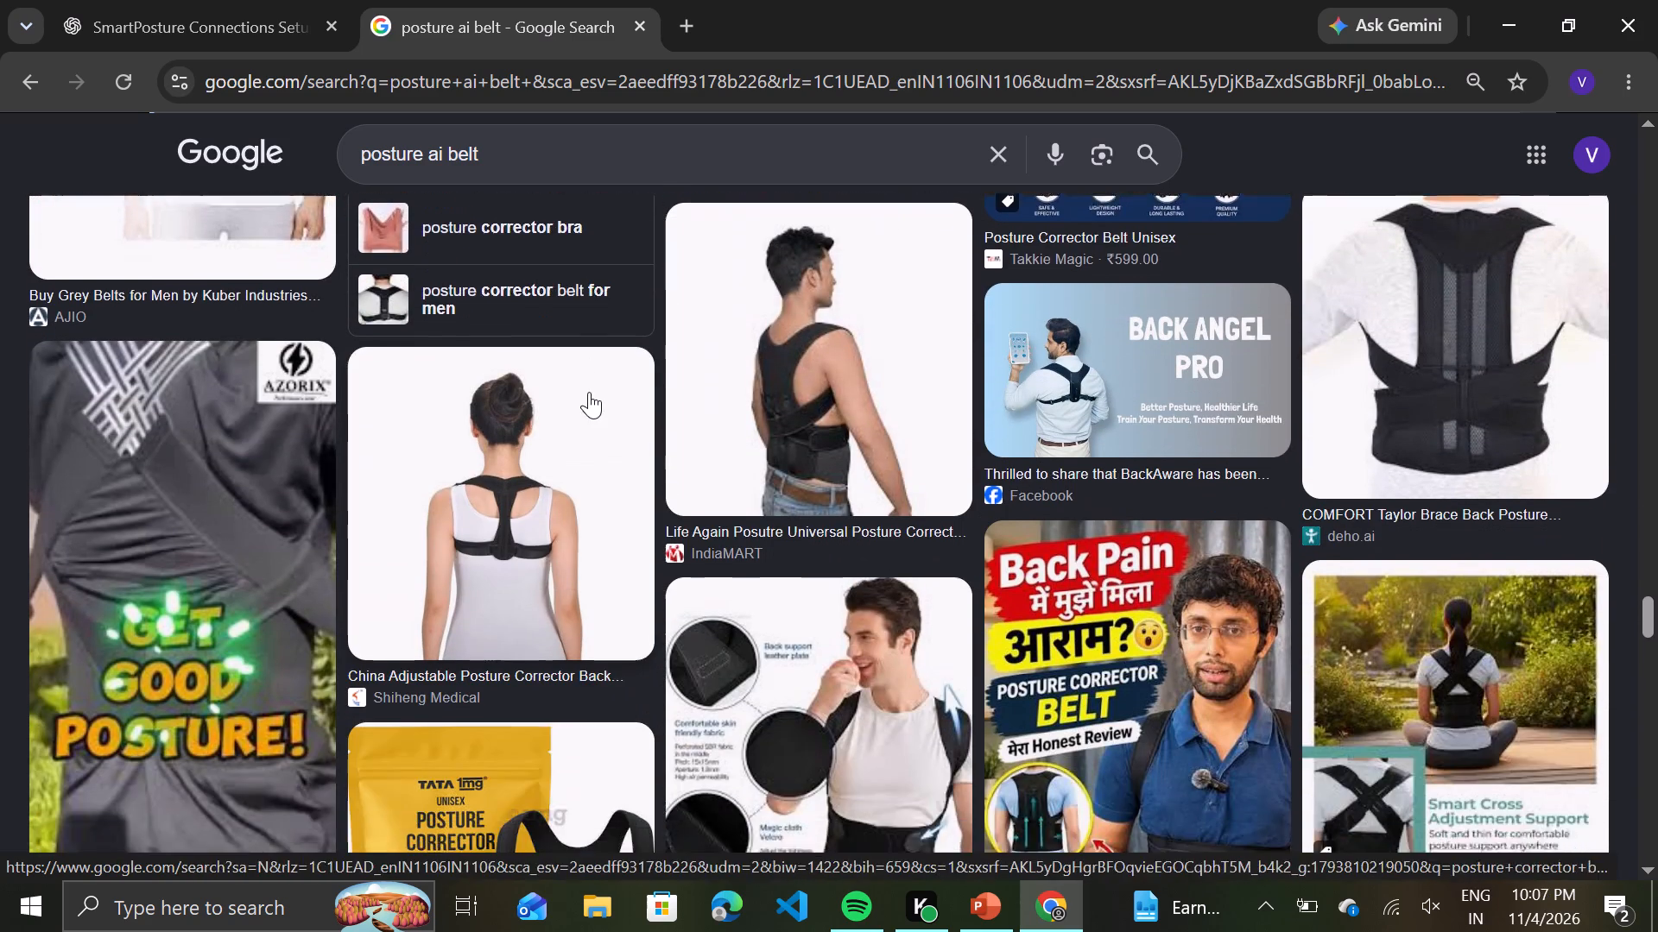
scroll(589, 392, "down", 2)
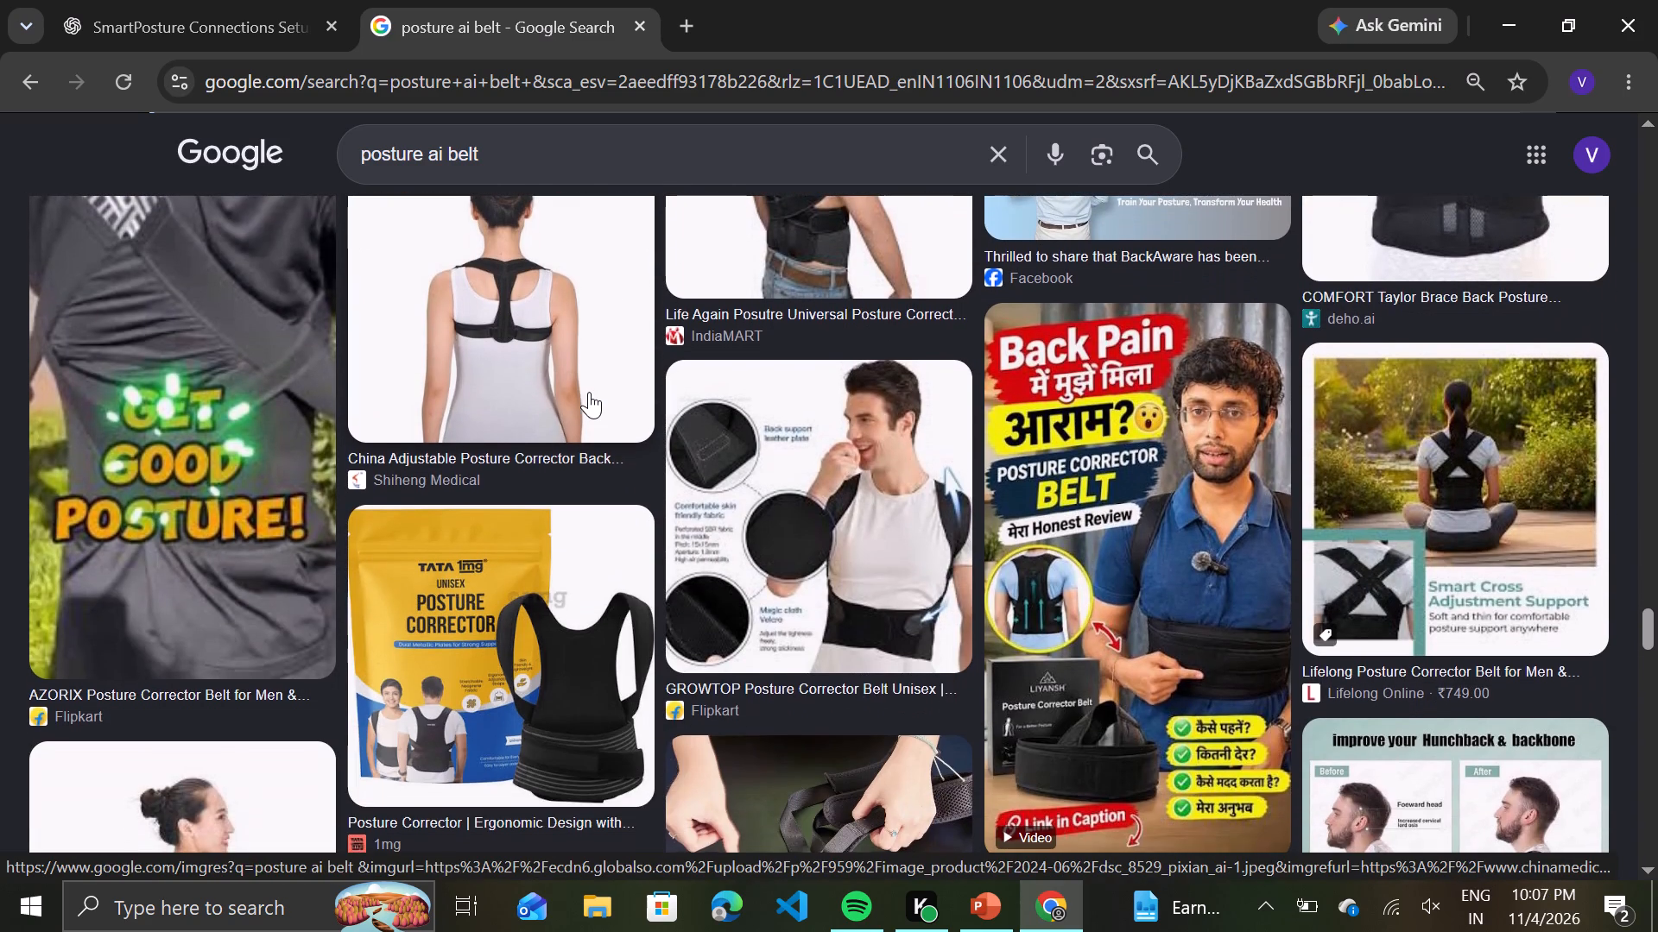
Replace the image search query with "smart posture detection belt" and run the search.
left_click(488, 164)
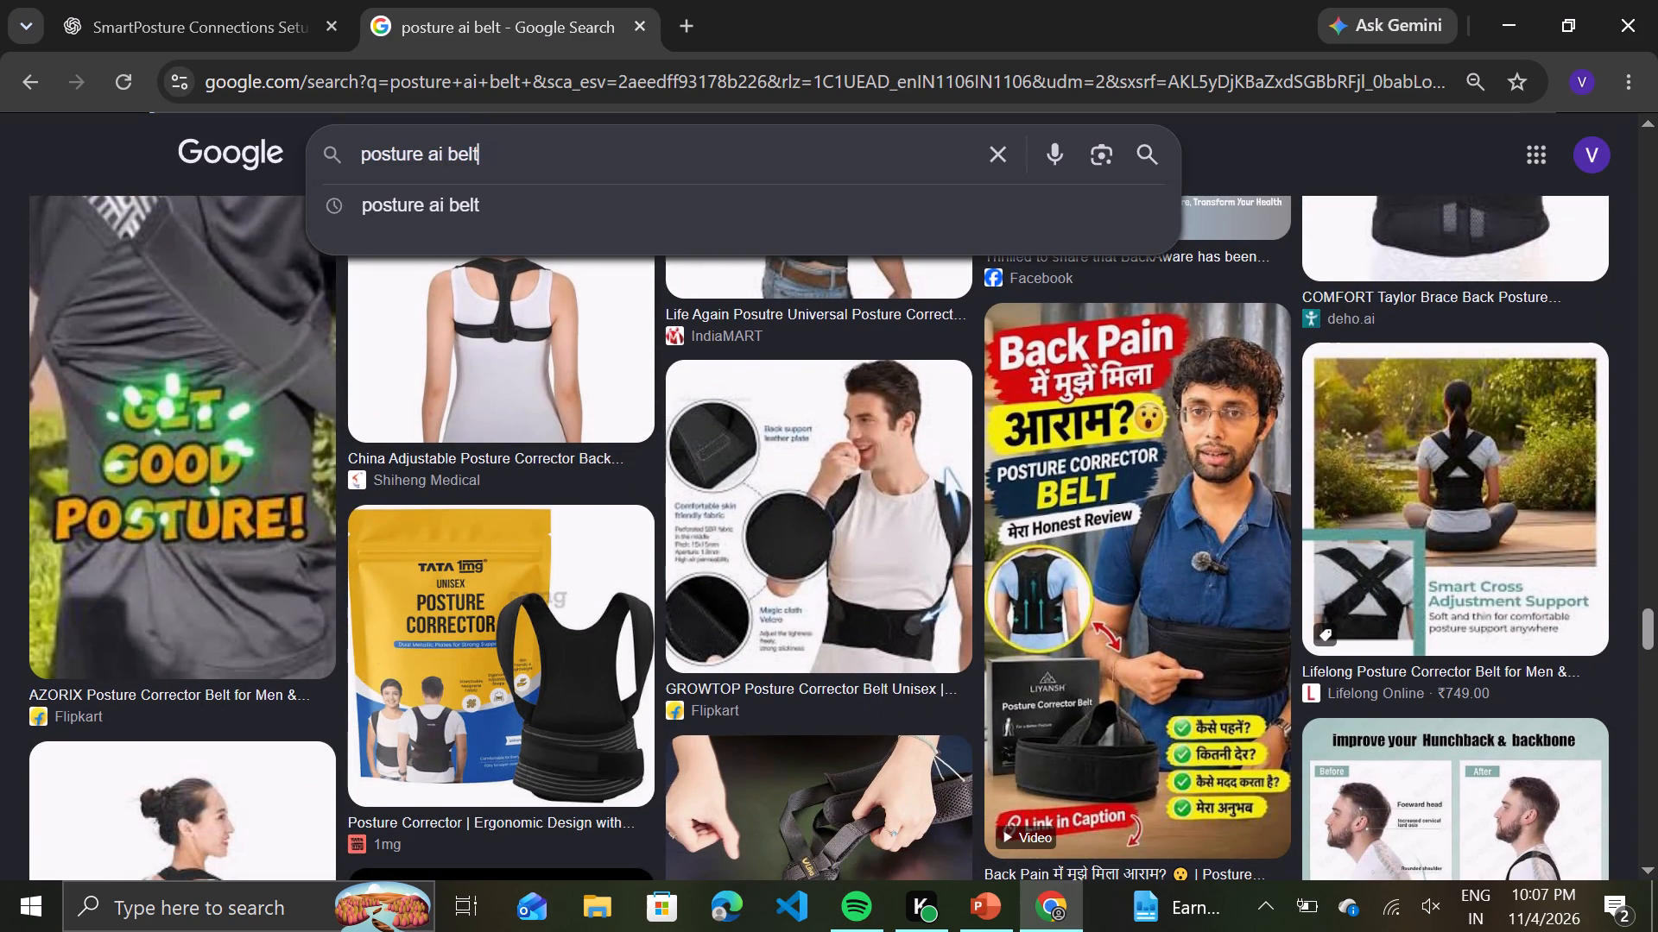
key("BackSpace")
key("BackSpace")
key("BackSpace")
key("BackSpace")
key("BackSpace")
key("BackSpace")
key("BackSpace")
key("BackSpace")
key("BackSpace")
key("BackSpace")
key("BackSpace")
key("BackSpace")
key("BackSpace")
key("BackSpace")
key("BackSpace")
key("BackSpace")
key("BackSpace")
key("BackSpace")
key("BackSpace")
key("BackSpace")
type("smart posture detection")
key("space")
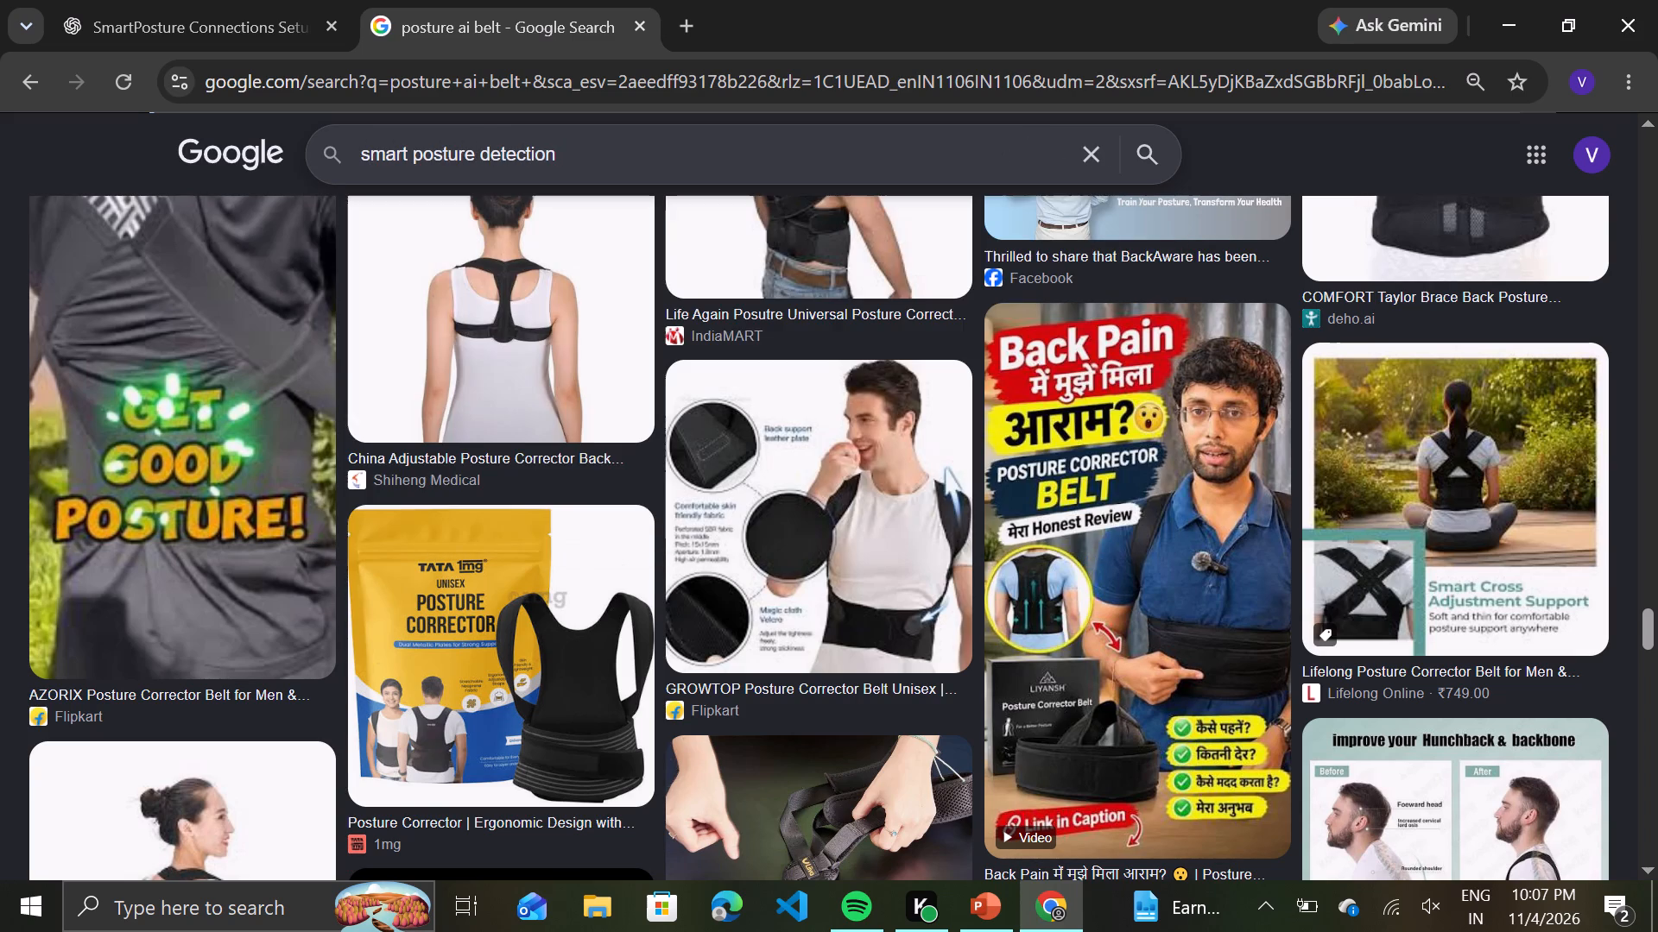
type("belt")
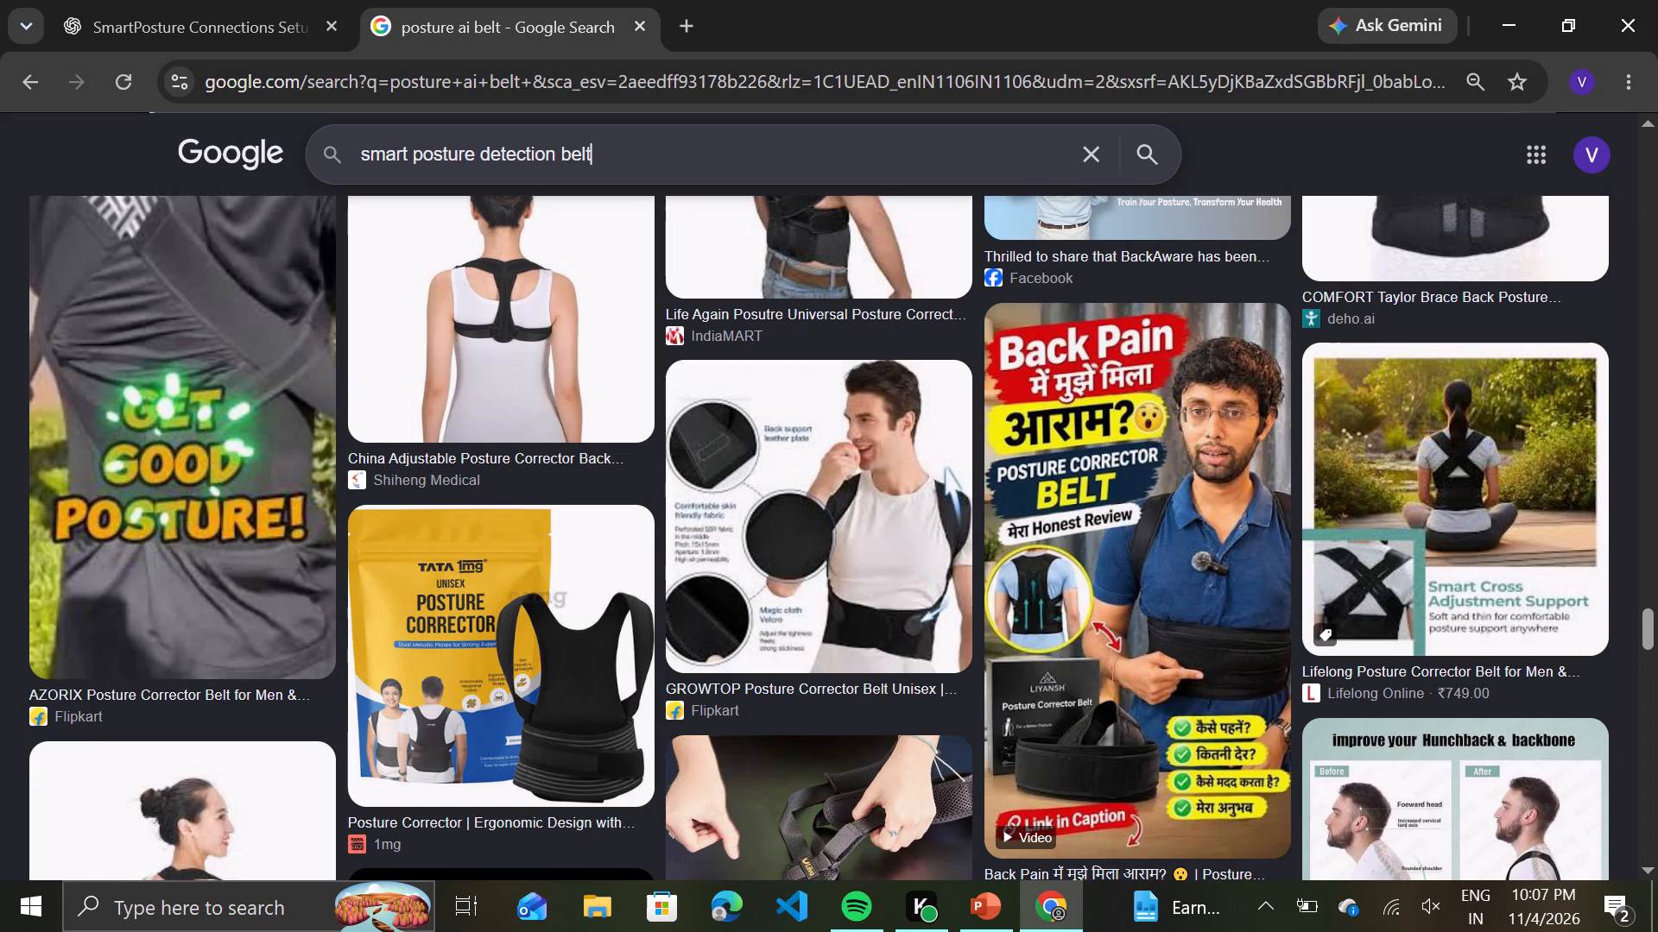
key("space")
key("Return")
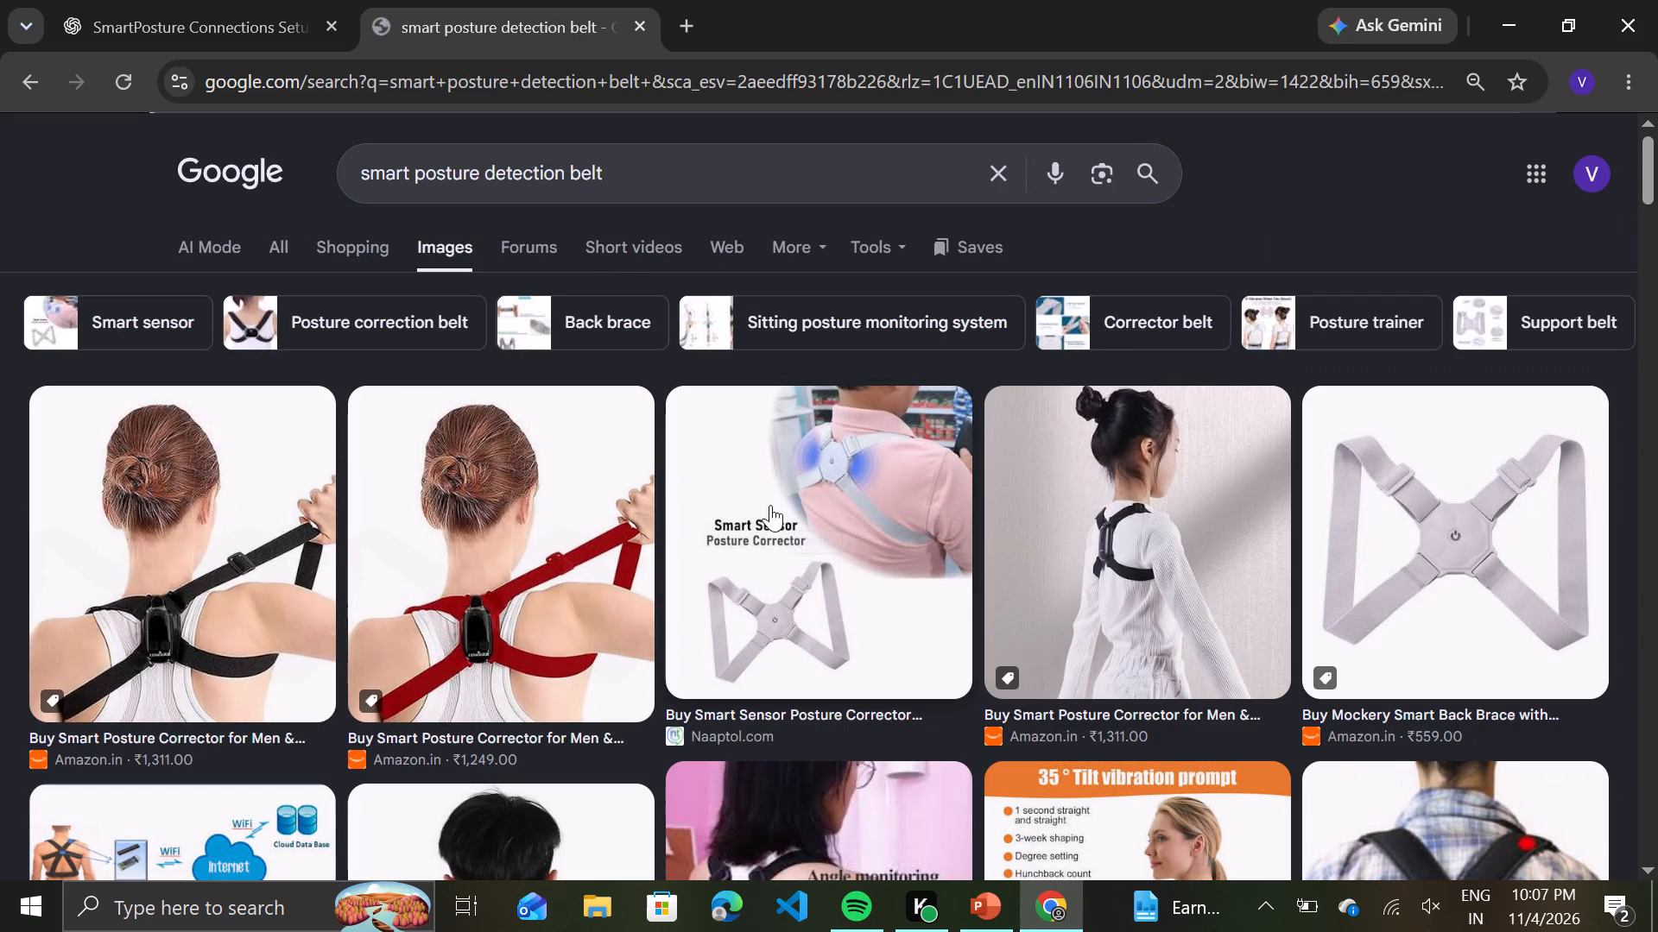
Browse the "smart posture detection belt" image results for a belt picture that suits the presentation.
scroll(779, 539, "down", 3)
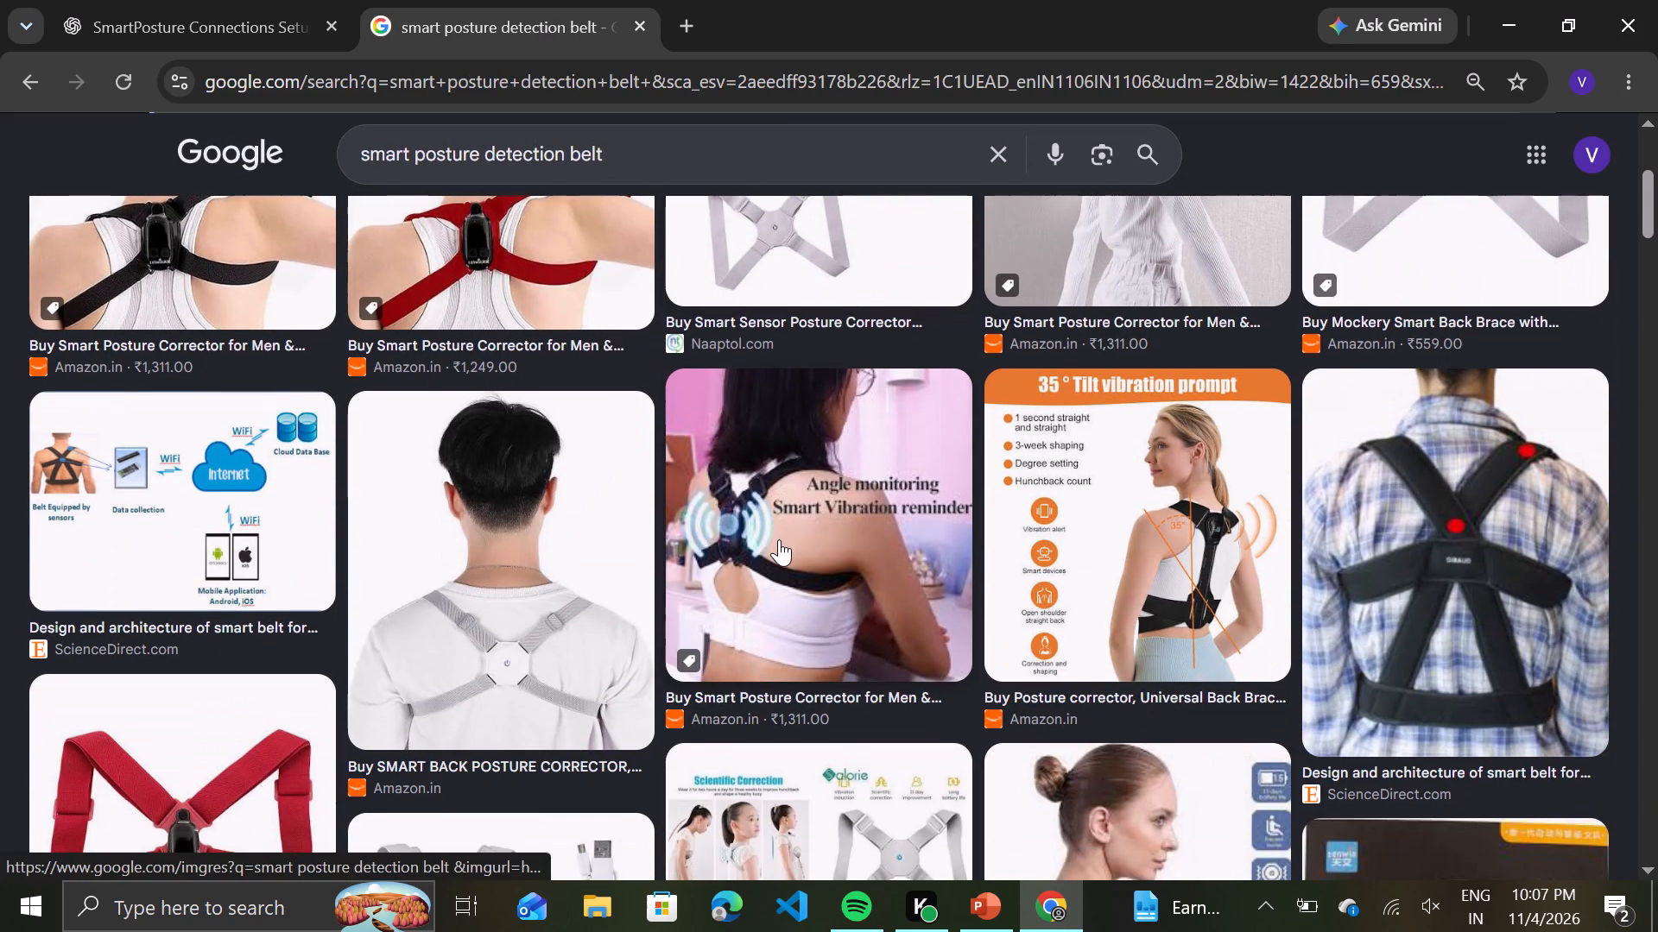
scroll(779, 539, "down", 1)
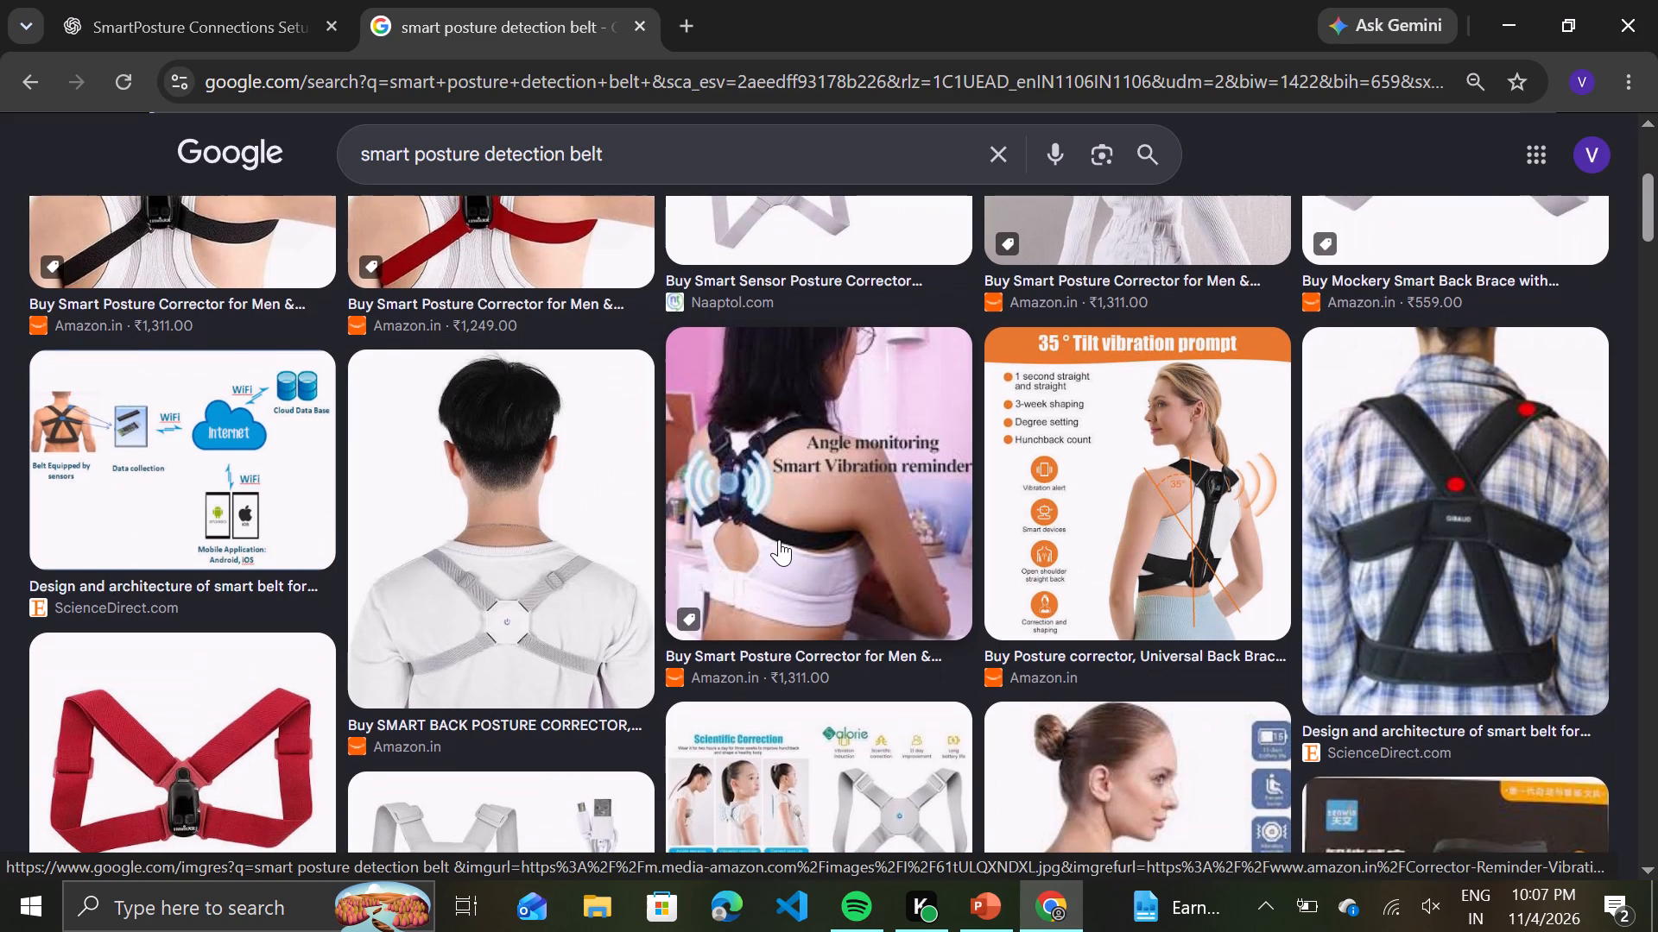
scroll(779, 539, "down", 1)
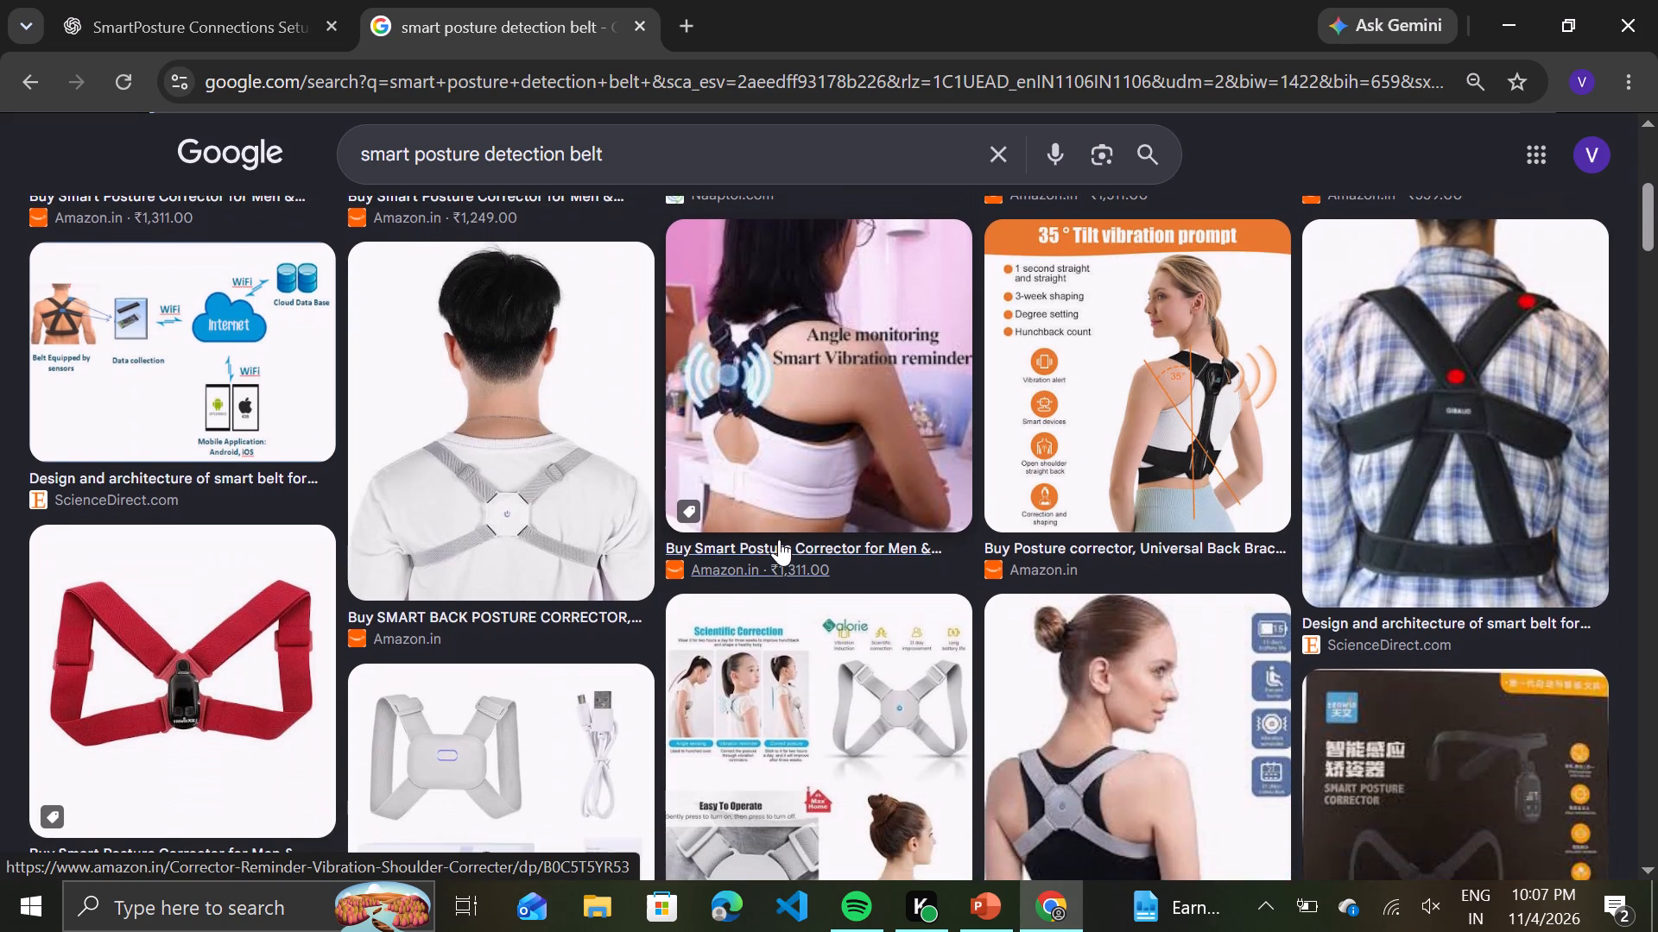
scroll(779, 539, "down", 2)
scroll(779, 539, "up", 1)
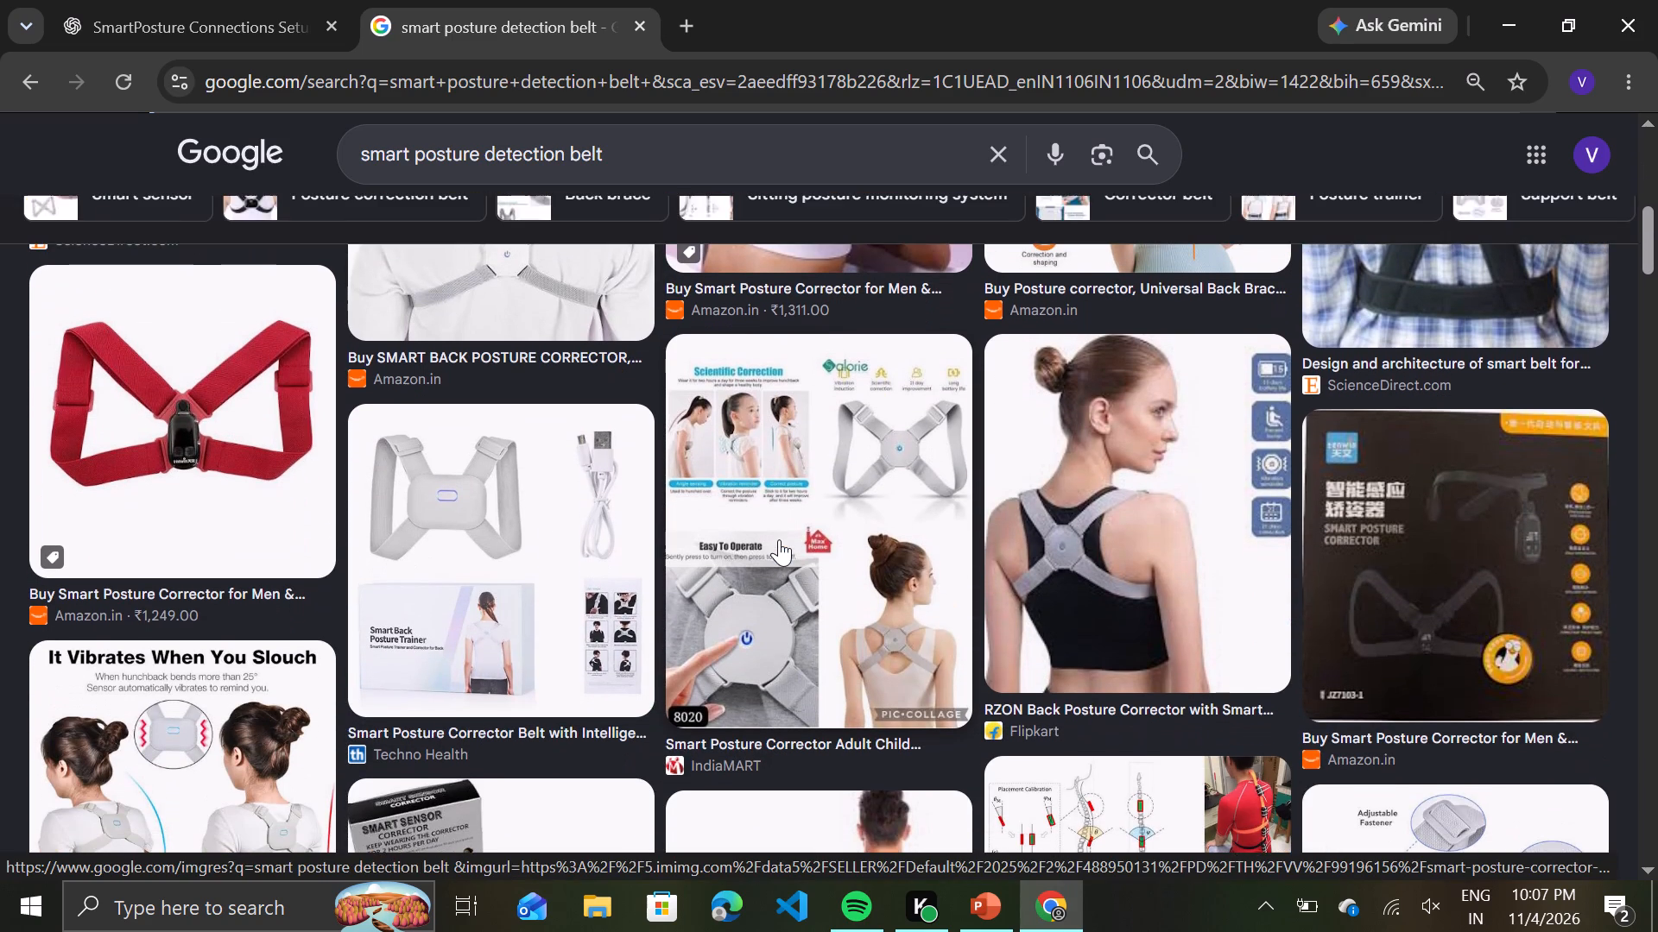
scroll(779, 539, "up", 2)
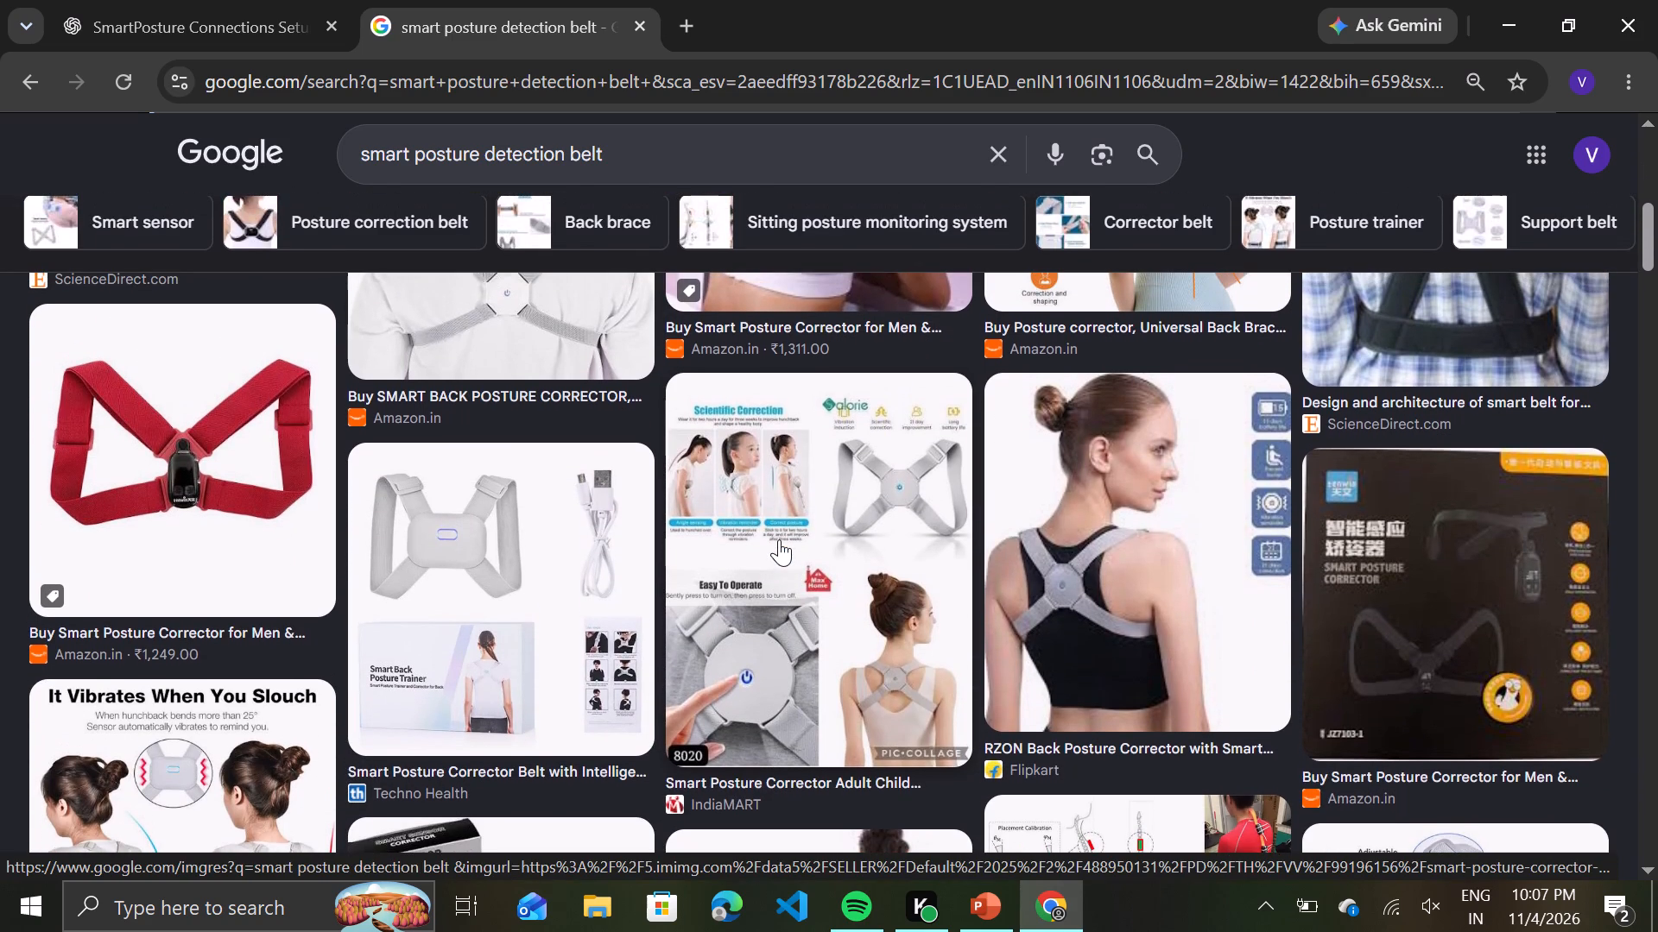
scroll(779, 539, "up", 3)
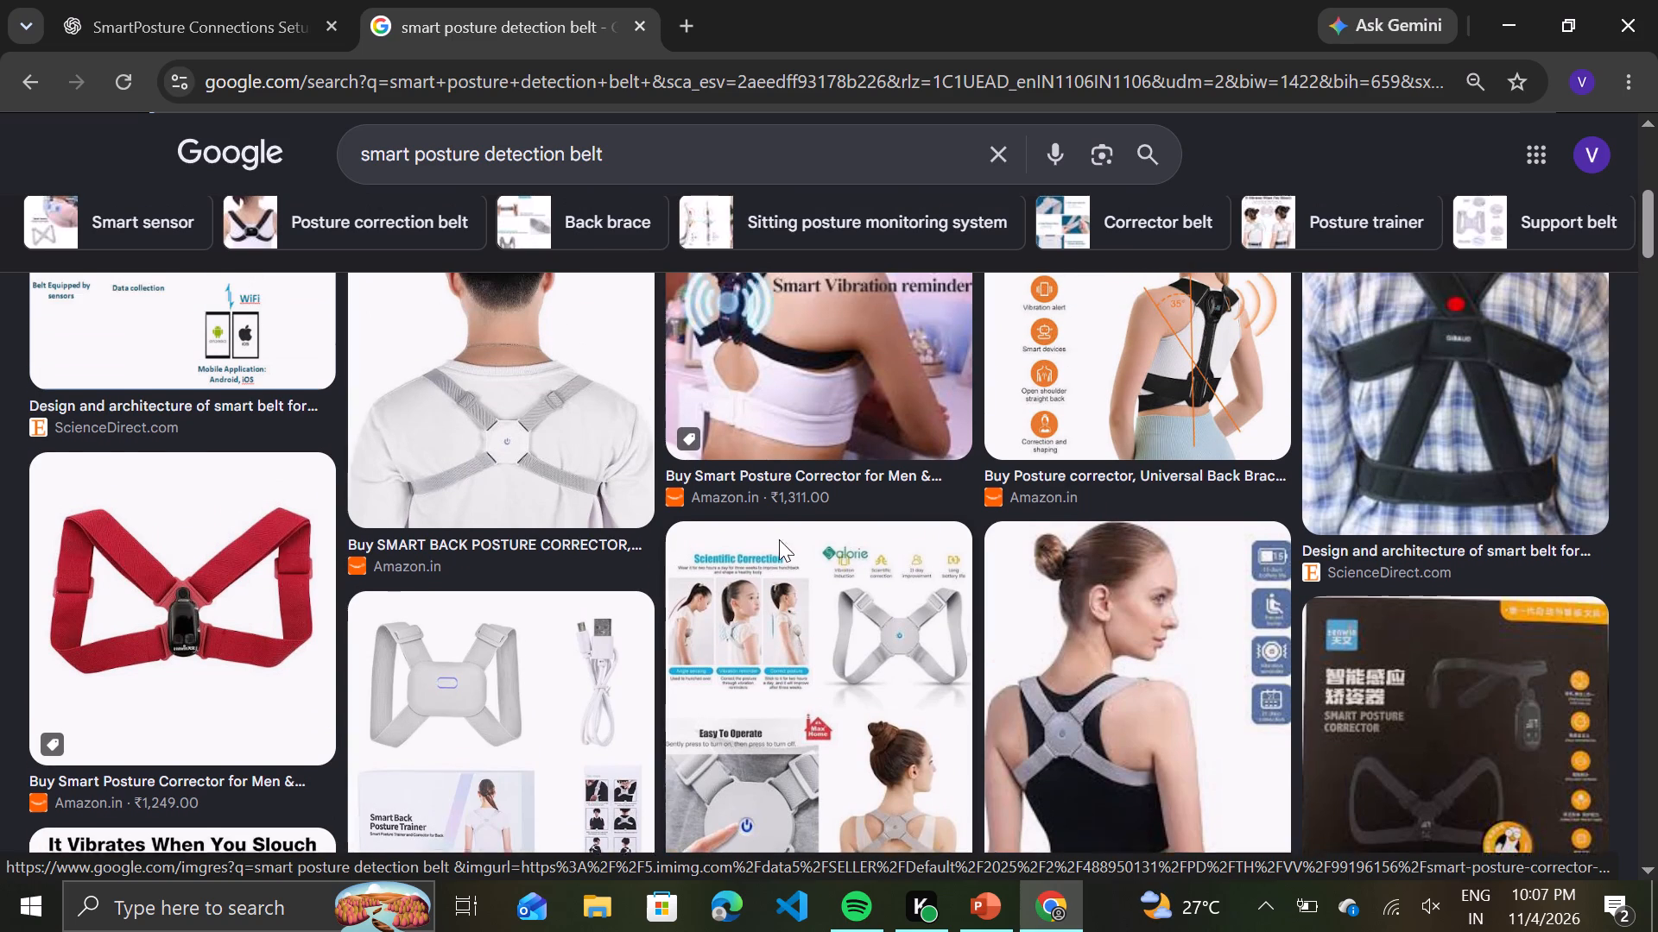
scroll(779, 539, "up", 3)
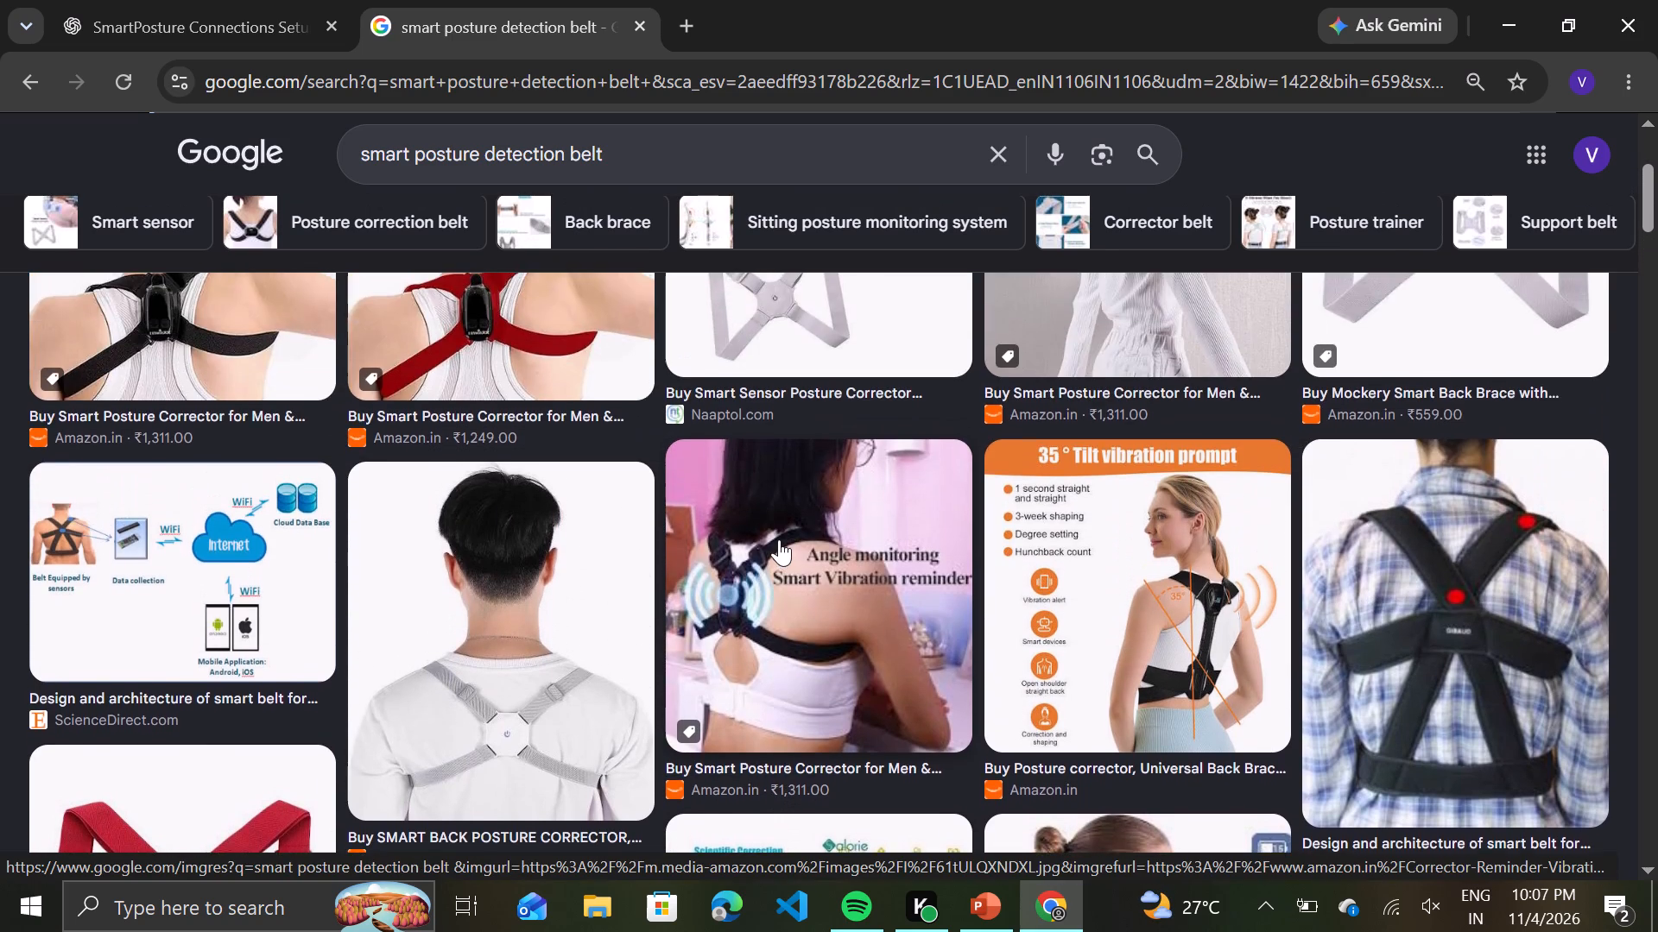
scroll(779, 539, "up", 2)
scroll(779, 539, "down", 9)
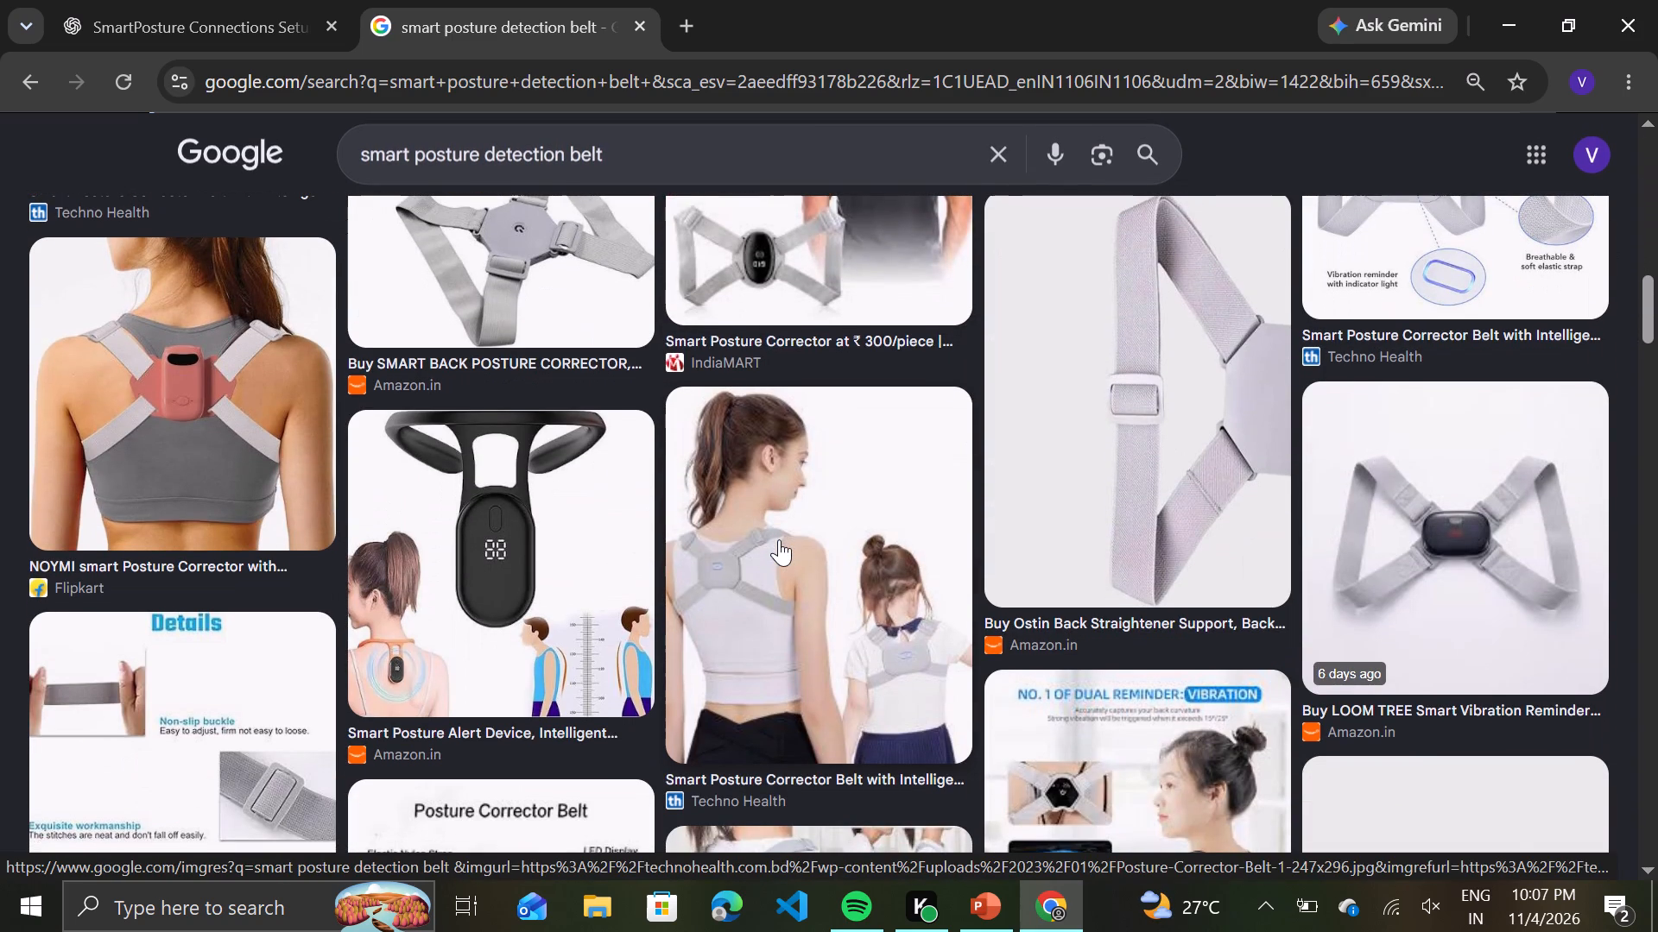
scroll(779, 539, "down", 2)
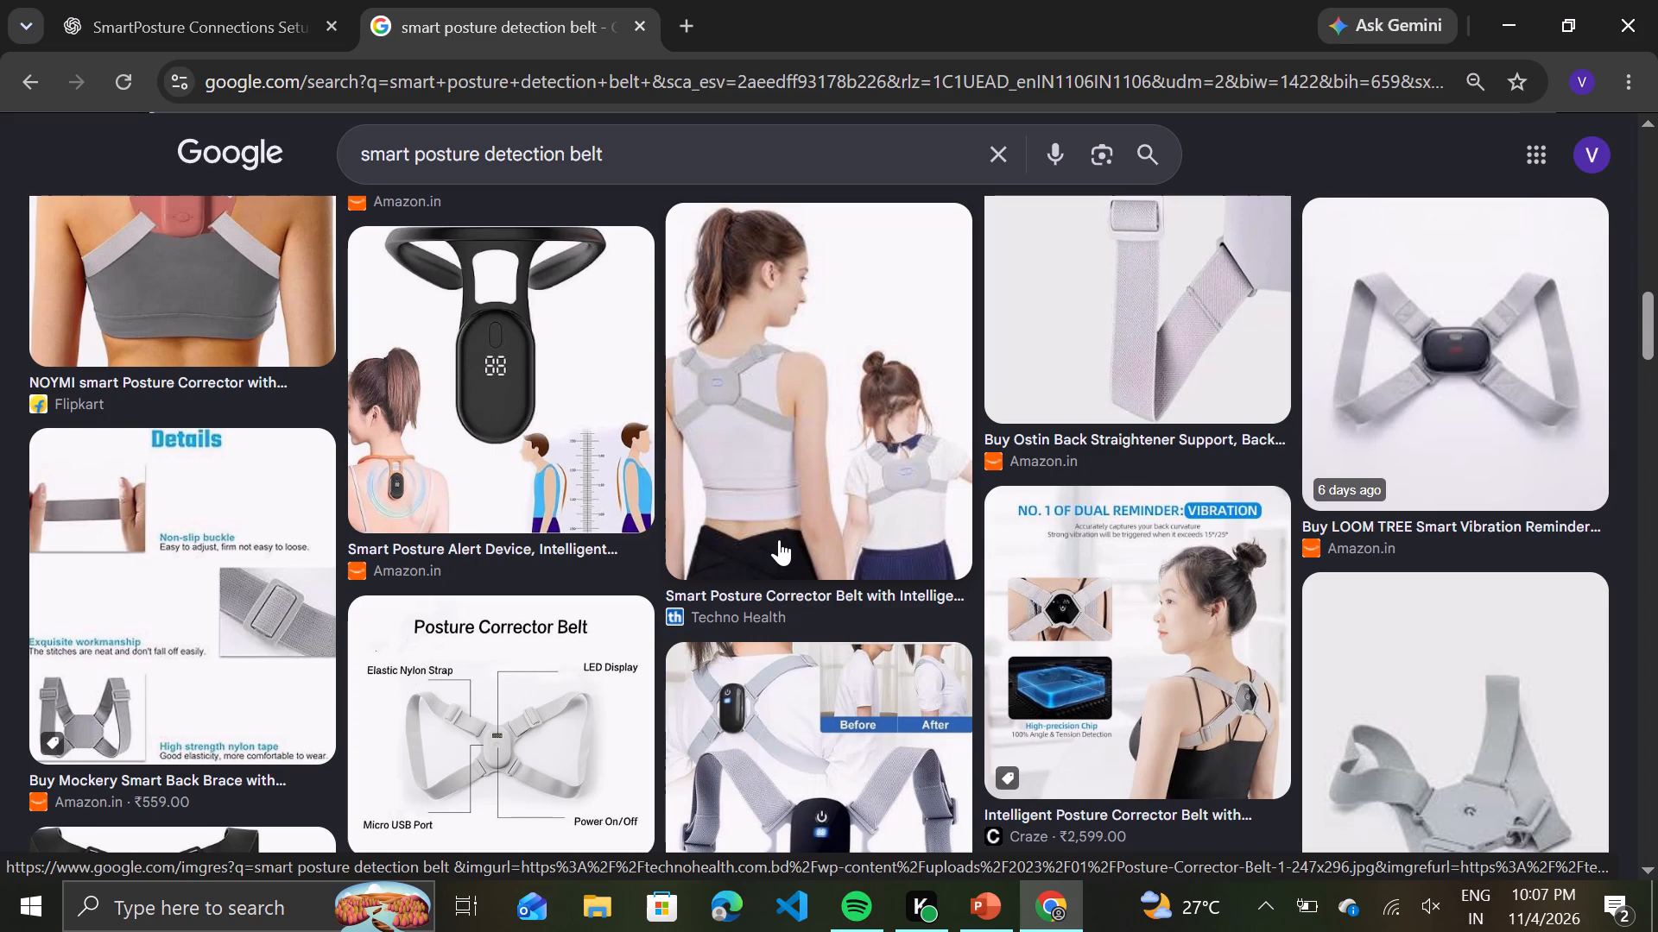
scroll(779, 539, "down", 2)
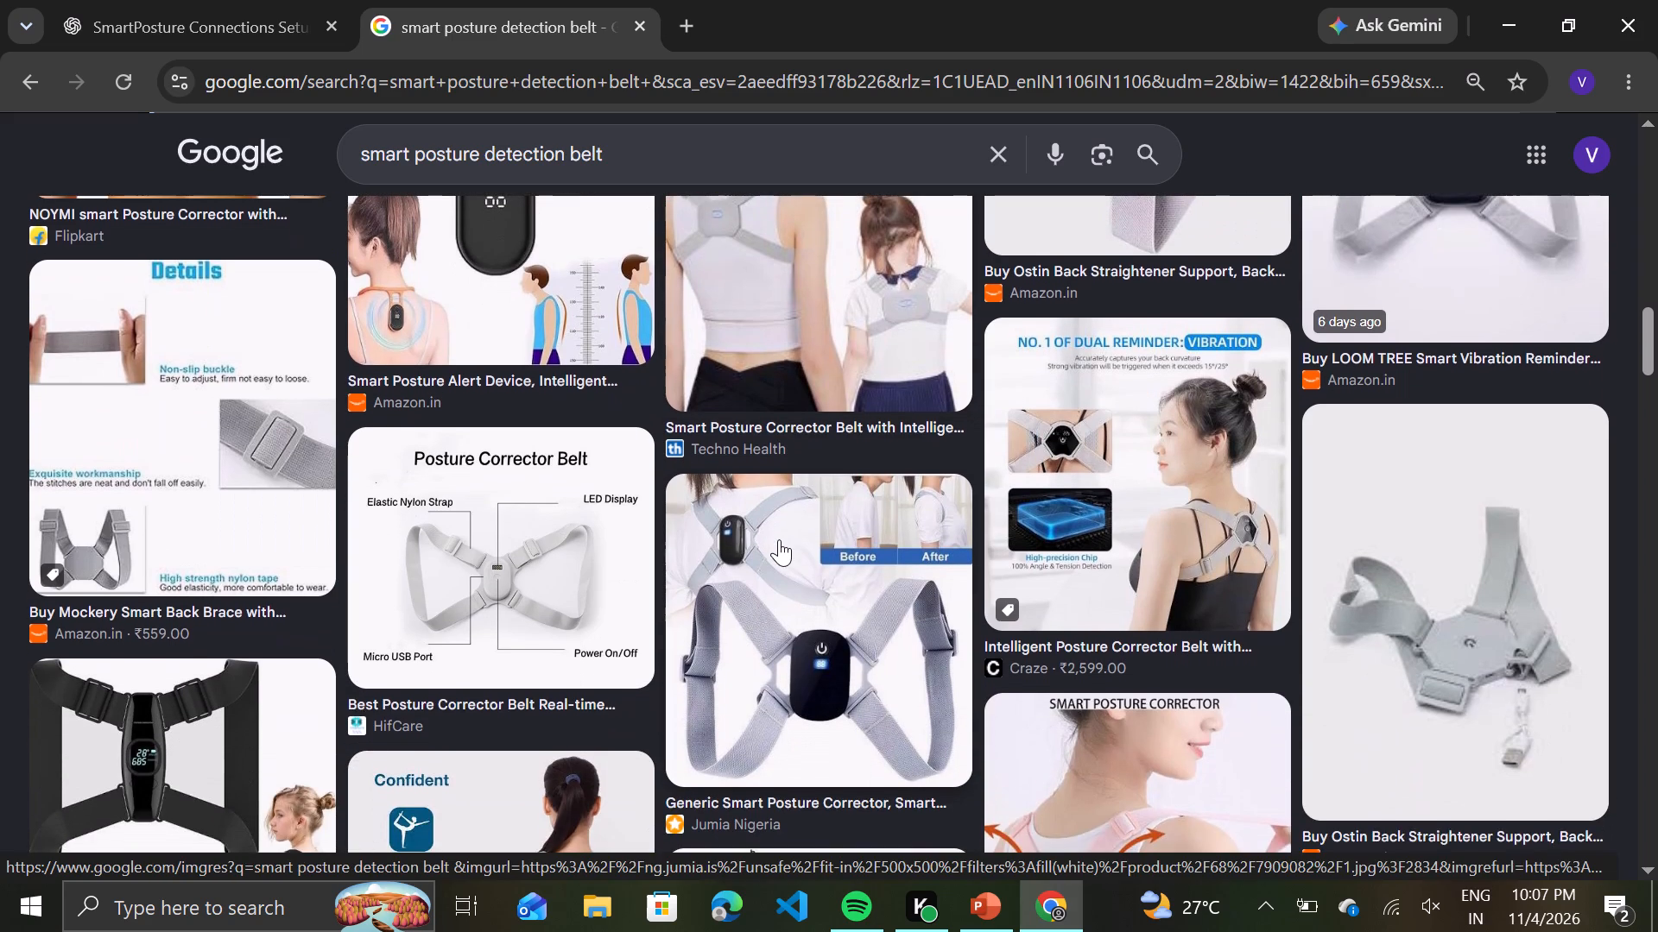
scroll(779, 539, "down", 2)
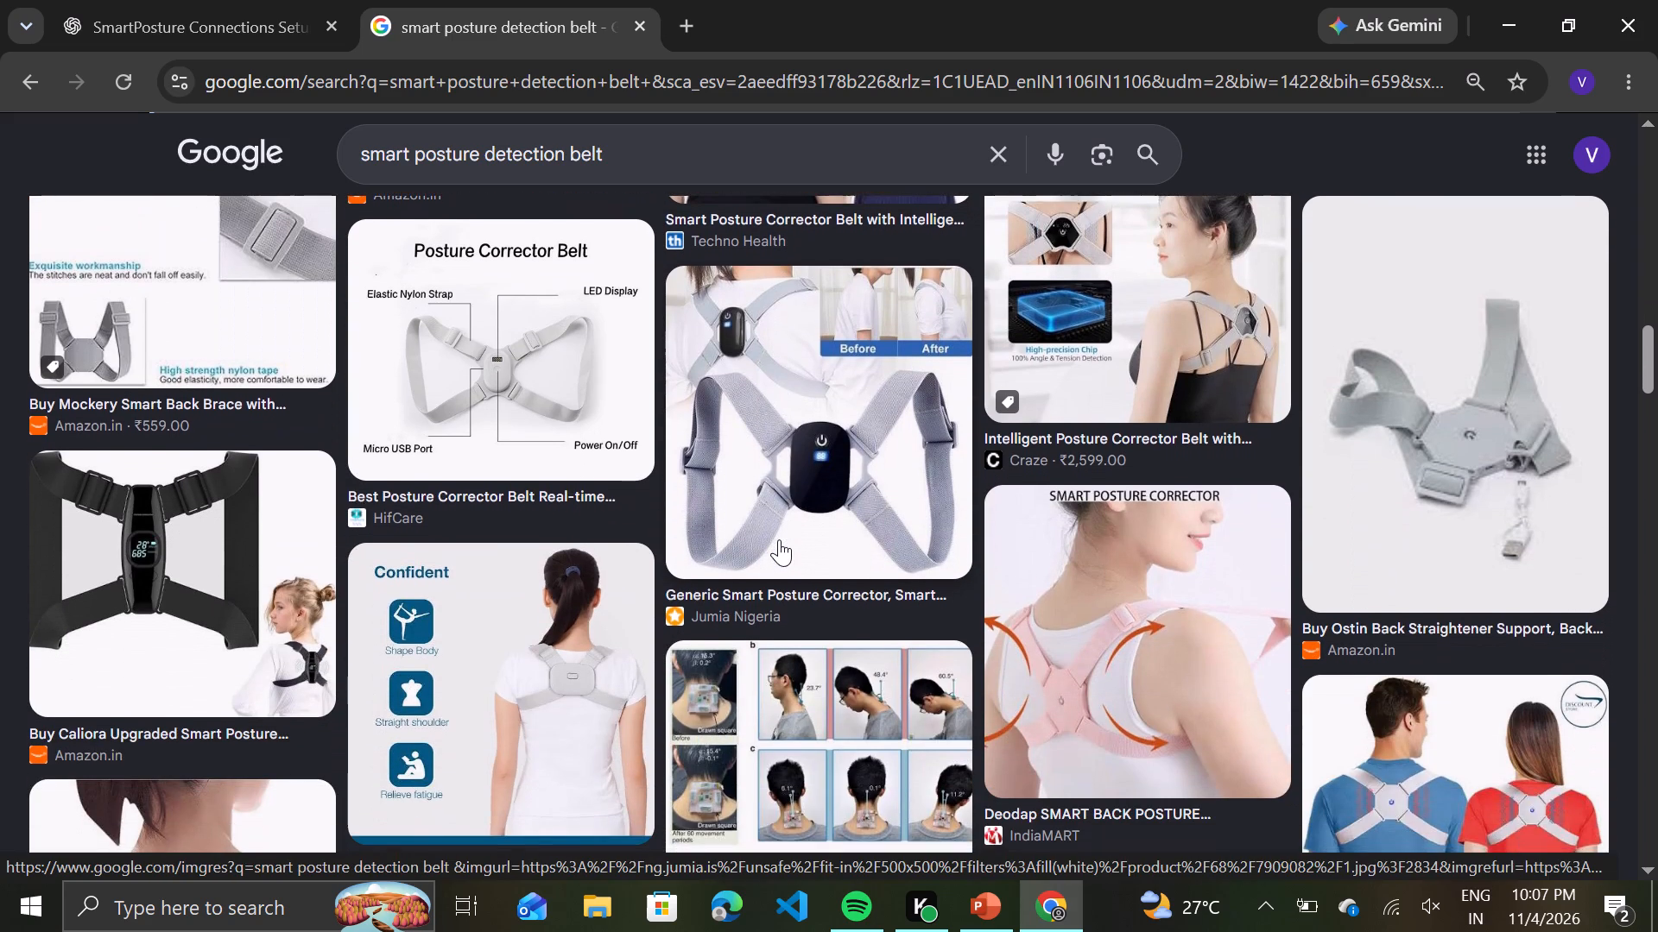
scroll(779, 539, "down", 1)
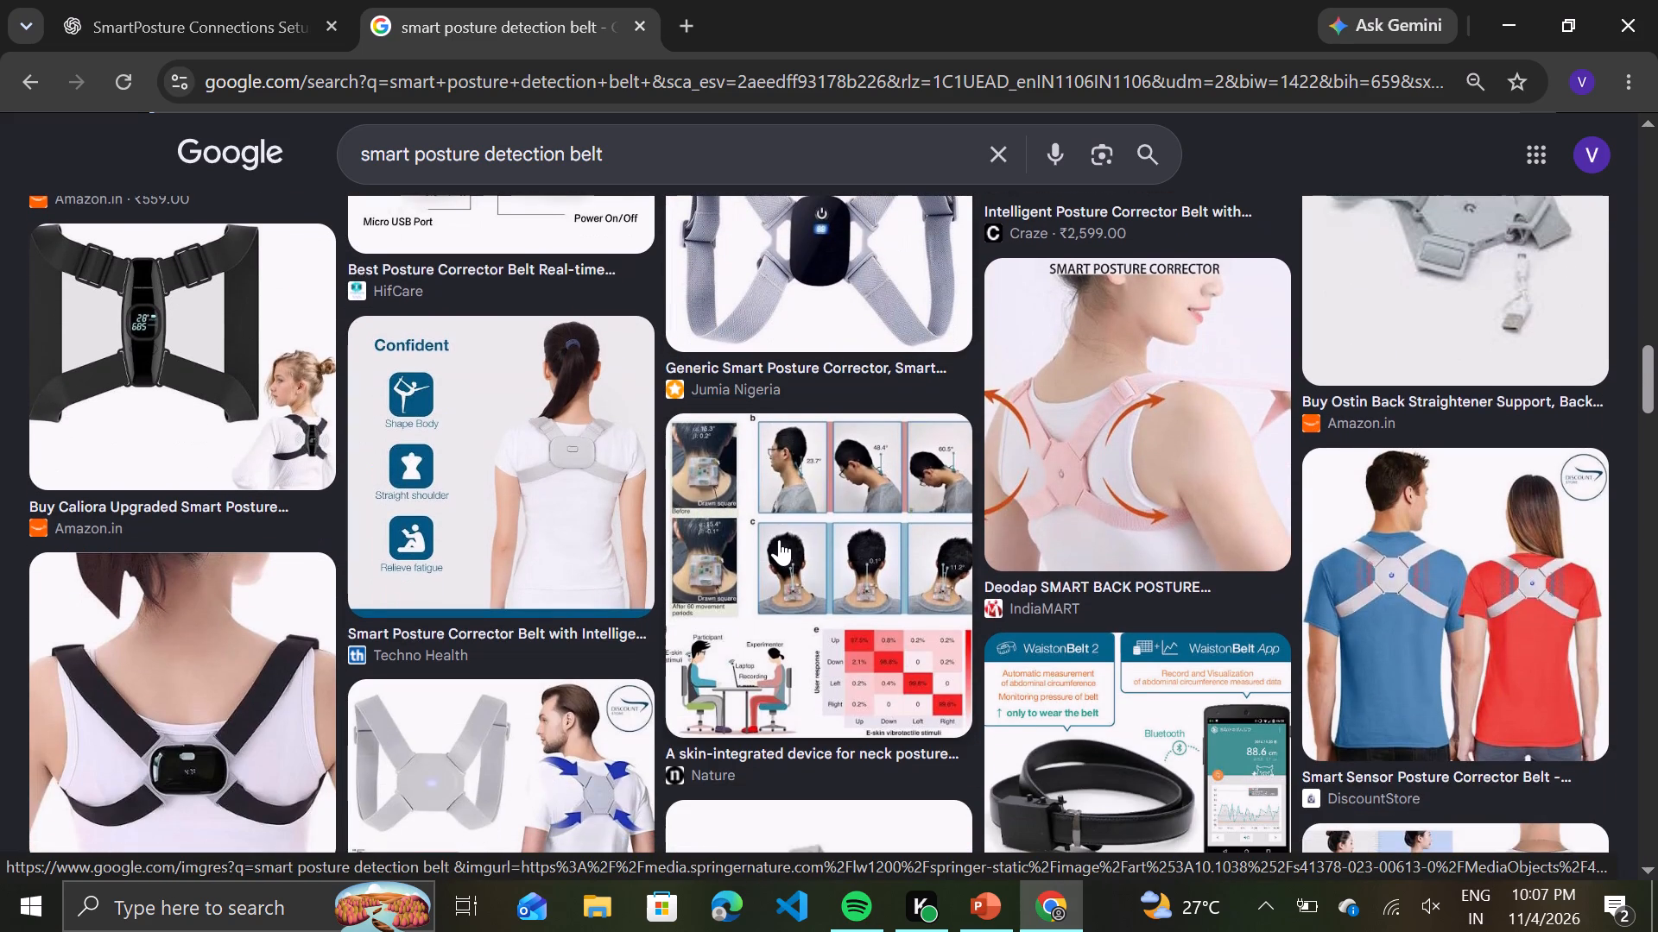
scroll(779, 539, "down", 1)
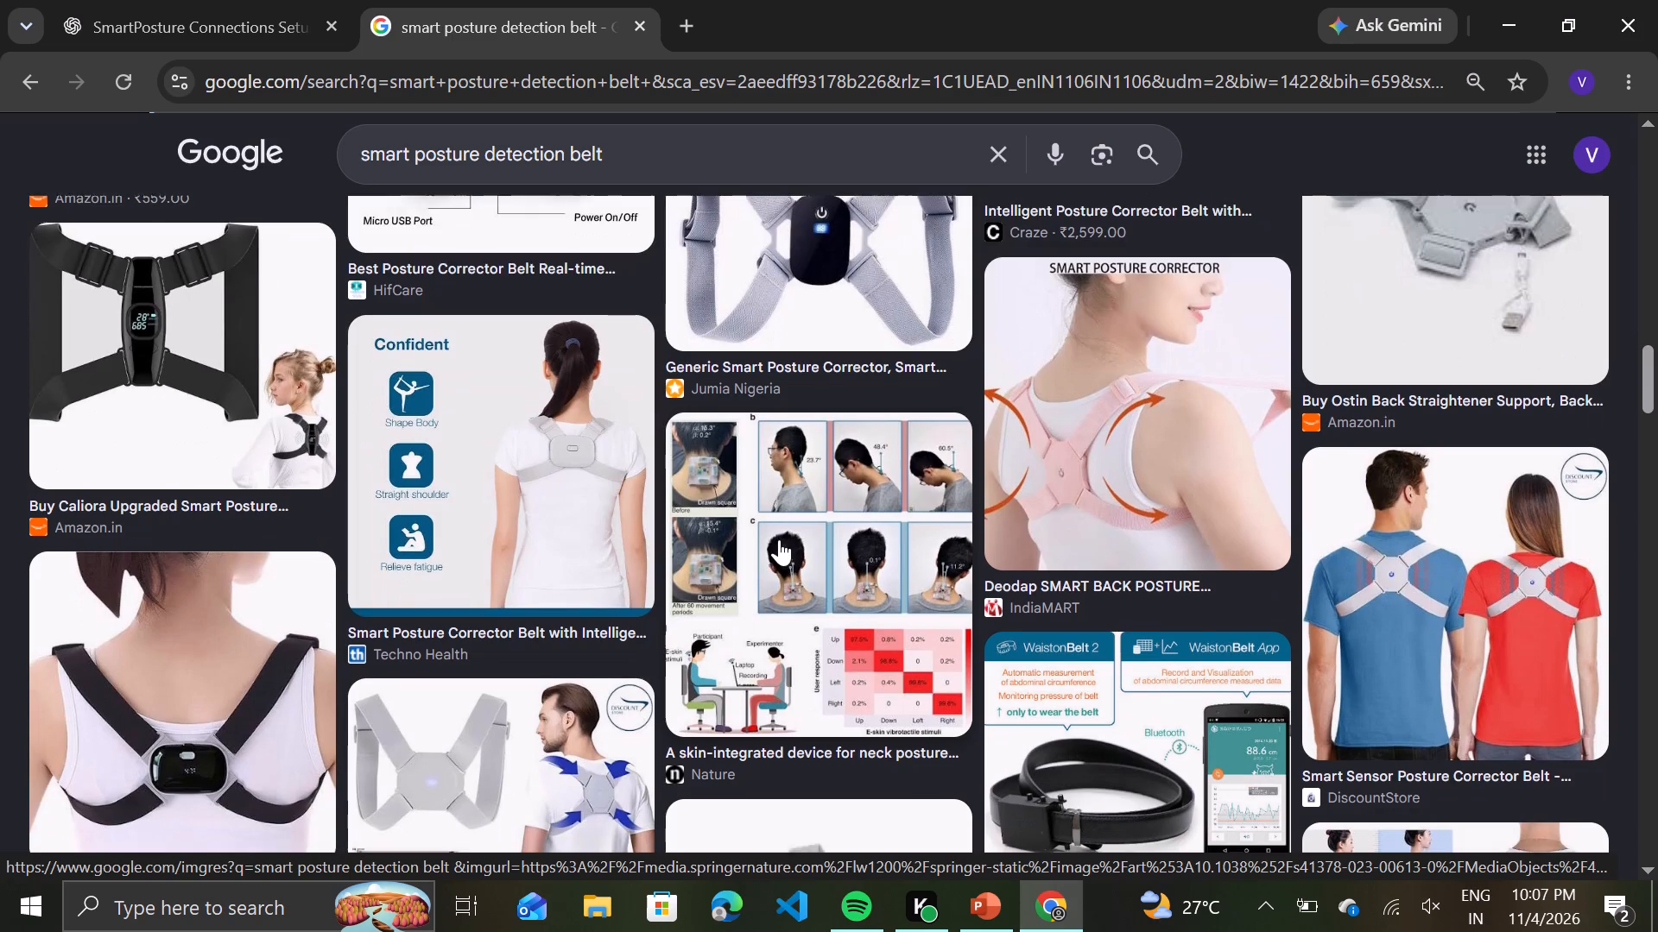
scroll(779, 539, "down", 3)
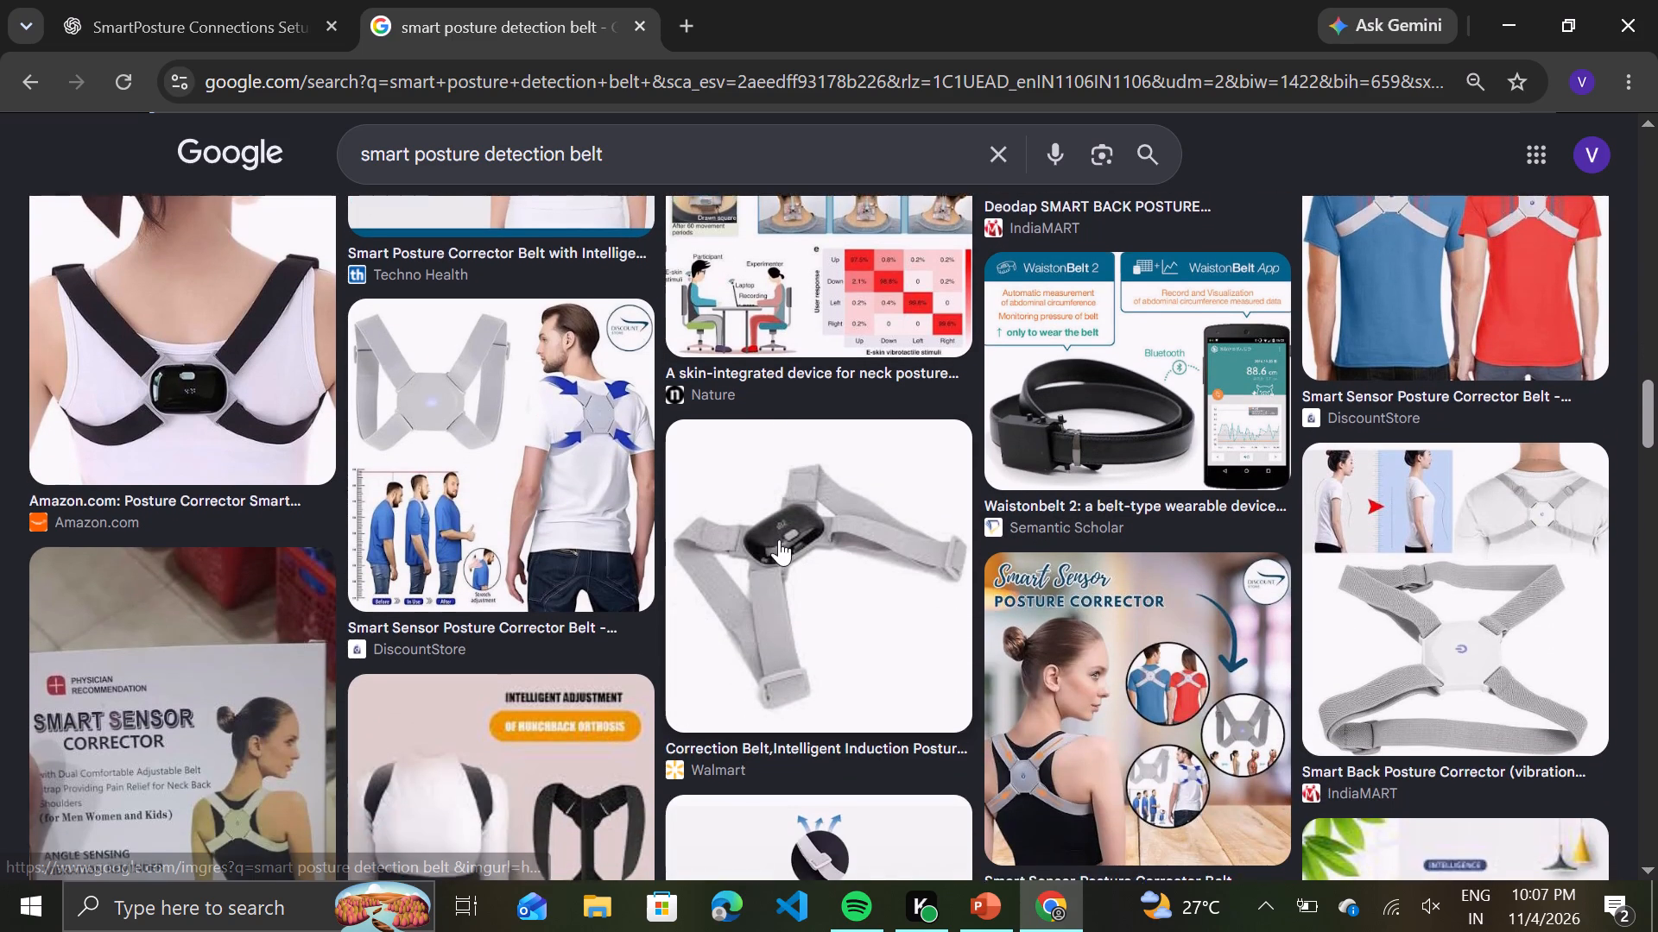
scroll(779, 539, "down", 6)
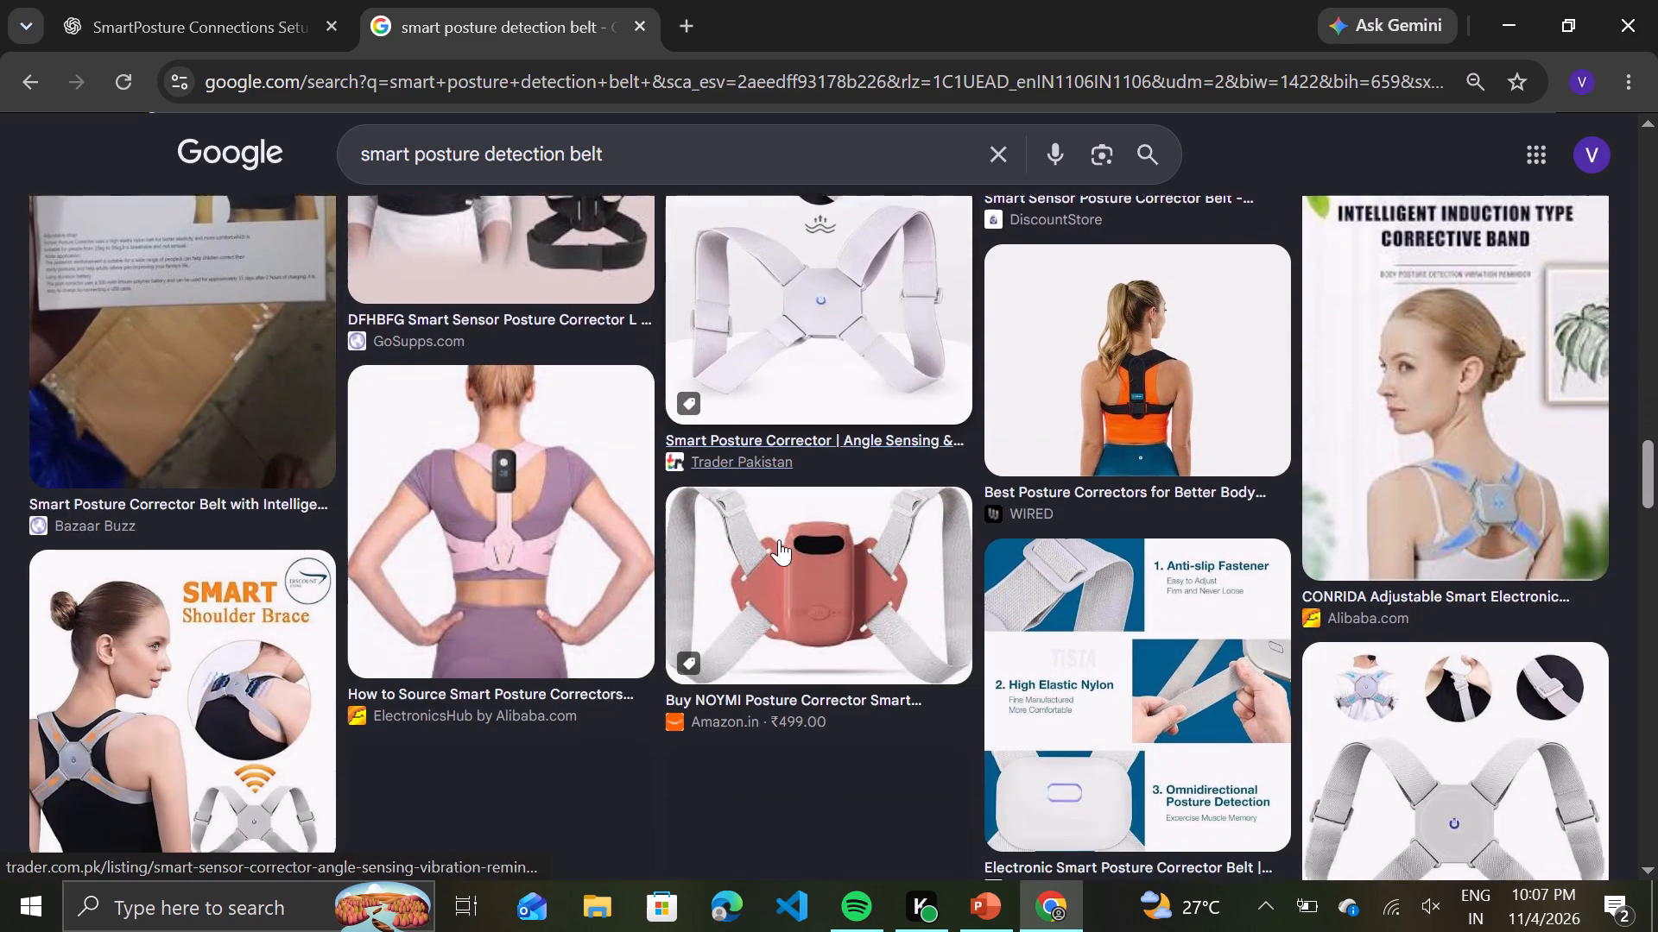
scroll(779, 539, "up", 1)
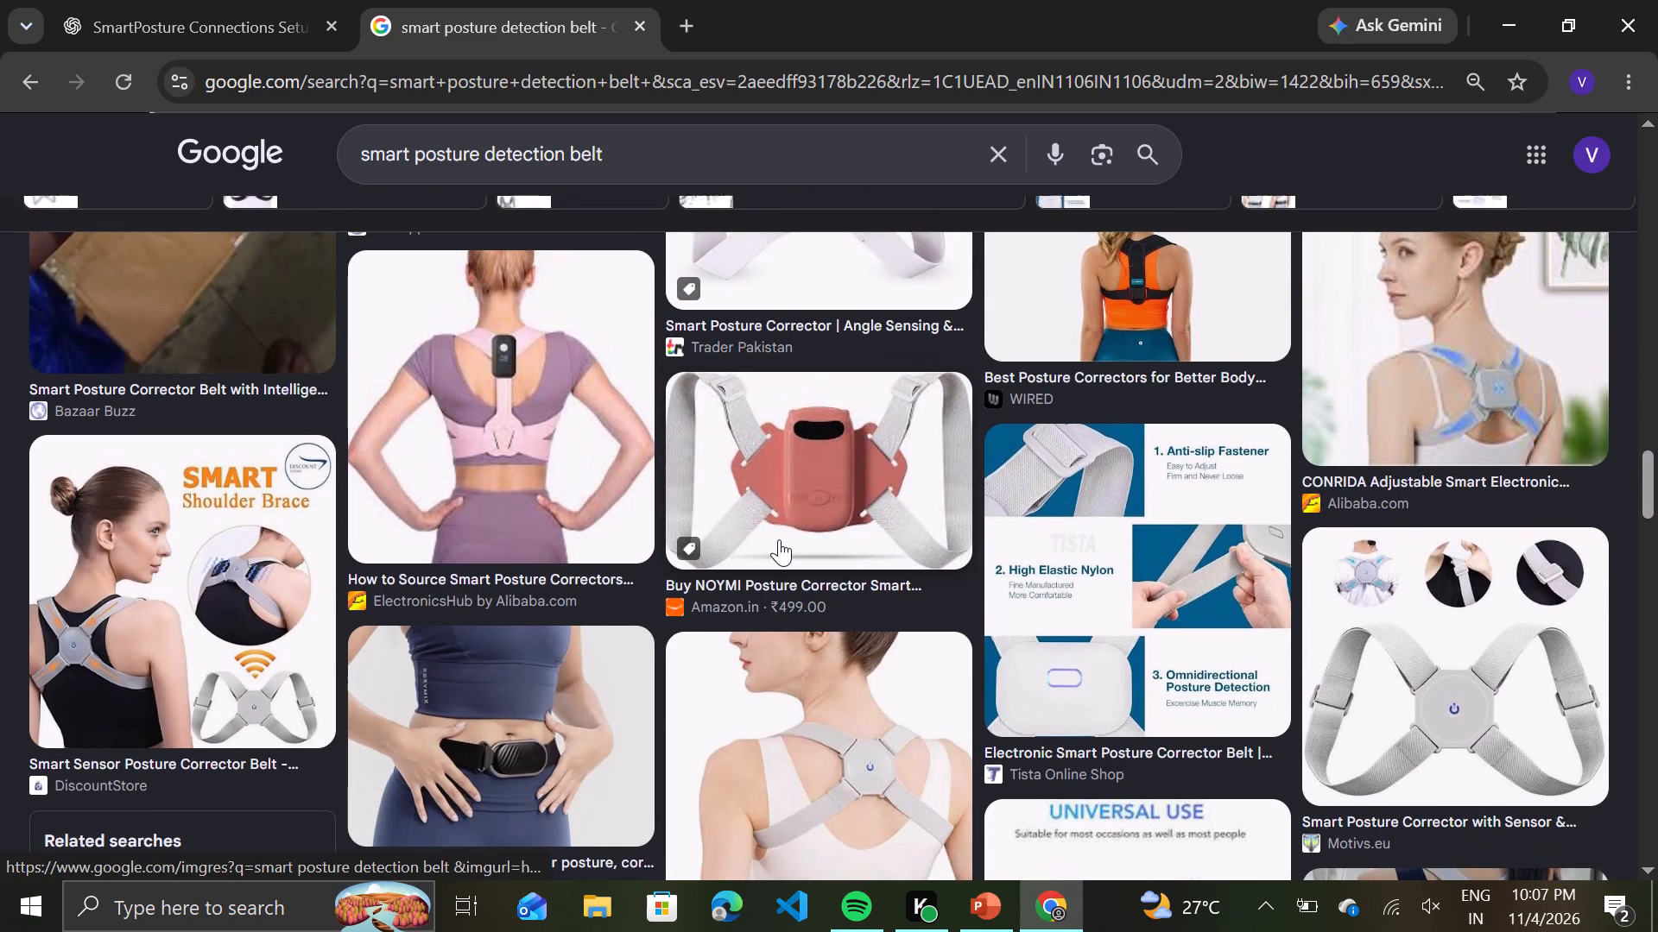
scroll(779, 539, "up", 2)
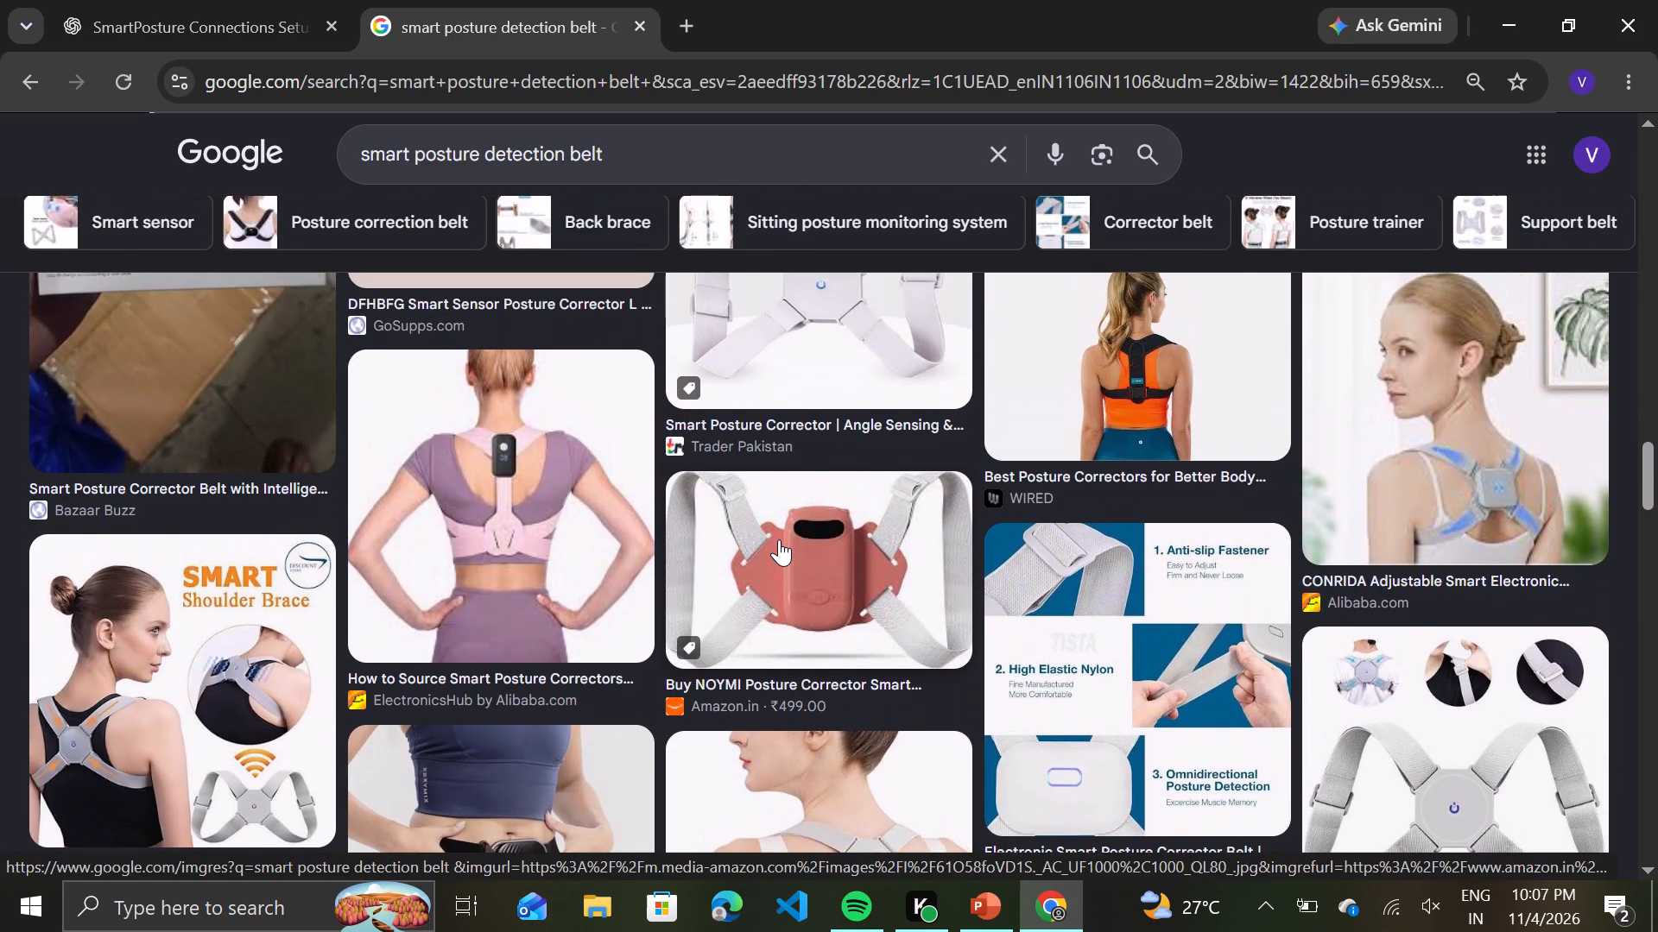
scroll(779, 539, "down", 1)
Switch to PowerPoint and move the Smart Sensor Posture Corrector picture slightly down on the Proposed System slide, keeping its left edge aligned with the title.
left_click(972, 926)
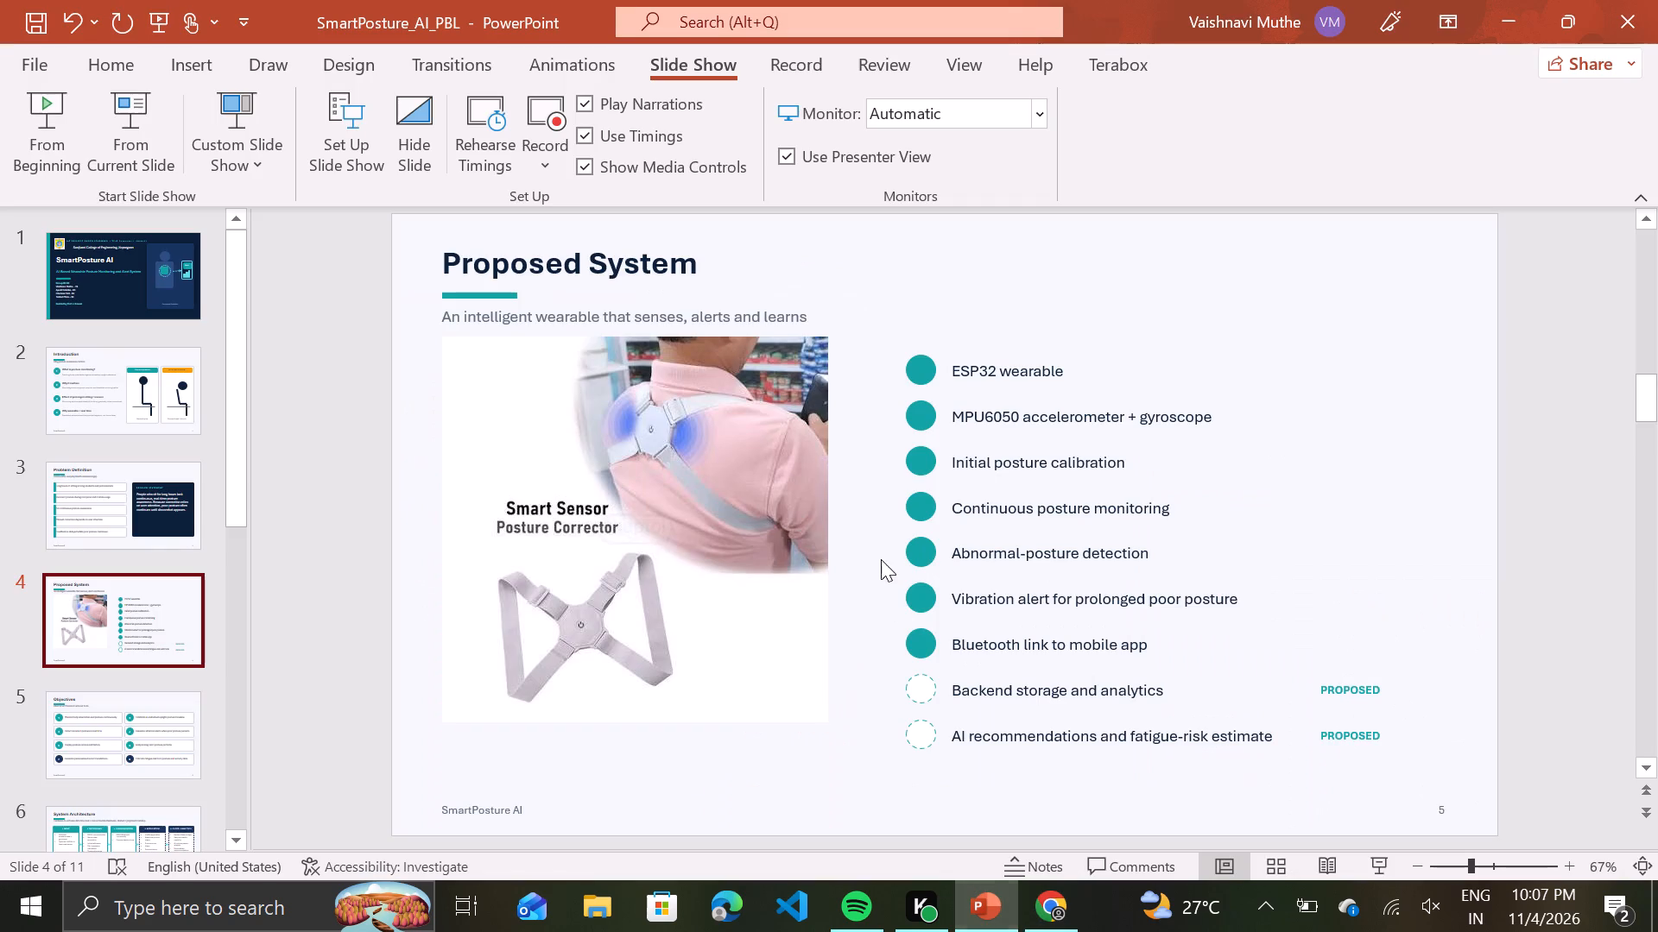
left_click(623, 546)
left_click_drag(623, 546, 616, 572)
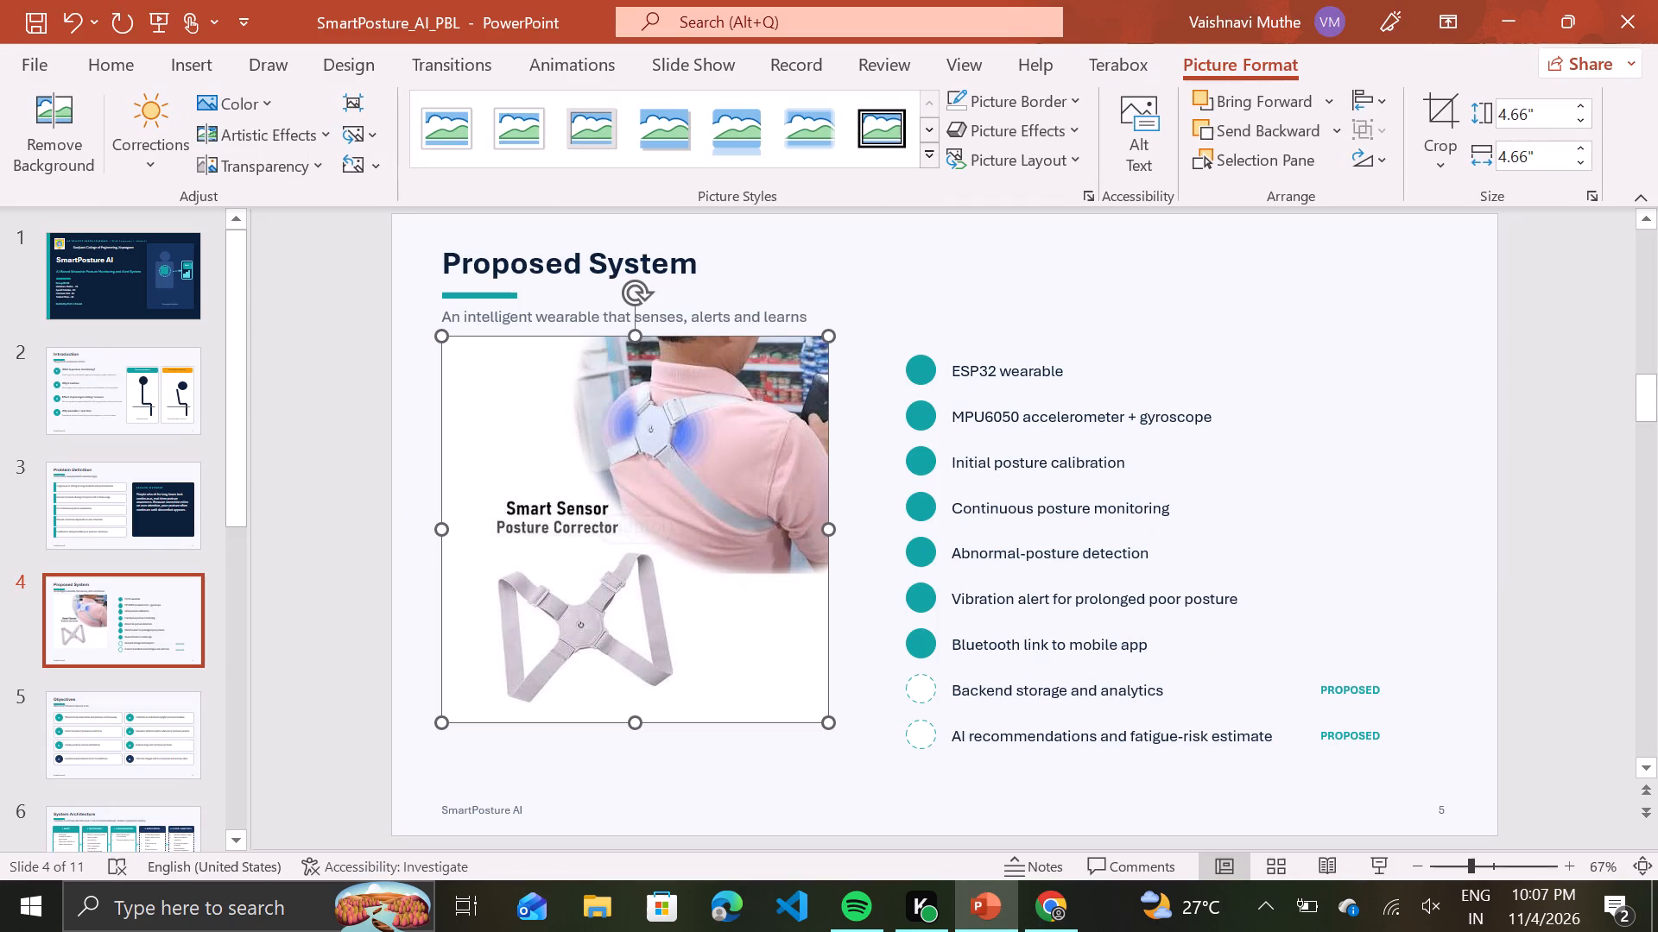
left_click_drag(616, 572, 613, 588)
left_click_drag(613, 588, 608, 627)
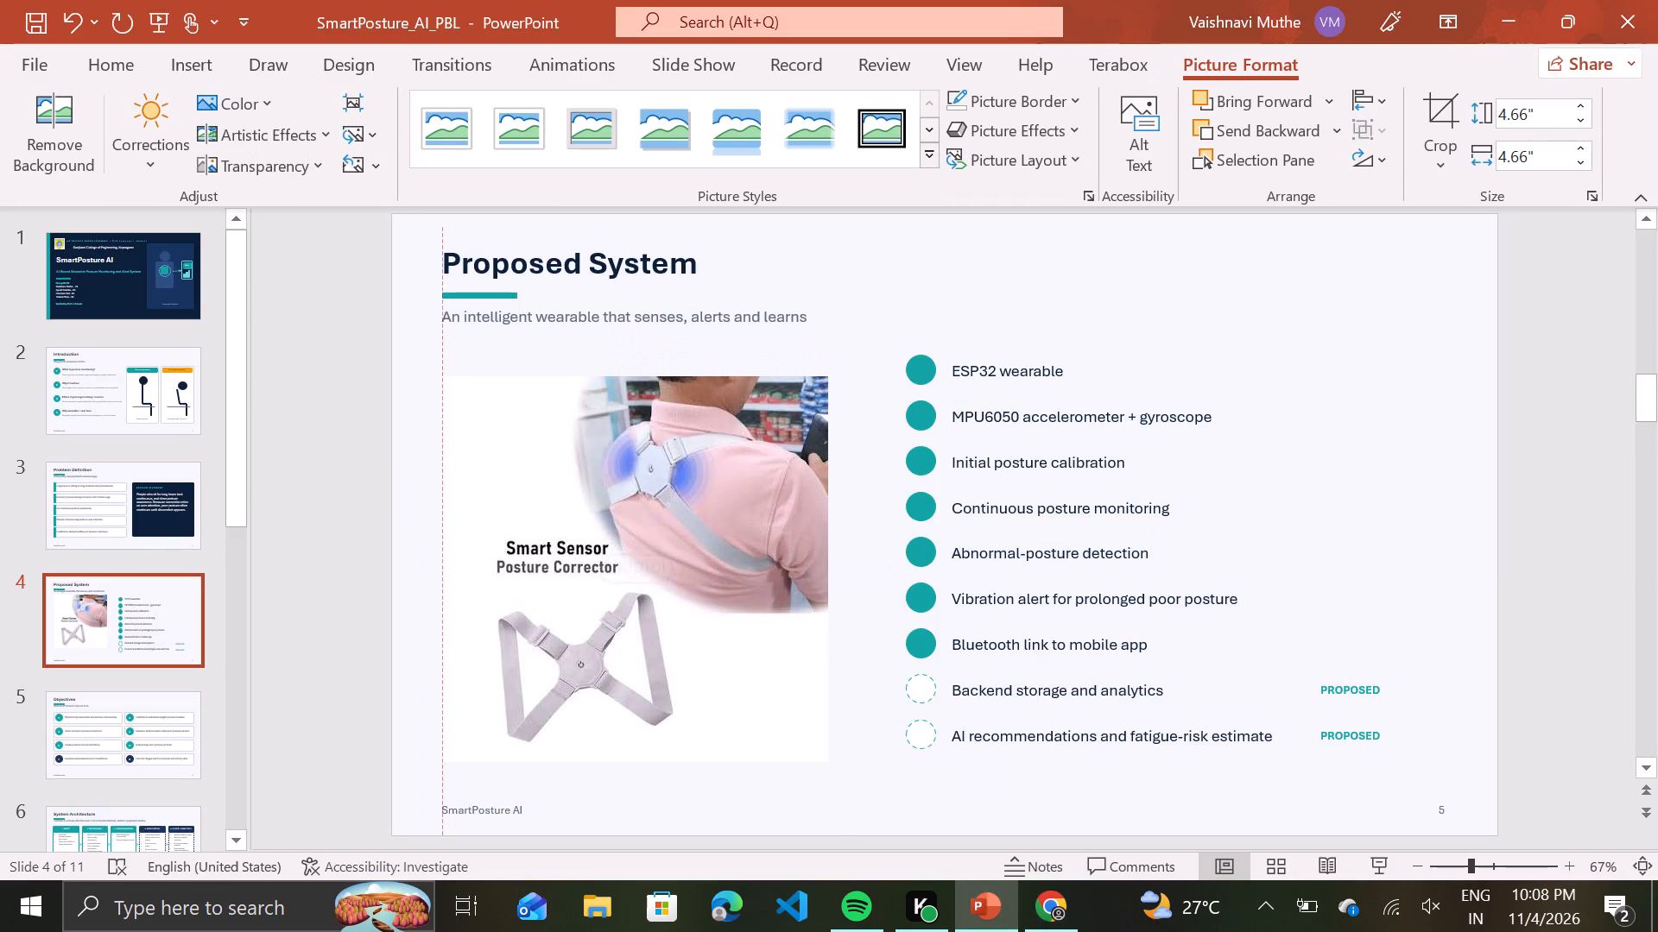
left_click_drag(608, 627, 608, 617)
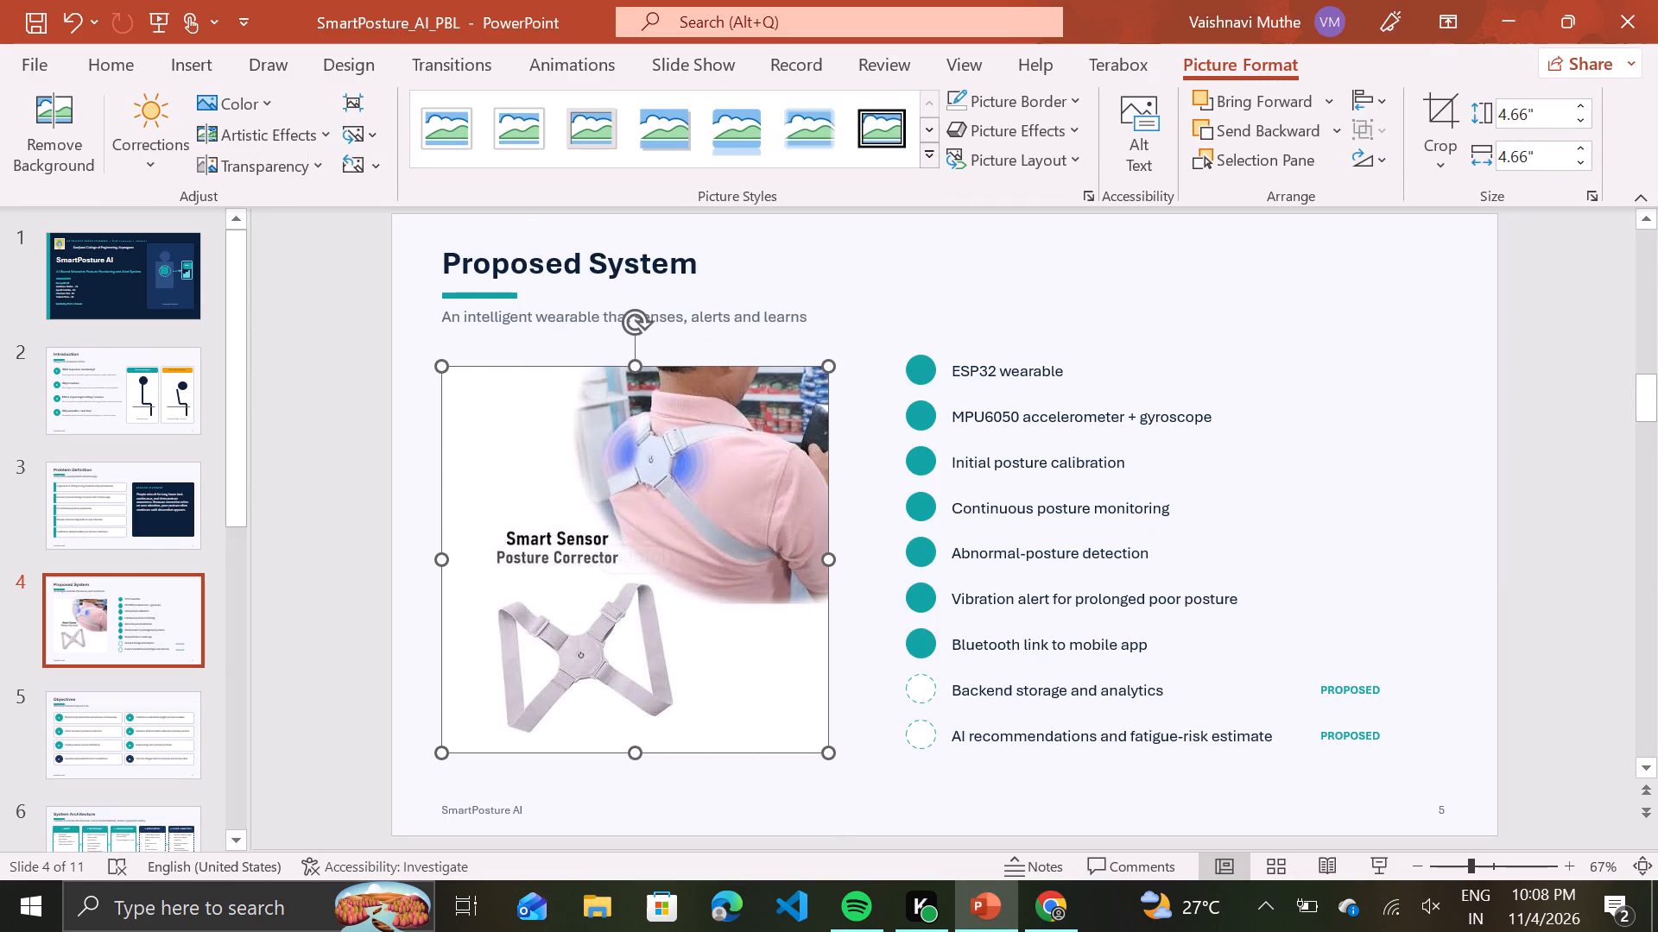
Move the subtitle "An intelligent wearable that senses, alerts and learns" slightly down, between the title underline and the picture.
left_click(508, 320)
left_click_drag(510, 330, 510, 341)
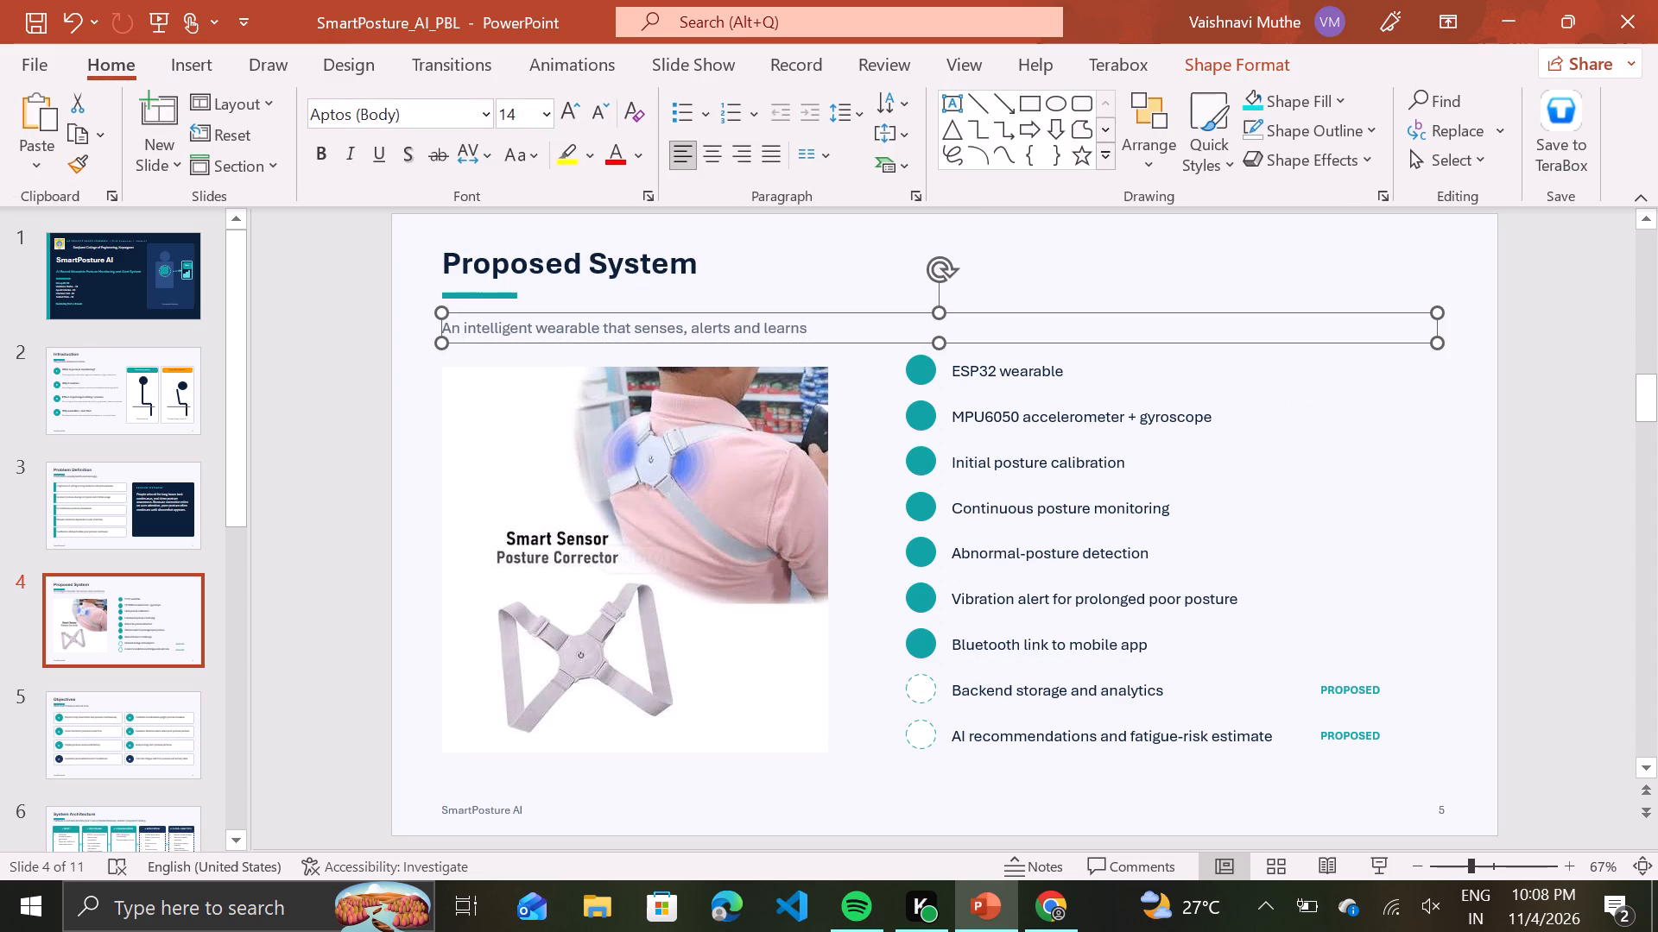
left_click(352, 339)
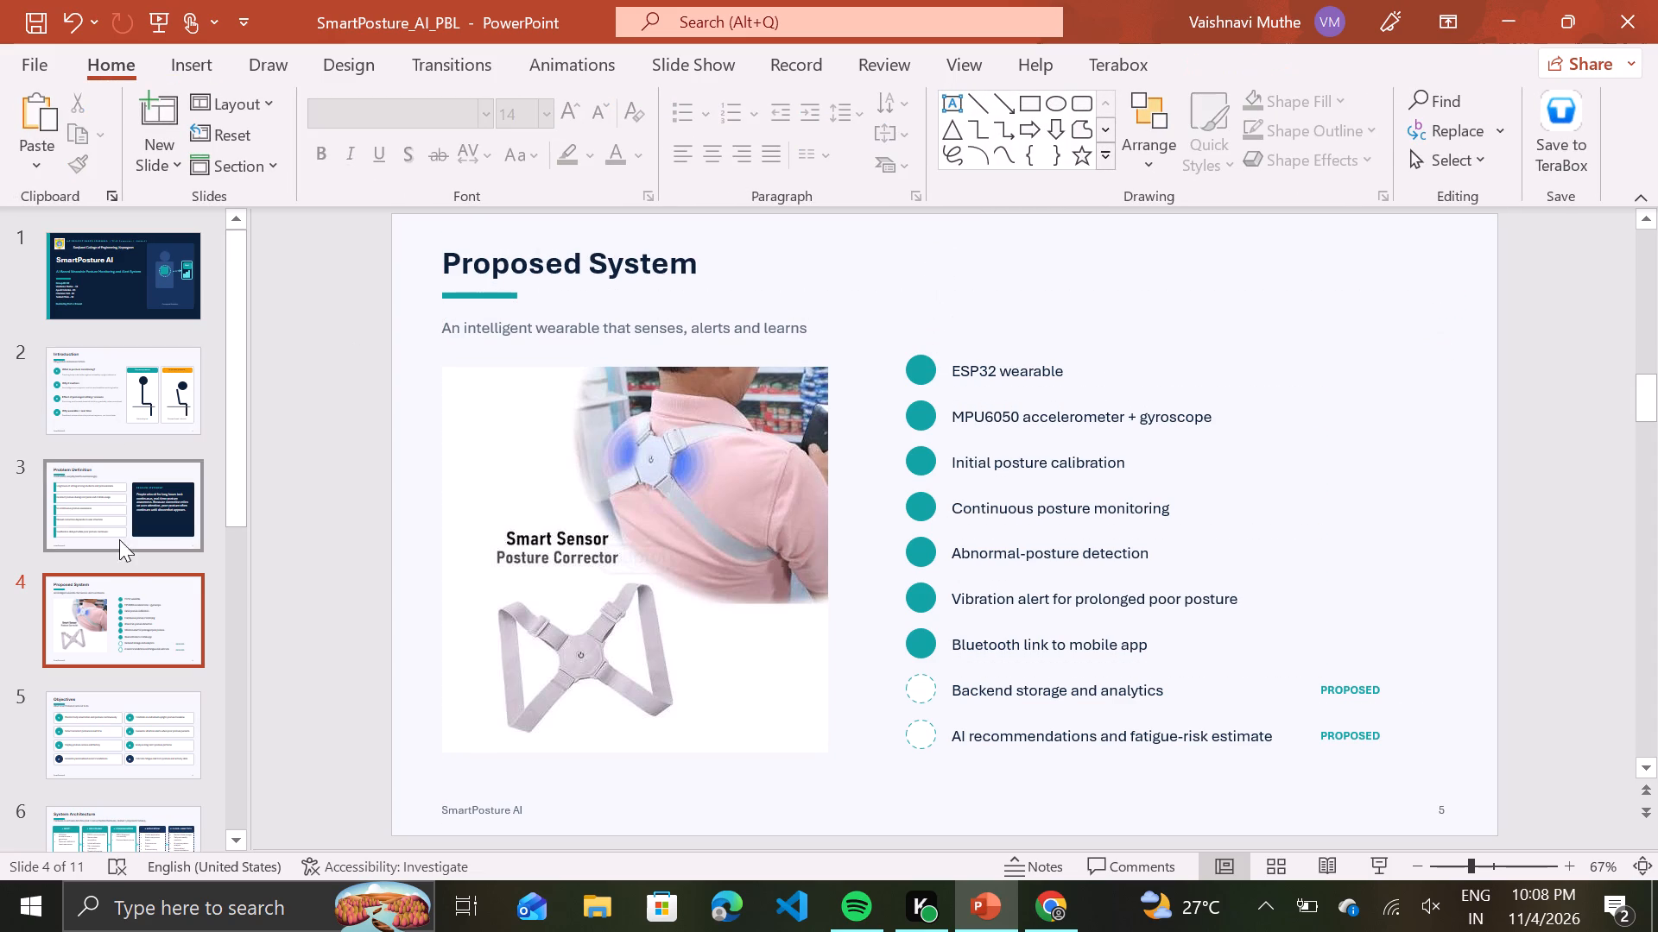
Glance through the remaining slide thumbnails and save the presentation.
scroll(137, 578, "down", 4)
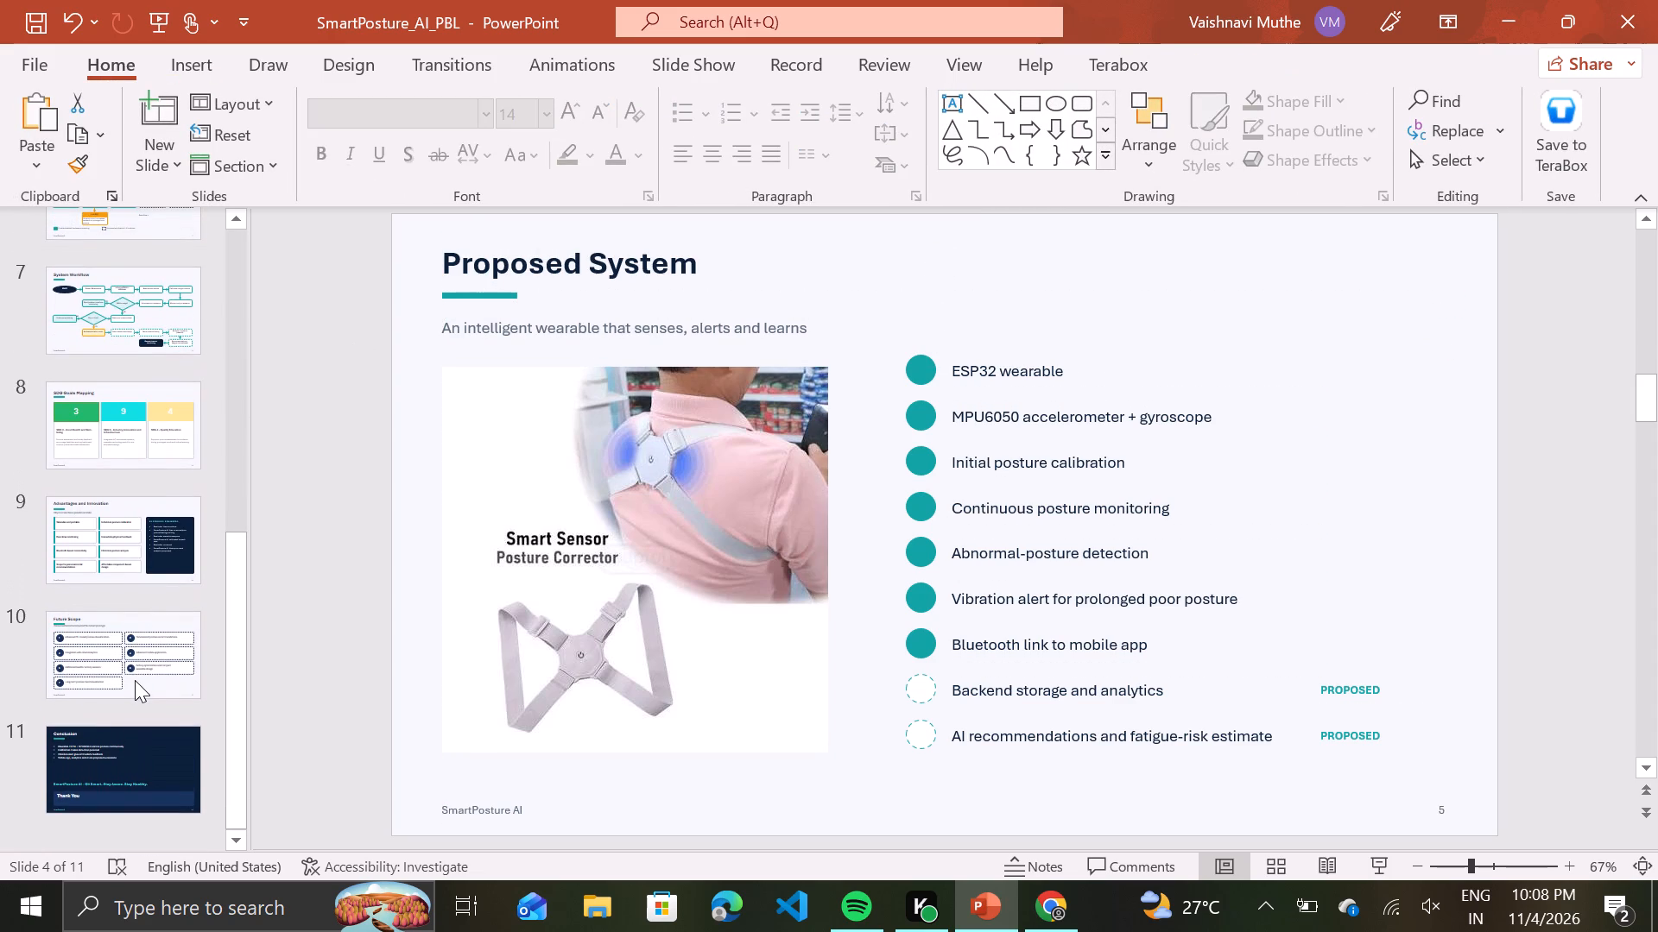
key("ctrl+s")
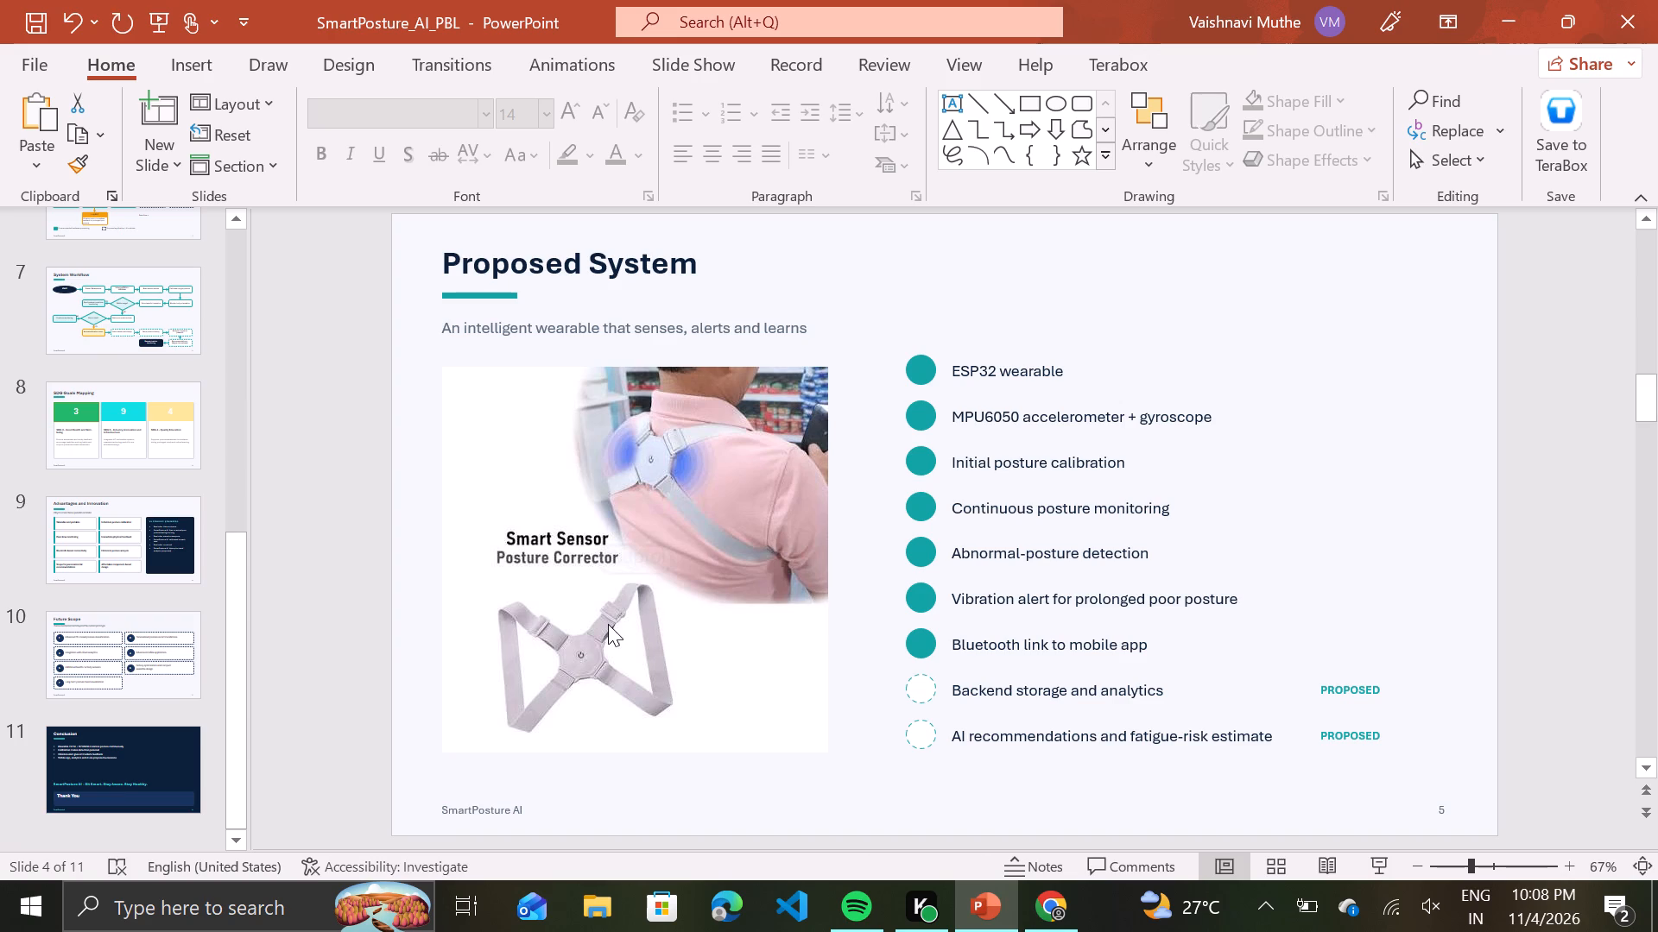
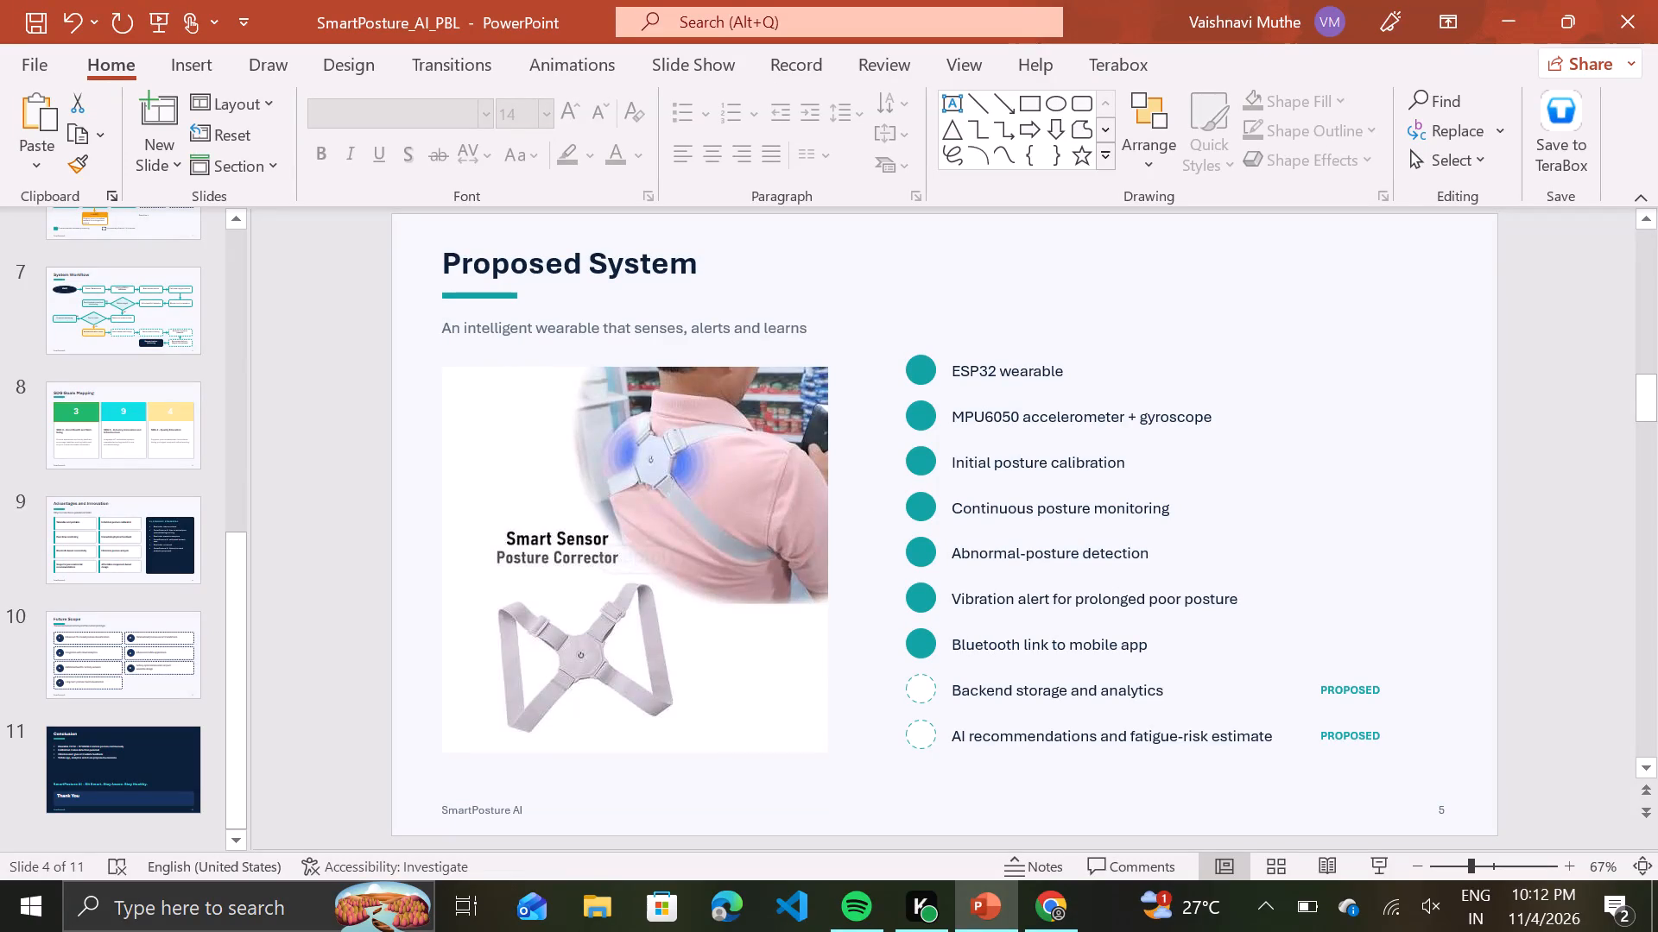
Go through the deck from the title slide to the Conclusion slide and extend its closing text to "Thank You !!!".
scroll(131, 542, "up", 6)
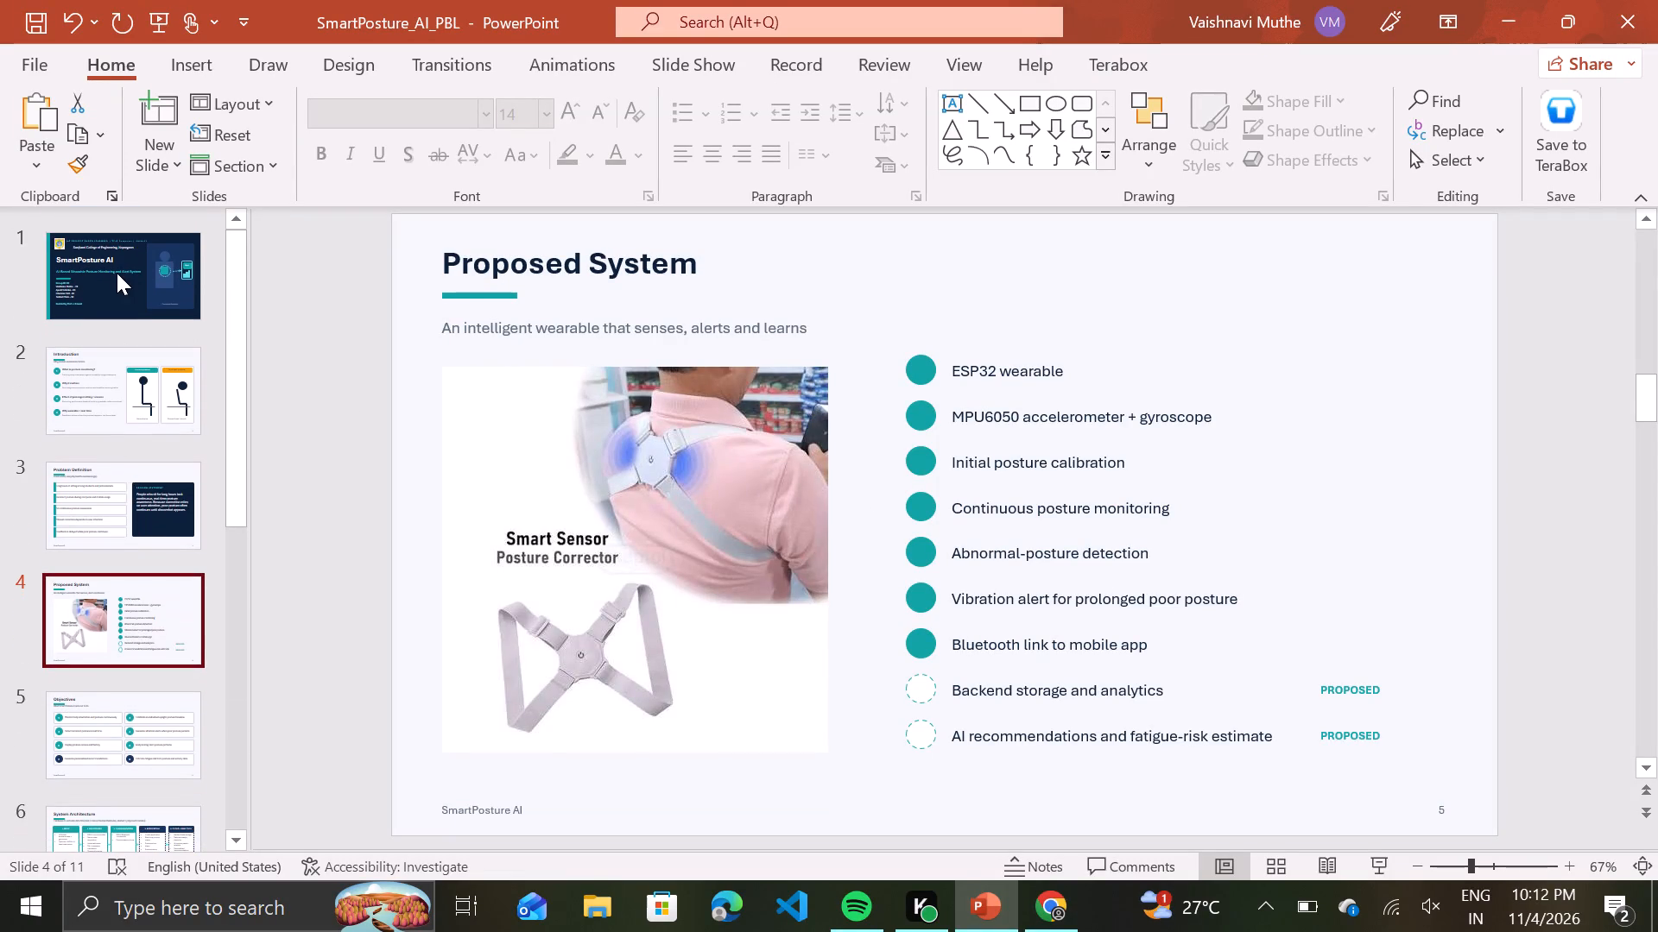
left_click(117, 273)
scroll(718, 526, "down", 1)
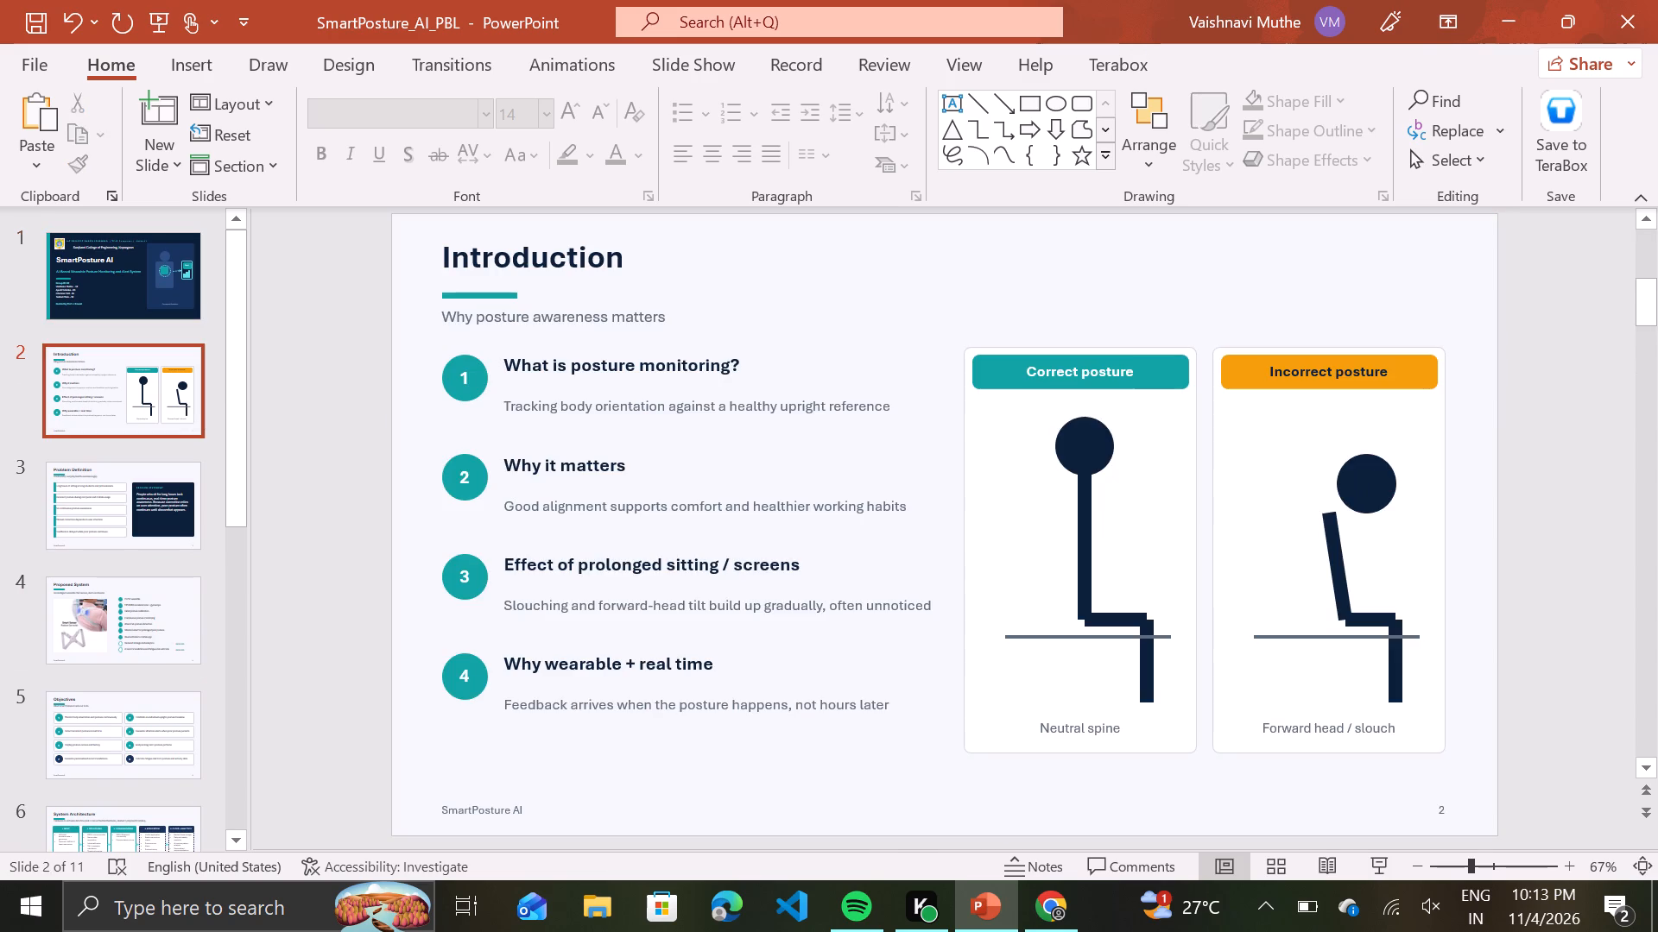
scroll(718, 526, "down", 10)
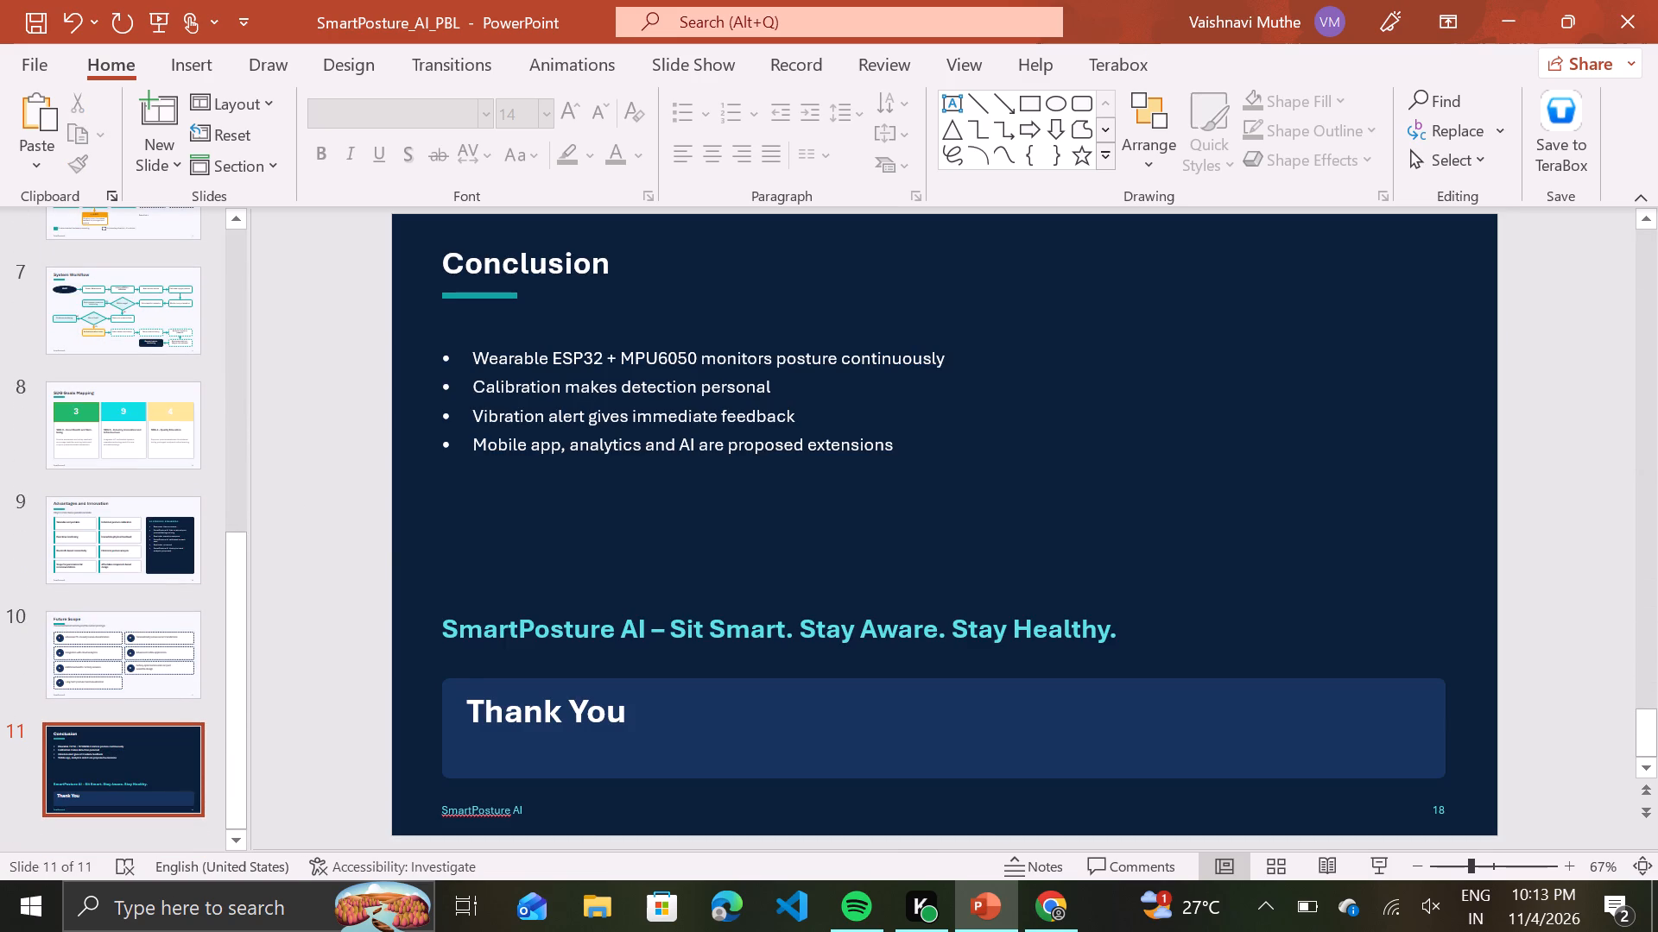
left_click(612, 713)
key("Down")
key("Up")
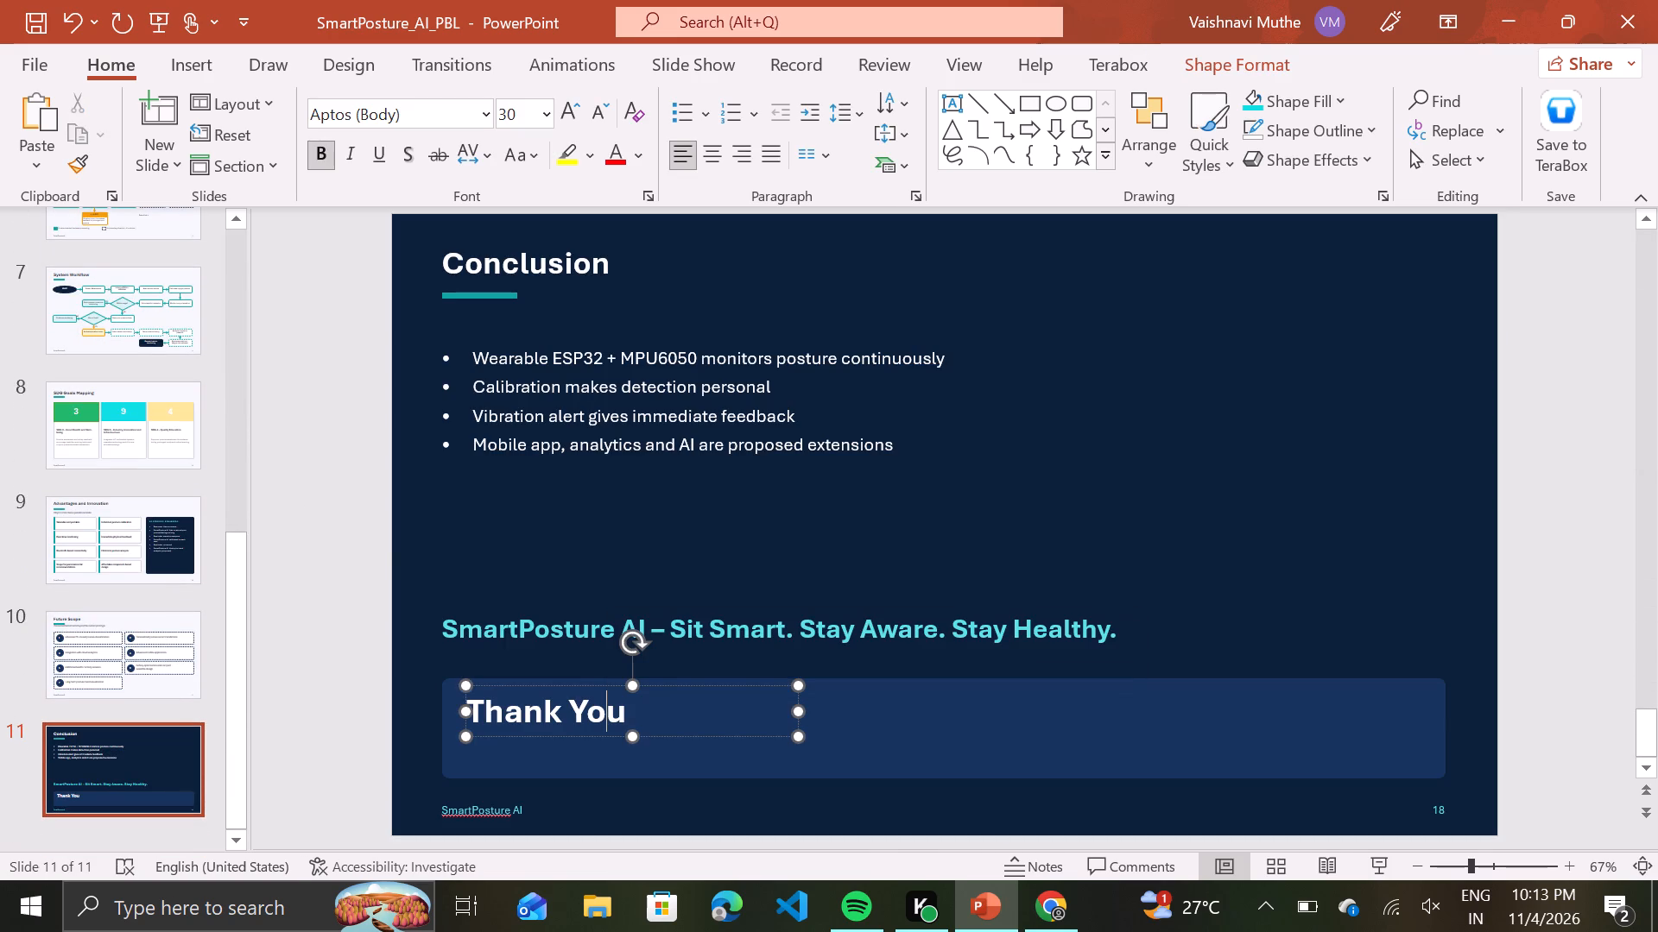
key("Right")
key("space")
type("!!!")
left_click(307, 623)
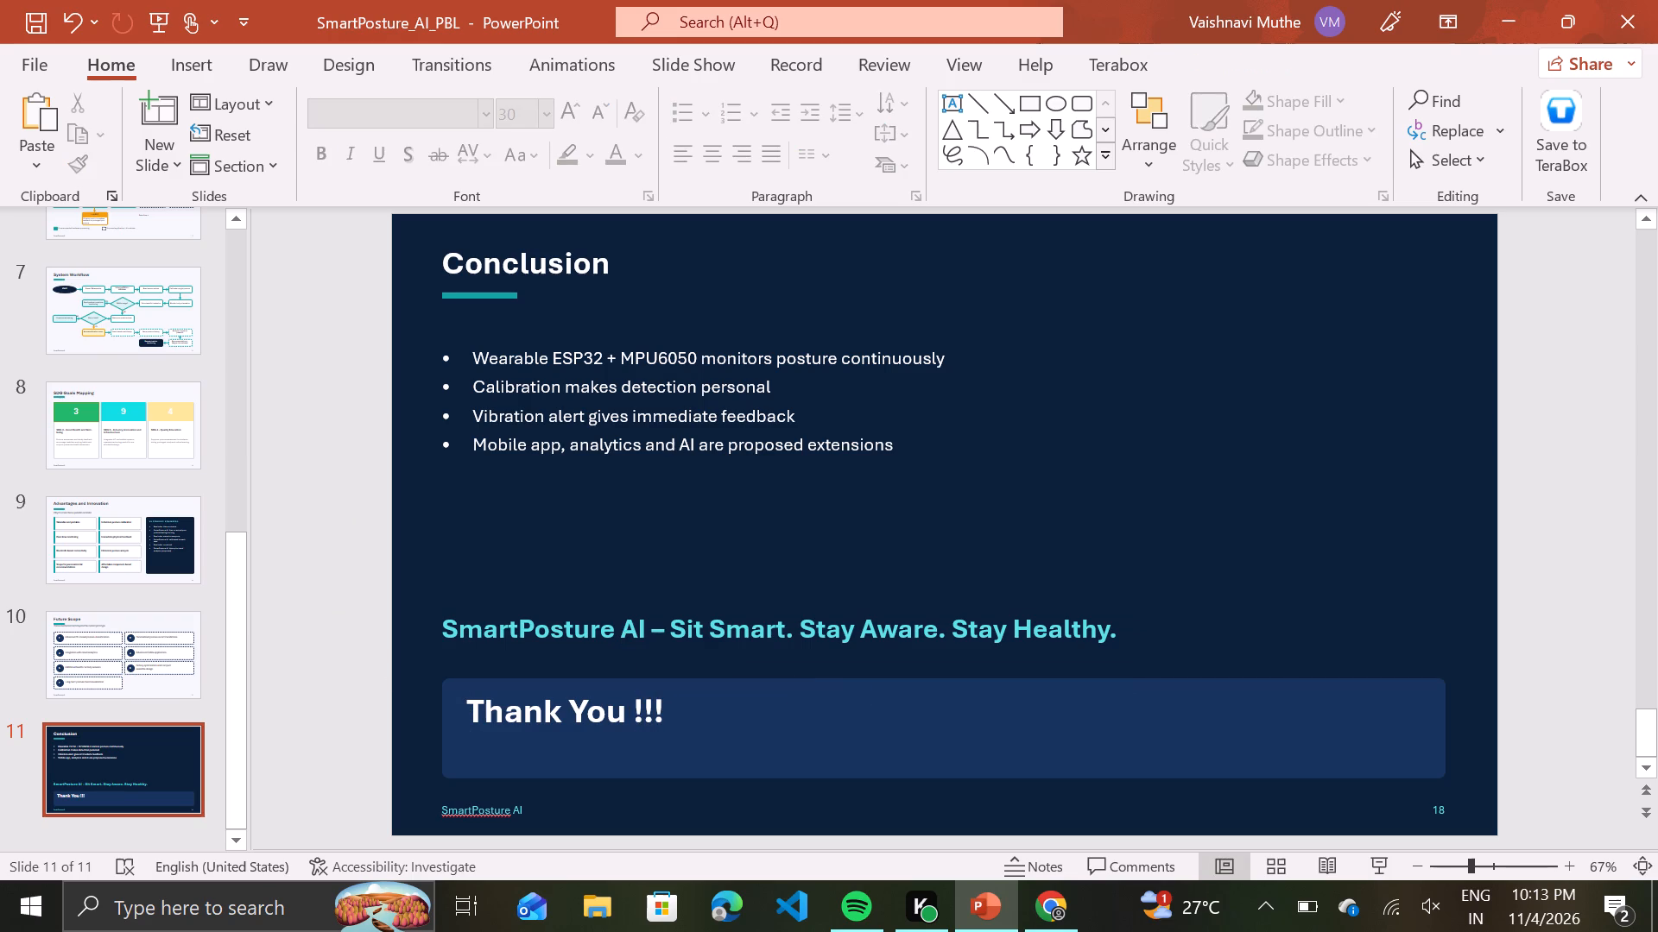
Switch to Chrome and look back through the earlier "smart posture detection belt" image results.
left_click(1045, 919)
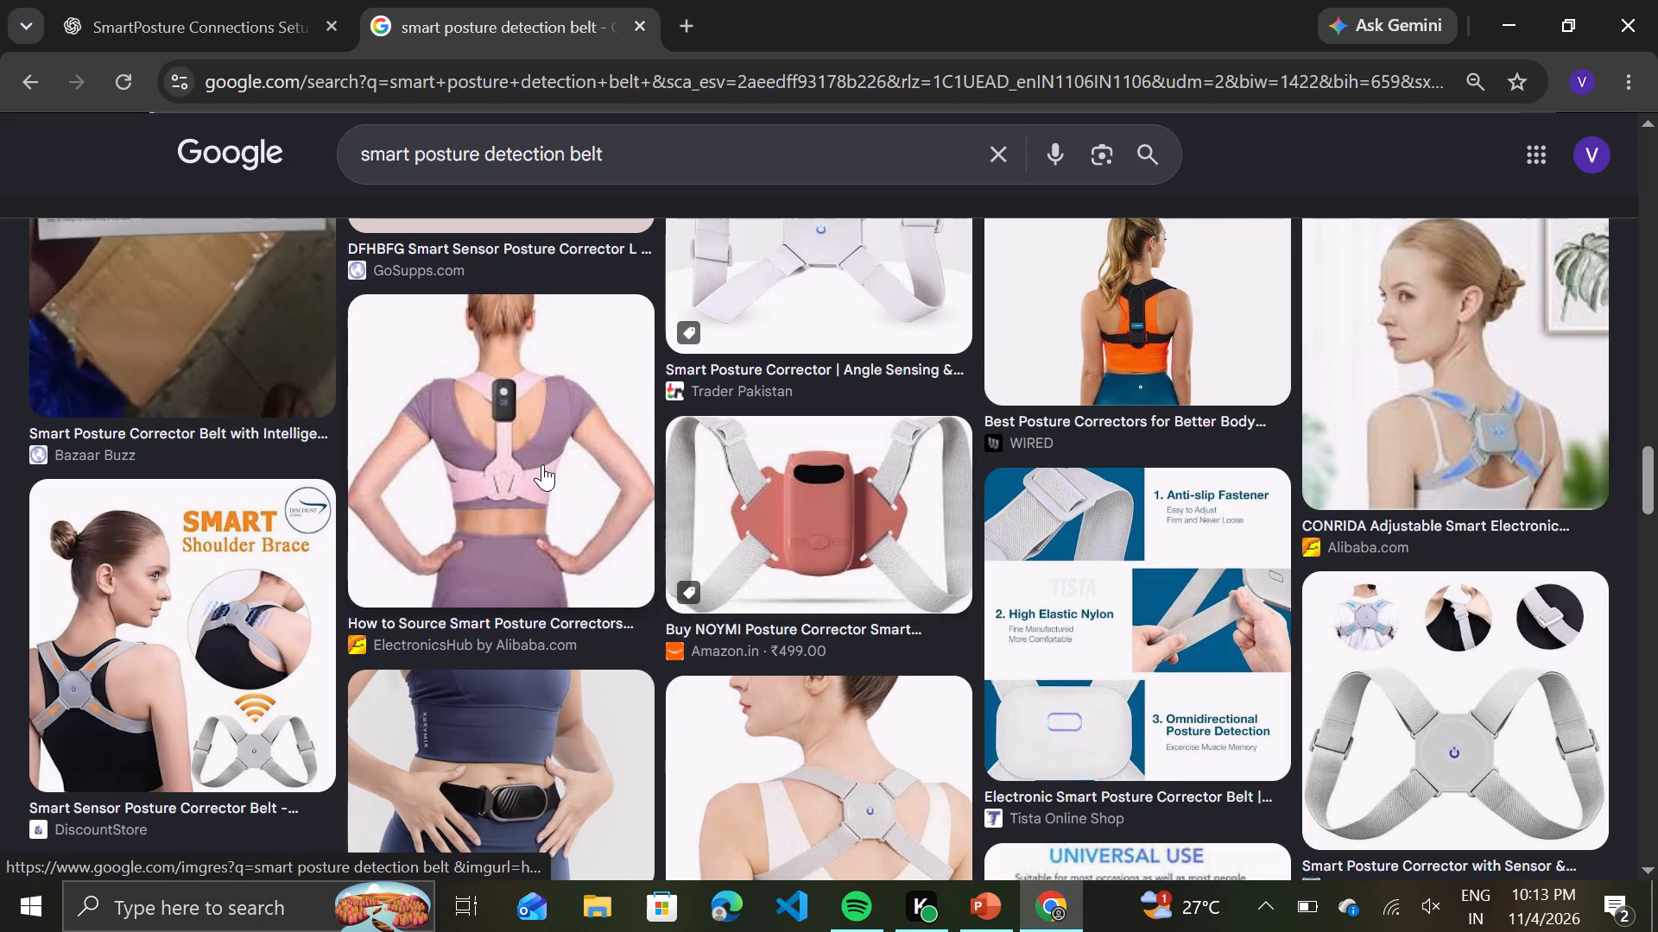
scroll(542, 464, "up", 6)
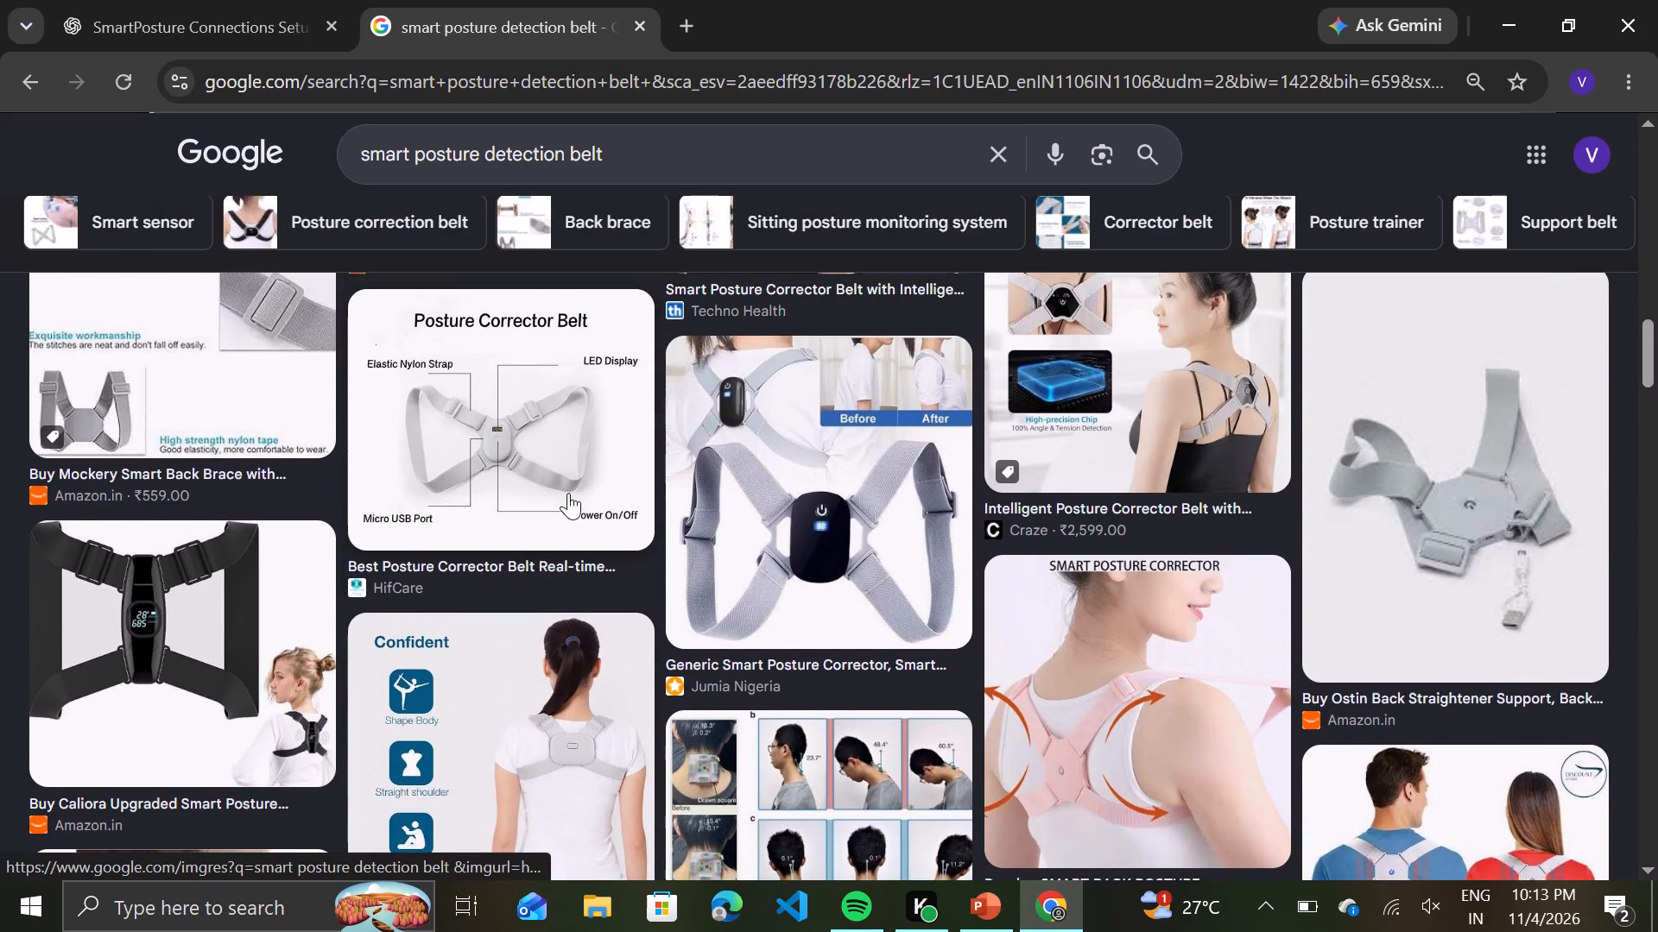